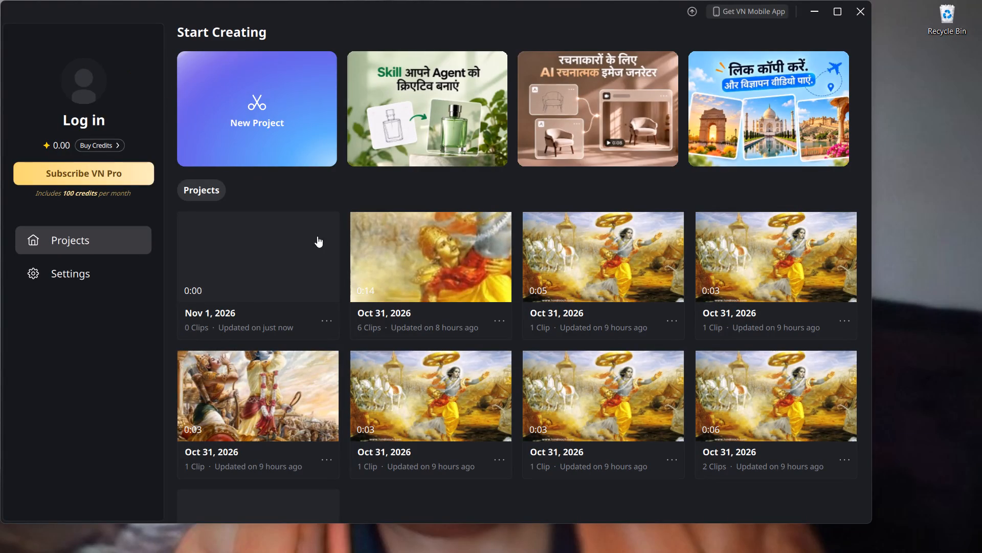
# Open the existing Oct 31, 2026 project that contains six clips.
pyautogui.click(445, 294)
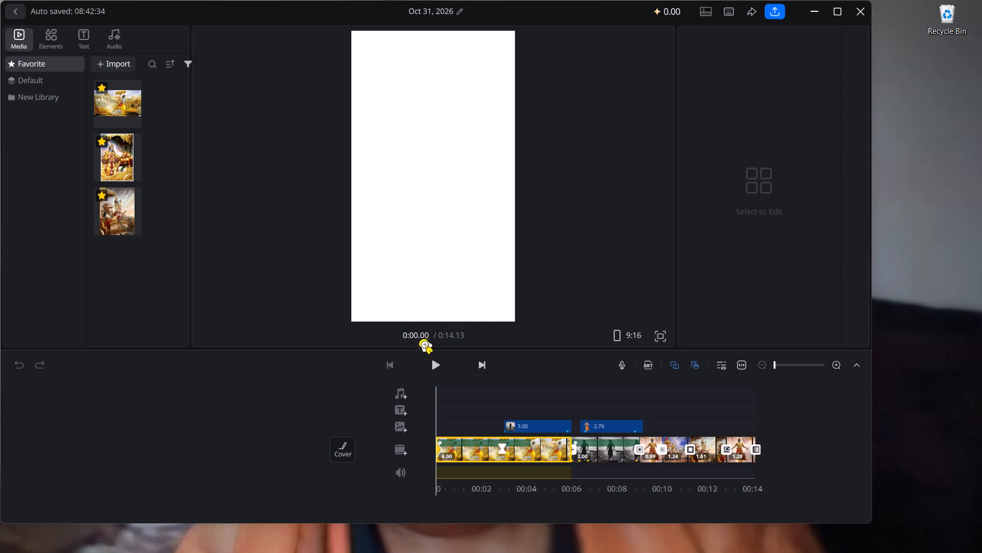
# Play back the video to review the timing of its clips.
pyautogui.click(432, 355)
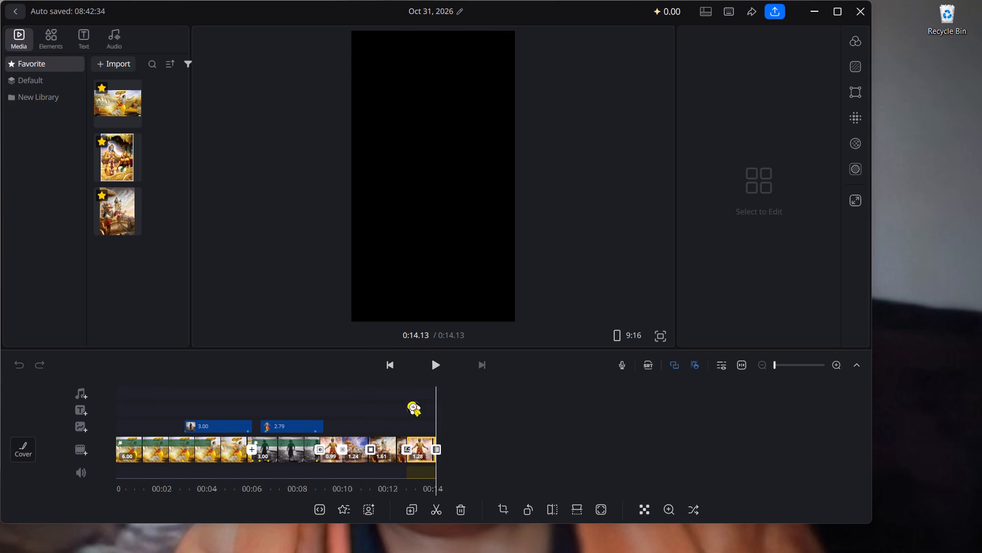
pyautogui.click(429, 357)
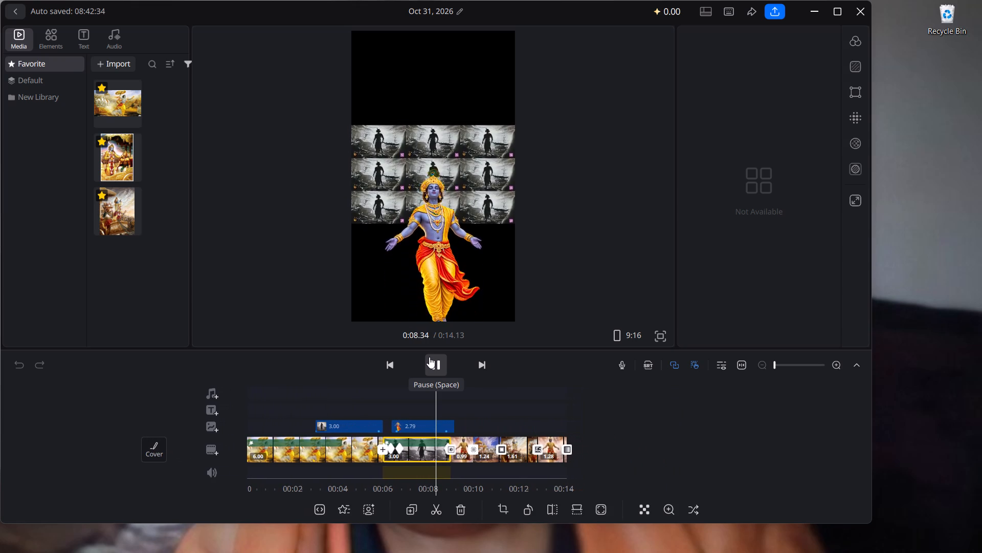
pyautogui.click(431, 360)
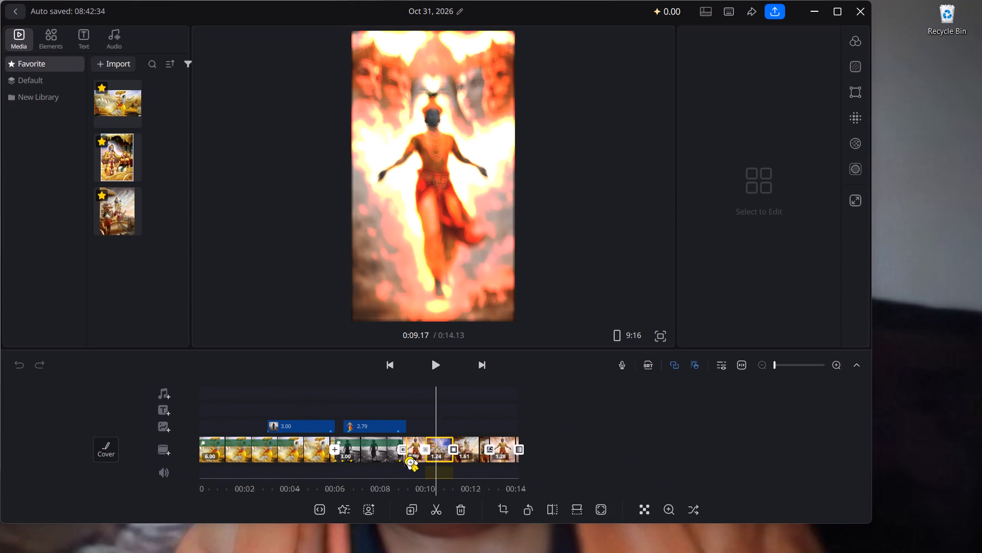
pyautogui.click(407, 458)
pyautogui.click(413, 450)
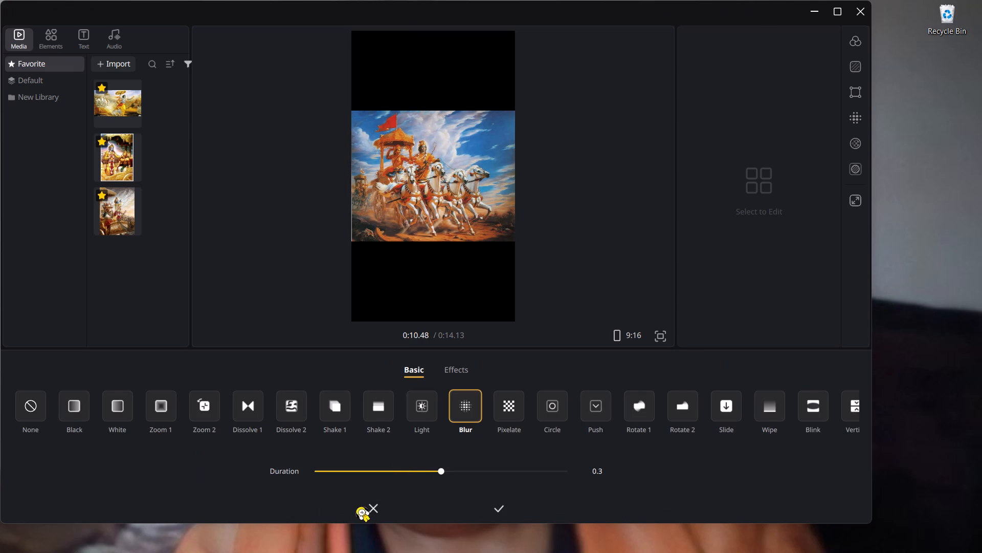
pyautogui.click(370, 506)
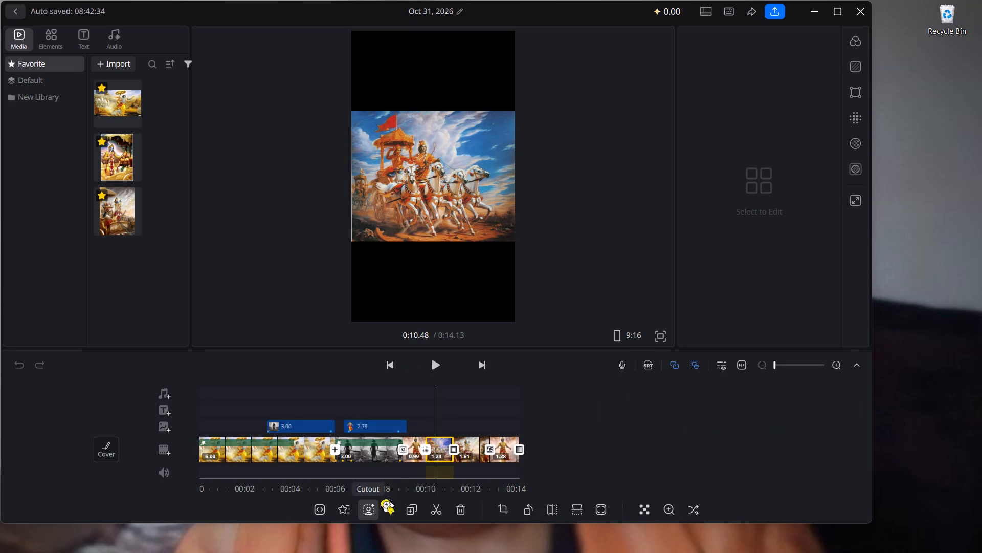
# Trim the end of the 0.99-second clip before the blue-sky chariot clip, bringing the project length to 14.09 seconds.
pyautogui.click(411, 459)
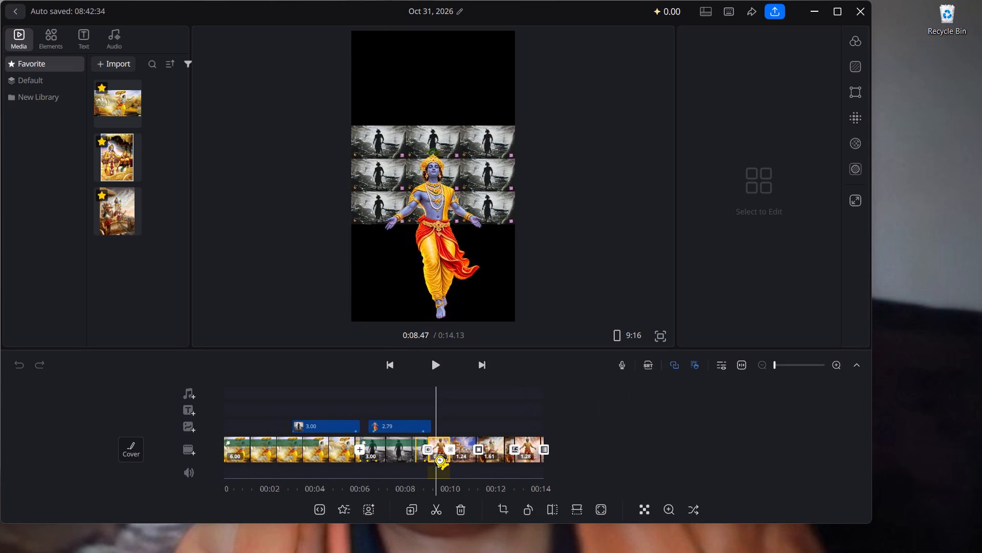
pyautogui.click(433, 229)
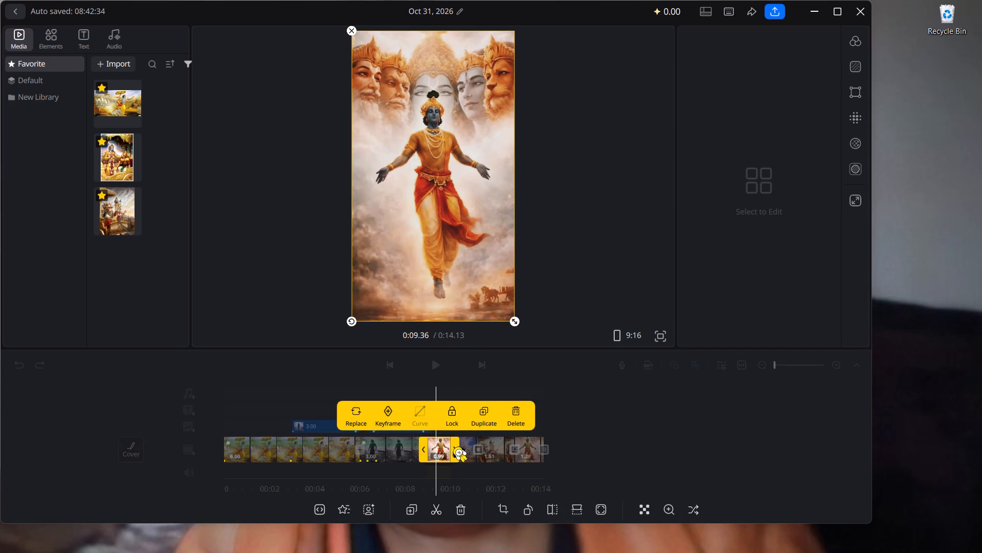
pyautogui.click(453, 448)
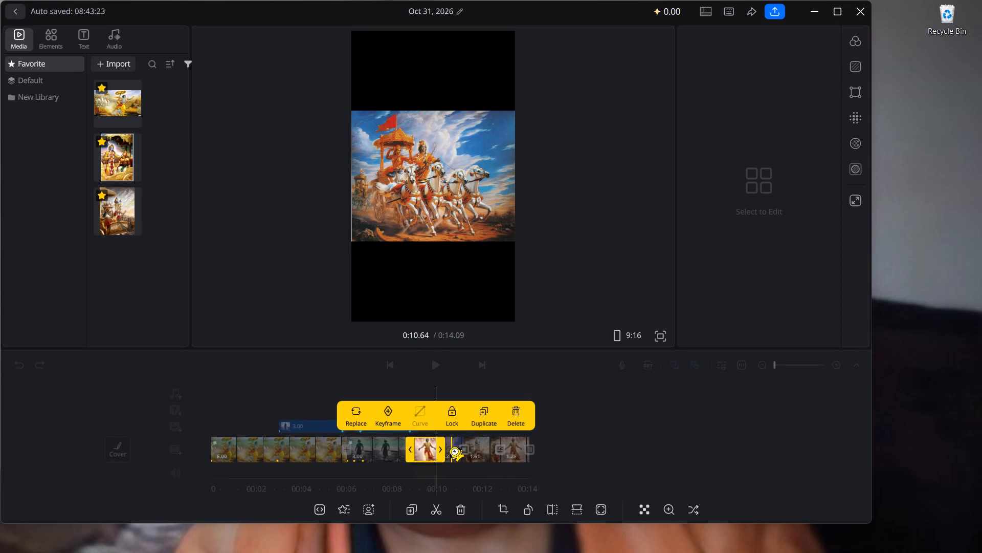
pyautogui.click(746, 415)
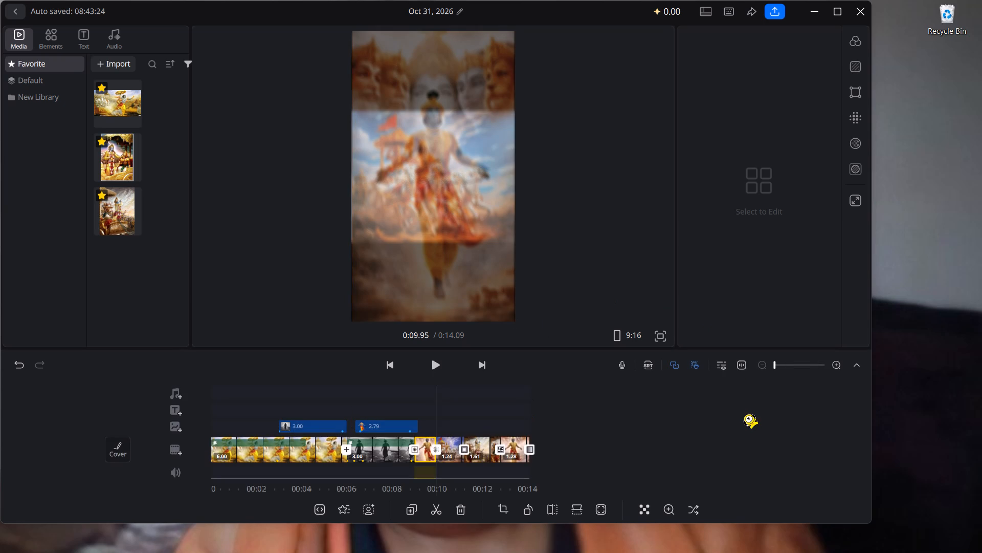
# Trim the end of the blue-sky chariot and white horses clip on the main track to 1.04 seconds.
pyautogui.click(433, 372)
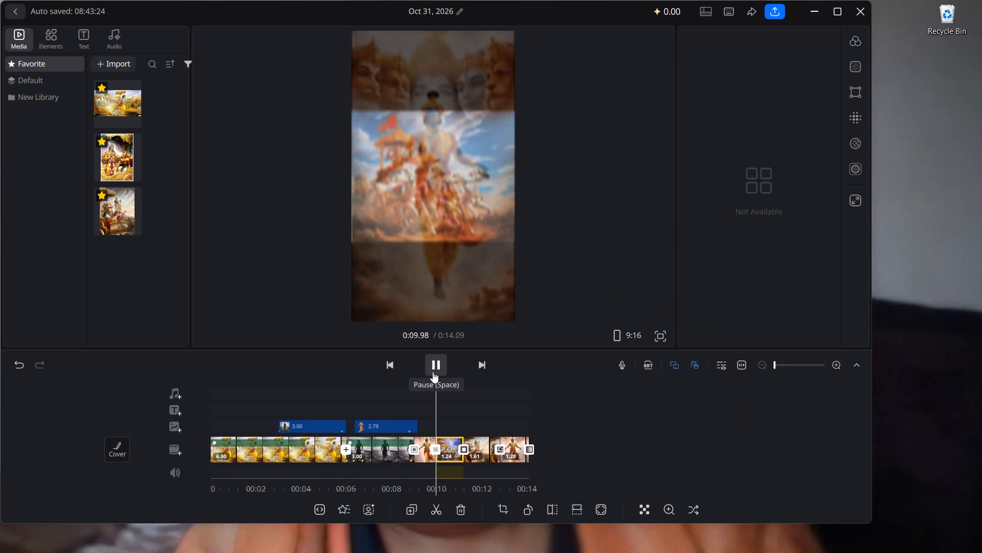
pyautogui.click(433, 372)
pyautogui.click(432, 206)
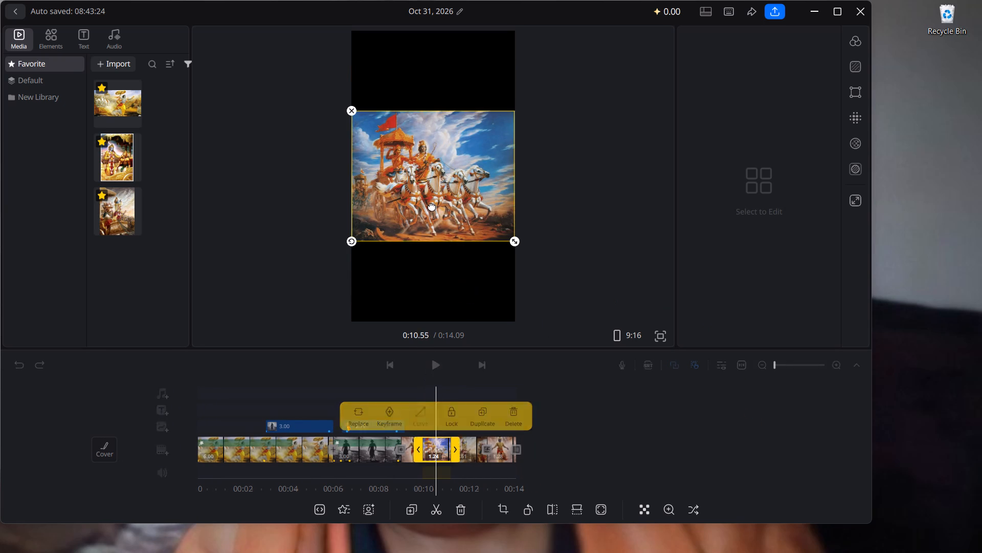
pyautogui.click(454, 448)
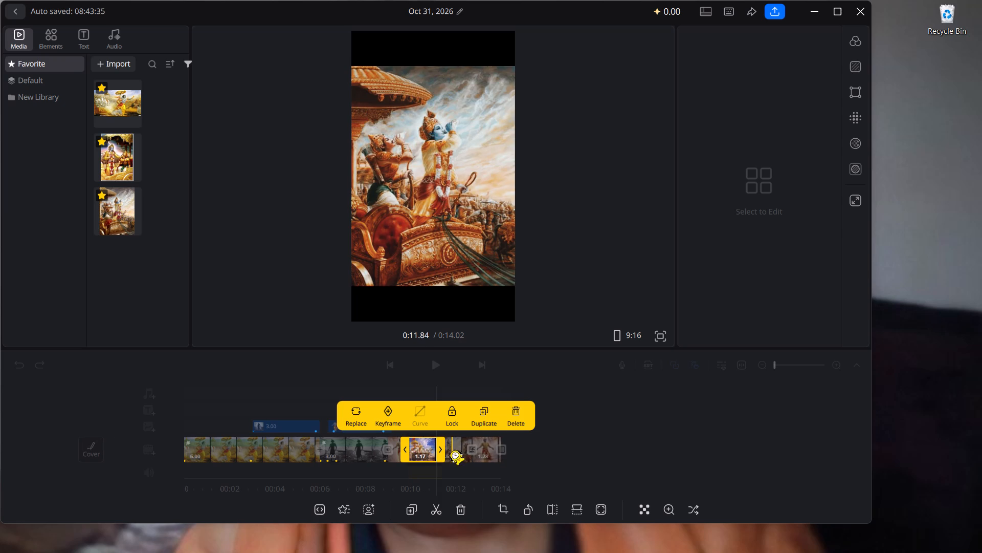
pyautogui.click(441, 453)
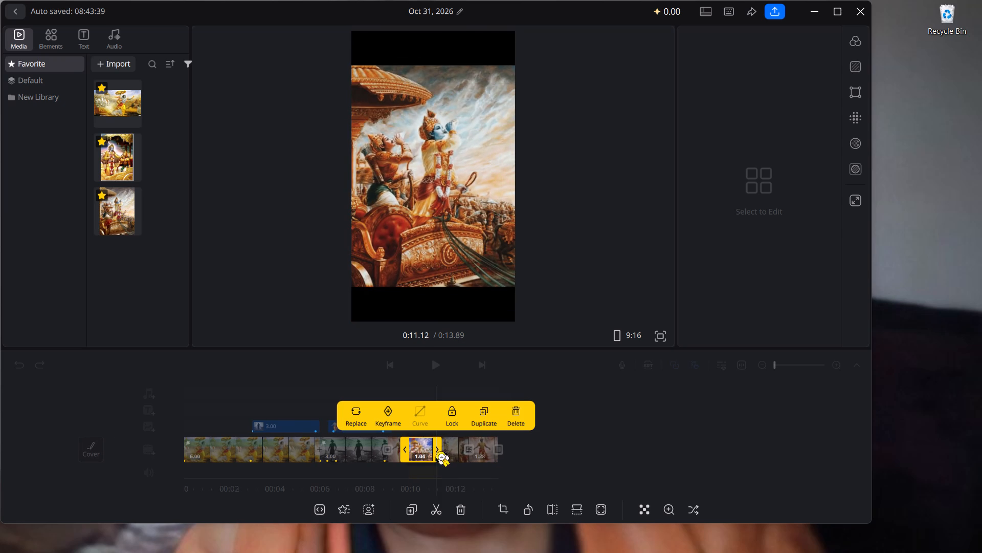
pyautogui.click(562, 424)
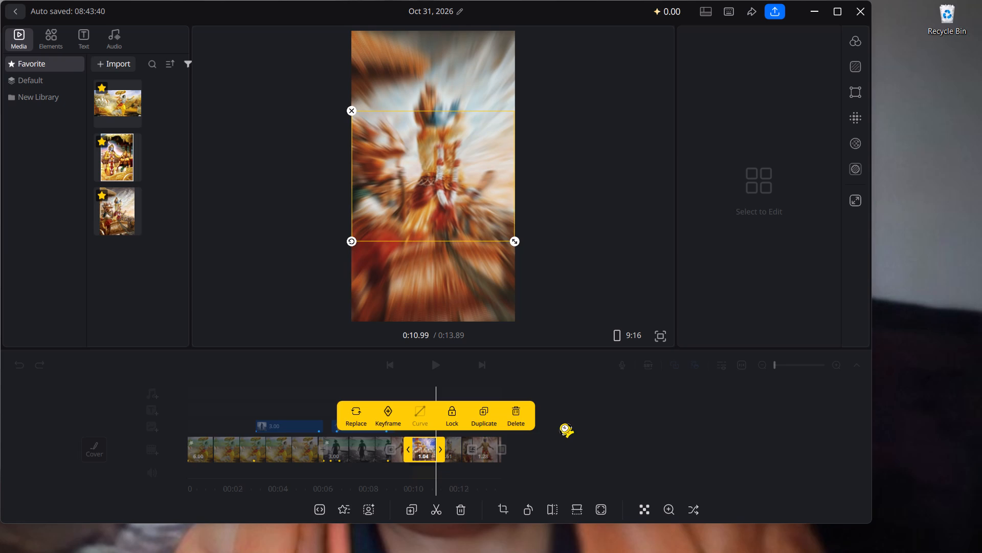
# Trim the end of the clip showing the conch being blown on the chariot to 0.98 seconds.
pyautogui.click(436, 363)
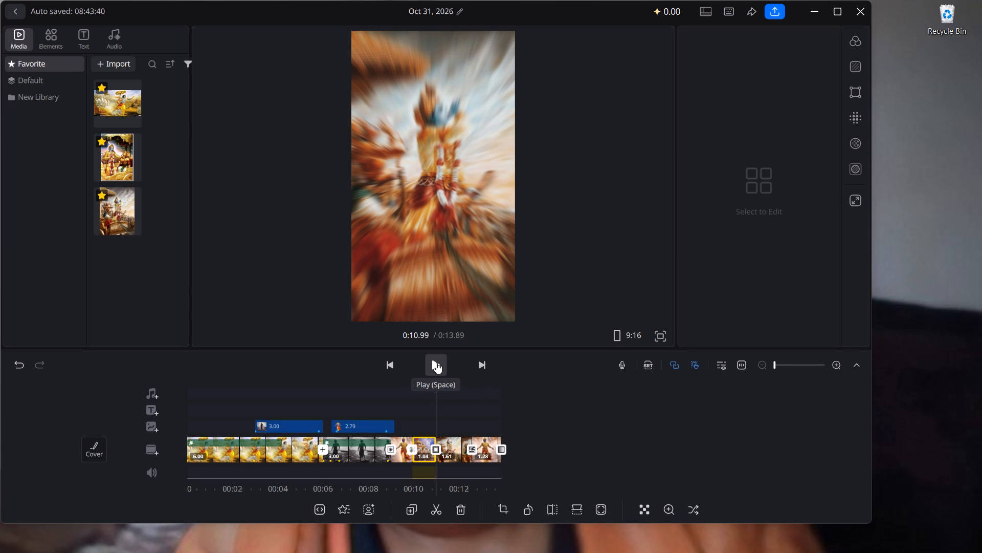
pyautogui.click(436, 363)
pyautogui.click(436, 223)
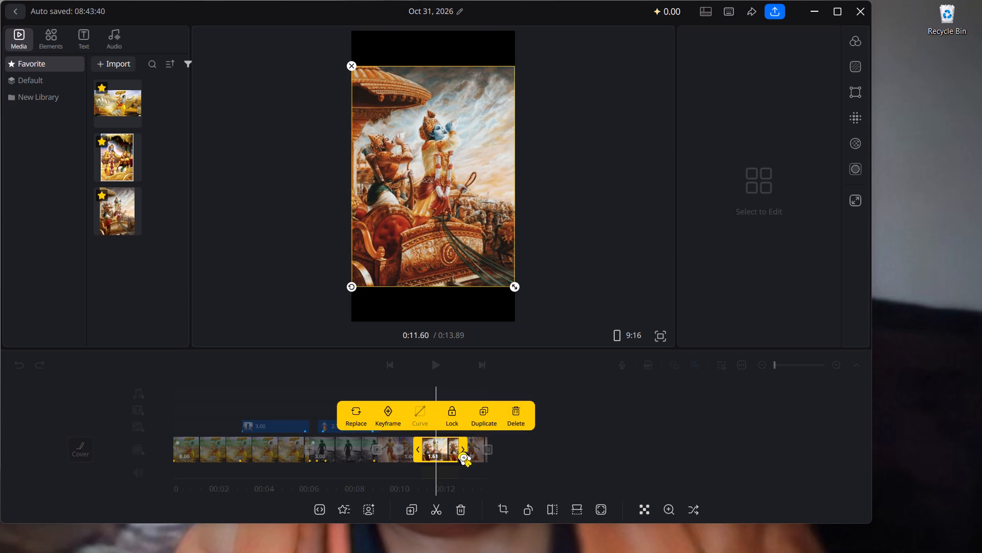
pyautogui.moveTo(460, 453); pyautogui.dragTo(437, 456)
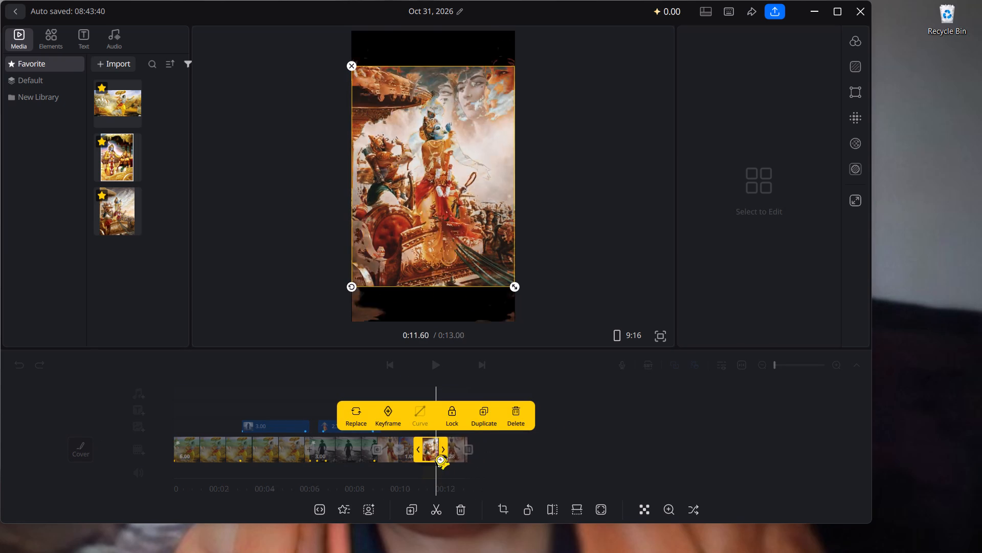
pyautogui.moveTo(437, 456); pyautogui.dragTo(441, 456)
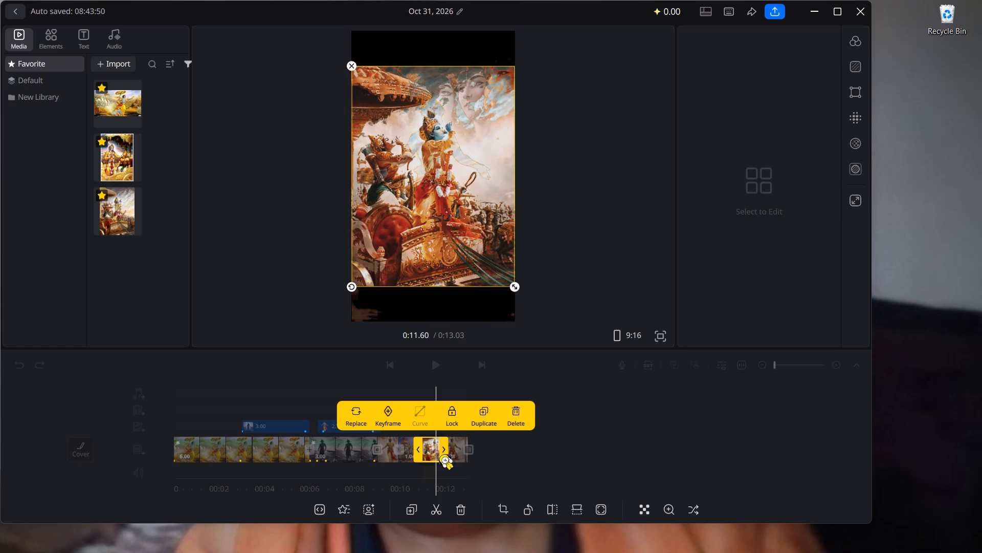
pyautogui.moveTo(441, 456); pyautogui.dragTo(445, 456)
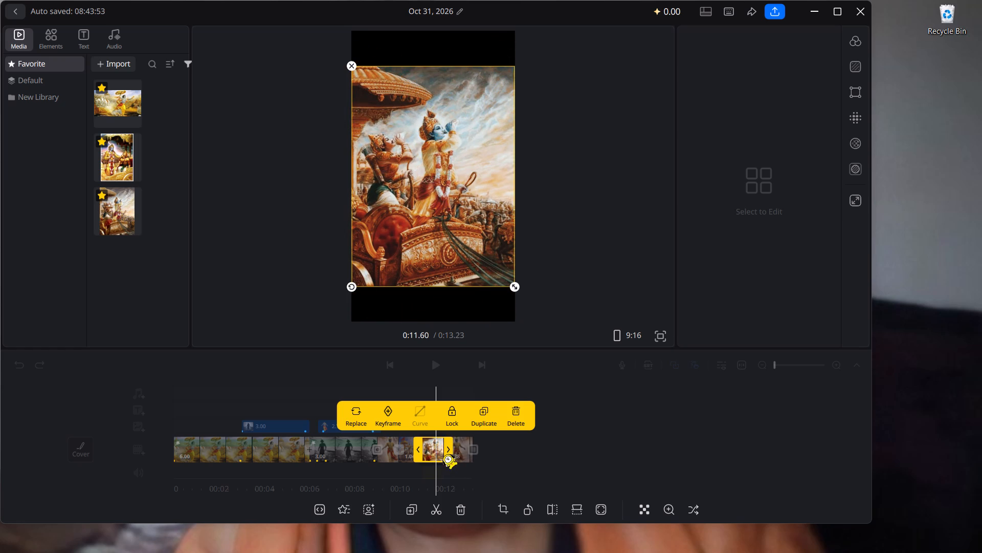
pyautogui.moveTo(445, 456); pyautogui.dragTo(445, 456)
pyautogui.click(492, 453)
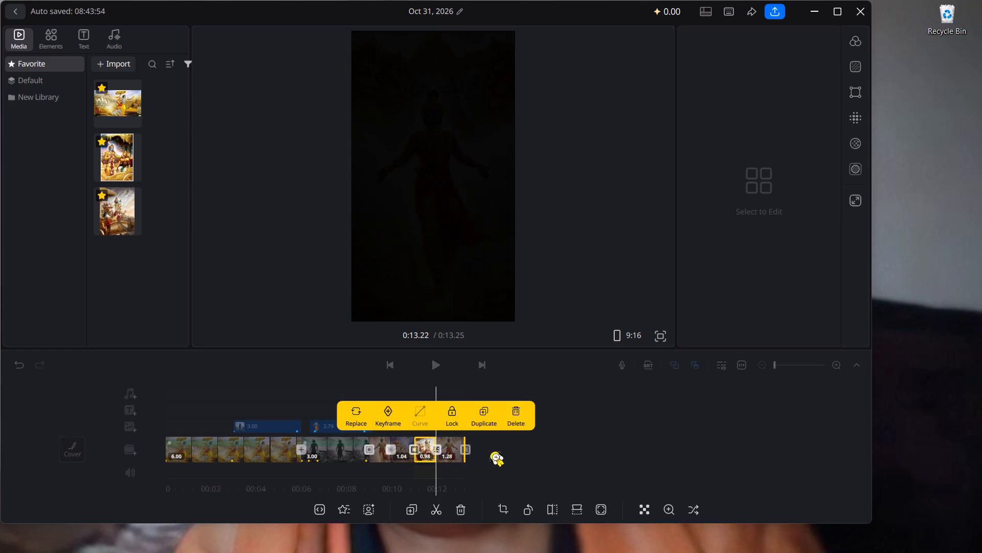
# Play the last clip and replay the trimmed video from the beginning to check the pacing.
pyautogui.click(433, 369)
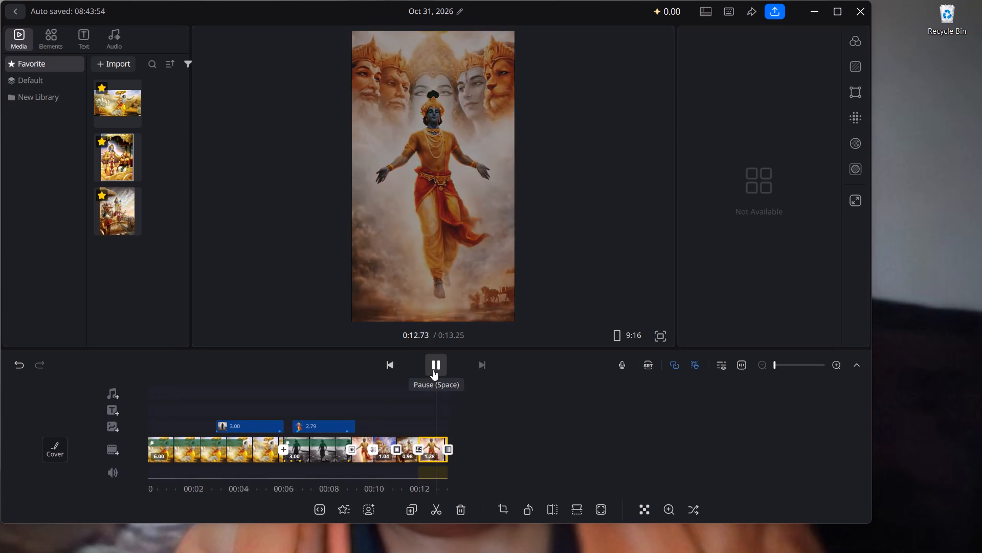
pyautogui.click(433, 369)
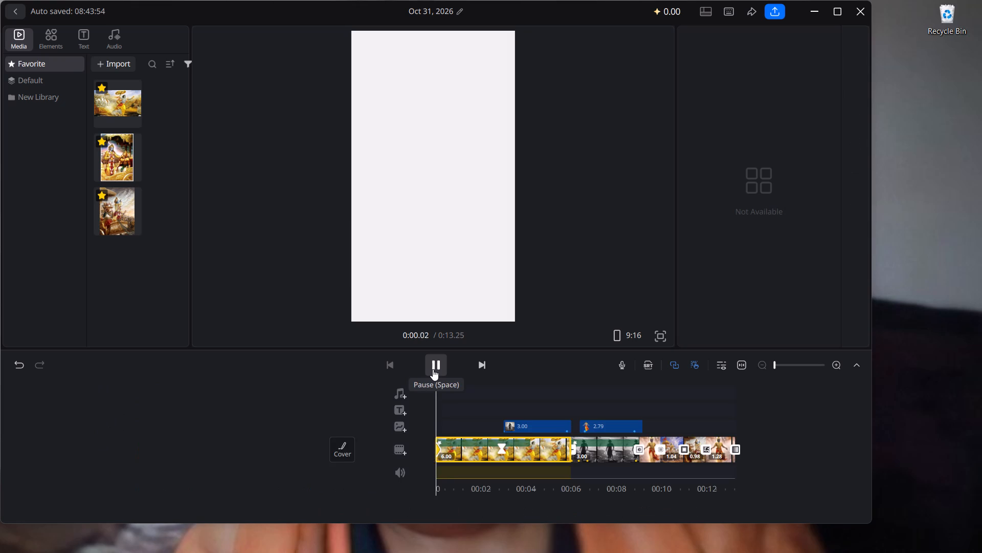
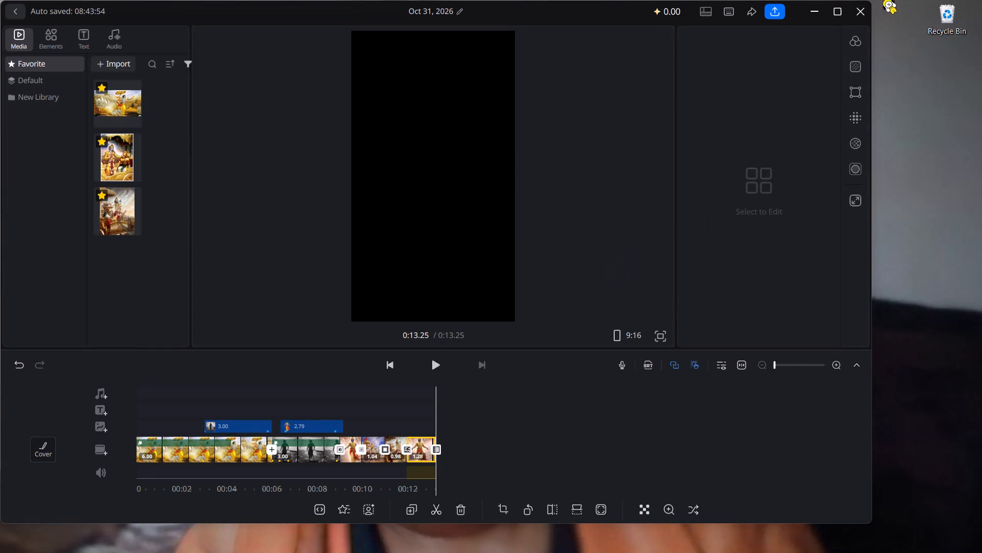
# Close the VN video editor window with the Oct 31, 2026 project.
pyautogui.click(862, 11)
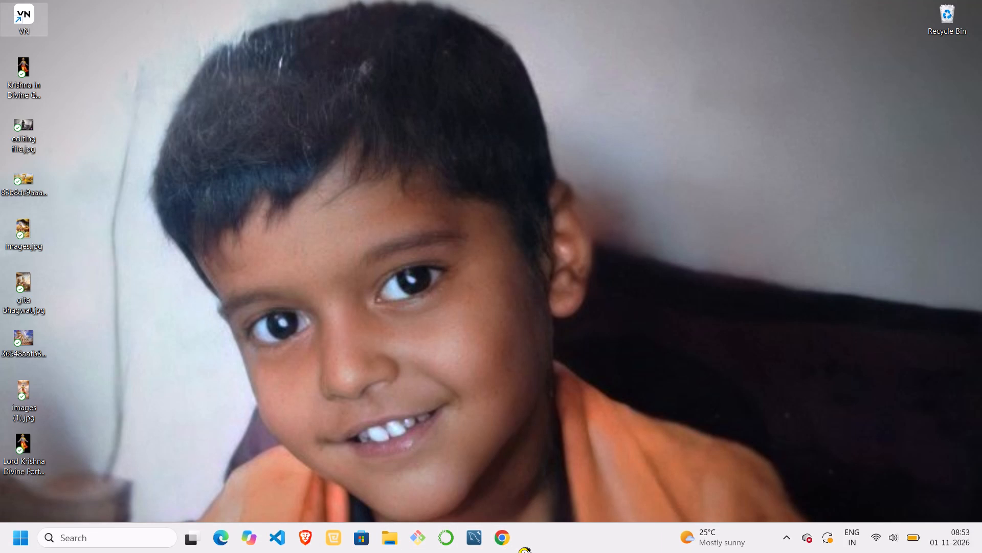
# Switch to Chrome, preview the IMDb Little Krishna (TV Series 2009) image among the search results, and look through its related images for a suitable picture.
pyautogui.click(495, 550)
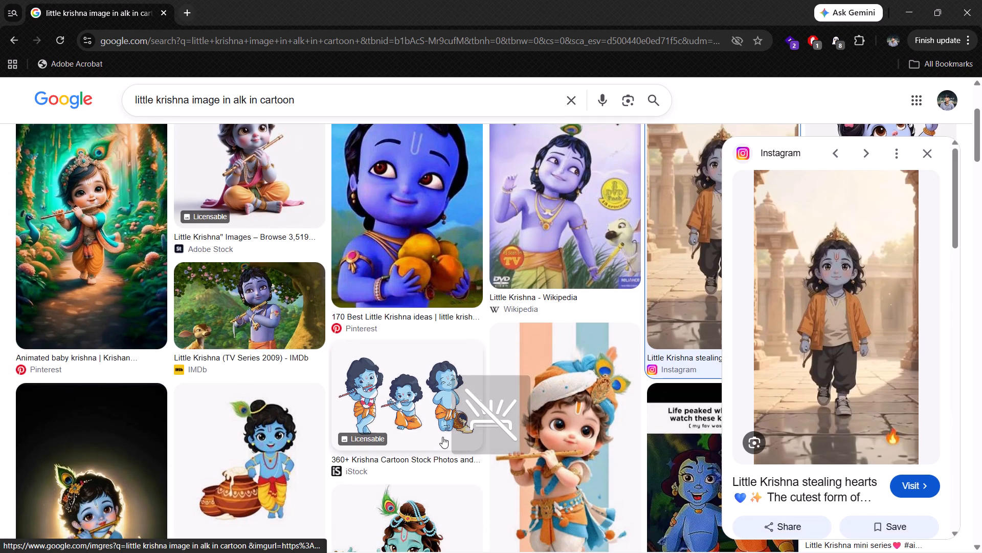
pyautogui.scroll(2, 442, 437)
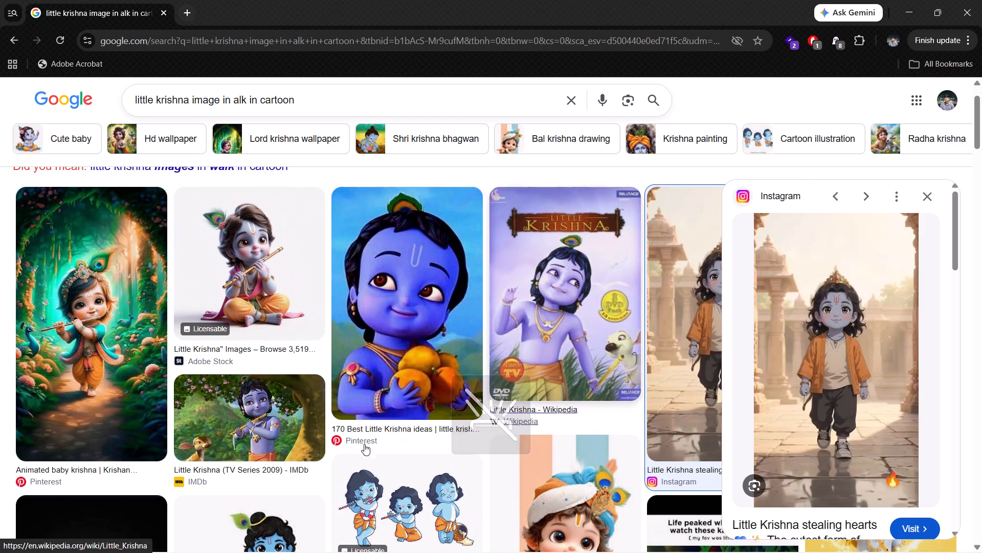
pyautogui.click(294, 426)
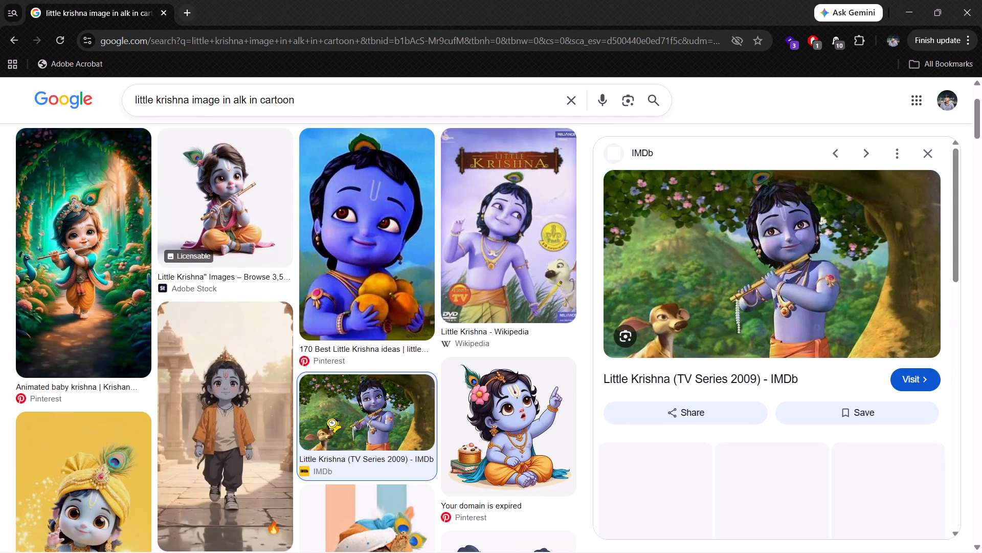
pyautogui.scroll(-3, 728, 333)
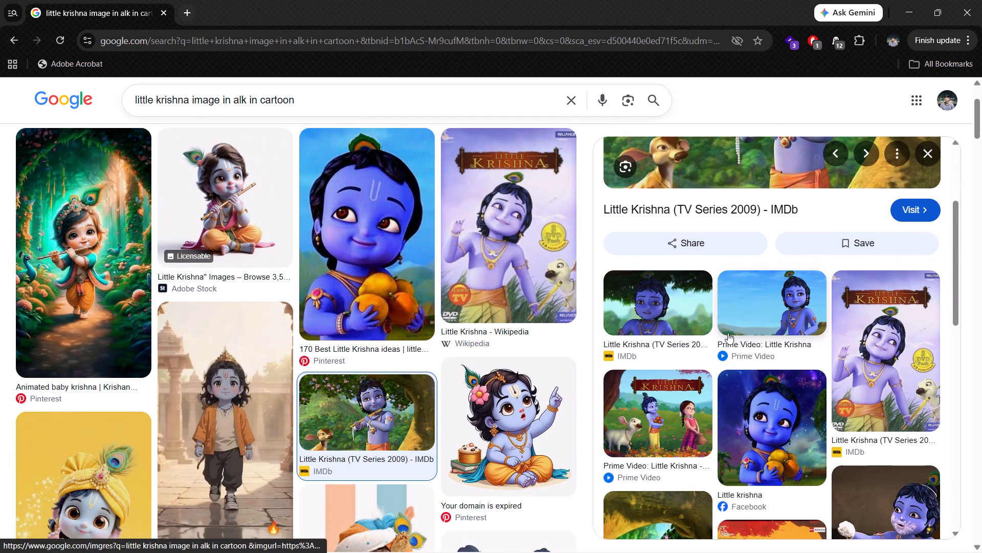
pyautogui.scroll(-6, 728, 333)
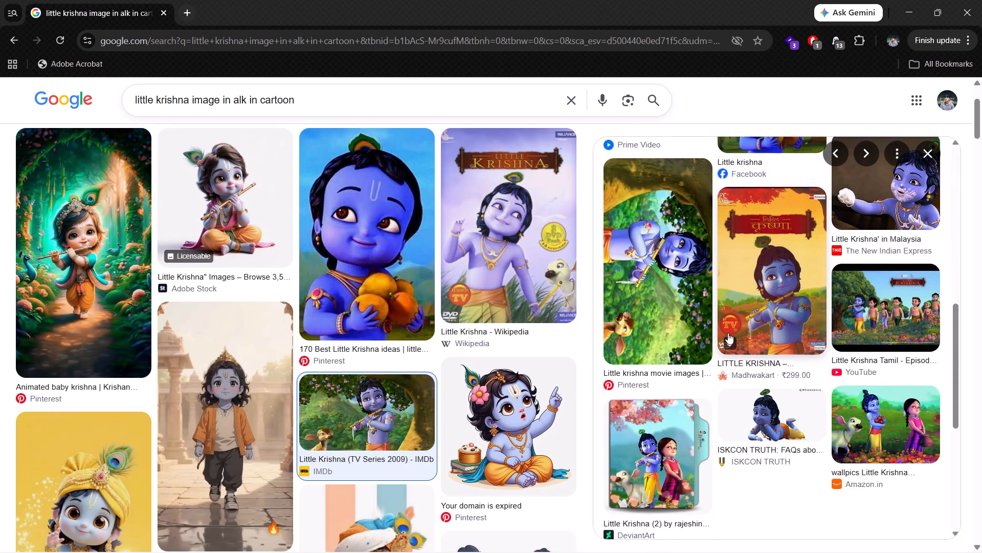
pyautogui.scroll(-4, 728, 333)
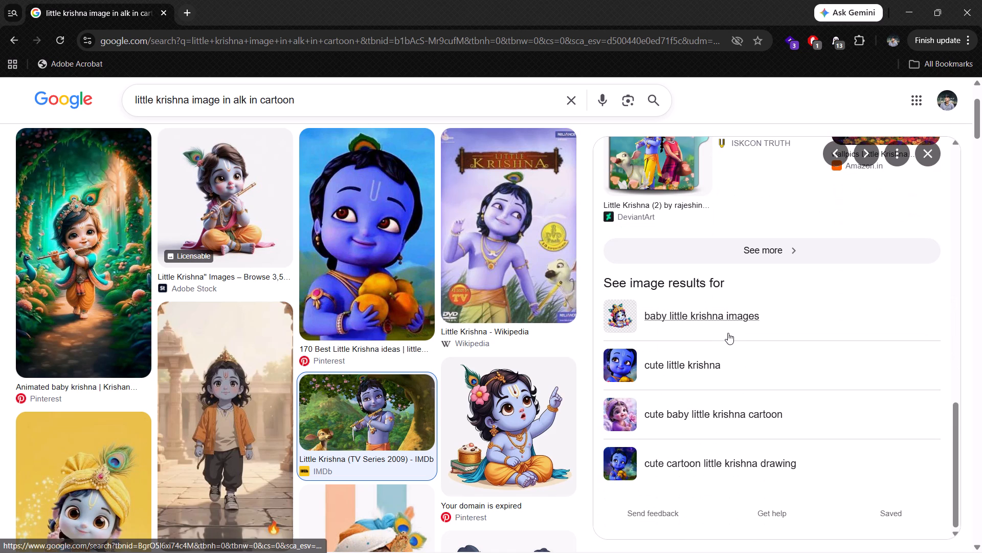
# Open the suggested image search "cute little krishna" and look through the results for a suitable picture.
pyautogui.click(729, 375)
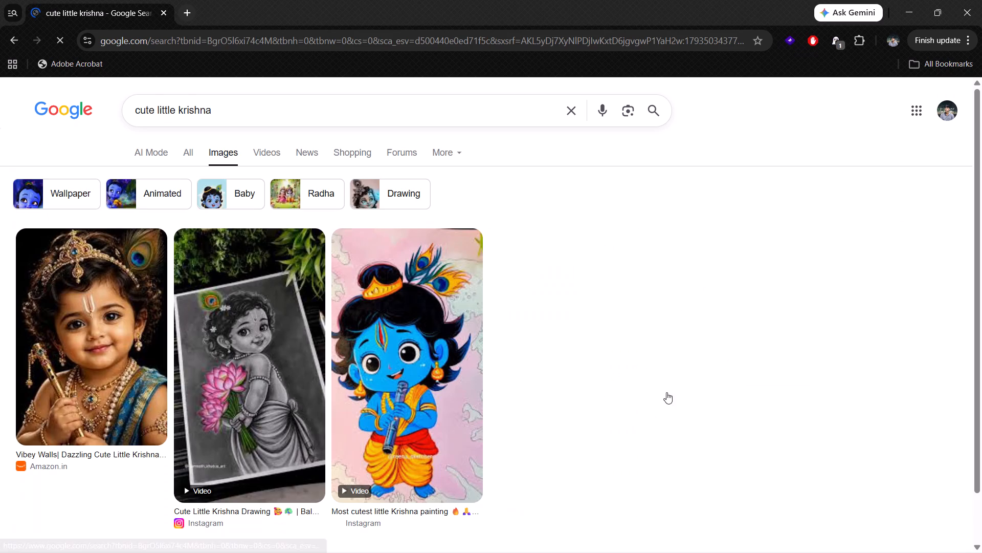
pyautogui.scroll(-4, 518, 443)
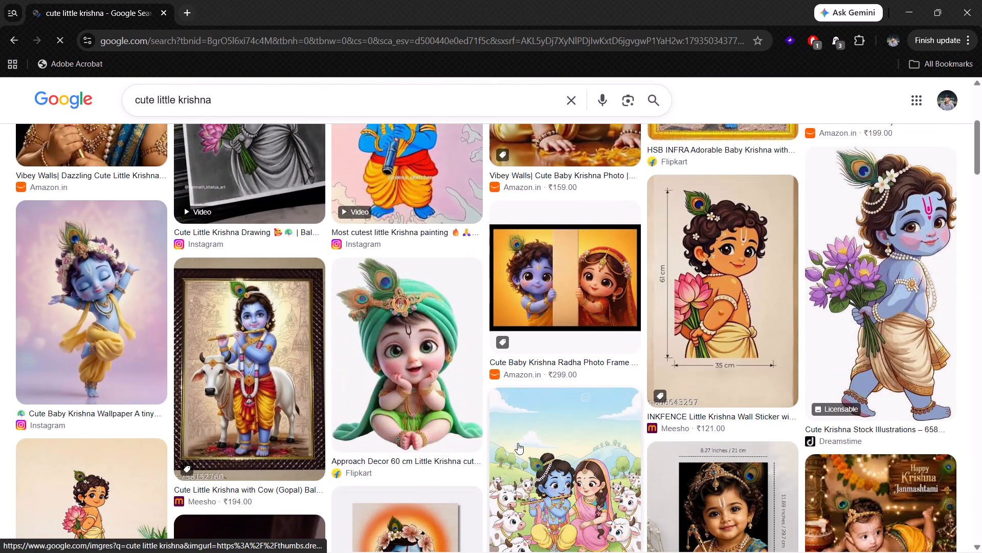
pyautogui.scroll(-5, 518, 443)
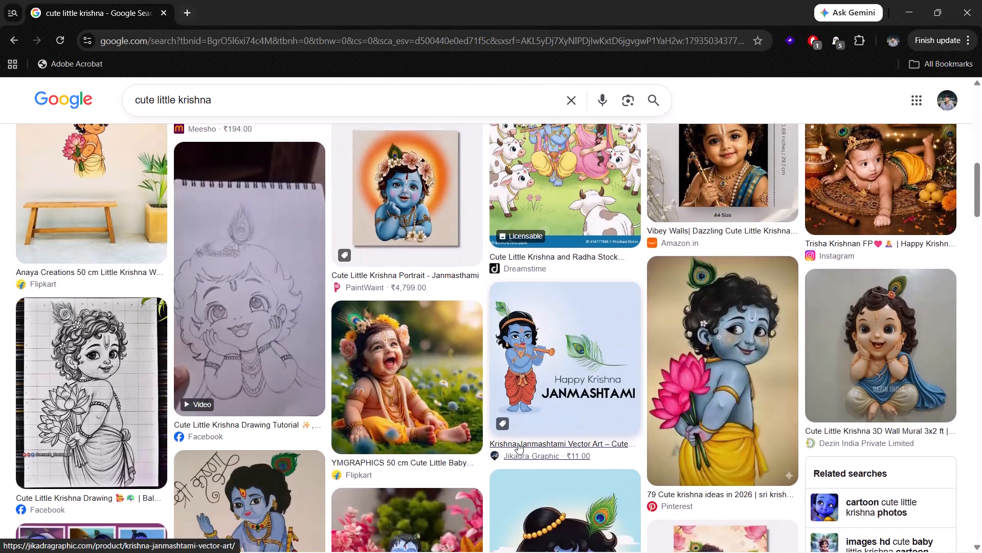
pyautogui.scroll(-7, 518, 443)
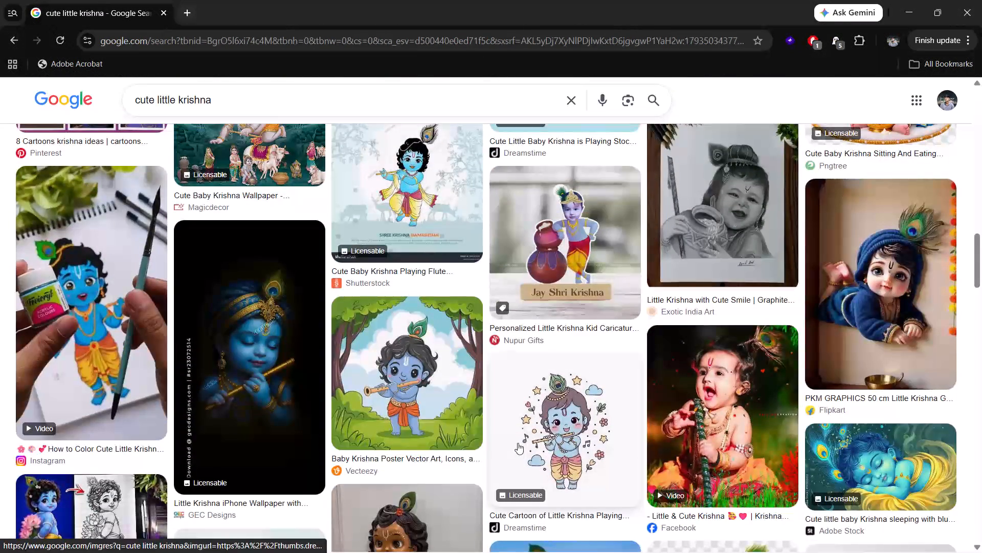
pyautogui.scroll(-4, 518, 443)
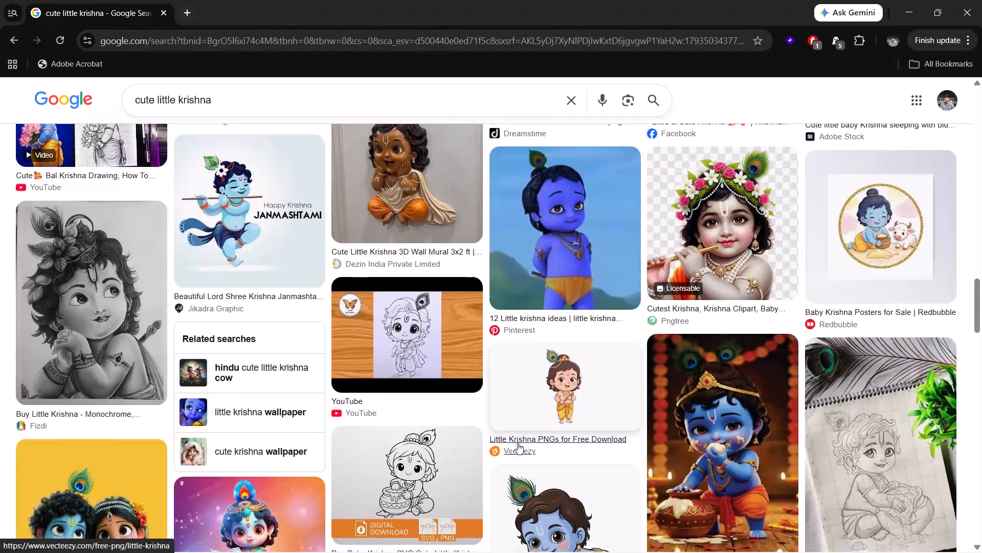
pyautogui.scroll(-1, 518, 443)
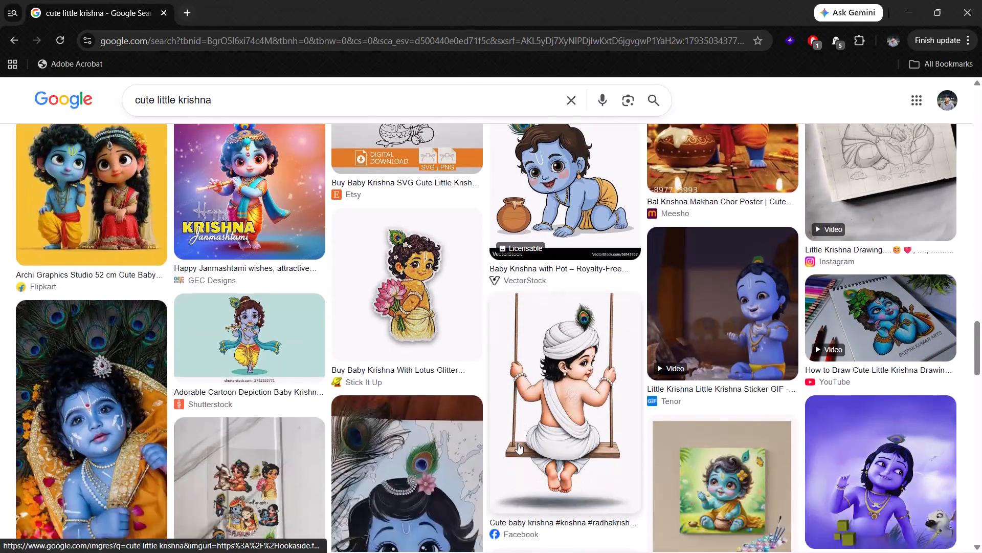
pyautogui.scroll(-1, 518, 443)
pyautogui.hscroll(2, 518, 443)
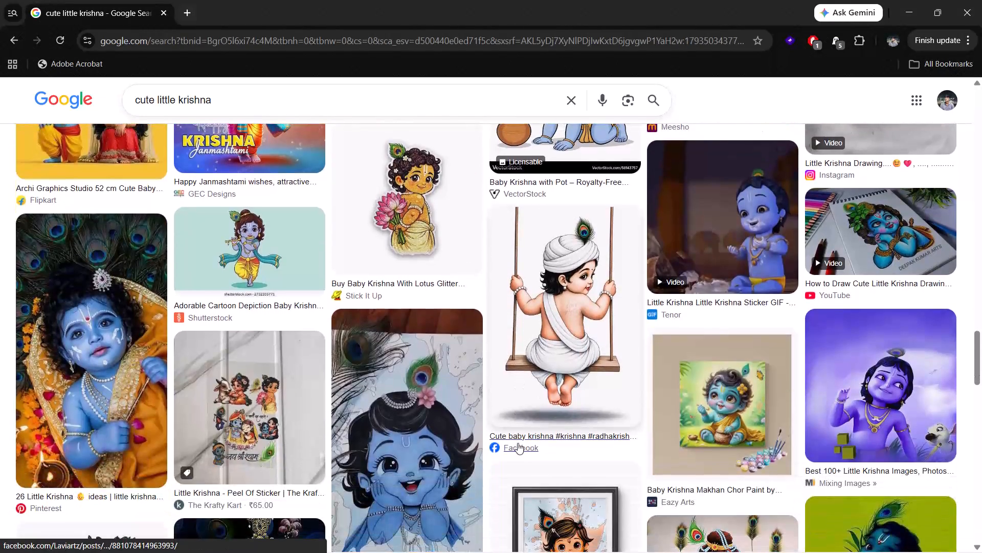
pyautogui.hscroll(1, 518, 443)
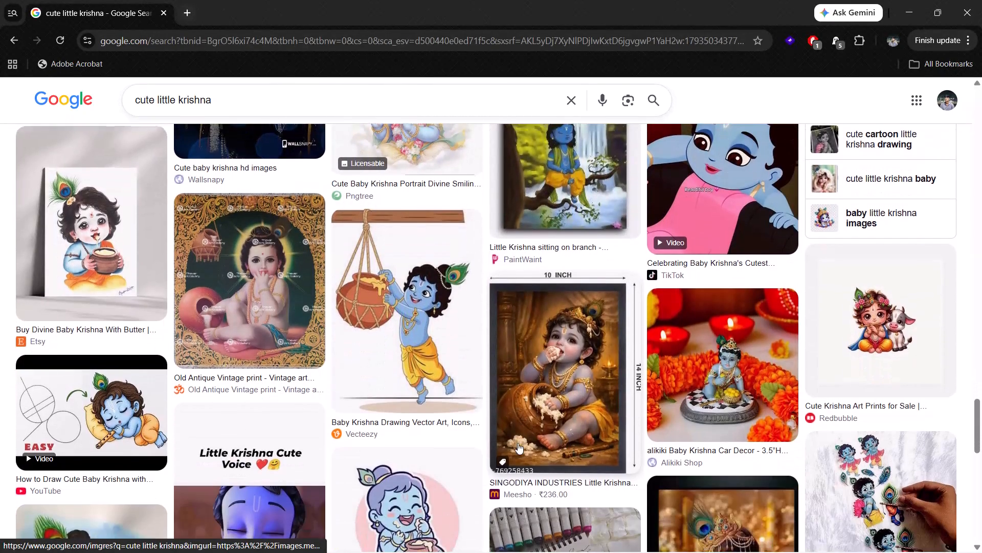
pyautogui.hscroll(16, 518, 443)
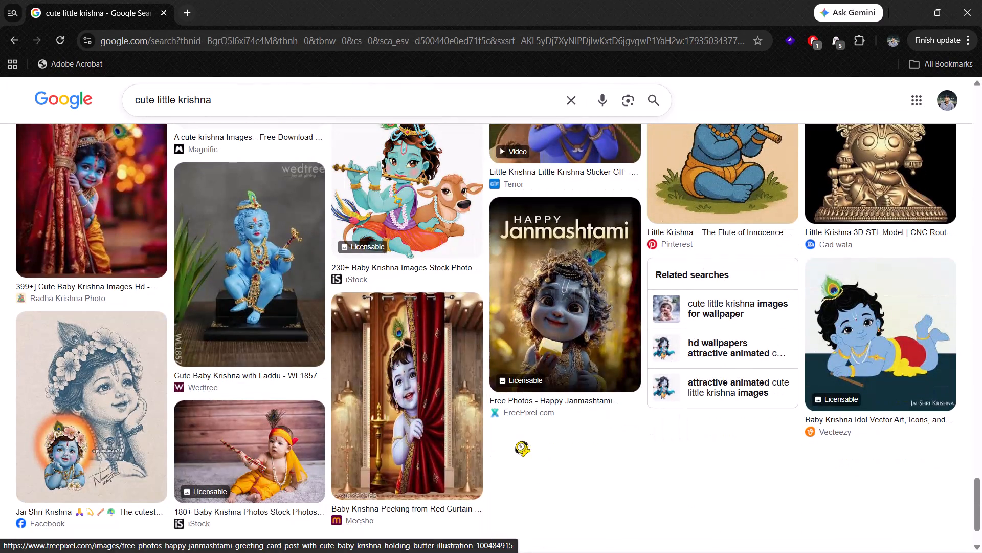
pyautogui.hscroll(6, 518, 443)
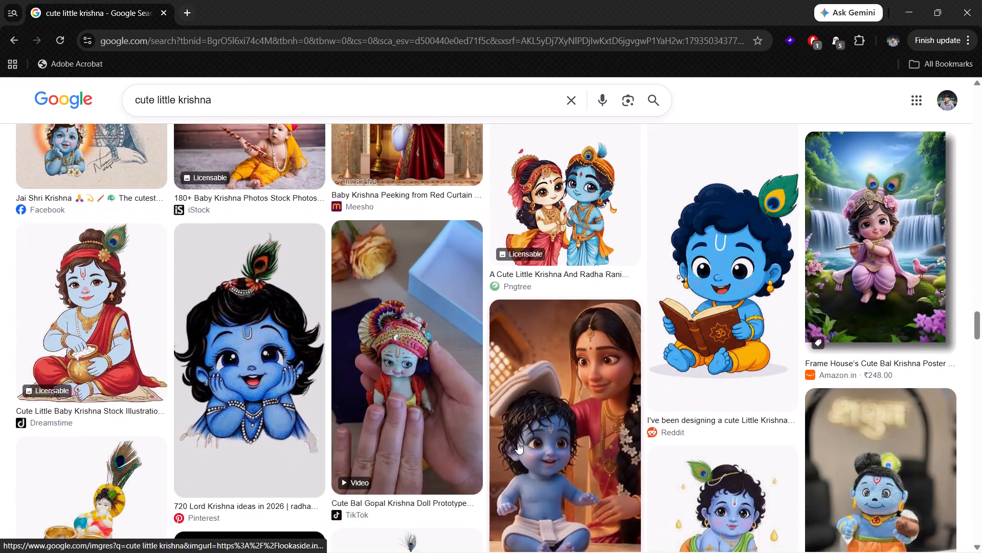
pyautogui.hscroll(14, 518, 443)
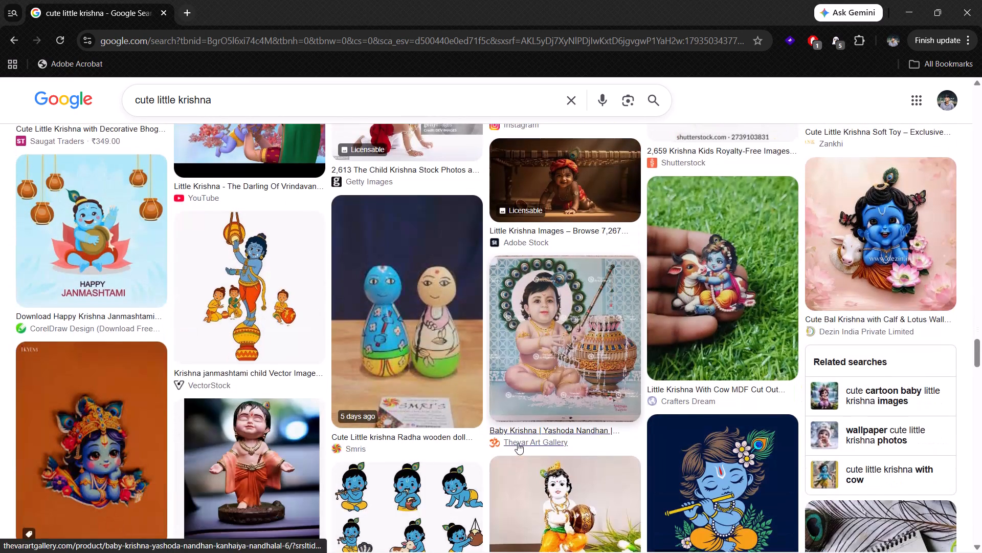
pyautogui.scroll(2, 518, 443)
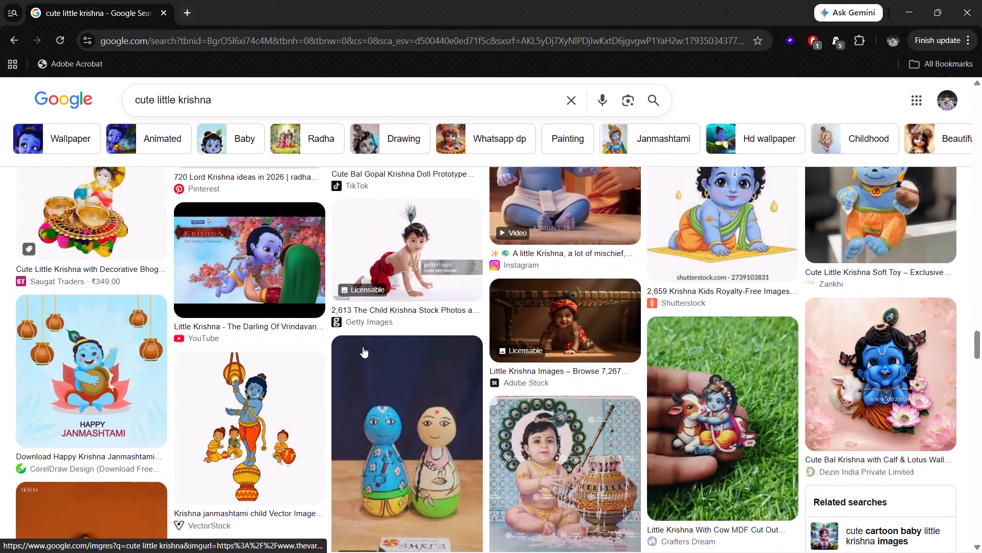
pyautogui.scroll(7, 276, 286)
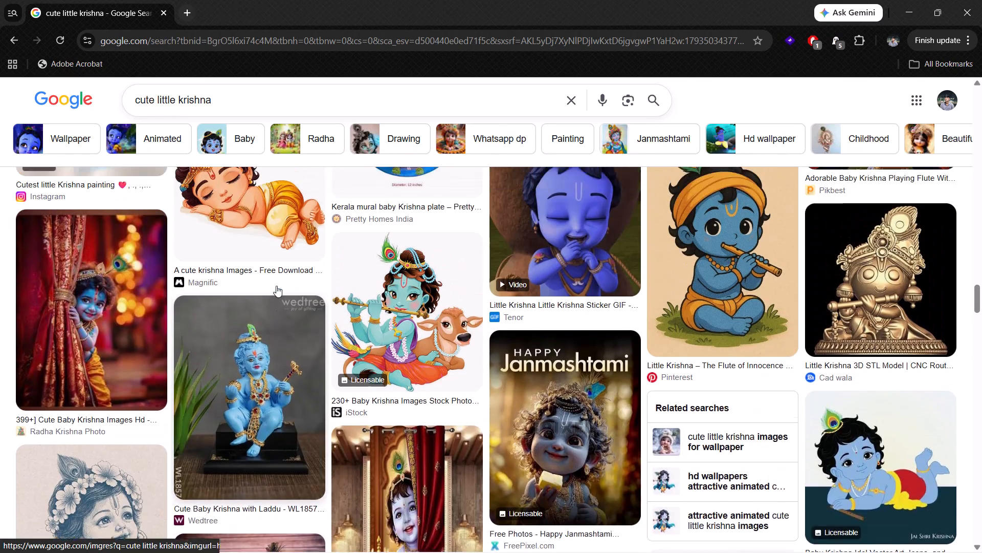
pyautogui.scroll(4, 276, 286)
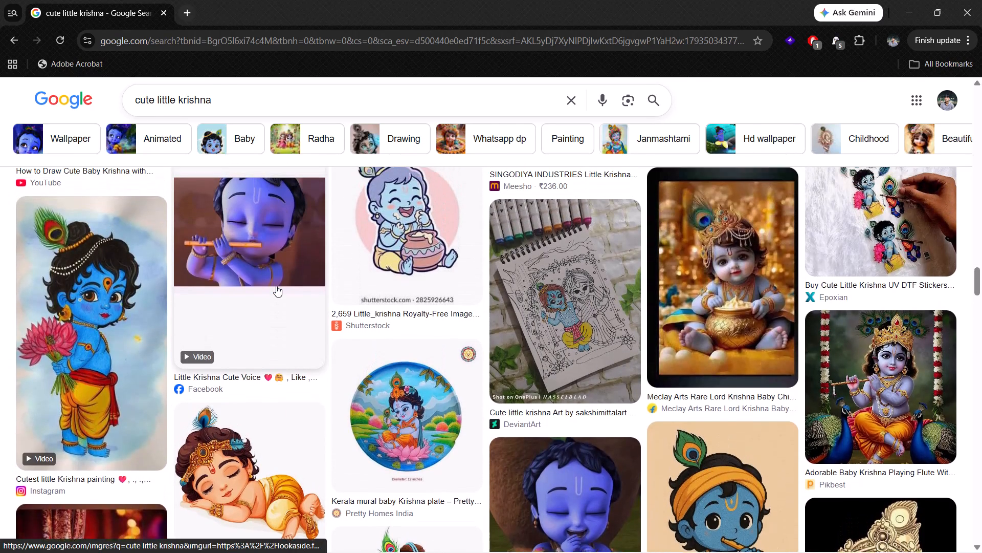
pyautogui.scroll(6, 276, 286)
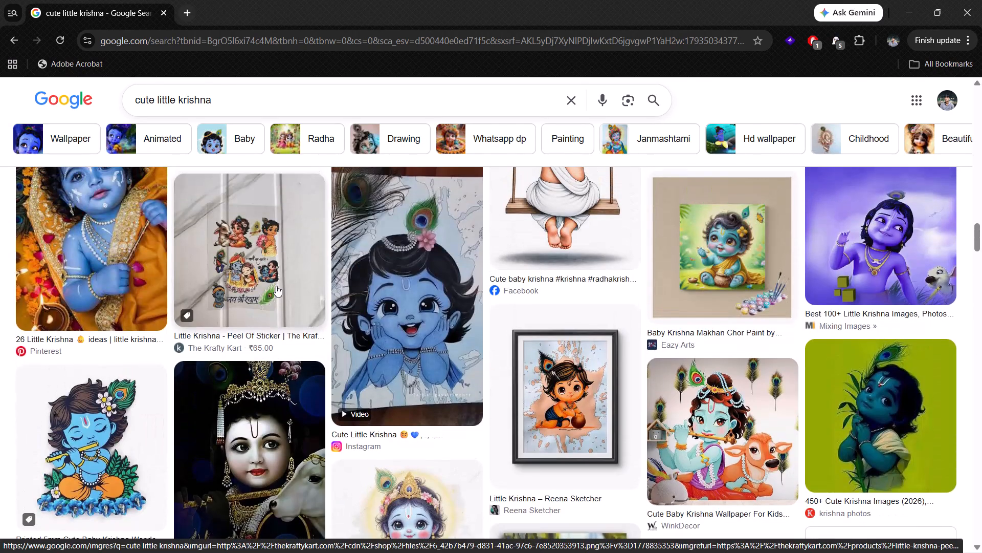
pyautogui.scroll(2, 276, 286)
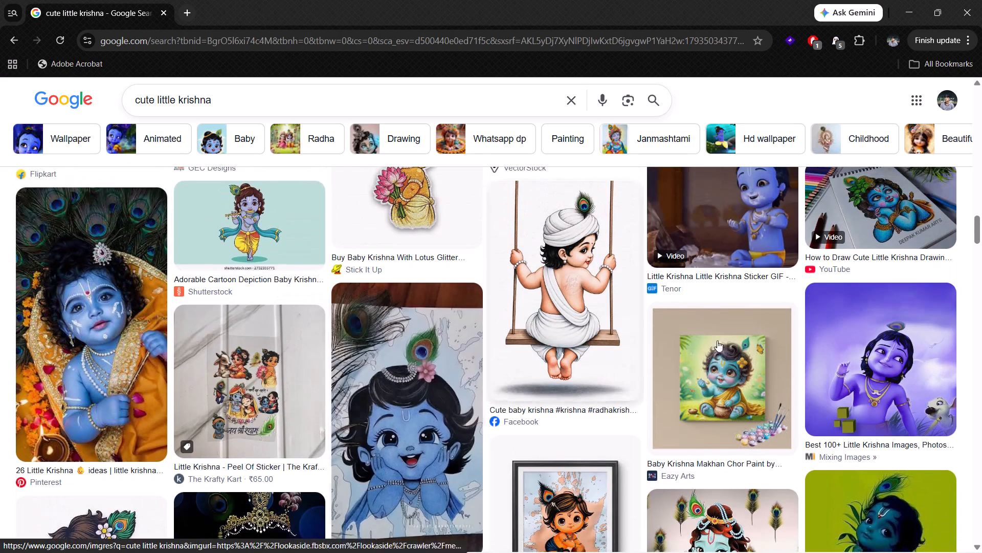
pyautogui.scroll(6, 505, 314)
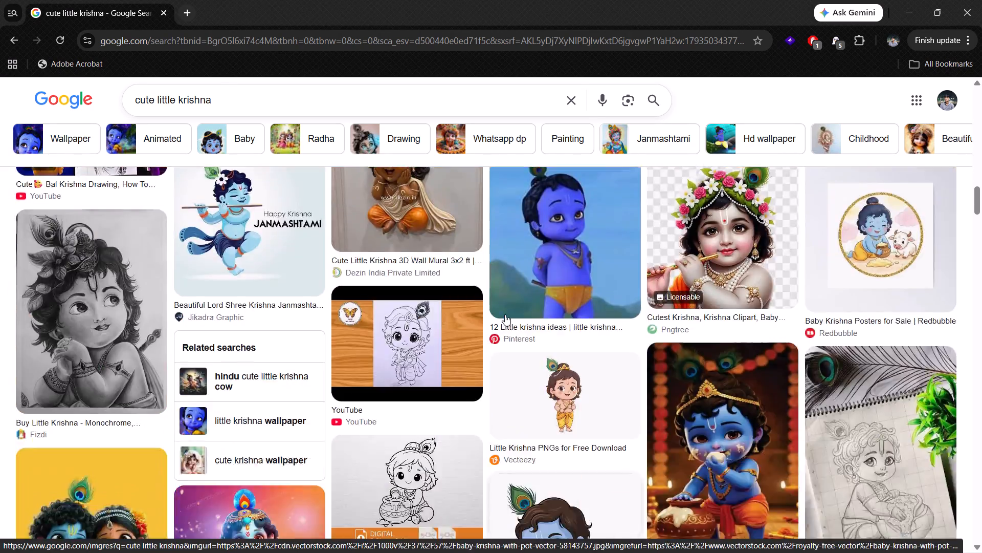
pyautogui.scroll(2, 505, 314)
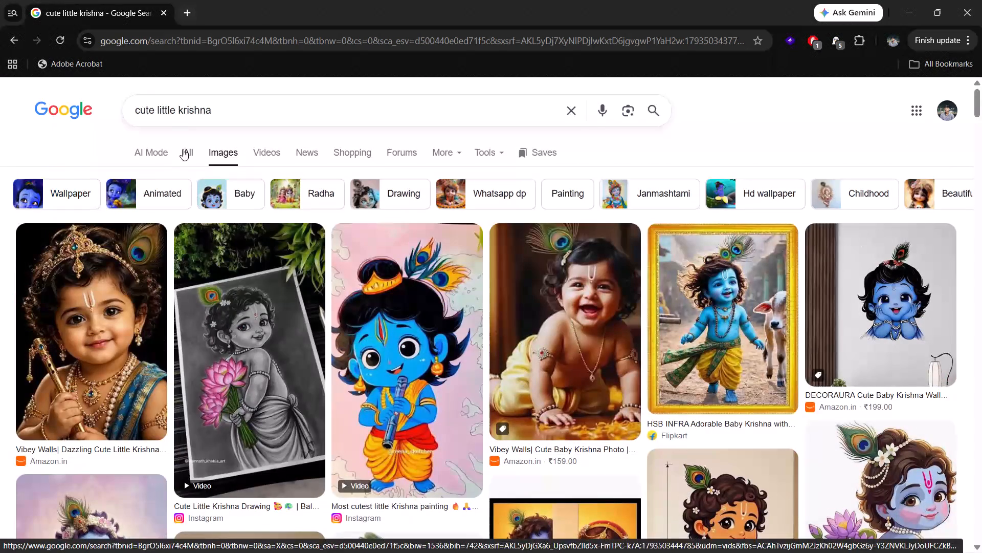
# Narrow the image results to Animated, look over the pictures, and return to the "cute little krishna" results.
pyautogui.click(177, 187)
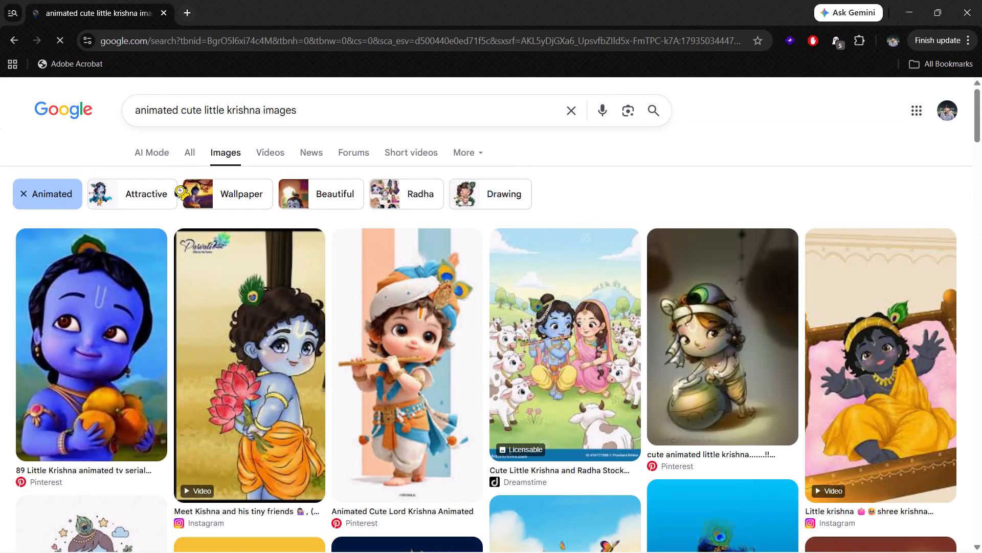
pyautogui.scroll(-1, 435, 360)
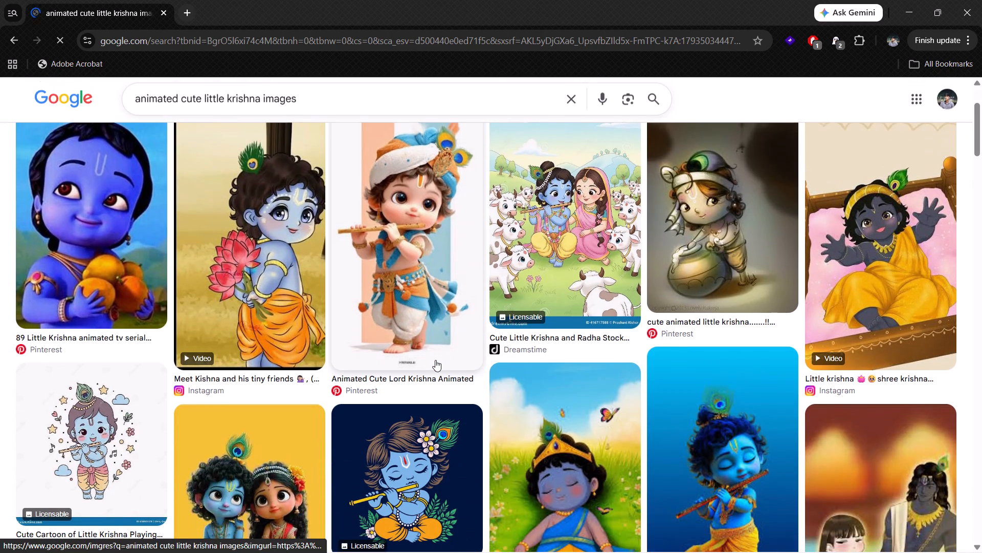
pyautogui.hscroll(7, 435, 360)
pyautogui.hscroll(-6, 435, 360)
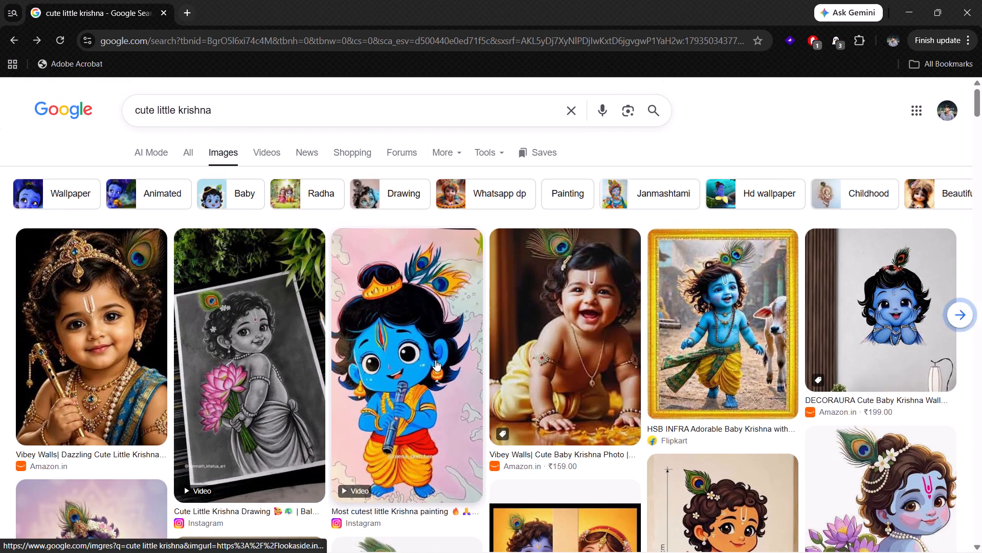
pyautogui.hscroll(-2, 435, 360)
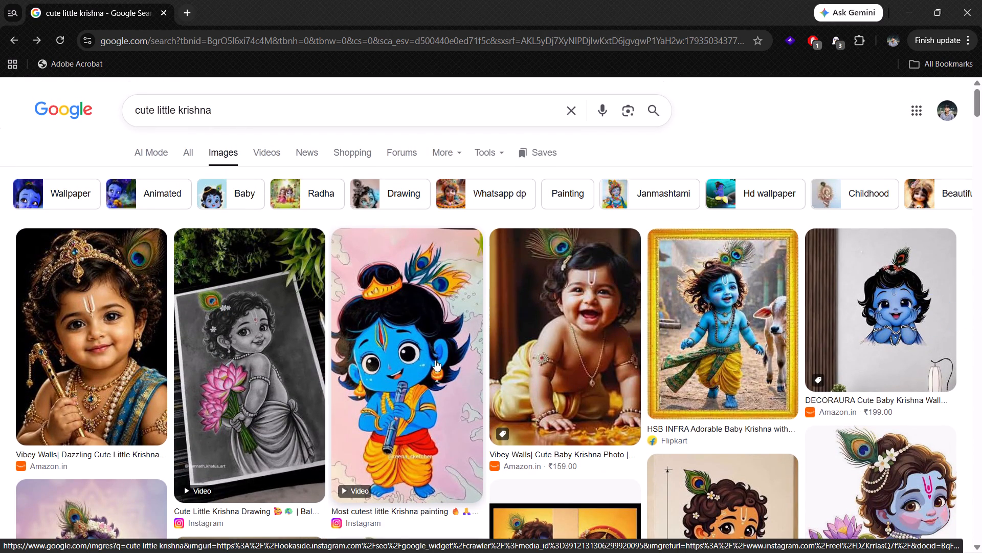
pyautogui.scroll(-1, 407, 346)
pyautogui.scroll(1, 407, 346)
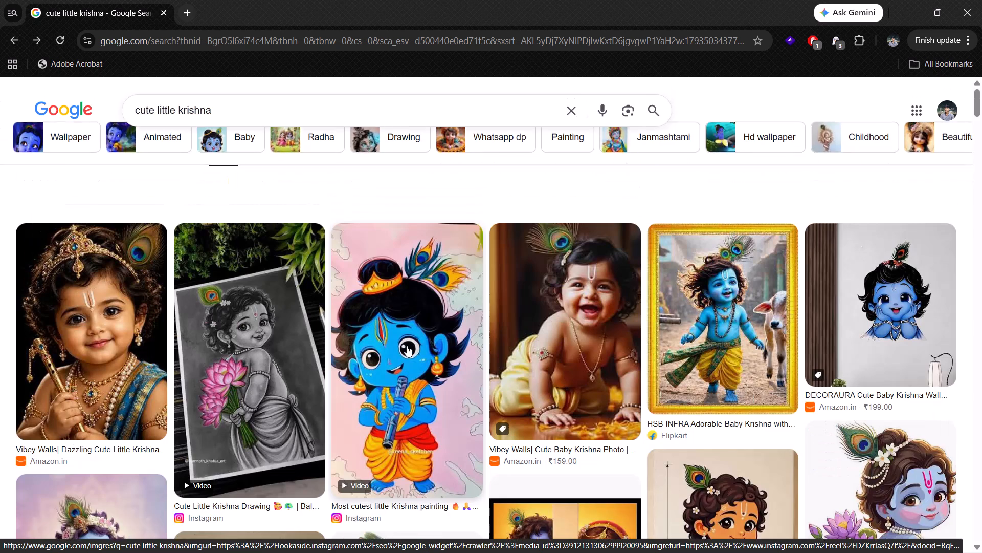
pyautogui.scroll(1, 407, 346)
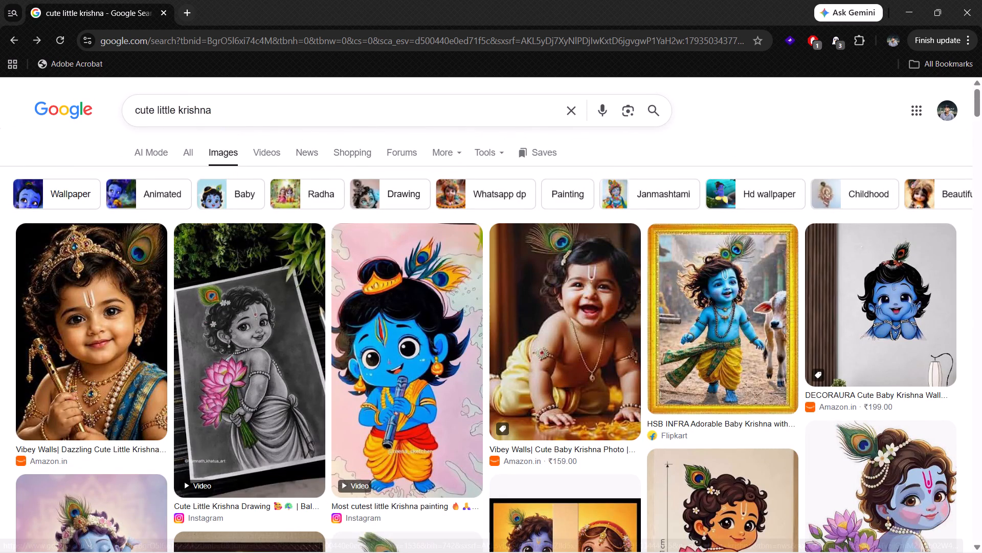
# Remove "cute" from the query and run the suggested image search "little krishna image in alk in cartoon".
pyautogui.click(153, 116)
pyautogui.press('BackSpace')
pyautogui.press('BackSpace')
pyautogui.press('BackSpace')
pyautogui.press('BackSpace')
pyautogui.press('BackSpace')
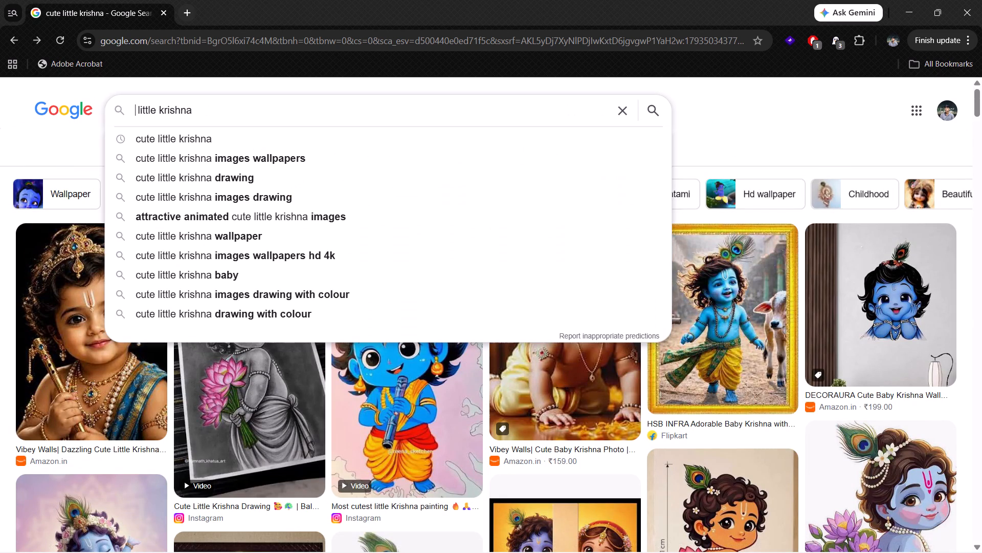
pyautogui.press('BackSpace')
pyautogui.click(203, 119)
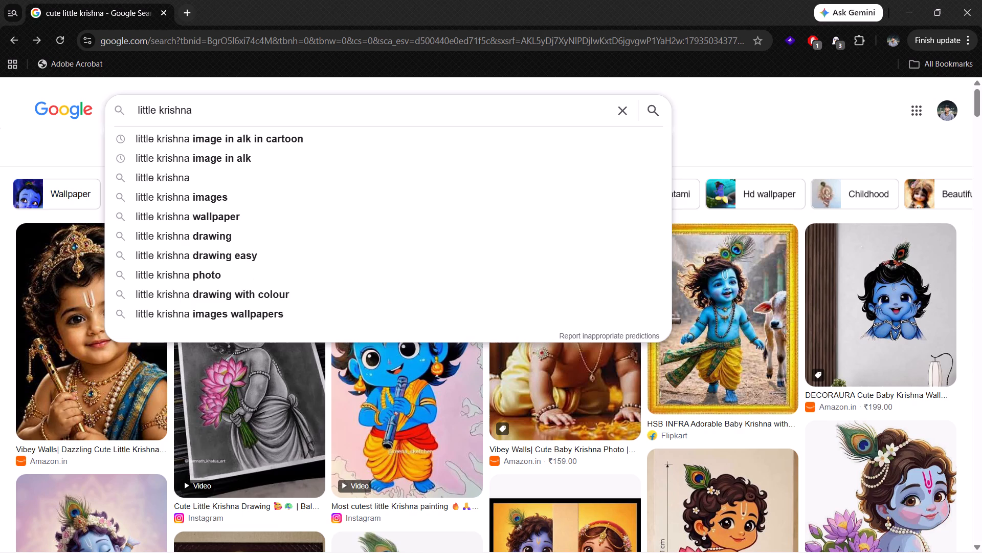
pyautogui.click(203, 119)
pyautogui.click(235, 135)
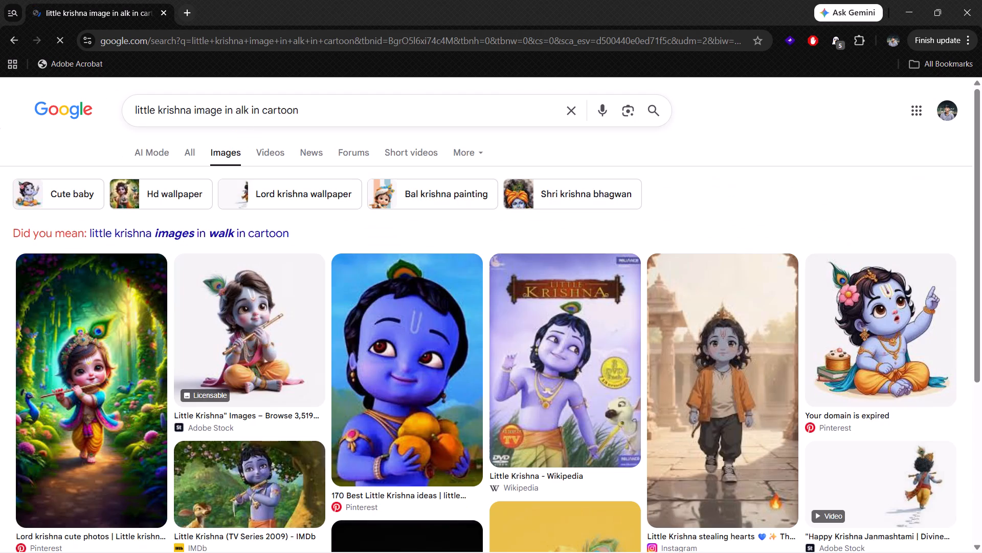
# Shorten the query to "little krishna image in alk" and run the image search.
pyautogui.click(334, 133)
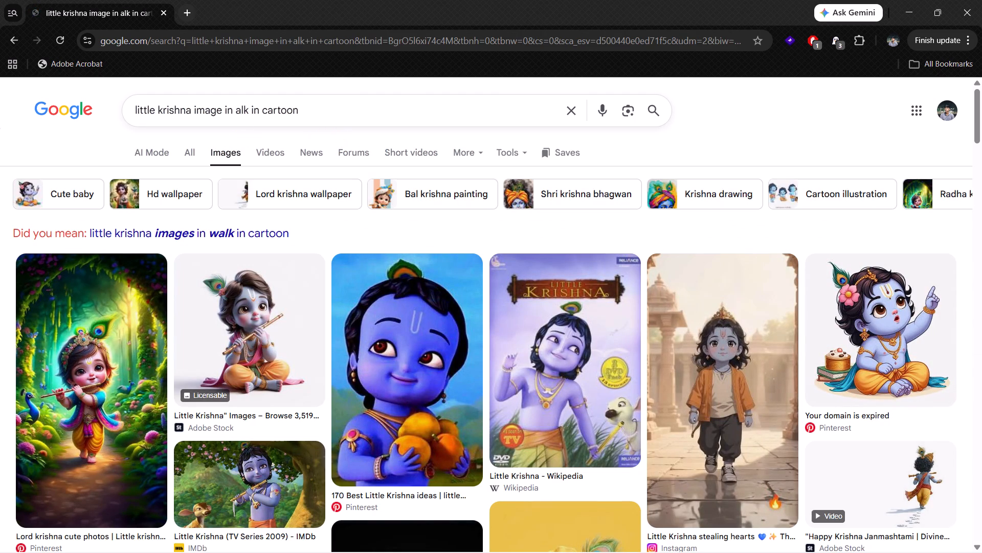
pyautogui.click(328, 113)
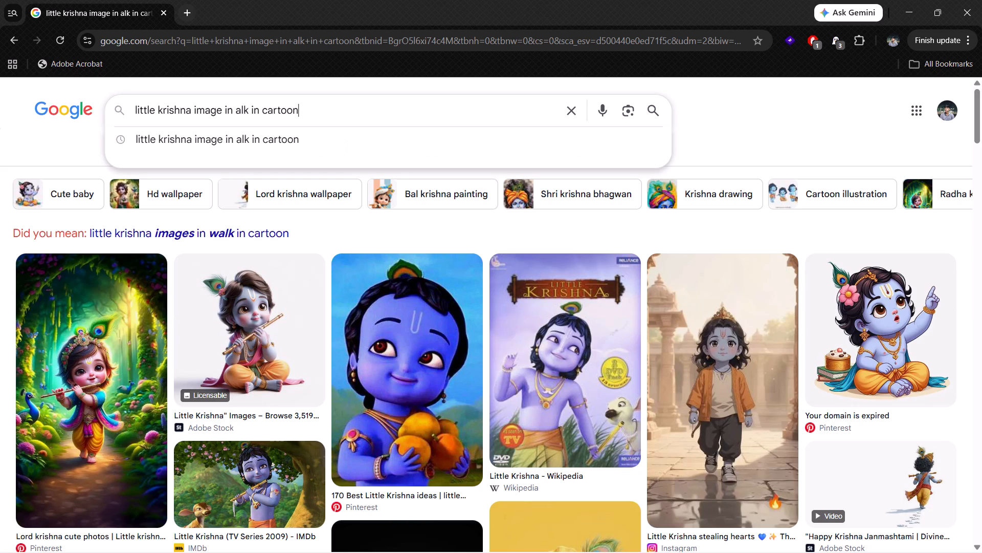
pyautogui.press('BackSpace')
pyautogui.press('BackSpace')
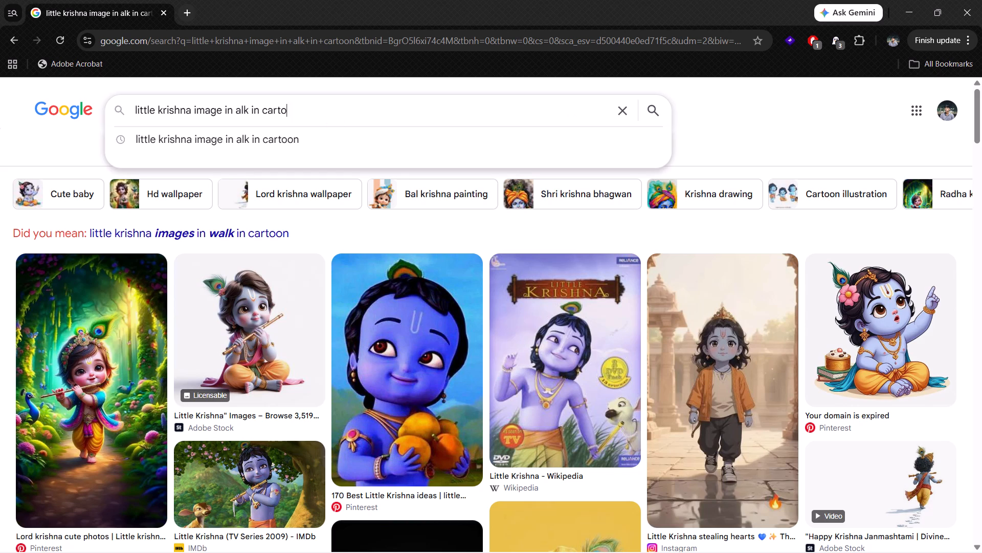
pyautogui.press('BackSpace')
pyautogui.press('BackSpace')
pyautogui.press('BackSpace')
pyautogui.press('BackSpace')
pyautogui.press('BackSpace')
pyautogui.press('BackSpace')
pyautogui.press('BackSpace')
pyautogui.press('BackSpace')
pyautogui.press('BackSpace')
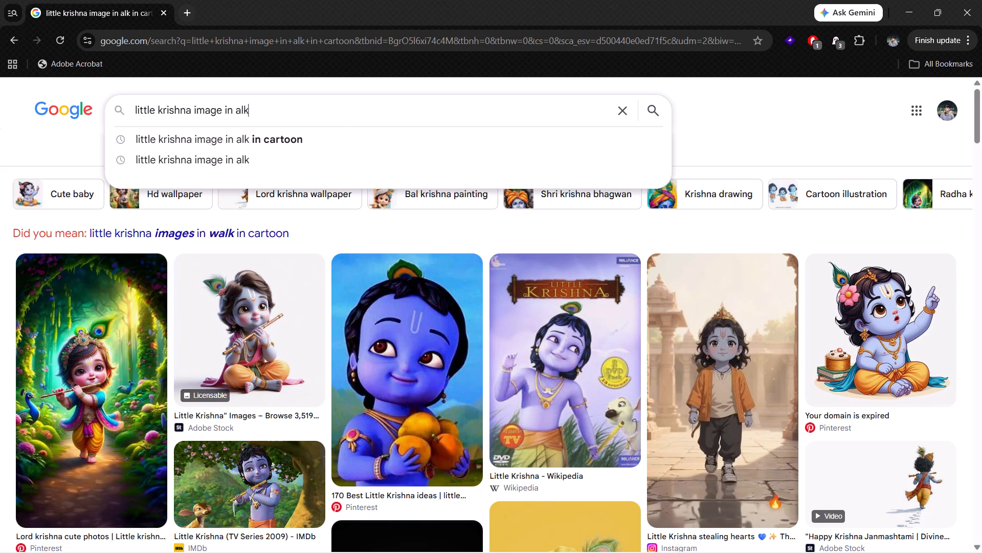
pyautogui.press('space')
pyautogui.press('Return')
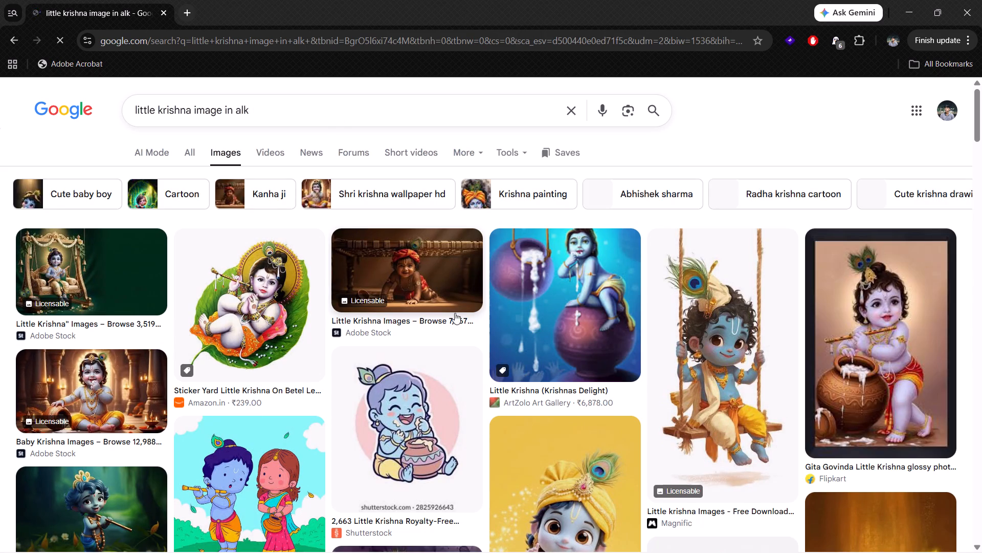
# Look through the "little krishna image in alk" results for a suitable picture, and return to the "in cartoon" results.
pyautogui.scroll(-3, 455, 313)
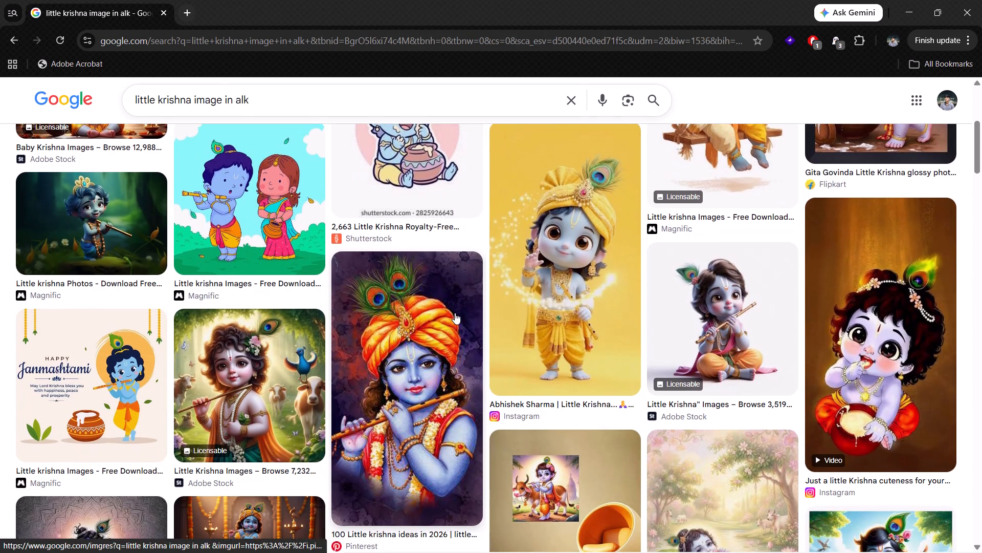
pyautogui.scroll(-1, 455, 313)
pyautogui.hscroll(9, 455, 313)
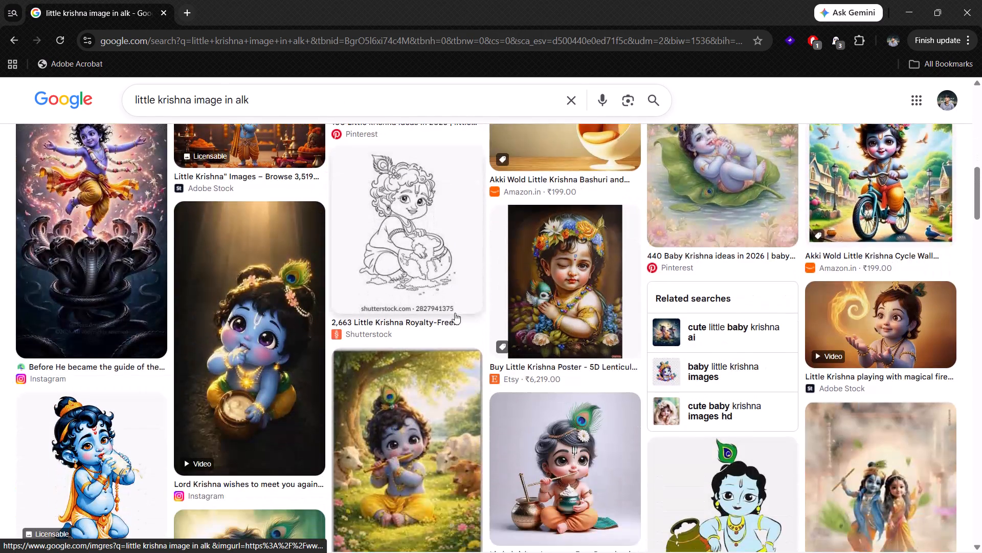
pyautogui.hscroll(13, 455, 313)
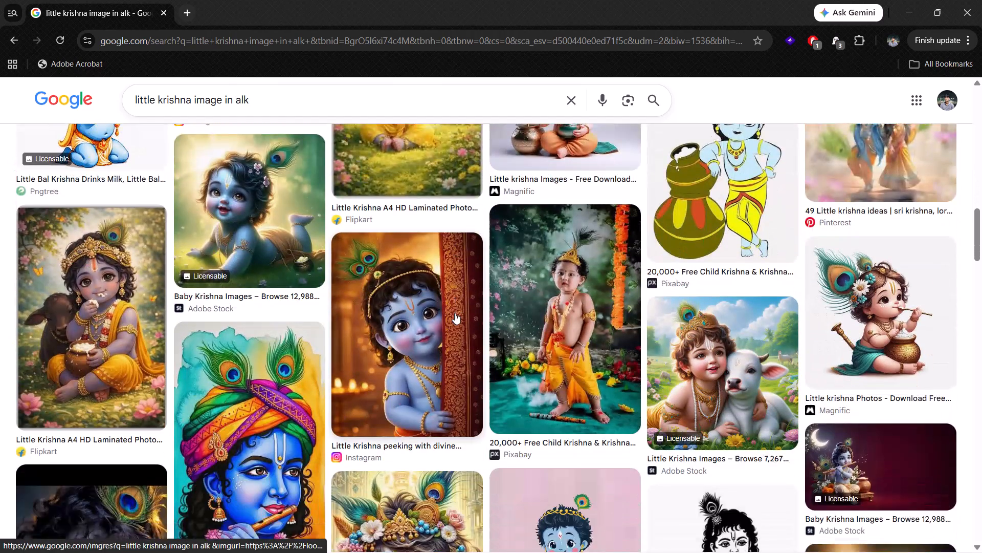
pyautogui.hscroll(13, 455, 313)
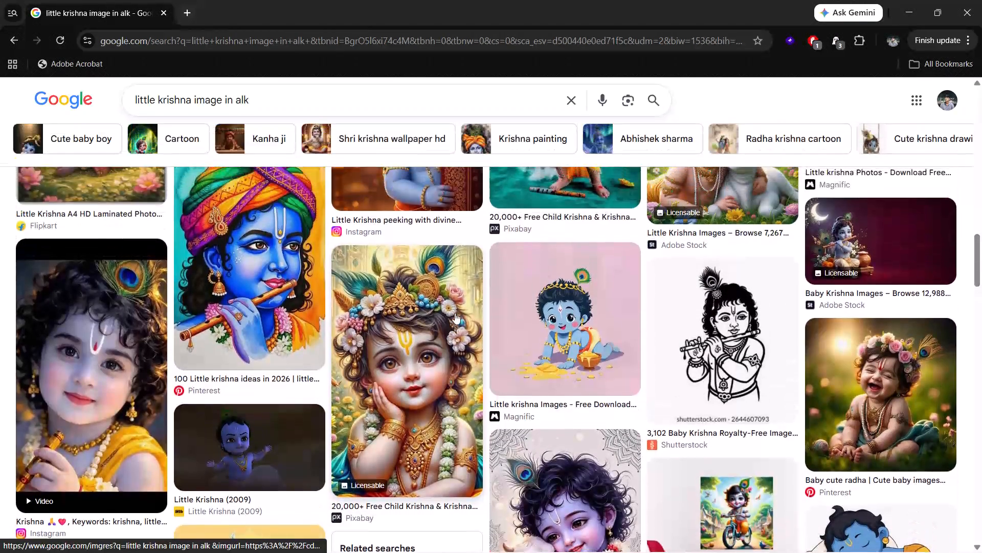
pyautogui.hscroll(13, 455, 313)
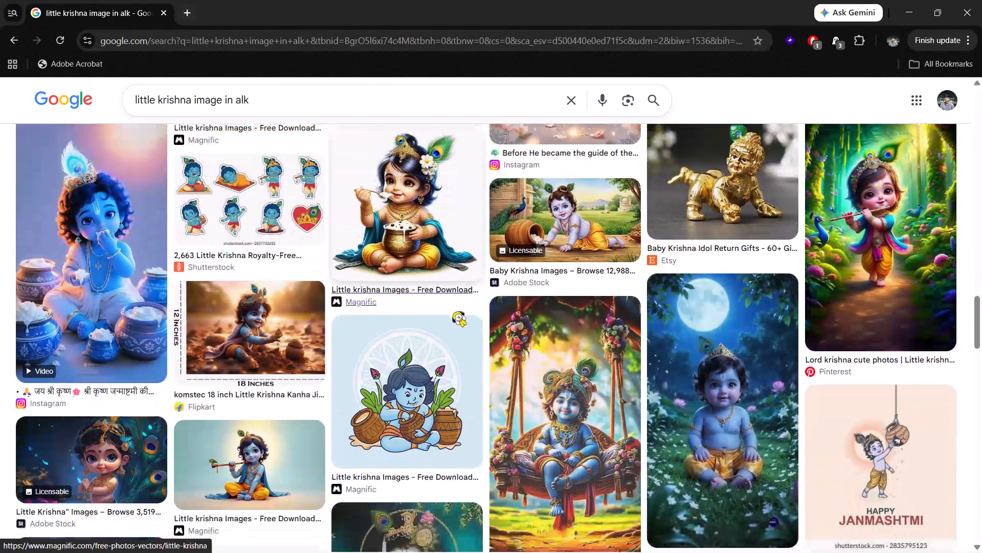
pyautogui.hscroll(6, 455, 313)
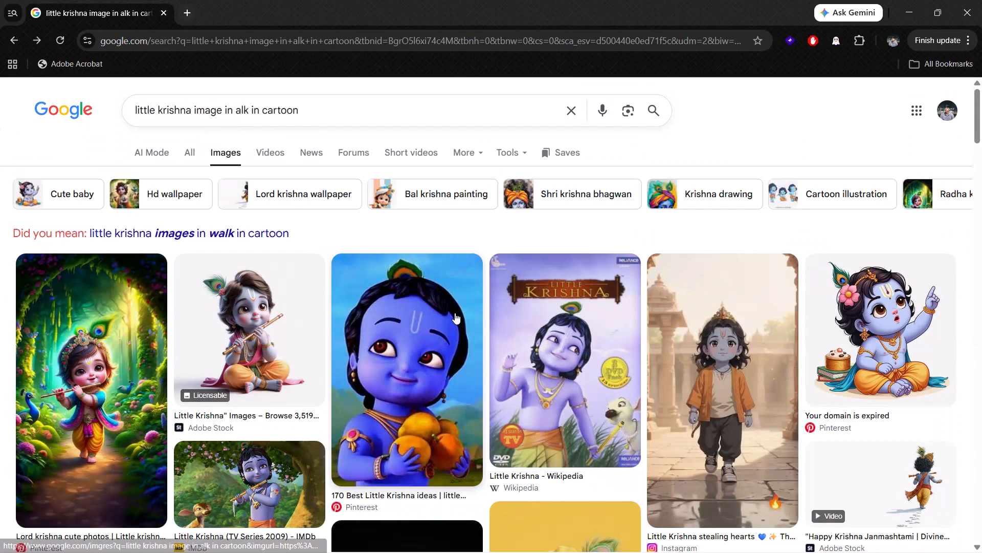
# Append "little krihana" to the query "little krishna image in alk in cartoon" and run the image search.
pyautogui.click(338, 118)
pyautogui.press('space')
pyautogui.write('liti')
pyautogui.press('l')
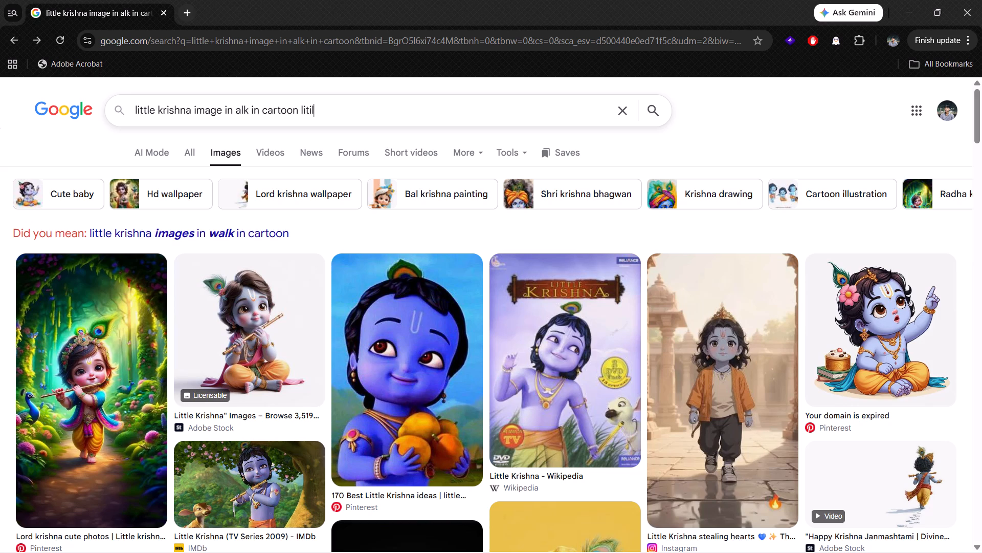
pyautogui.press('BackSpace')
pyautogui.press('BackSpace')
pyautogui.press('BackSpace')
pyautogui.write('tt')
pyautogui.write('le kri')
pyautogui.write('hana')
pyautogui.press('space')
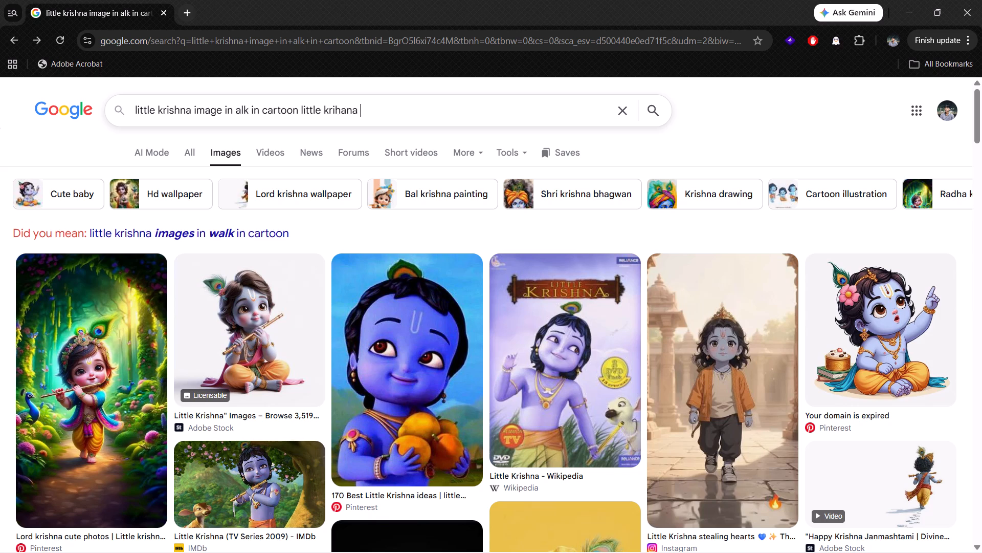
pyautogui.press('Return')
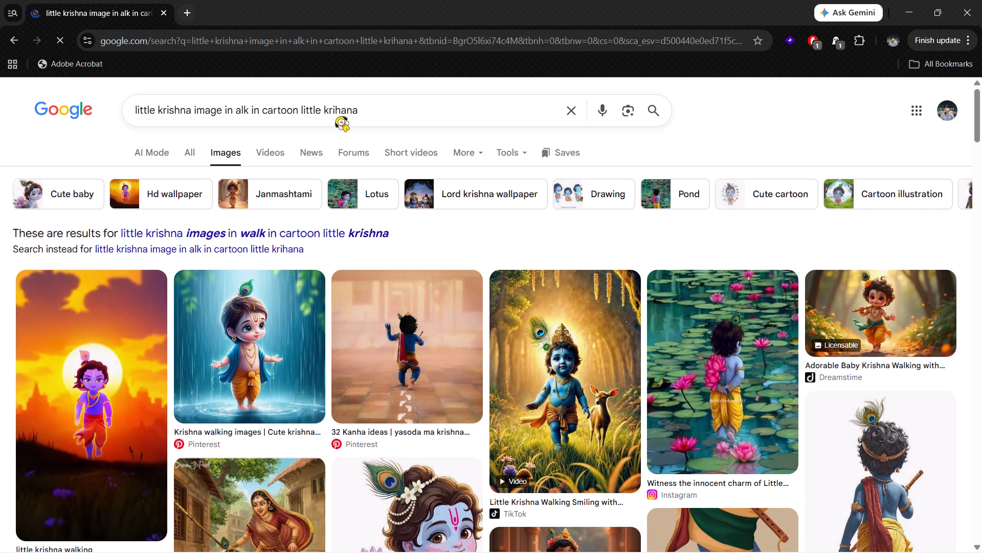
# Preview the Pinterest result "little krishna walking" that shows Krishna against the sunset.
pyautogui.click(69, 368)
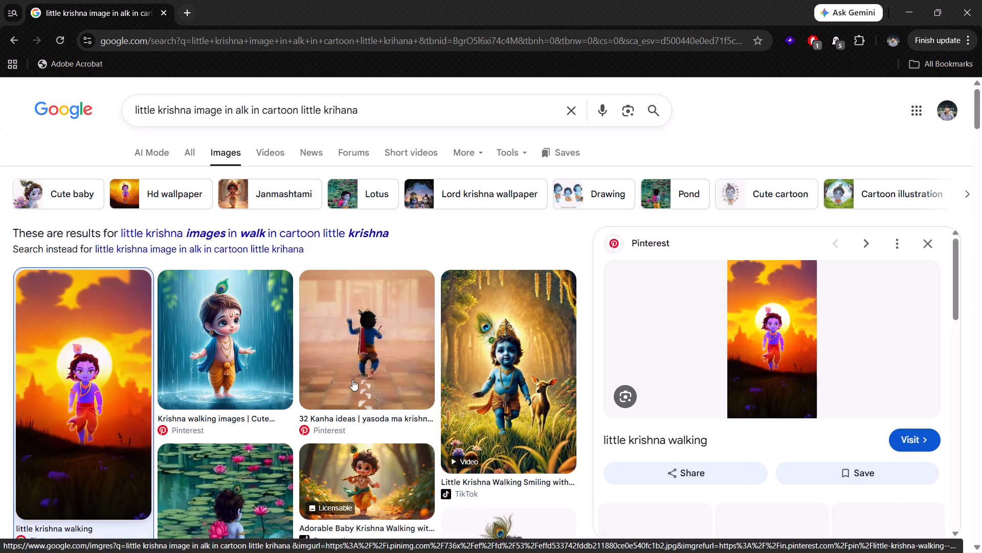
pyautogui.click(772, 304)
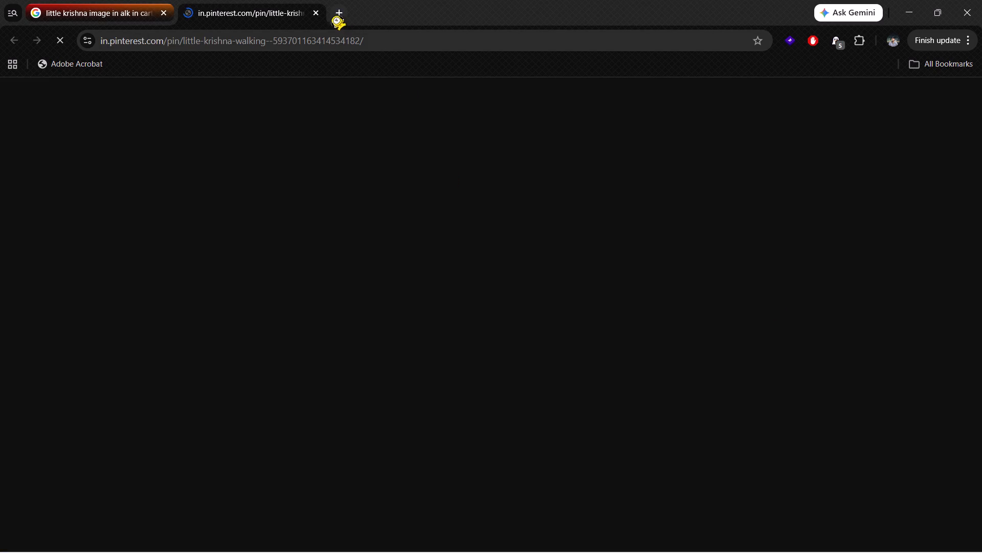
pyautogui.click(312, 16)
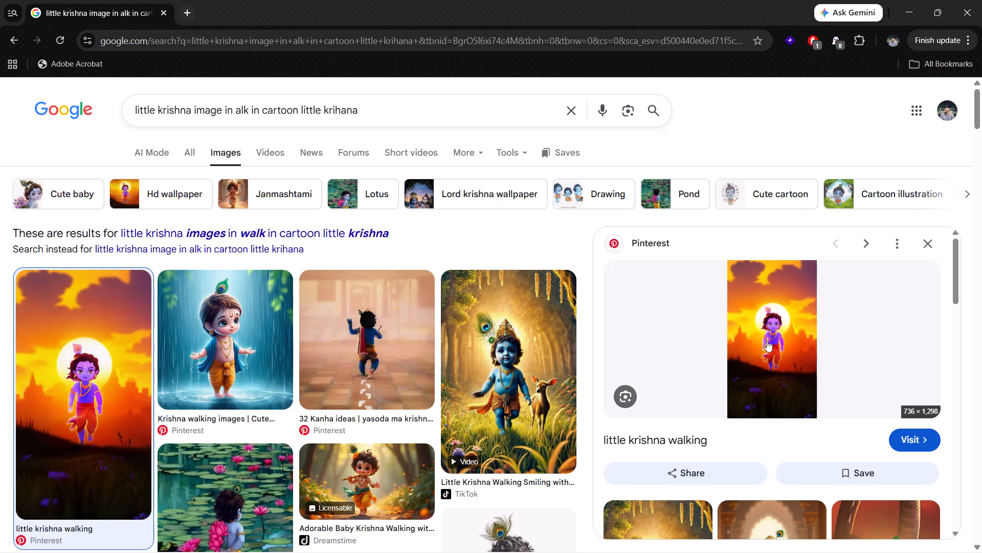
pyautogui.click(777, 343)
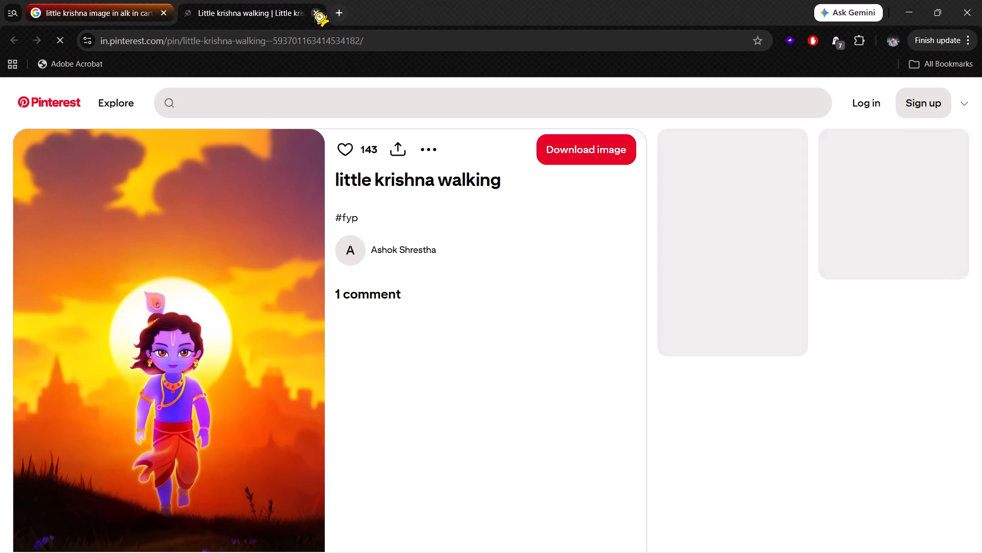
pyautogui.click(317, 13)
# Save the previewed "little krishna walking" image to the Desktop as a JPEG under its suggested file name.
pyautogui.rightClick(798, 342)
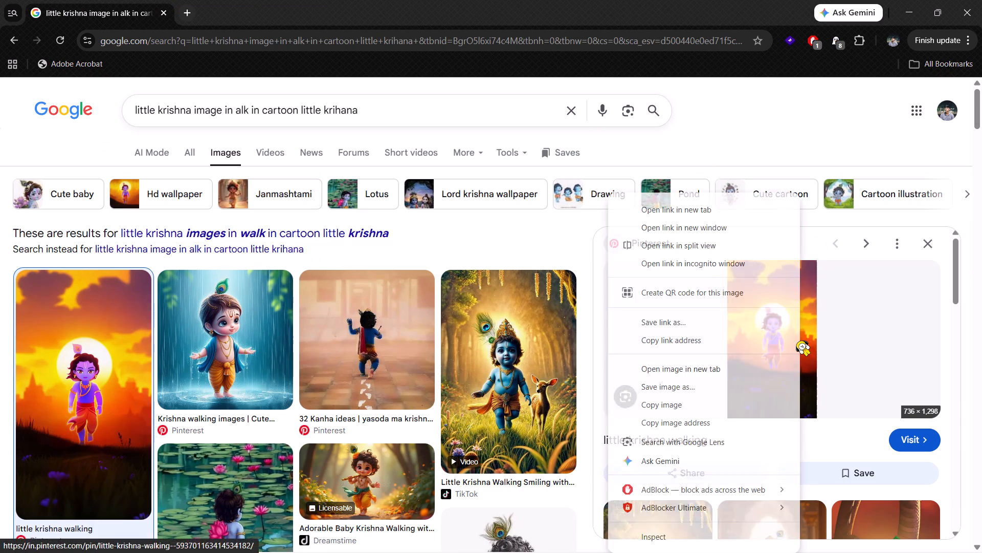
pyautogui.click(700, 385)
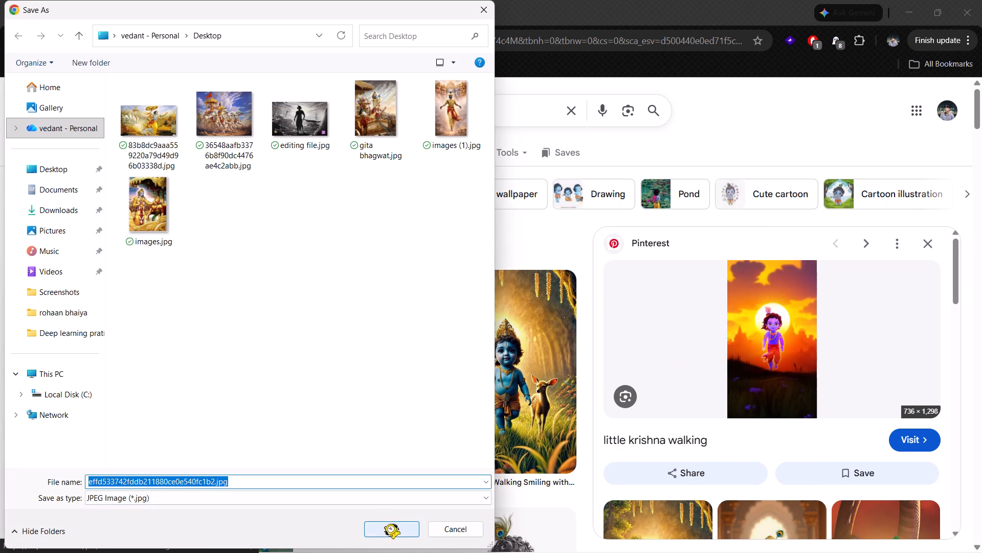
pyautogui.click(388, 525)
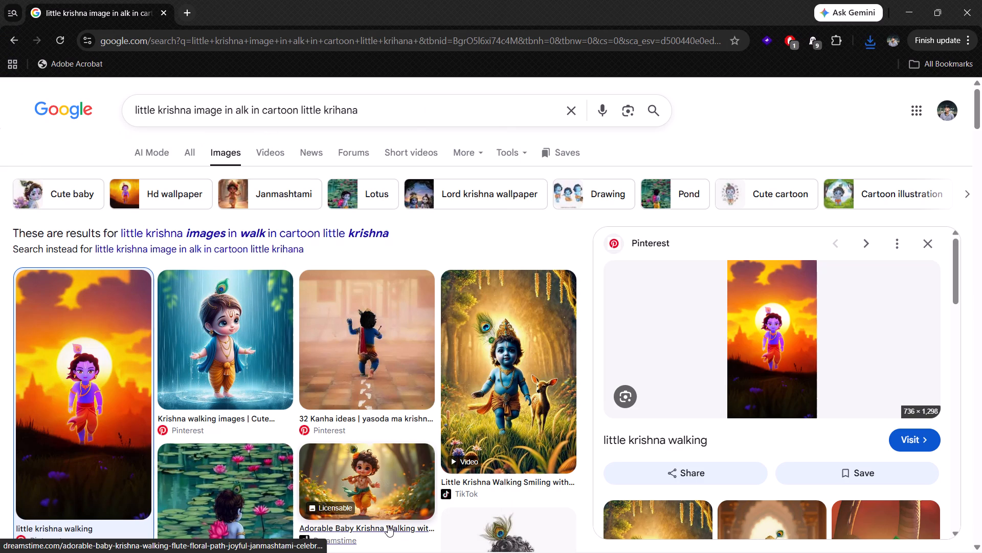
# Look through the related images and the remaining walking little Krishna results for further suitable pictures.
pyautogui.scroll(-3, 357, 404)
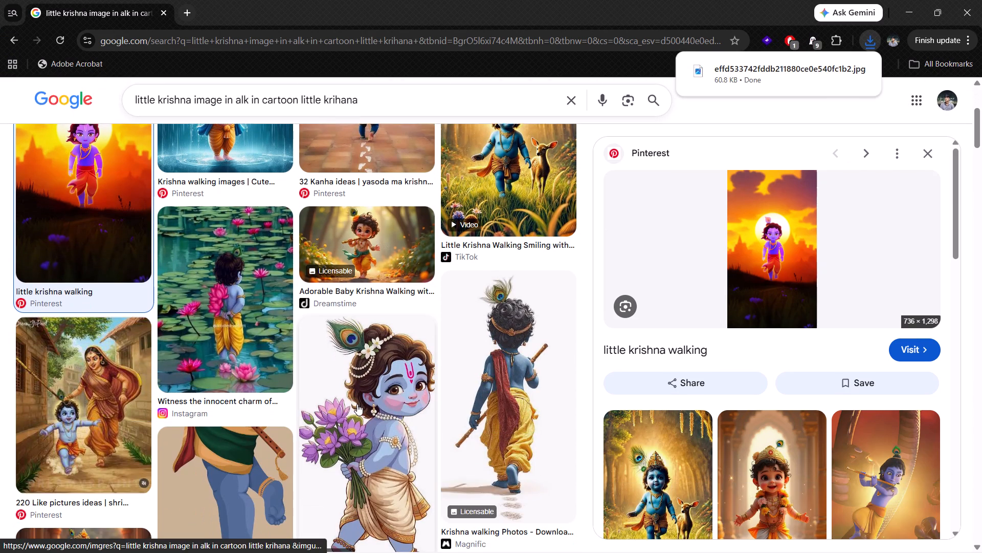
pyautogui.scroll(-3, 357, 404)
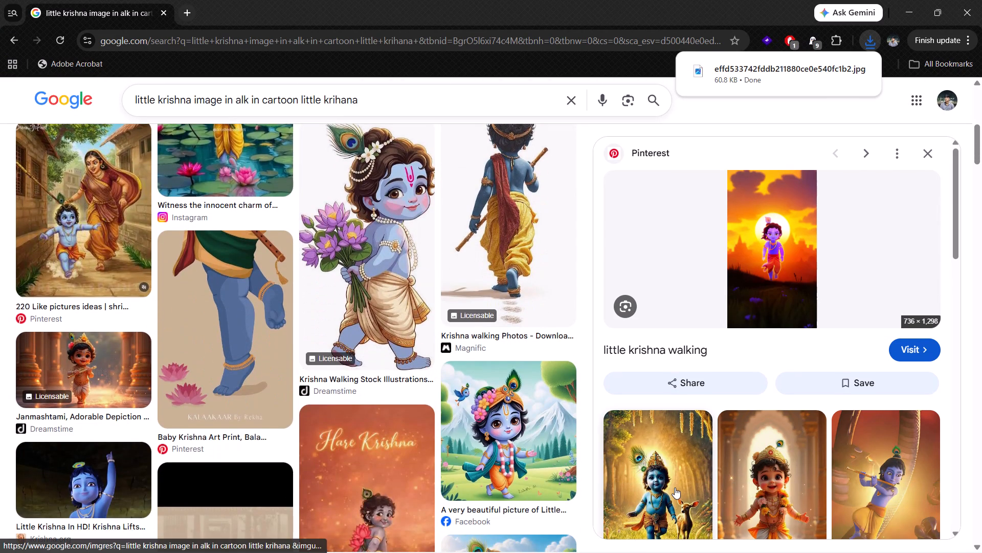
pyautogui.scroll(-5, 675, 487)
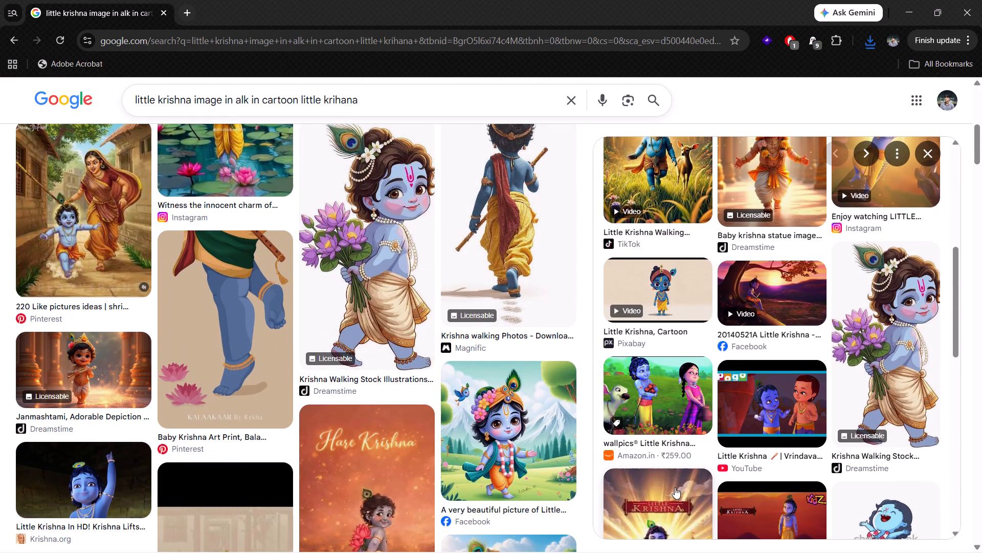
pyautogui.scroll(-2, 675, 487)
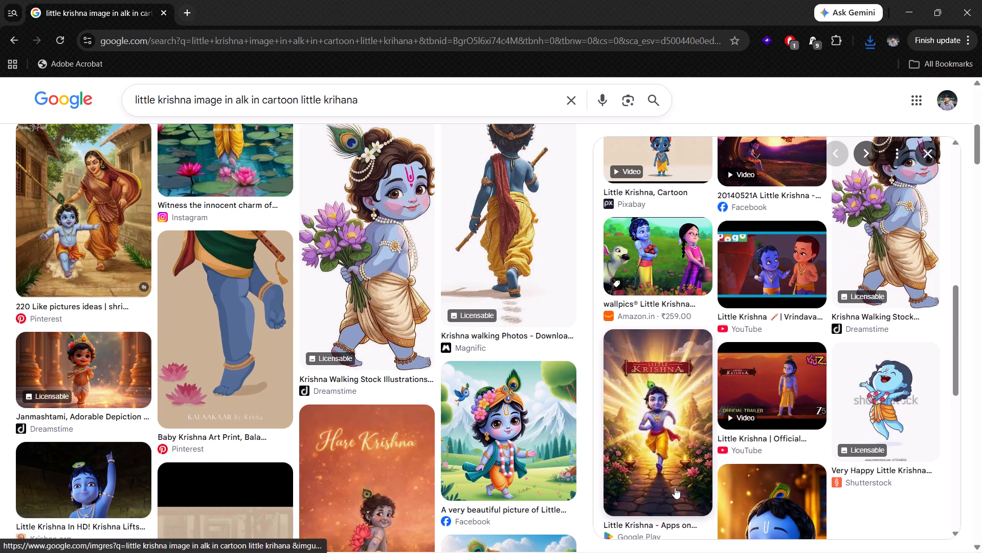
pyautogui.scroll(-3, 675, 487)
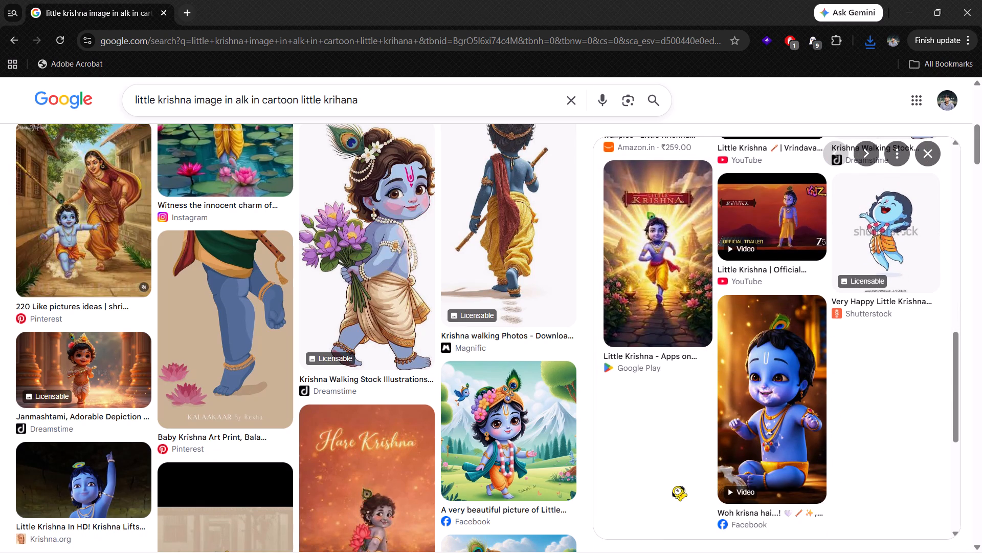
pyautogui.scroll(-6, 675, 487)
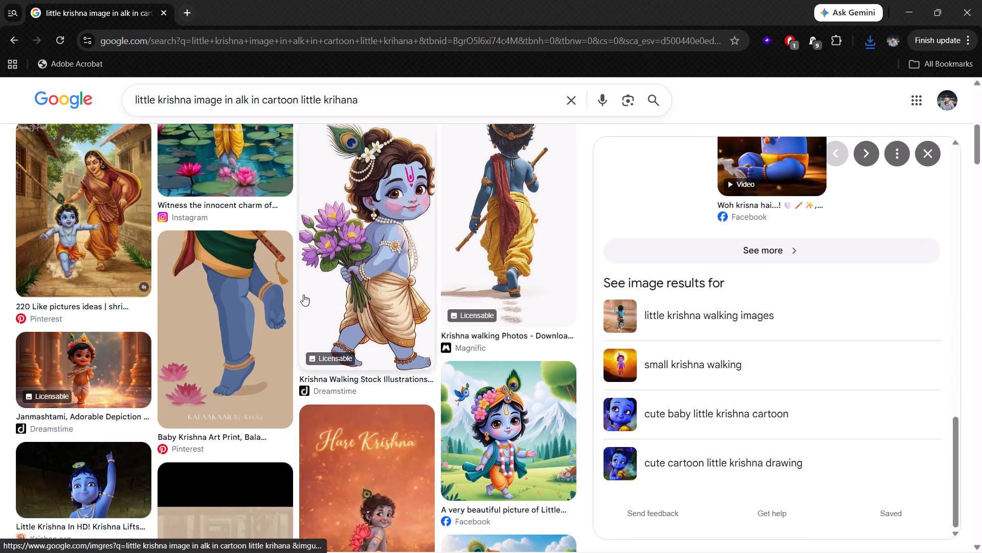
pyautogui.scroll(-5, 284, 300)
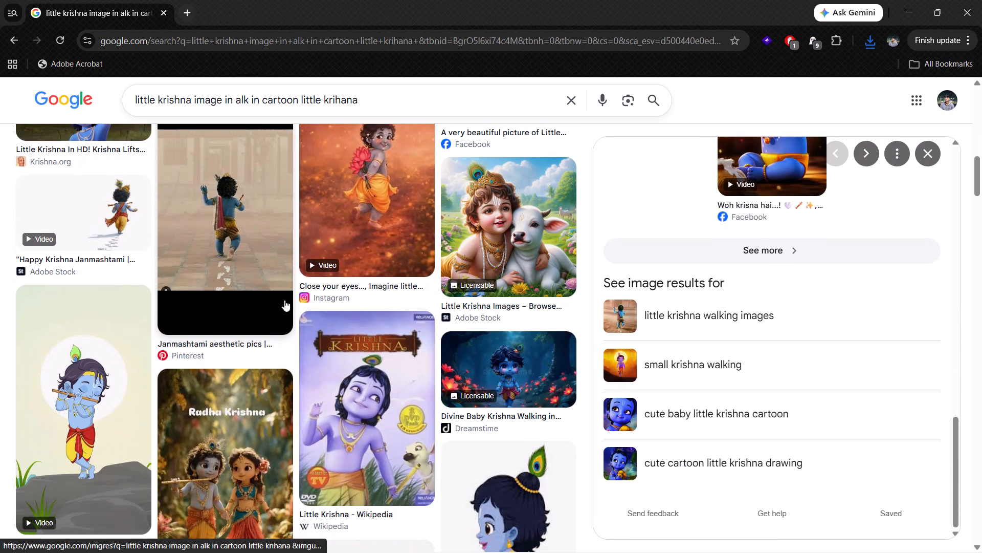
pyautogui.scroll(-2, 284, 300)
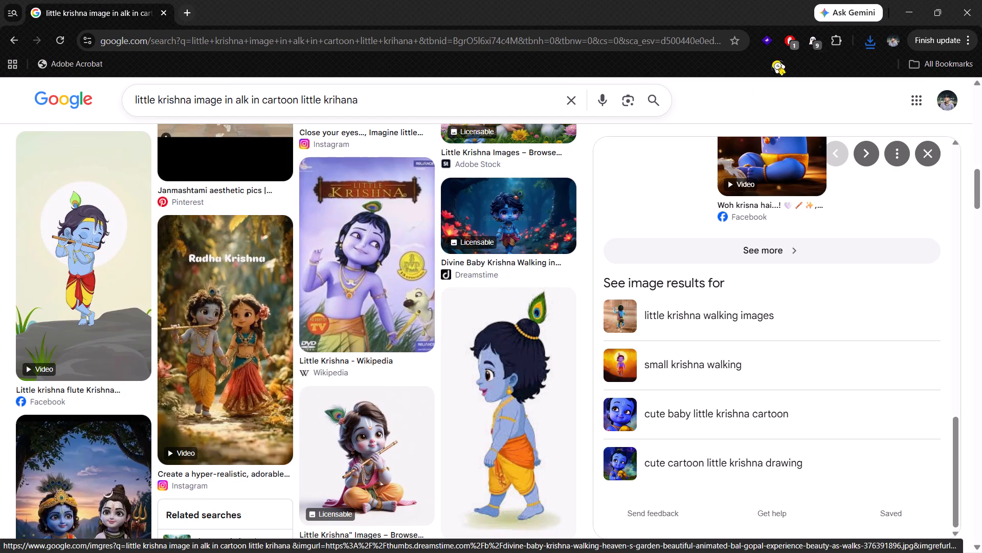
pyautogui.scroll(2, 441, 203)
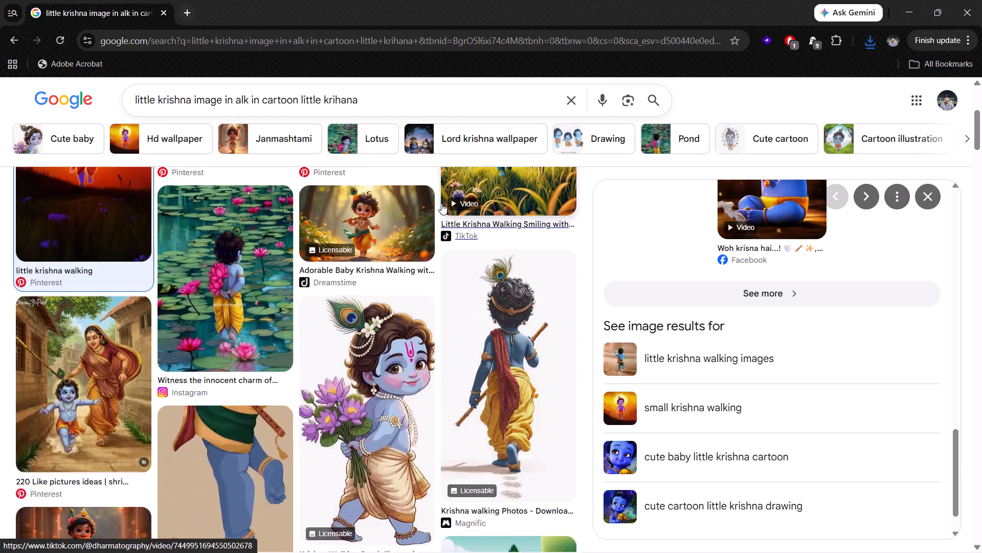
# Replace the query with "lord kr" and run the suggested image search "lord krishna images".
pyautogui.click(418, 104)
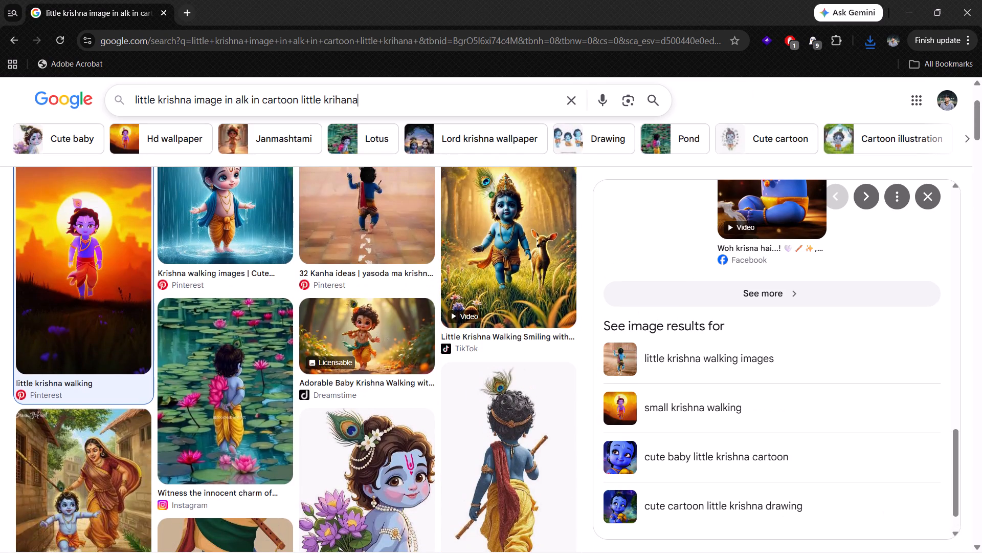
pyautogui.press('BackSpace')
pyautogui.press('BackSpace')
pyautogui.press('BackSpace')
pyautogui.press('BackSpace')
pyautogui.press('BackSpace')
pyautogui.press('BackSpace')
pyautogui.press('BackSpace')
pyautogui.press('BackSpace')
pyautogui.press('BackSpace')
pyautogui.press('BackSpace')
pyautogui.press('BackSpace')
pyautogui.press('BackSpace')
pyautogui.press('BackSpace')
pyautogui.press('BackSpace')
pyautogui.press('BackSpace')
pyautogui.press('BackSpace')
pyautogui.press('BackSpace')
pyautogui.press('BackSpace')
pyautogui.press('BackSpace')
pyautogui.press('BackSpace')
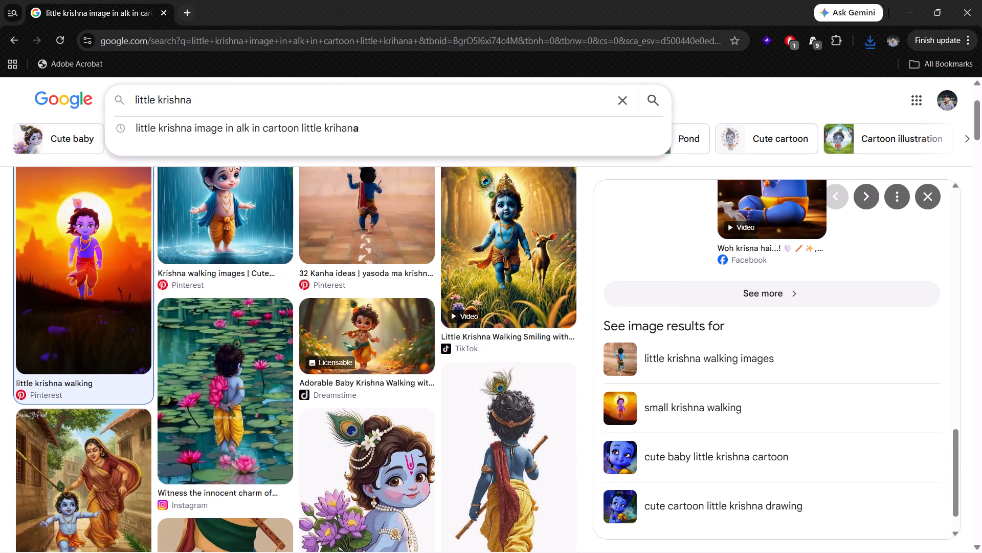
pyautogui.write('lord kr')
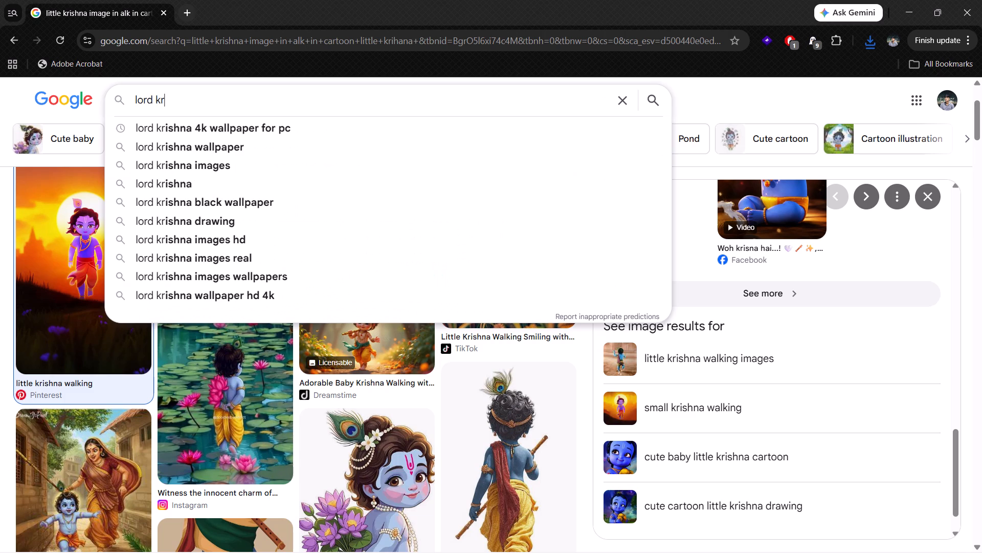
pyautogui.click(369, 167)
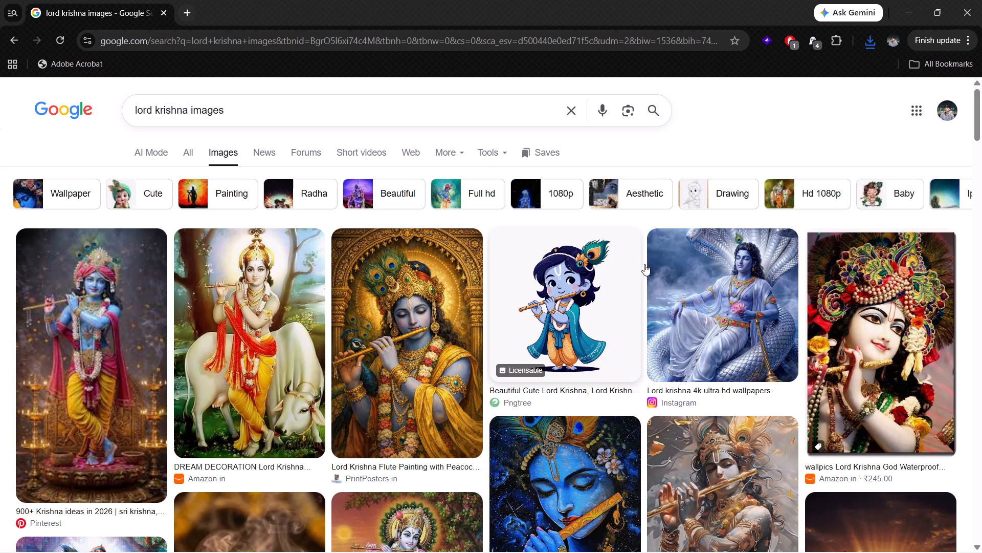
# Look through the "lord krishna images" results for further pictures suitable for the video.
pyautogui.hscroll(3, 698, 268)
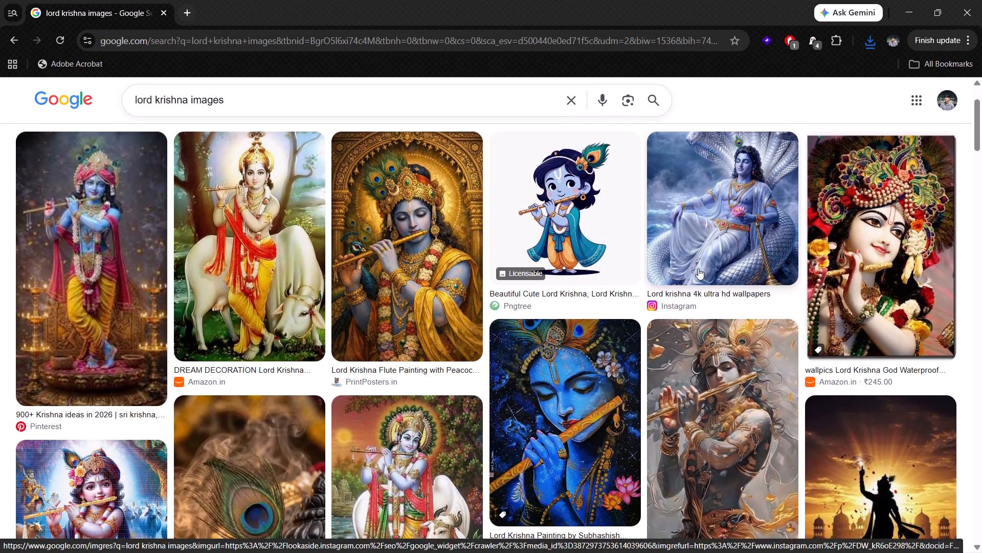
pyautogui.hscroll(9, 698, 268)
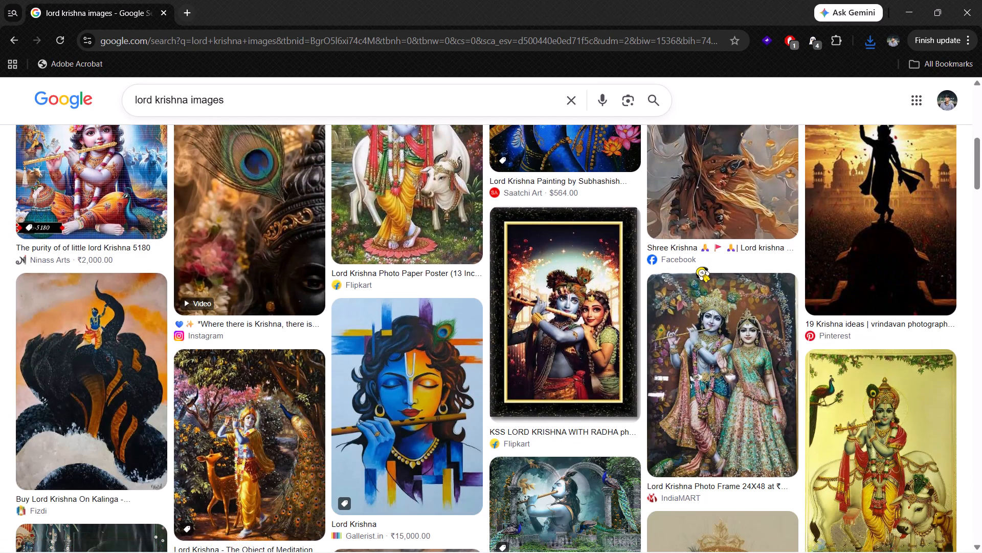
pyautogui.hscroll(8, 698, 268)
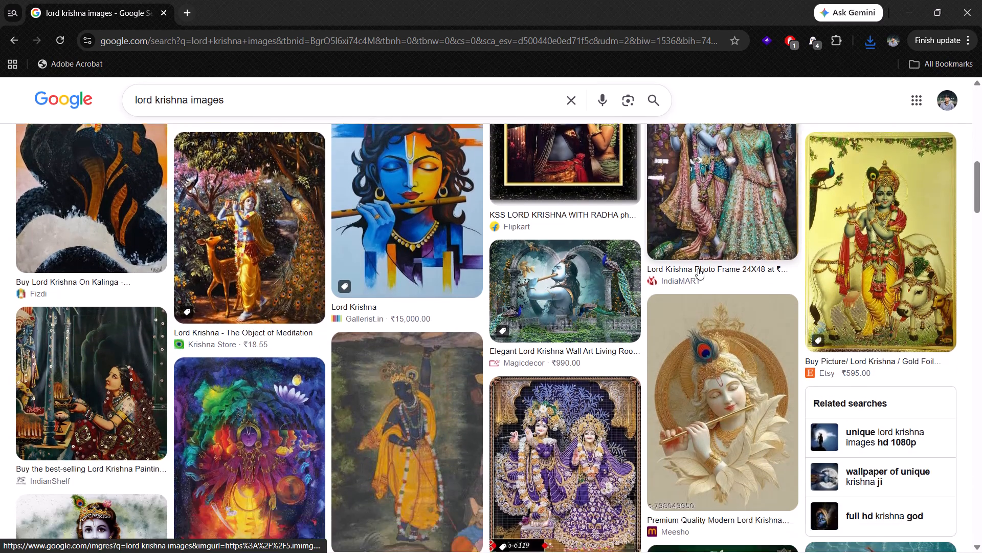
pyautogui.hscroll(12, 698, 268)
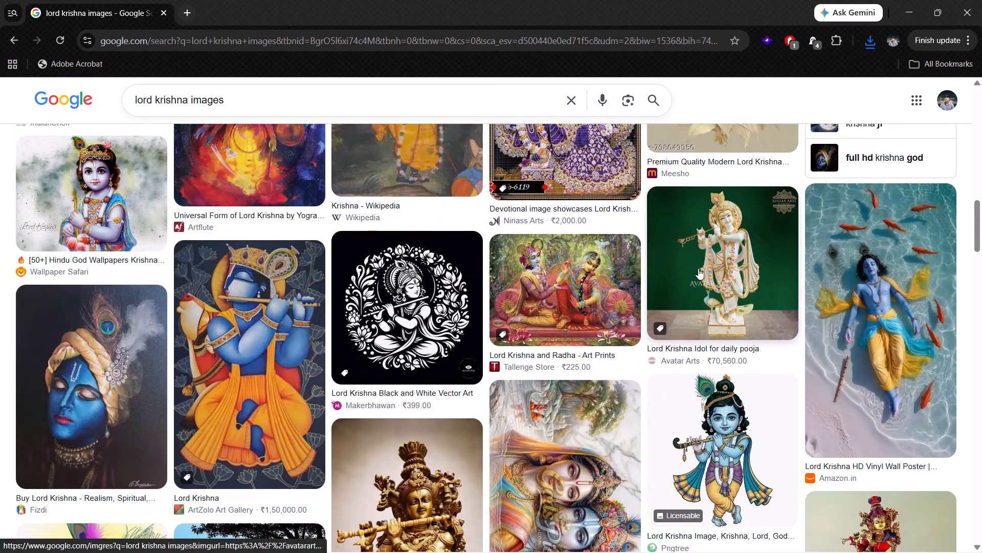
pyautogui.hscroll(7, 698, 268)
pyautogui.scroll(2, 698, 268)
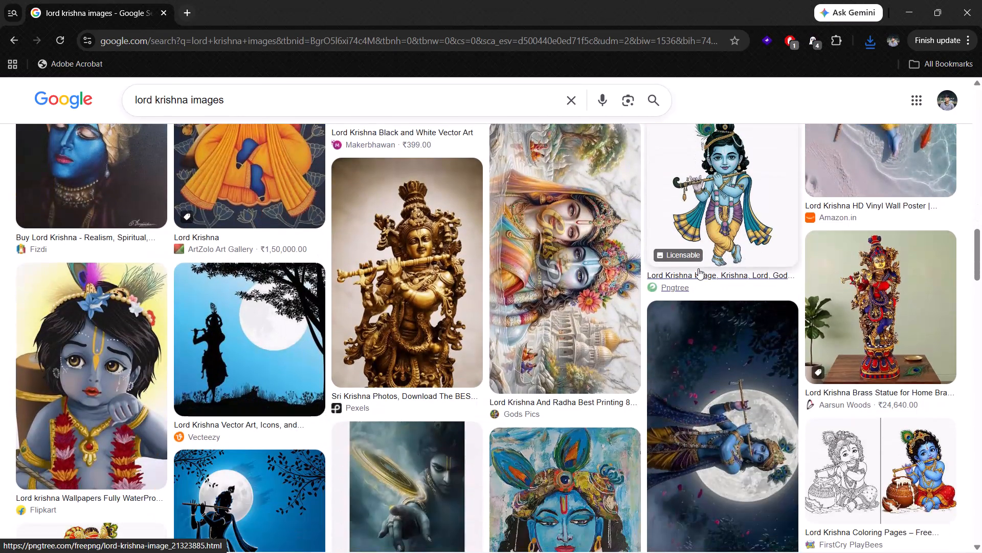
pyautogui.scroll(4, 698, 268)
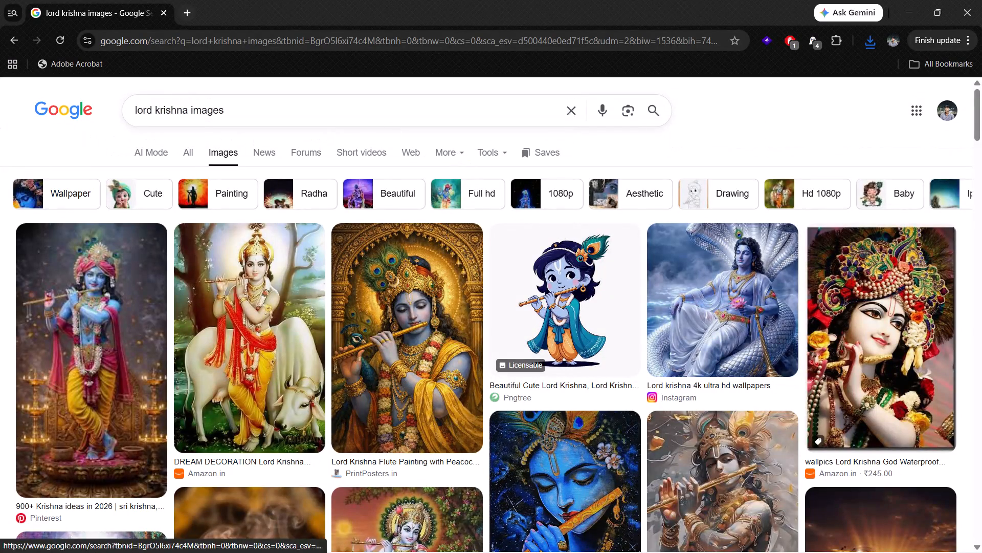
pyautogui.scroll(-2, 674, 440)
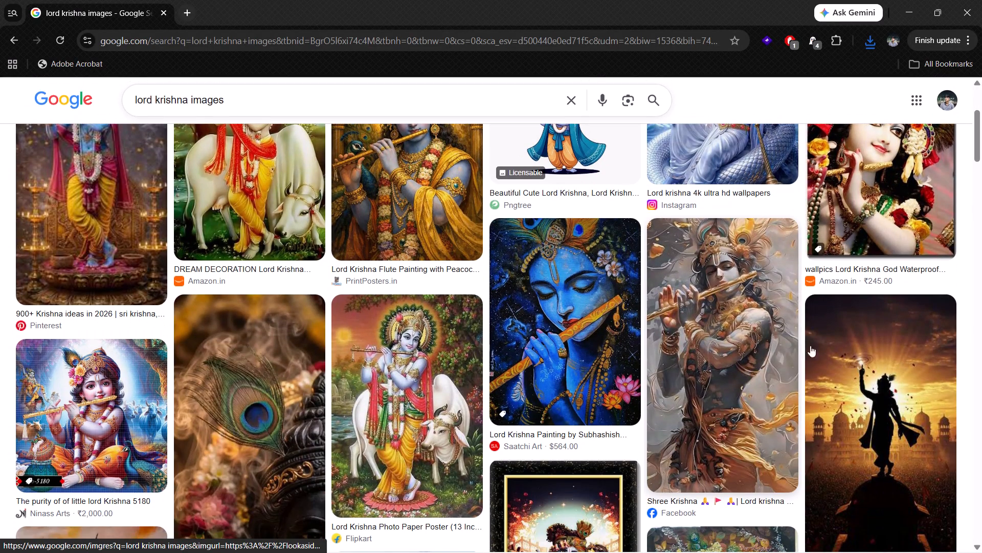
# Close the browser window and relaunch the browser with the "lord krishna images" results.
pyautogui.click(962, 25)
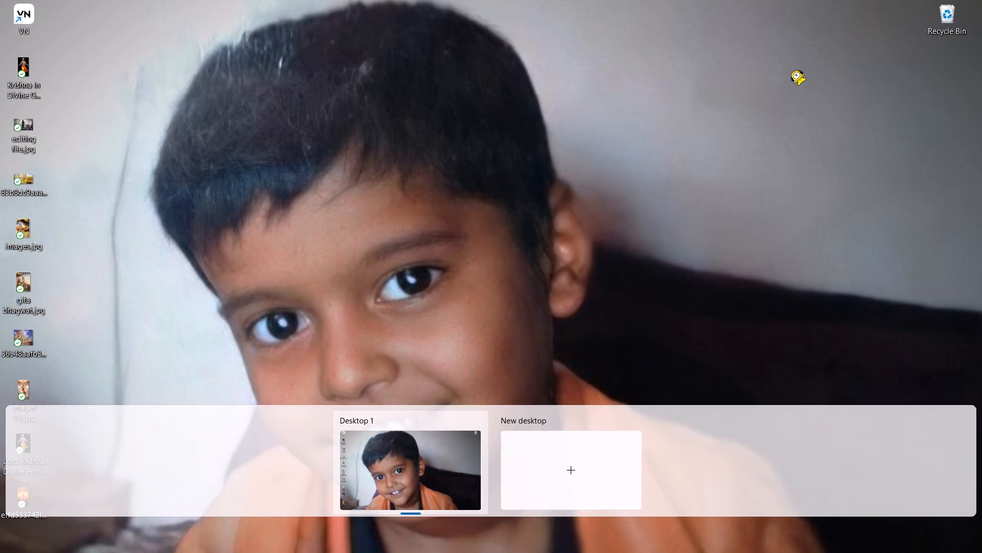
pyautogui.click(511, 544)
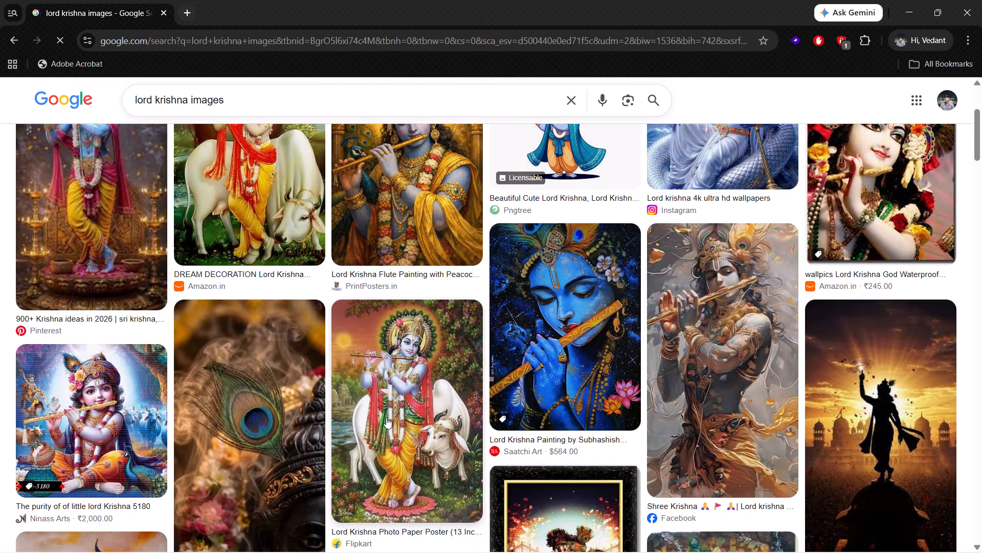
# Examine the "lord krishna images" results in depth, well beyond the first rows, for suitable Krishna pictures.
pyautogui.scroll(-4, 386, 417)
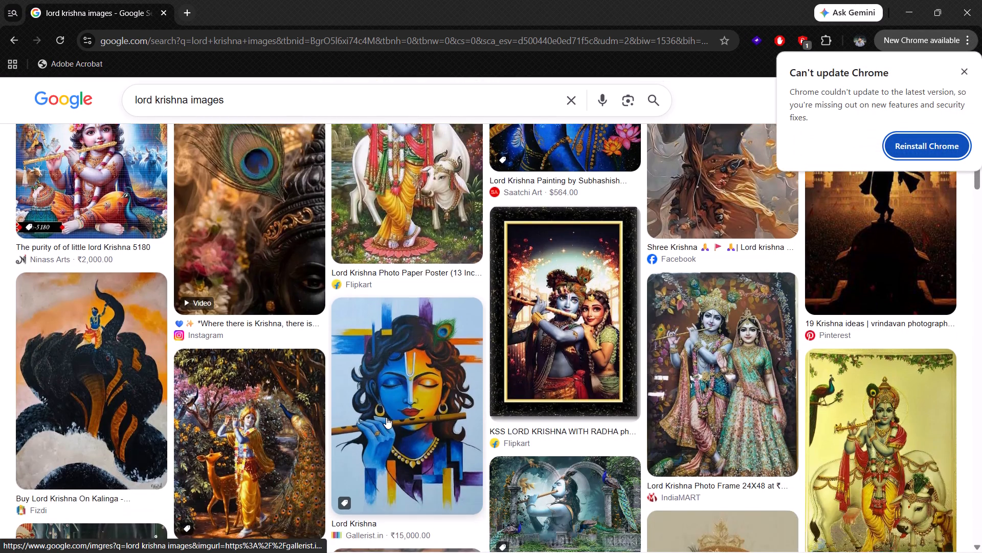
pyautogui.scroll(-2, 386, 417)
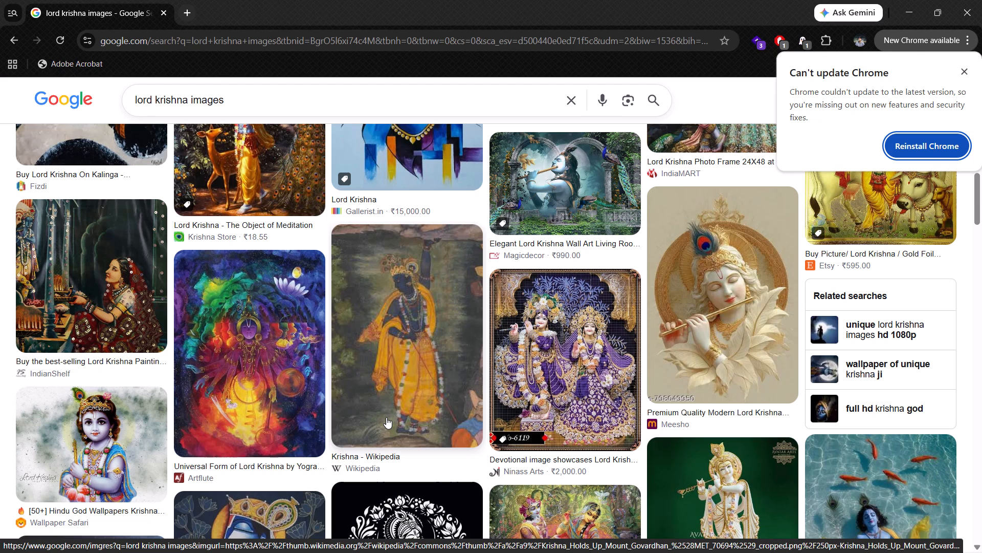
pyautogui.scroll(-4, 386, 417)
pyautogui.hscroll(1, 386, 417)
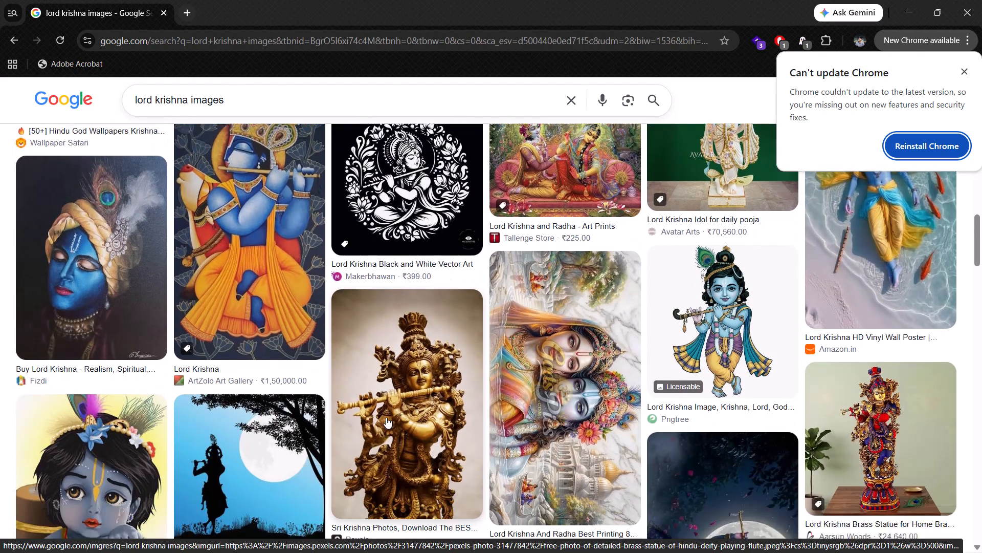
pyautogui.hscroll(6, 386, 417)
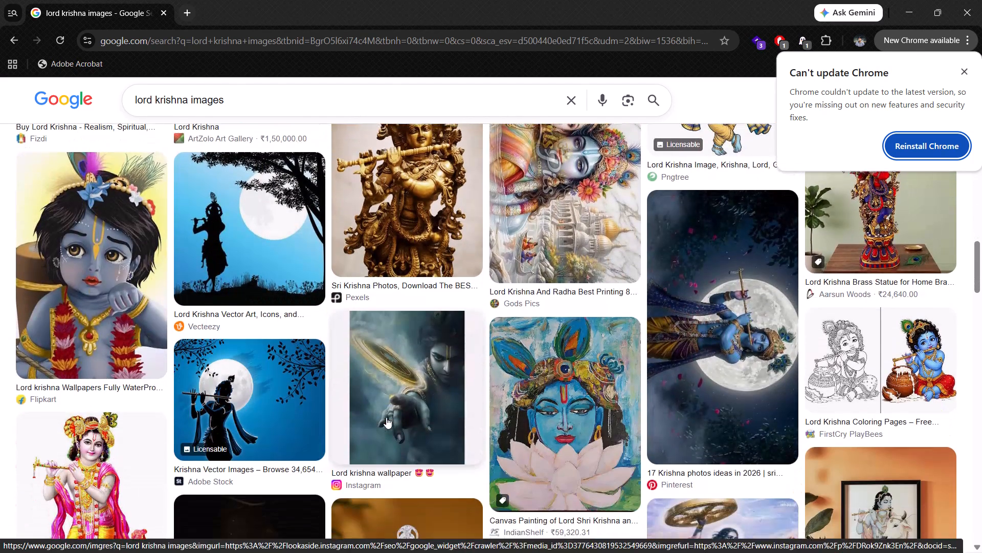
pyautogui.hscroll(9, 386, 417)
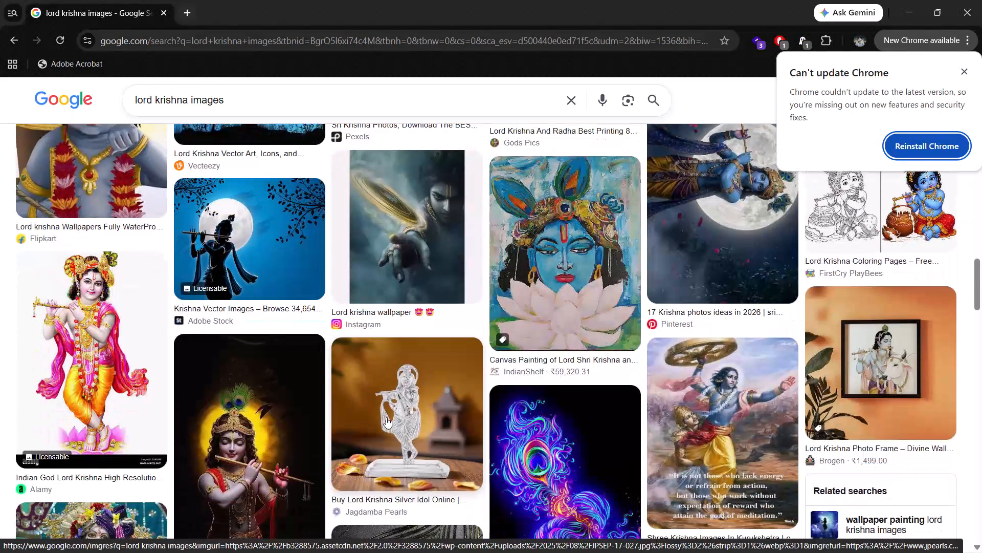
pyautogui.hscroll(9, 386, 417)
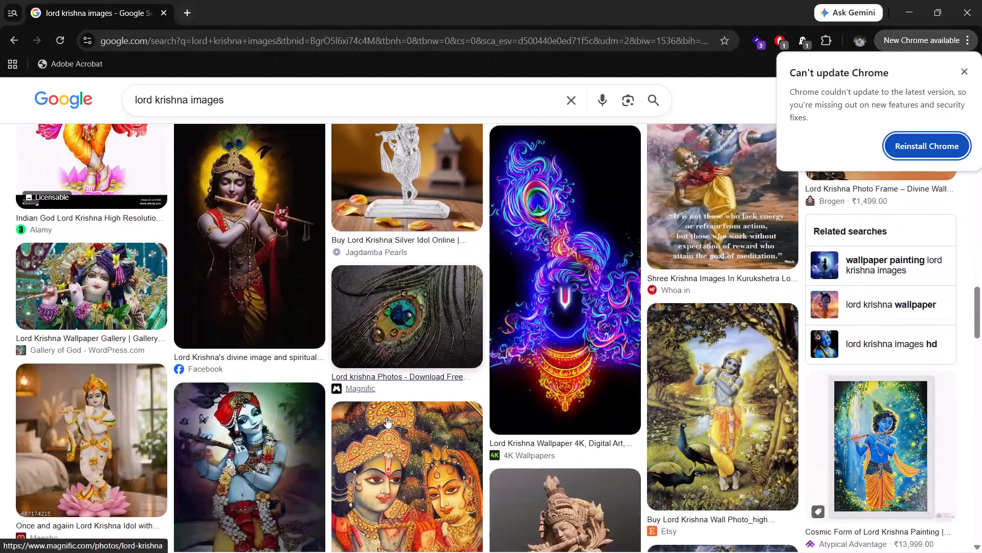
pyautogui.hscroll(1, 386, 417)
pyautogui.scroll(-3, 386, 417)
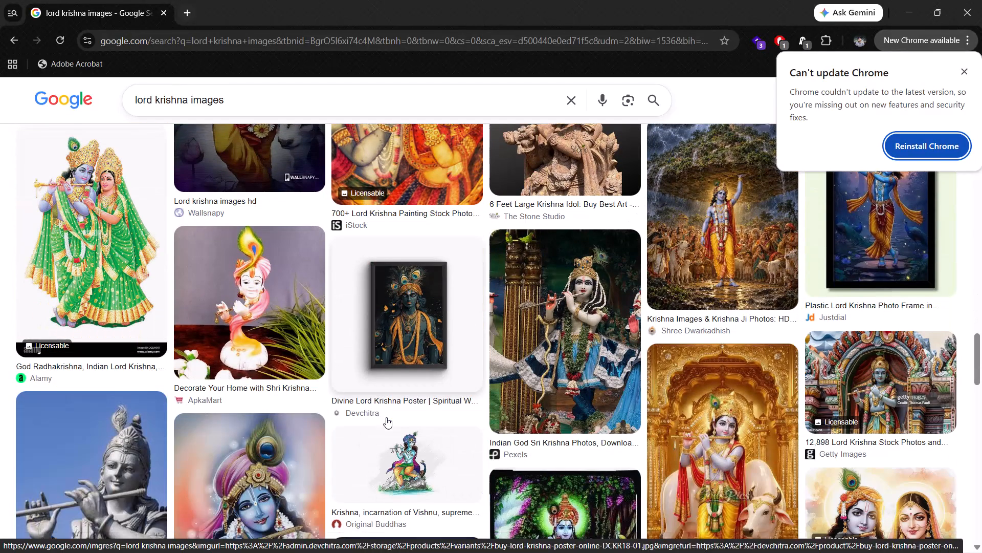
pyautogui.scroll(-1, 386, 417)
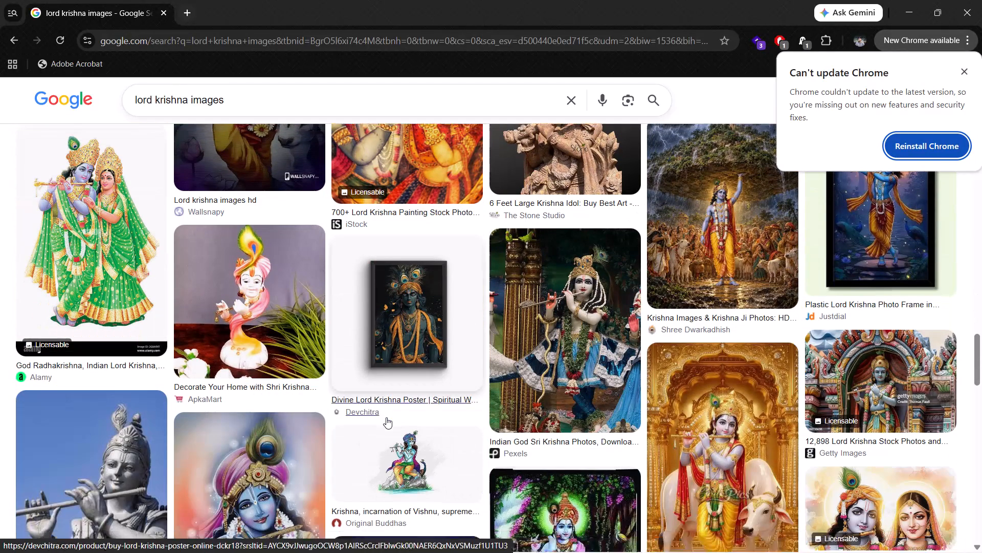
pyautogui.scroll(-7, 386, 417)
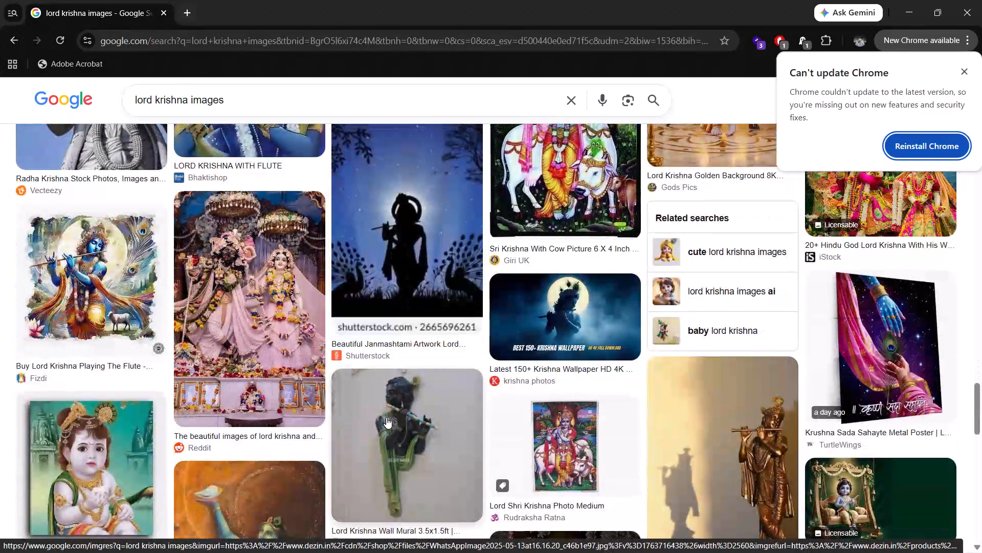
pyautogui.scroll(-8, 386, 417)
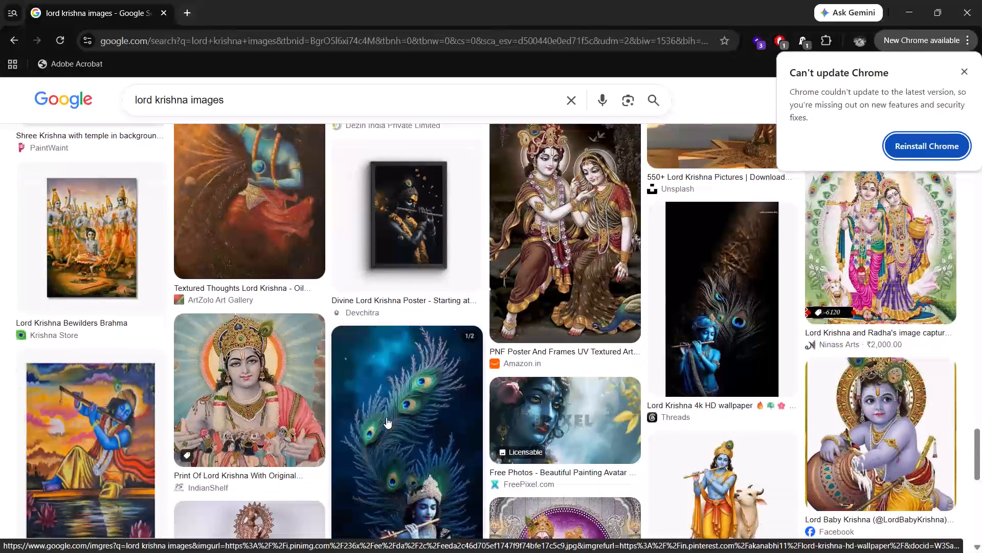
pyautogui.scroll(-4, 386, 417)
pyautogui.hscroll(-1, 386, 417)
pyautogui.scroll(-3, 386, 417)
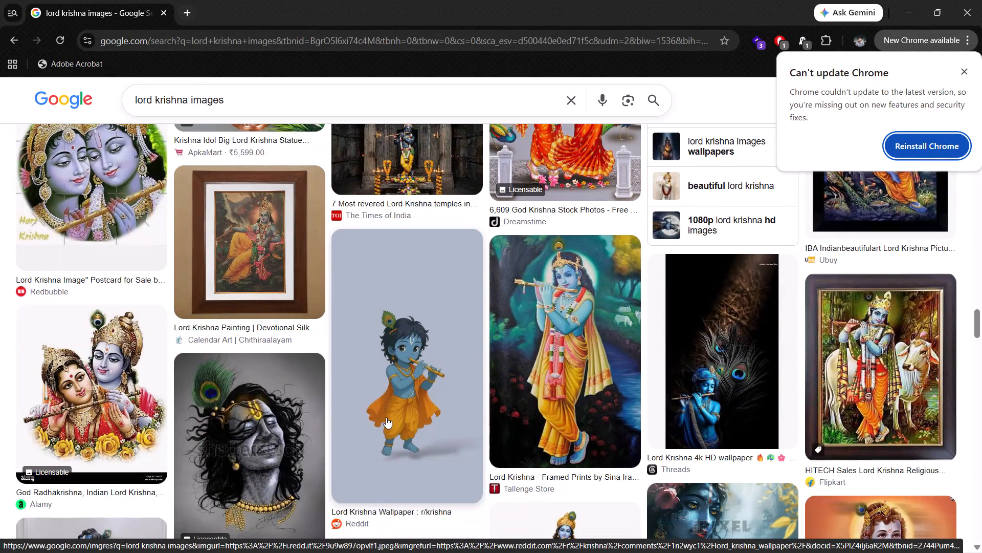
pyautogui.scroll(-5, 386, 417)
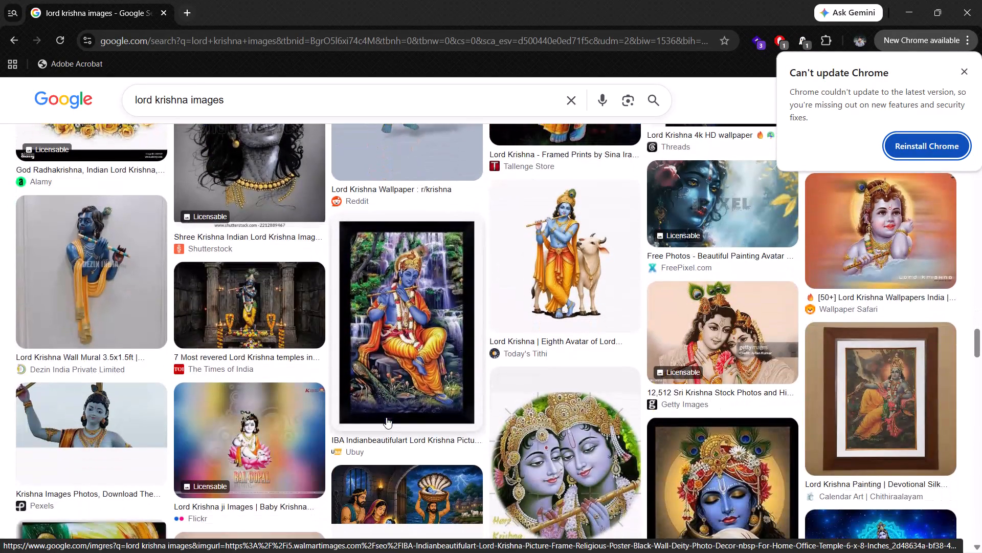
pyautogui.scroll(-4, 386, 417)
pyautogui.hscroll(-2, 386, 417)
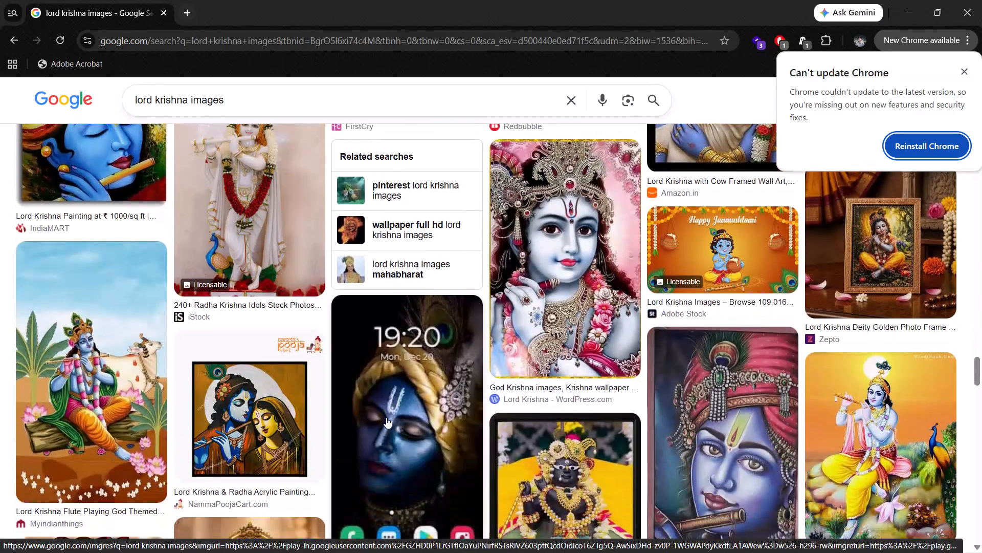
pyautogui.hscroll(-6, 386, 417)
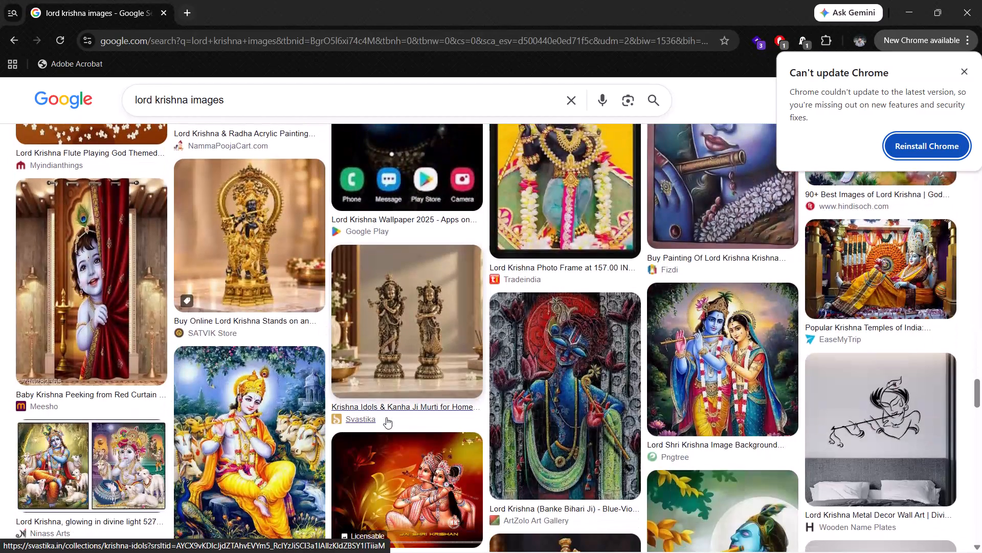
pyautogui.hscroll(-2, 386, 417)
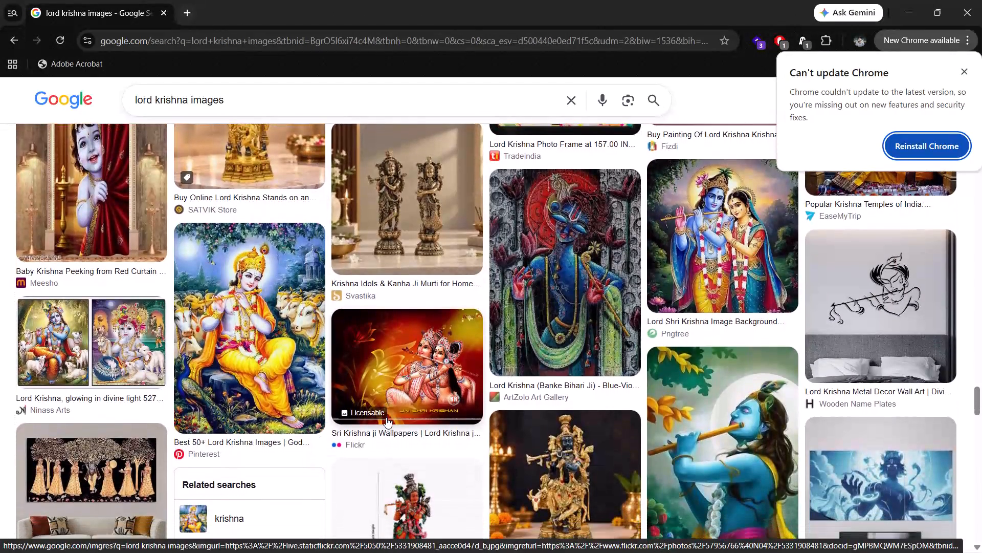
pyautogui.hscroll(-2, 386, 417)
# Narrow the Lord Krishna image search with the suggested 1080p filter.
pyautogui.scroll(11, 386, 417)
pyautogui.hscroll(4, 386, 417)
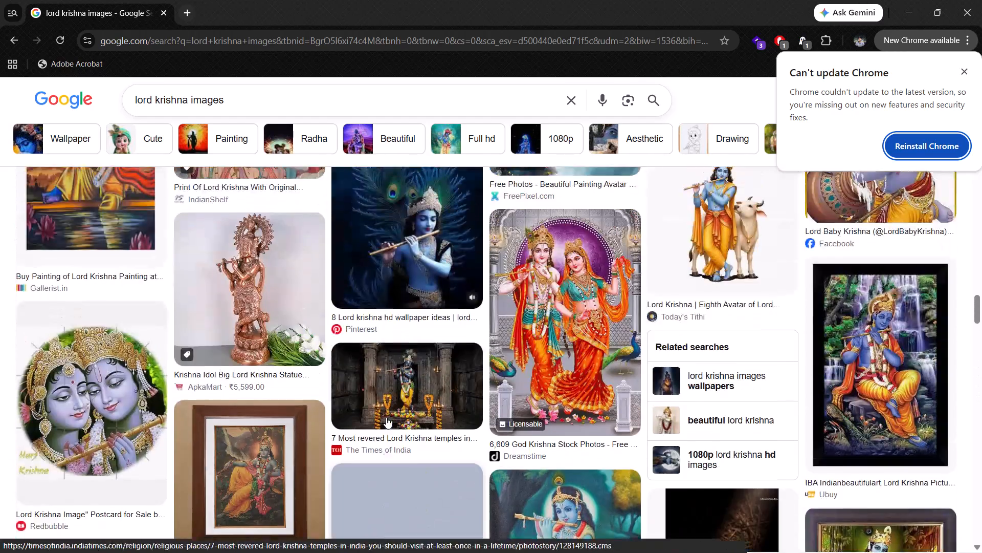
pyautogui.hscroll(5, 386, 417)
pyautogui.scroll(9, 386, 417)
pyautogui.scroll(14, 386, 417)
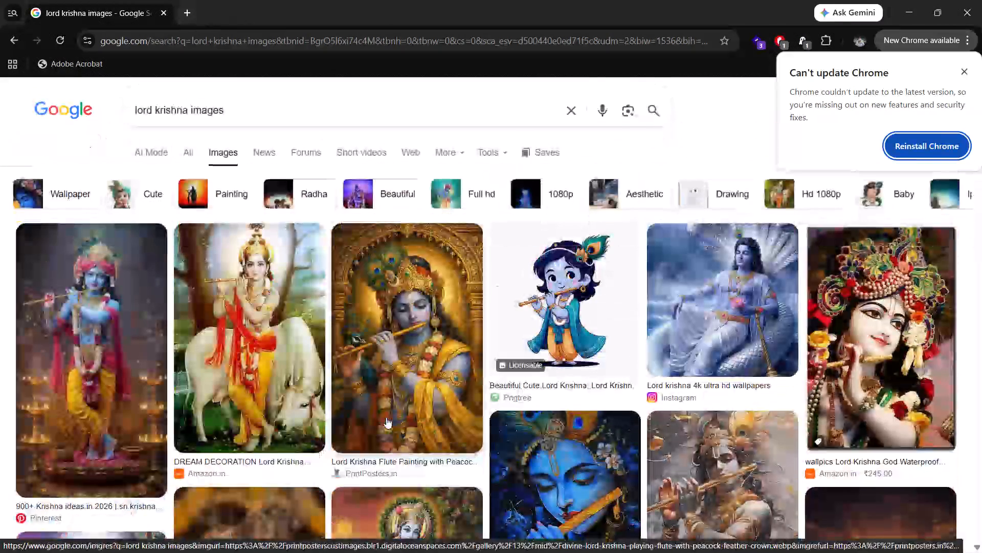
pyautogui.click(564, 197)
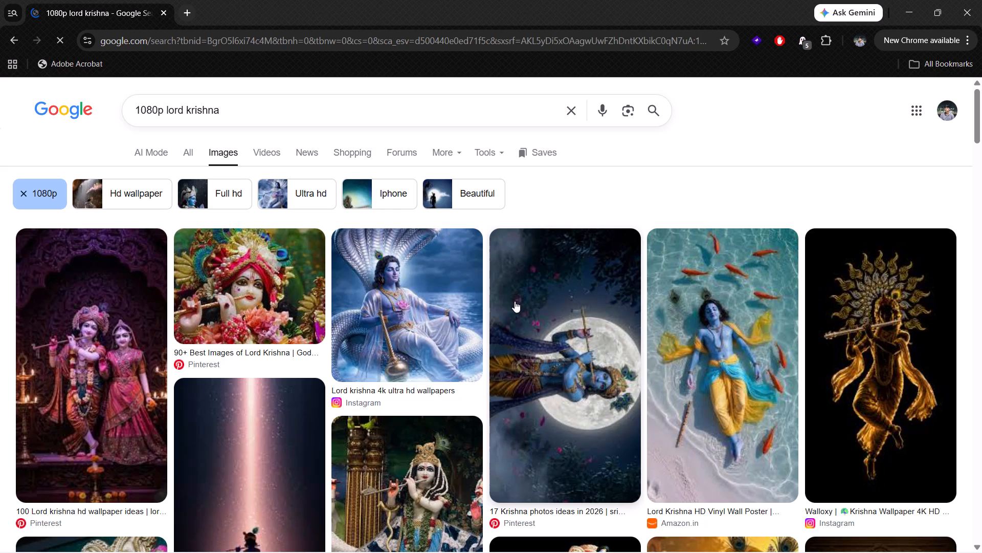
# Preview the Pinterest result of Krishna playing the flute before a full moon, check the neighbouring results, and close the preview.
pyautogui.scroll(-1, 515, 301)
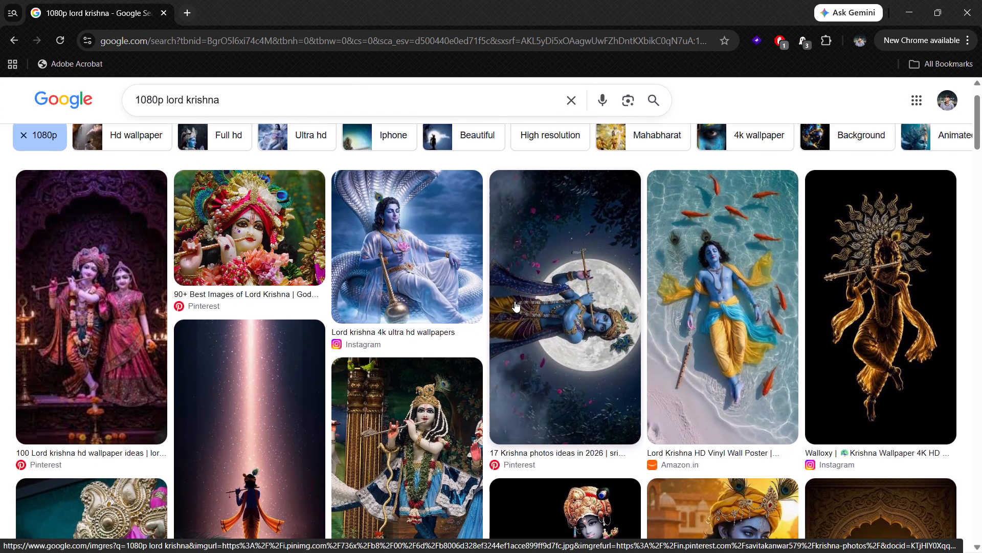
pyautogui.scroll(-1, 515, 301)
pyautogui.click(515, 301)
pyautogui.scroll(-2, 515, 301)
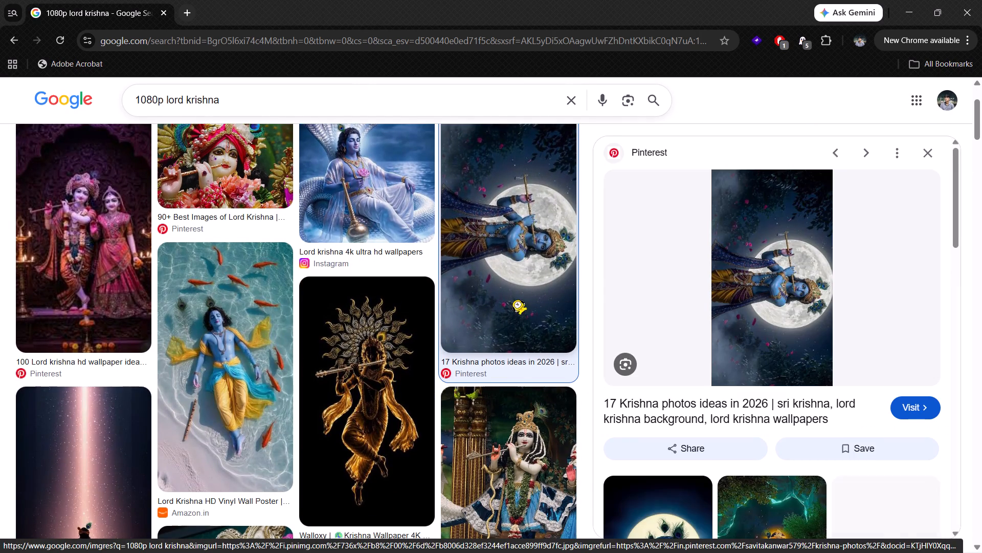
pyautogui.scroll(-1, 515, 301)
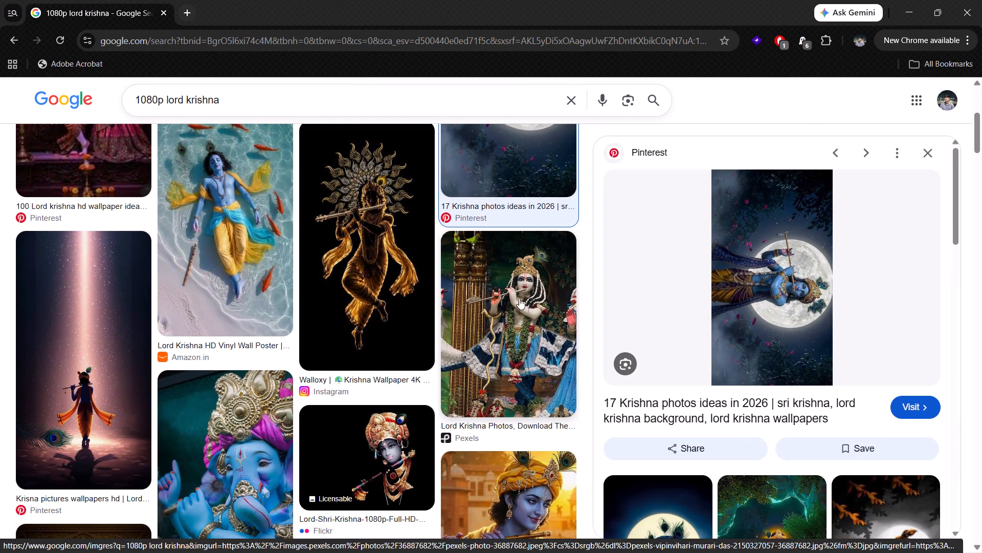
pyautogui.click(917, 147)
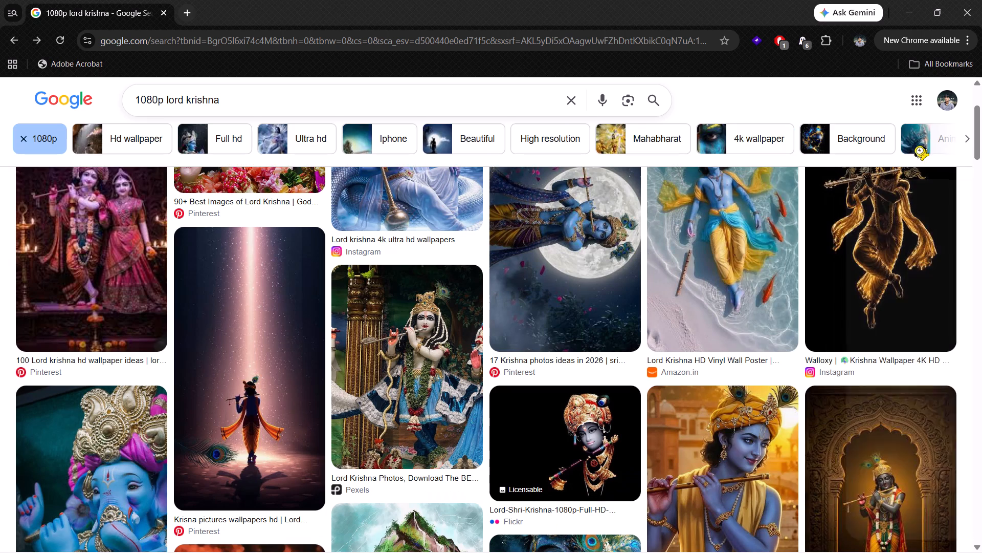
# Save the Pinterest image of Krishna playing the flute beneath a pink beam of light to the Desktop under its default name.
pyautogui.scroll(-2, 655, 287)
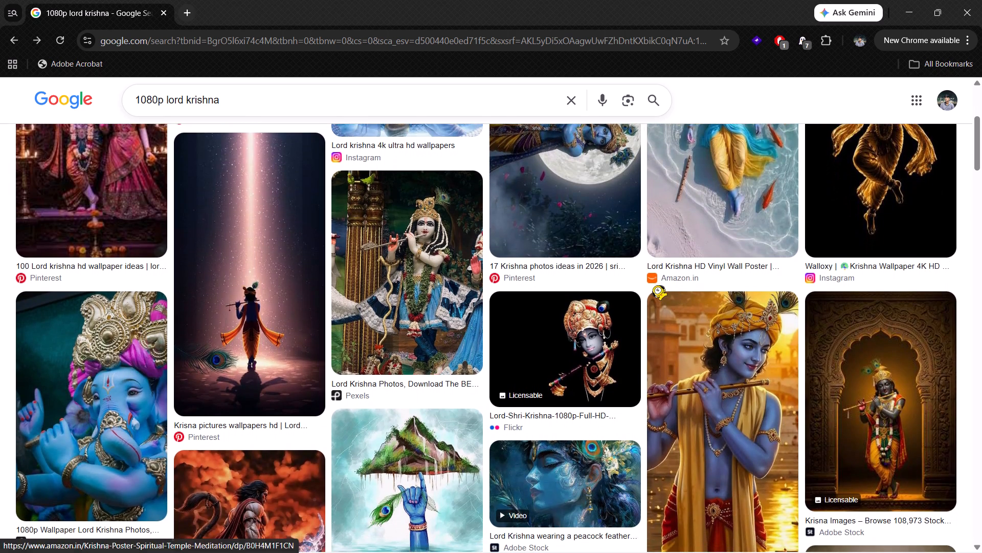
pyautogui.scroll(-1, 655, 287)
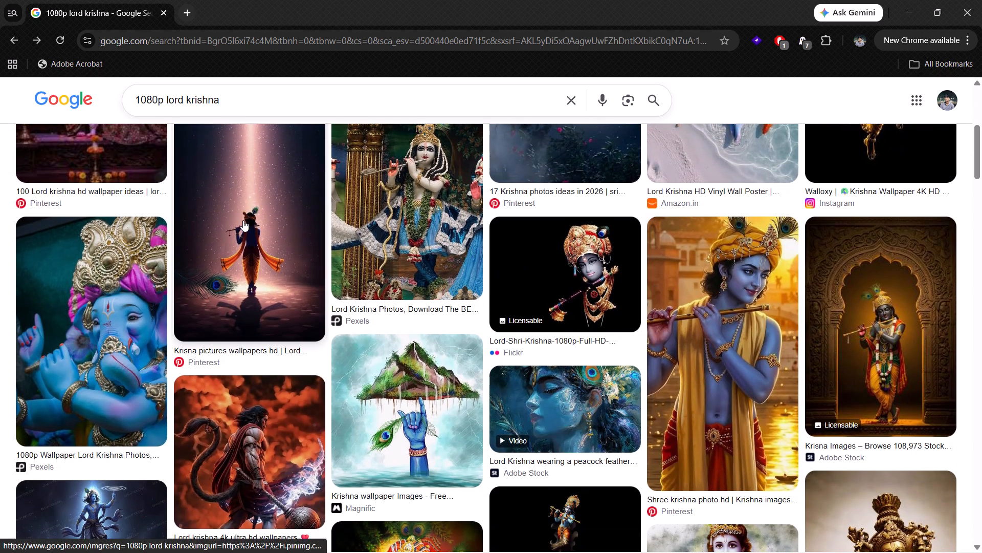
pyautogui.click(243, 220)
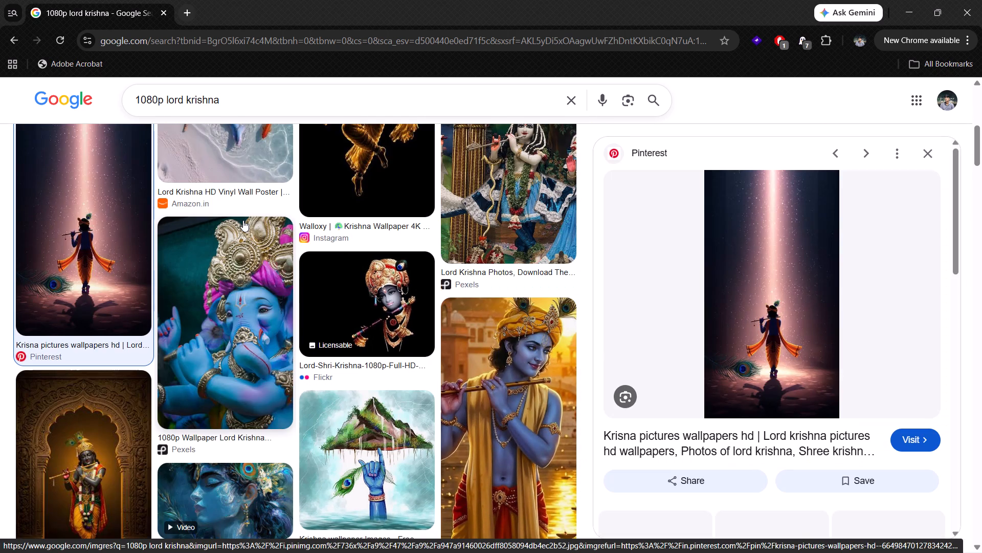
pyautogui.rightClick(824, 258)
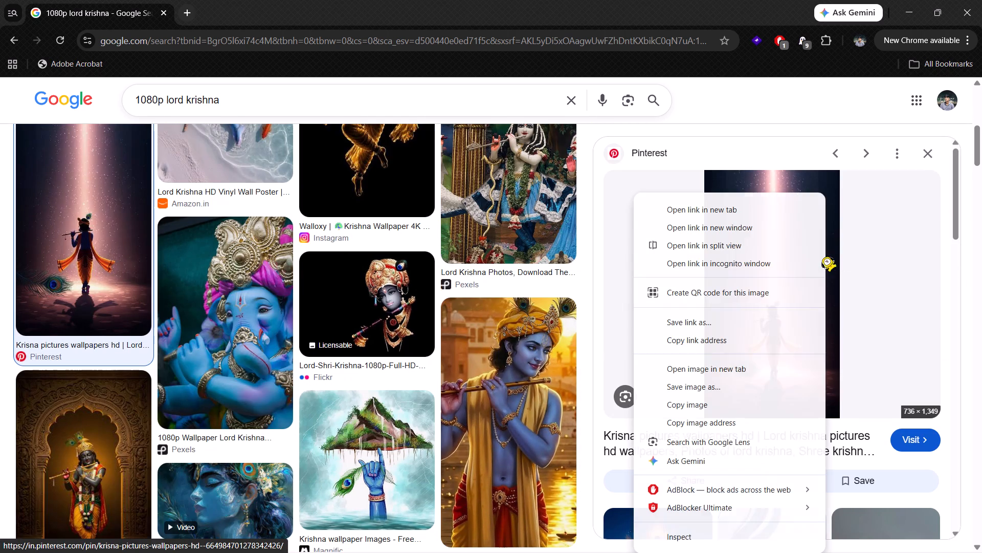
pyautogui.click(708, 389)
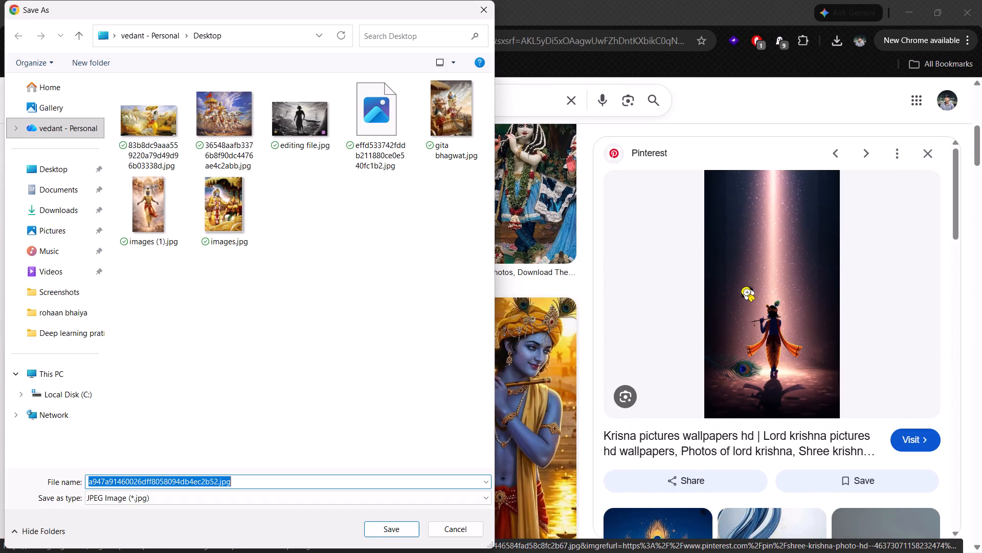
pyautogui.click(384, 533)
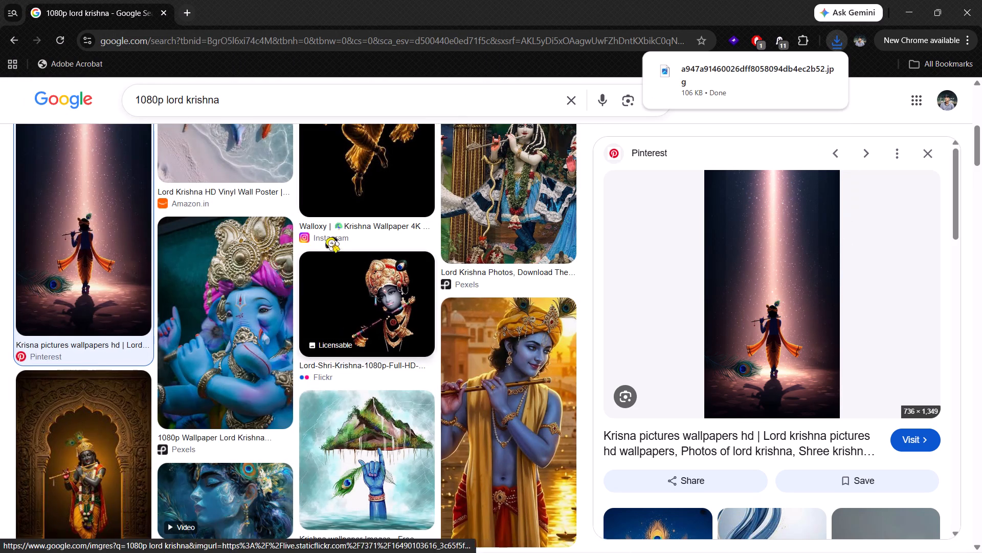
# Examine more of the "1080p lord krishna" results beyond the saved picture for further suitable Krishna images.
pyautogui.scroll(-5, 341, 313)
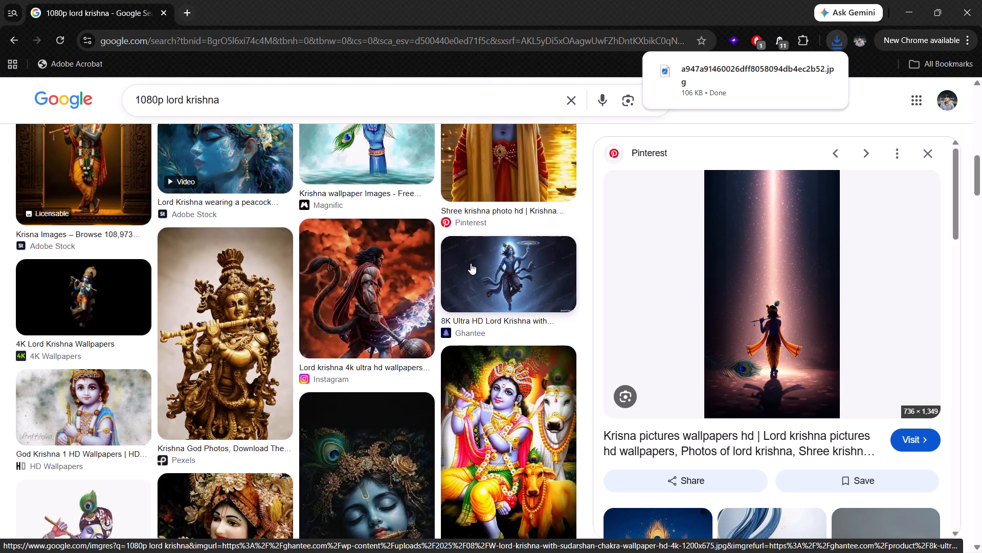
pyautogui.scroll(-6, 471, 263)
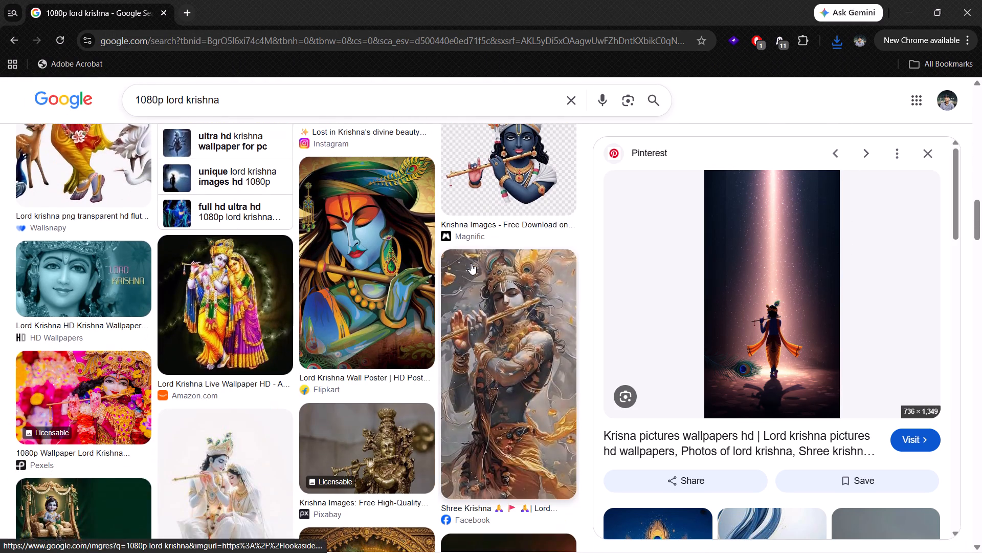
pyautogui.scroll(-2, 471, 263)
pyautogui.hscroll(2, 471, 263)
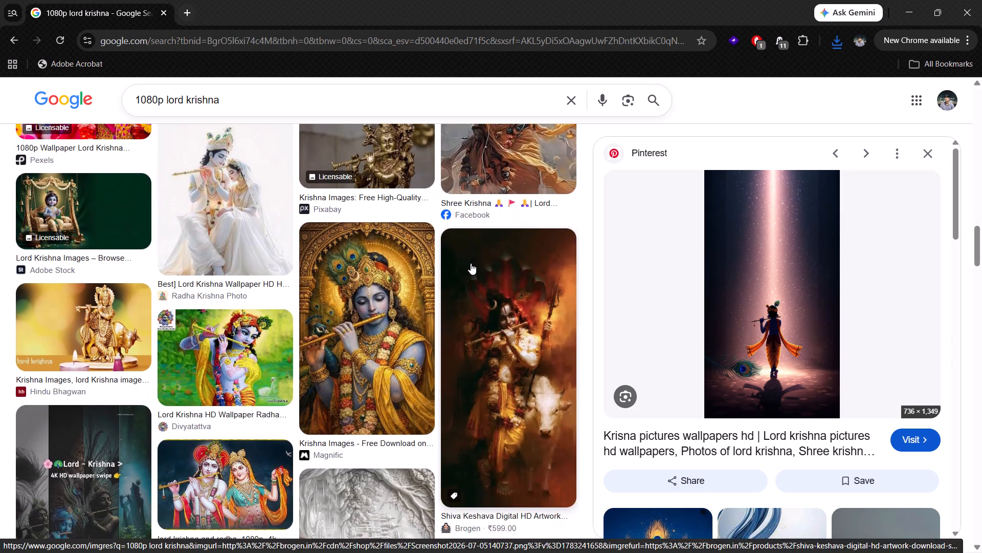
# Examine further "1080p lord krishna" image results for another picture that suits the video.
pyautogui.hscroll(3, 471, 263)
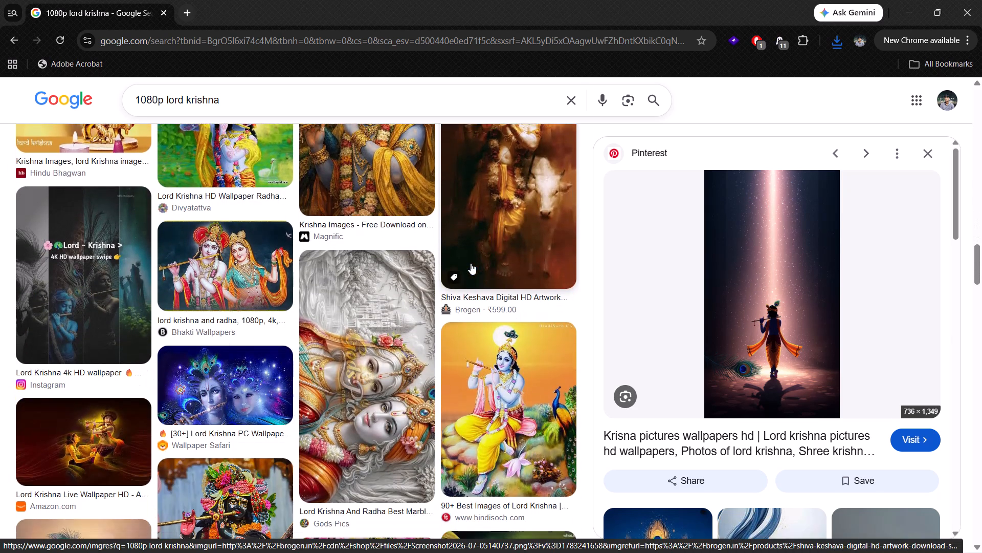
pyautogui.hscroll(9, 471, 263)
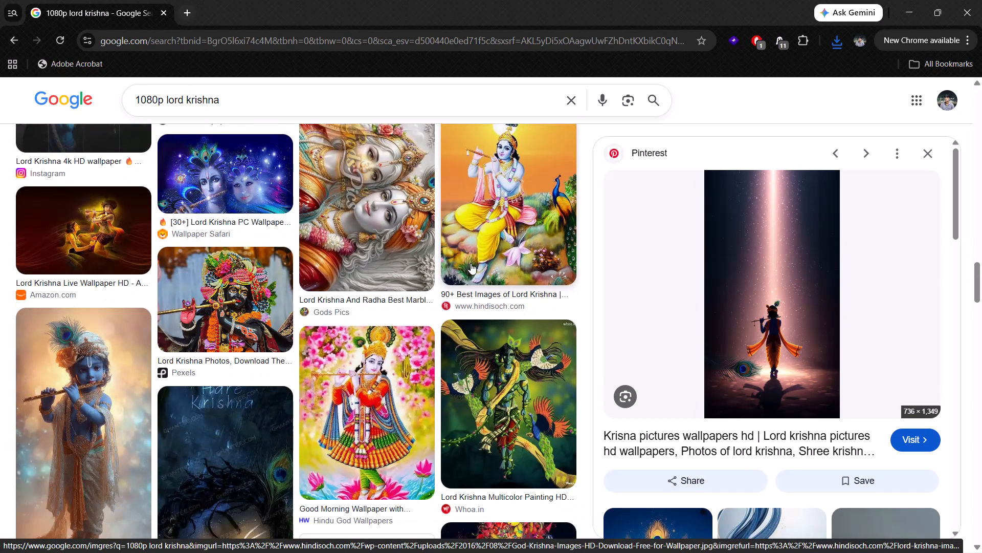
pyautogui.hscroll(9, 471, 263)
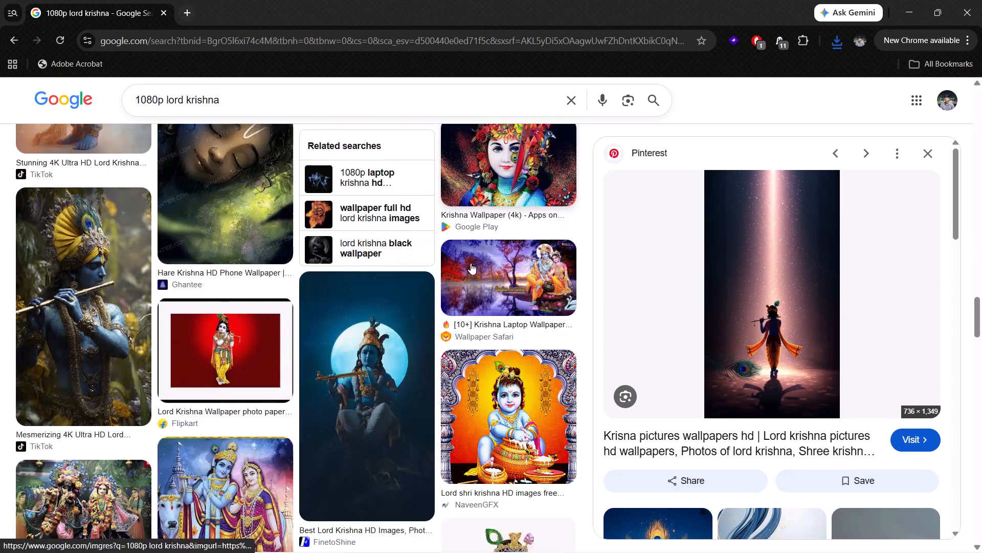
pyautogui.hscroll(7, 471, 263)
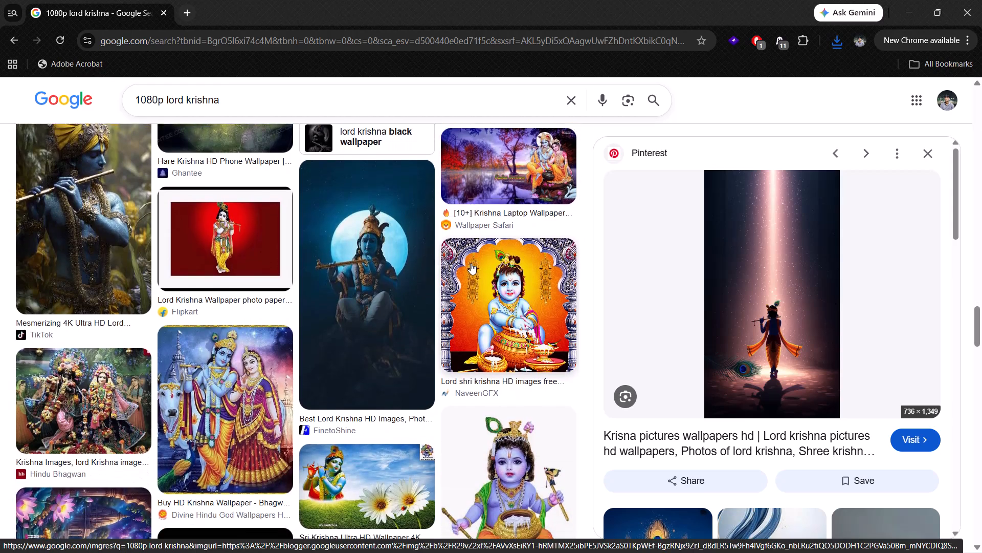
pyautogui.hscroll(13, 471, 263)
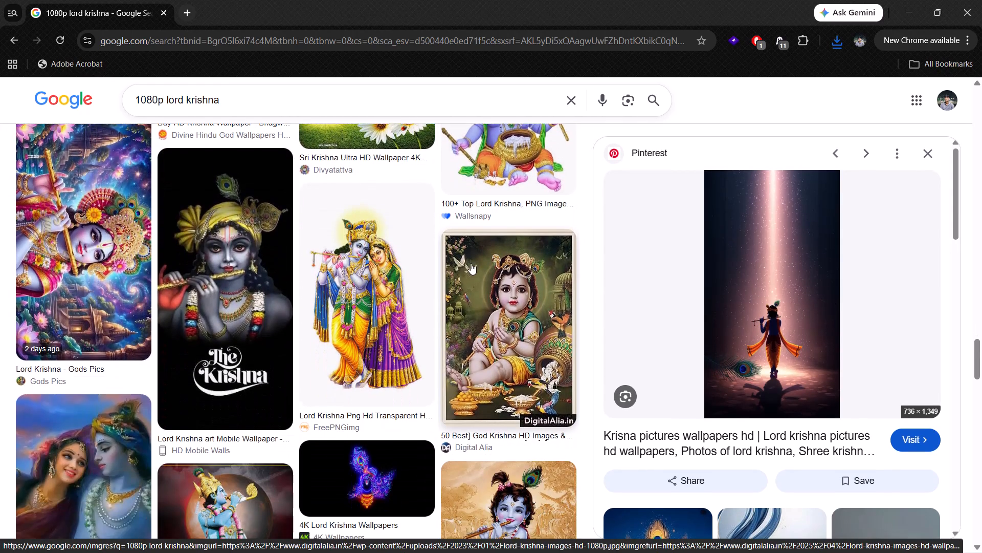
pyautogui.hscroll(13, 471, 263)
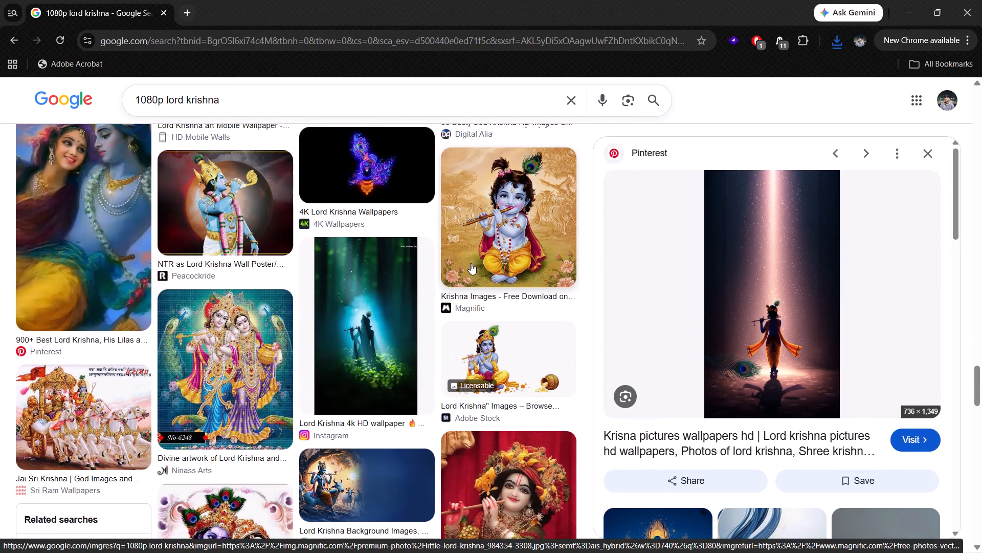
pyautogui.hscroll(2, 471, 263)
# Save the Instagram image of Krishna playing the flute in a glowing green forest to the Desktop under its default name.
pyautogui.click(372, 311)
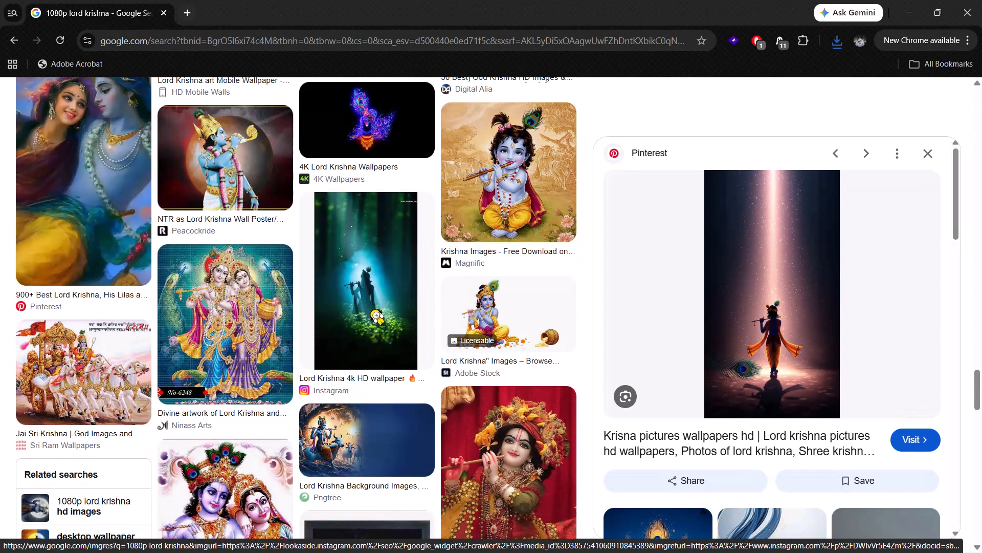
pyautogui.rightClick(789, 285)
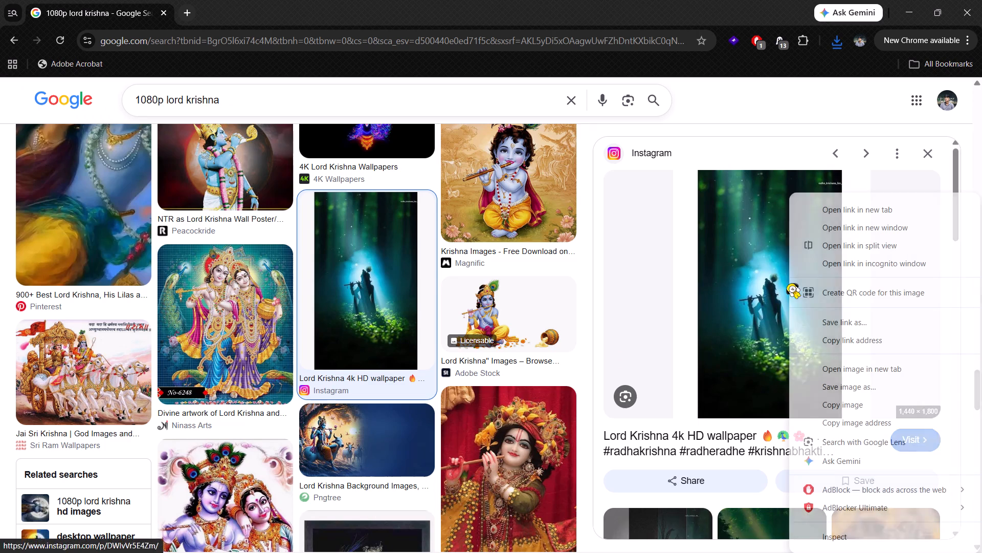
pyautogui.click(841, 382)
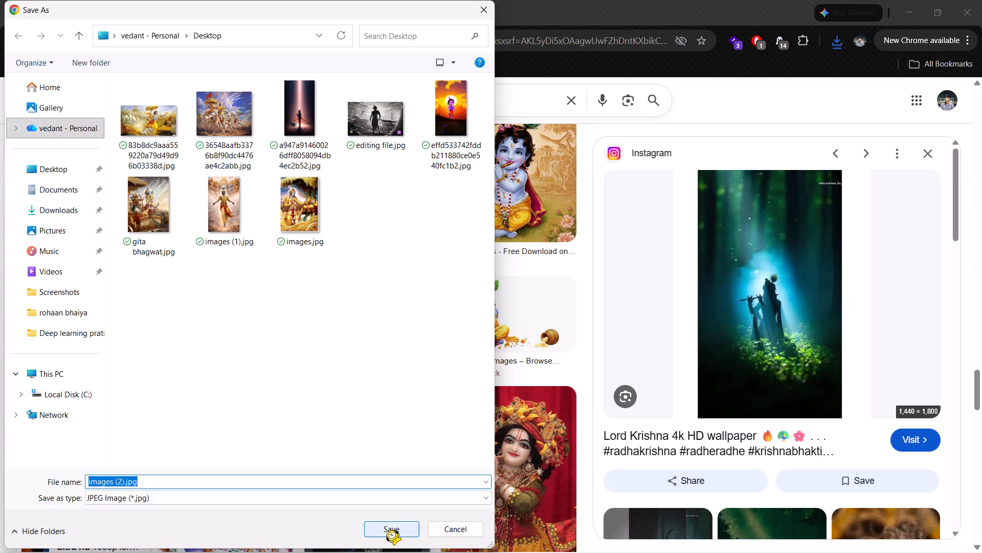
pyautogui.click(389, 531)
# Examine the related images suggested for the saved forest picture of Krishna.
pyautogui.scroll(-2, 797, 330)
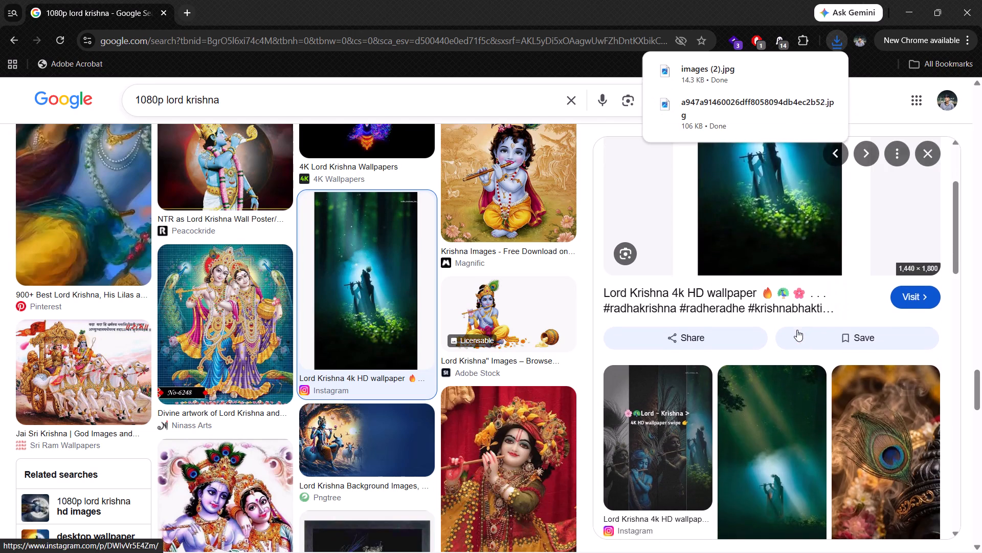
pyautogui.scroll(-2, 797, 330)
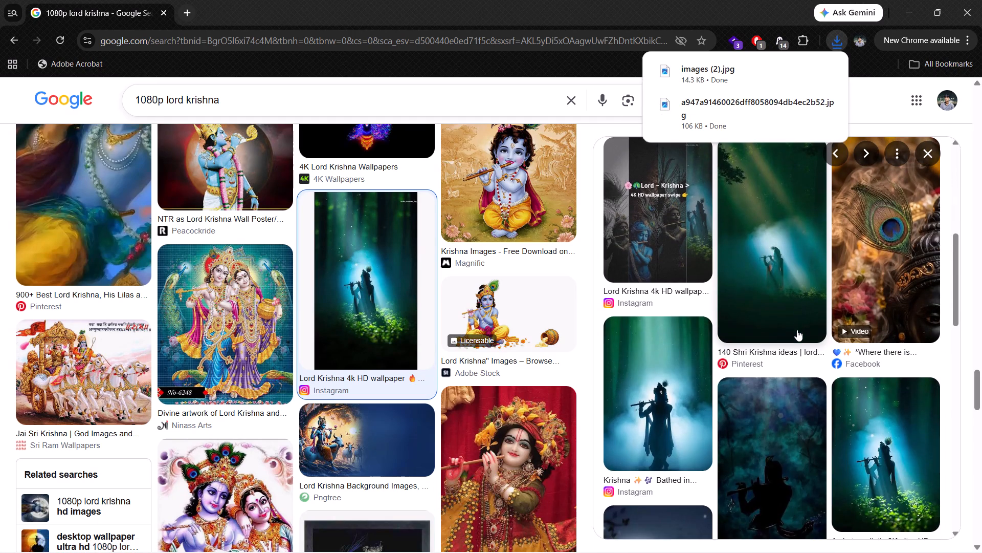
pyautogui.scroll(-4, 797, 330)
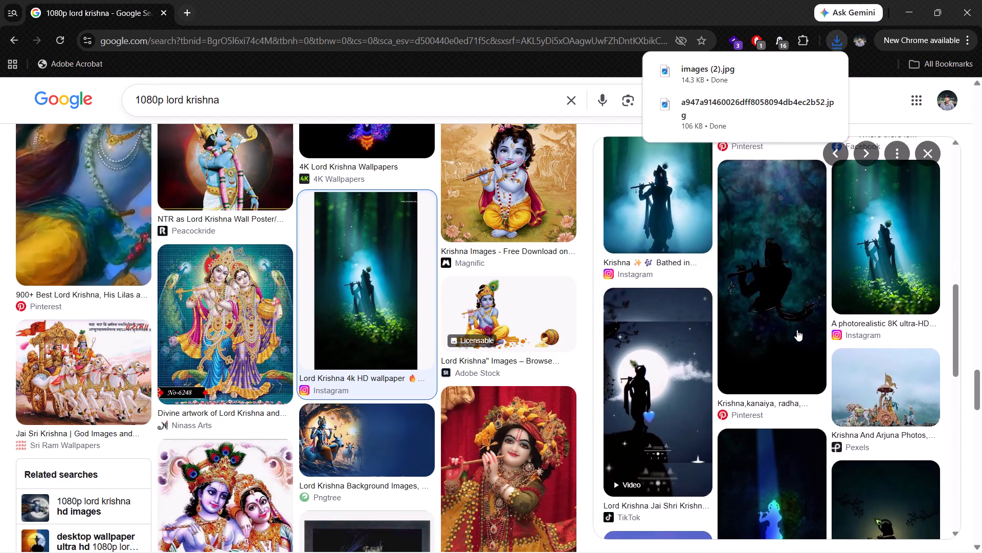
pyautogui.hscroll(-6, 797, 330)
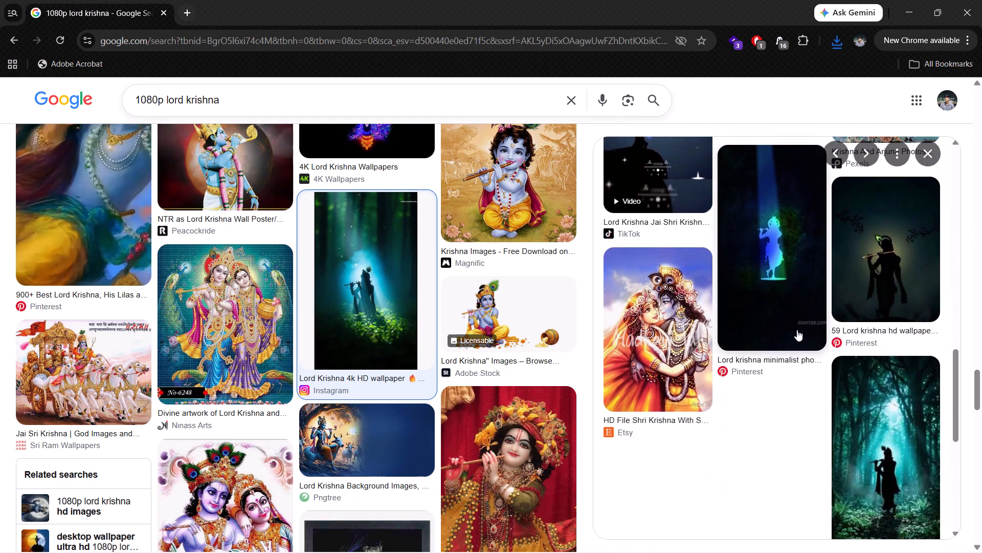
pyautogui.hscroll(-1, 797, 330)
pyautogui.scroll(1, 797, 330)
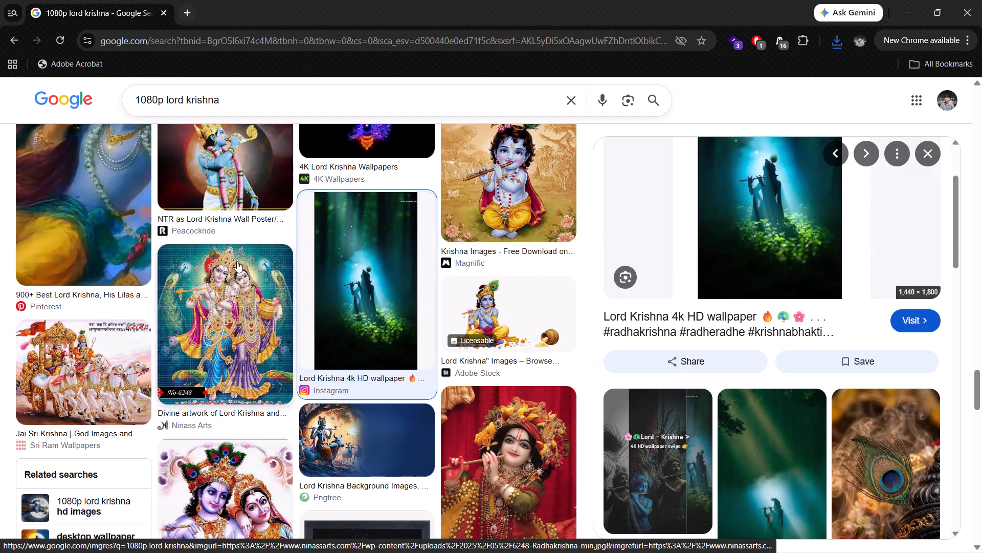
# Examine the remaining "1080p lord krishna" results for more suitable Krishna images.
pyautogui.scroll(-5, 237, 261)
pyautogui.hscroll(-3, 237, 261)
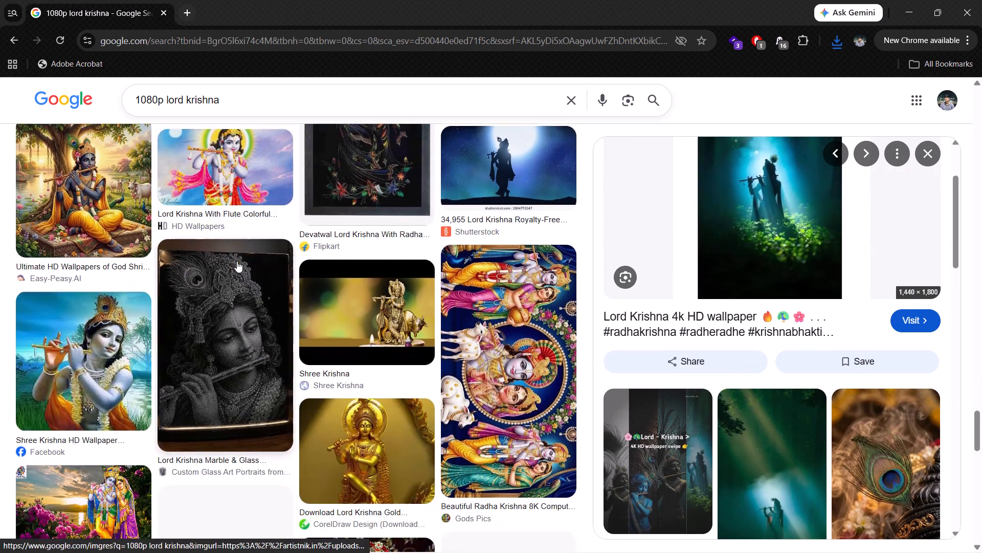
pyautogui.hscroll(-7, 237, 261)
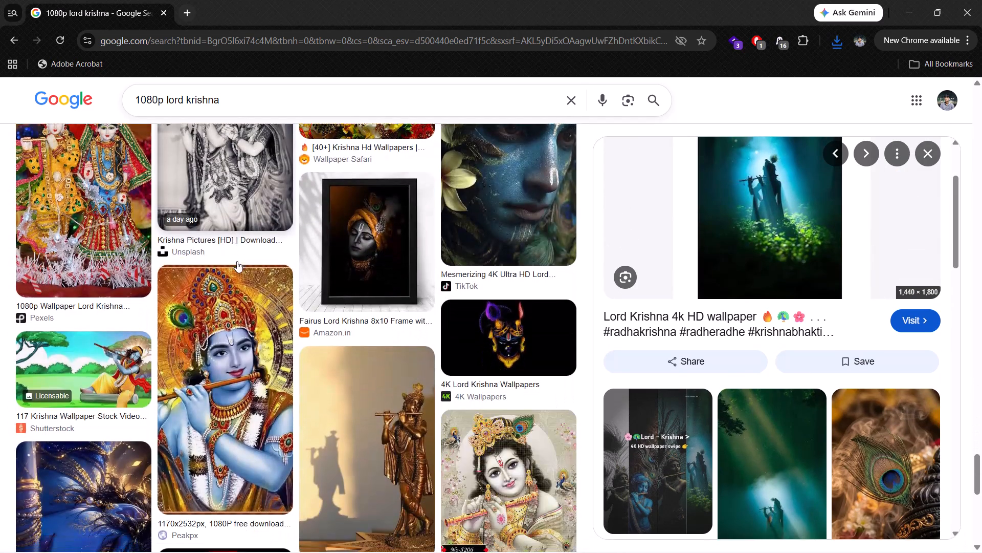
pyautogui.hscroll(-1, 237, 261)
# Return to the beginning of the results and open the "1080p lord krishna" search query for editing.
pyautogui.scroll(13, 237, 261)
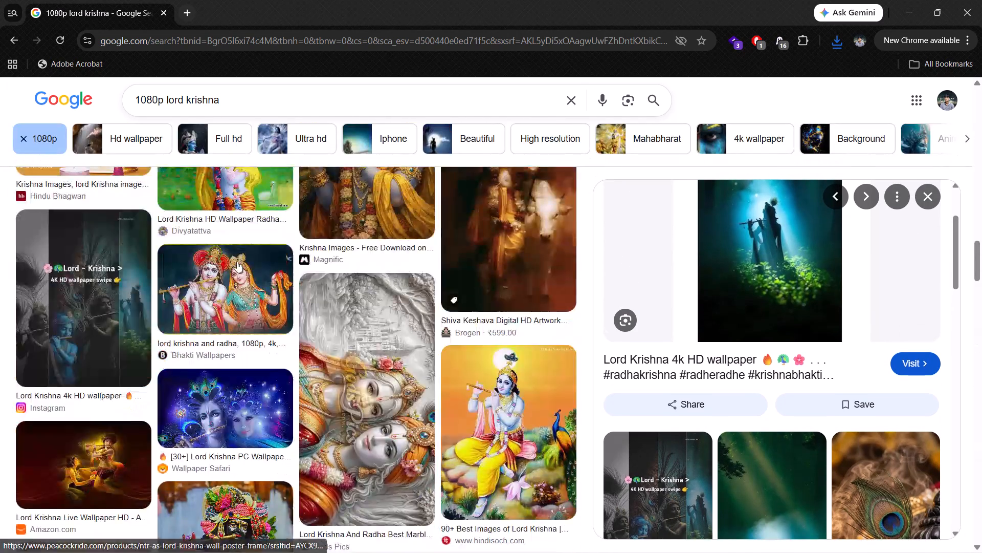
pyautogui.scroll(14, 237, 261)
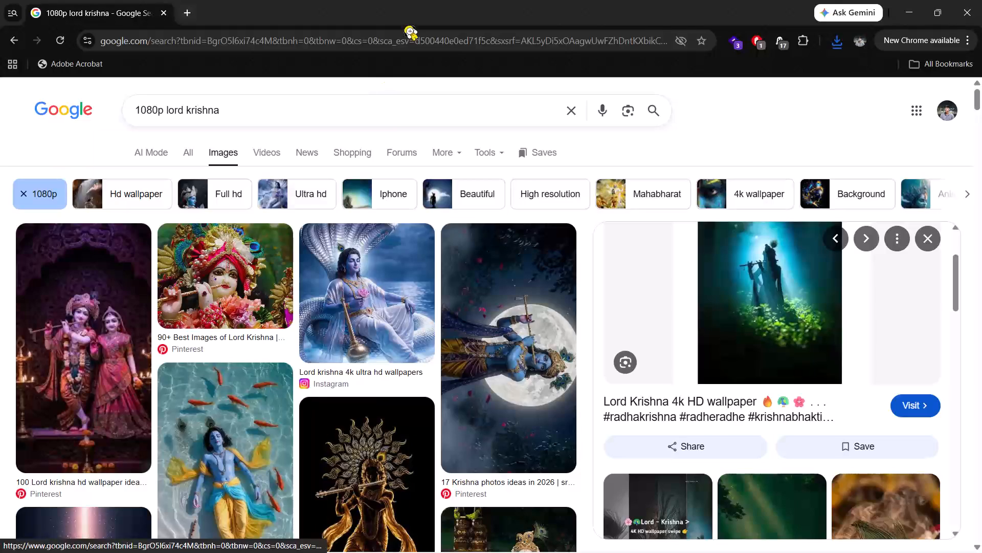
pyautogui.click(377, 111)
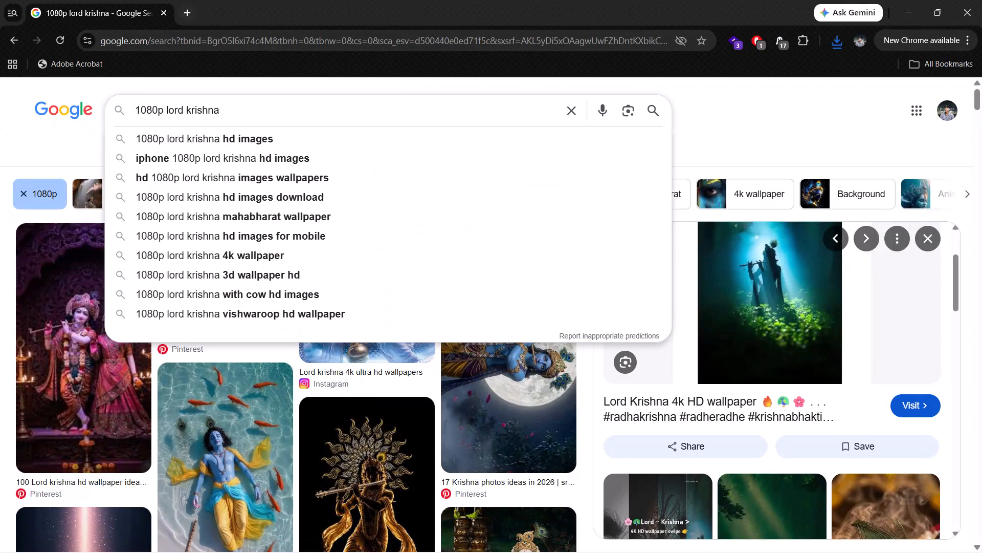
# Extend the image search to "1080p lord krishna in hand dhanuh" and run it.
pyautogui.press('space')
pyautogui.write('in')
pyautogui.press('space')
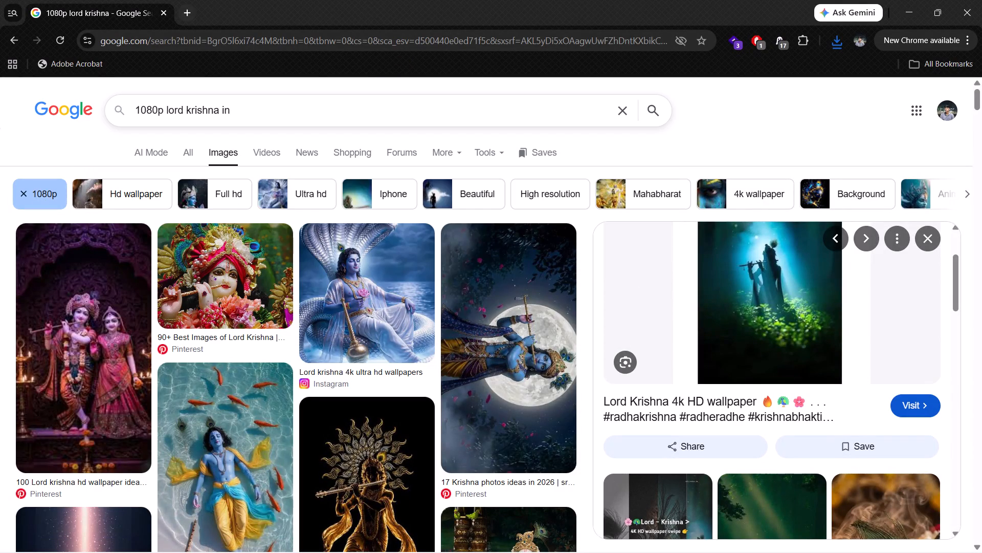
pyautogui.write('ha')
pyautogui.press('n')
pyautogui.write('d b')
pyautogui.press('BackSpace')
pyautogui.write('dhanu')
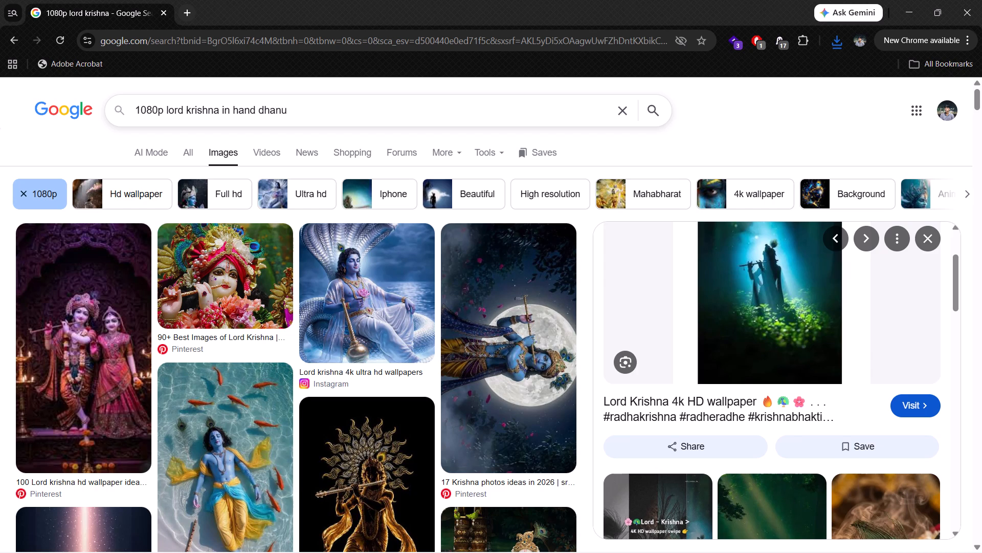
pyautogui.write('h')
pyautogui.press('space')
pyautogui.press('Return')
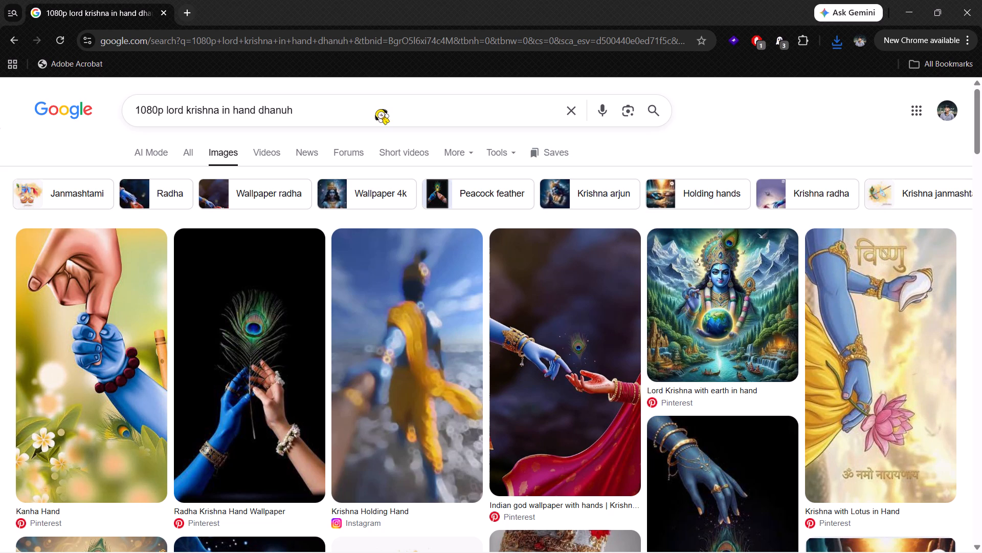
# Examine the "1080p lord krishna in hand dhanuh" results for a picture of Krishna holding a bow.
pyautogui.scroll(-3, 390, 251)
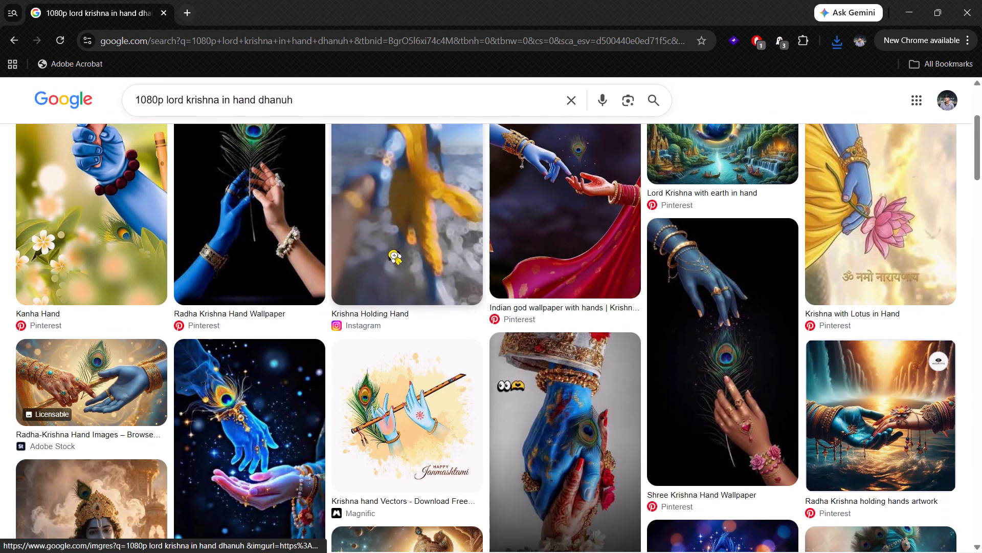
pyautogui.scroll(-3, 390, 251)
pyautogui.hscroll(2, 390, 251)
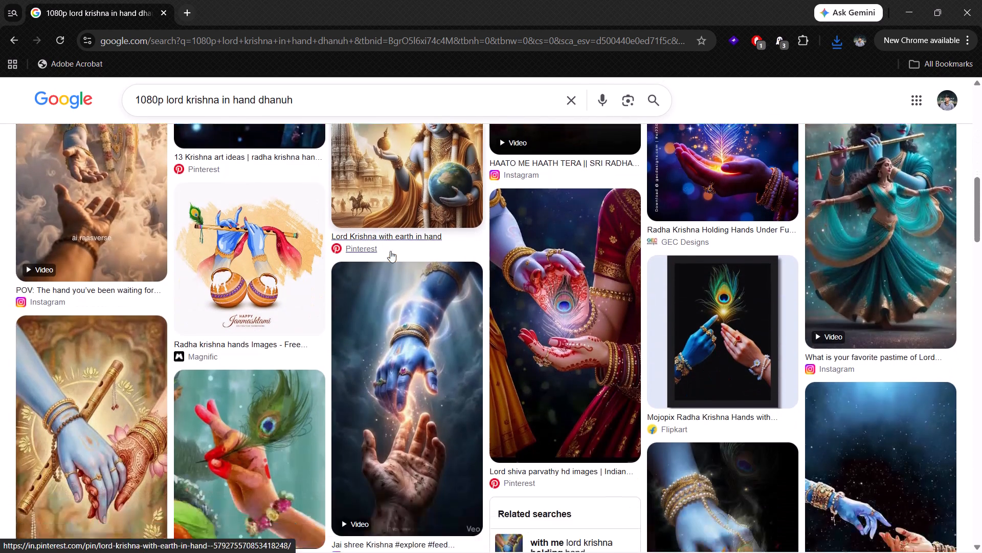
pyautogui.hscroll(15, 390, 251)
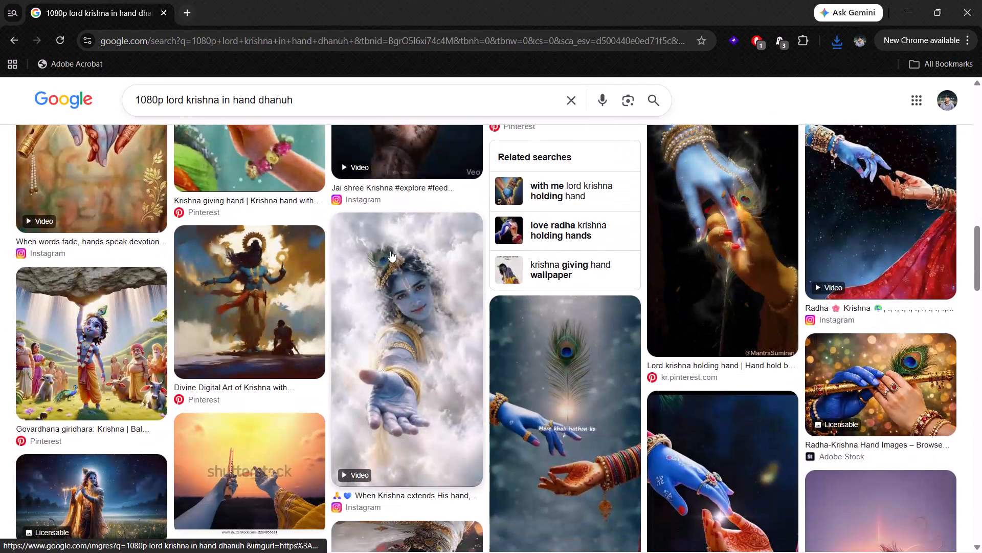
pyautogui.hscroll(-2, 390, 251)
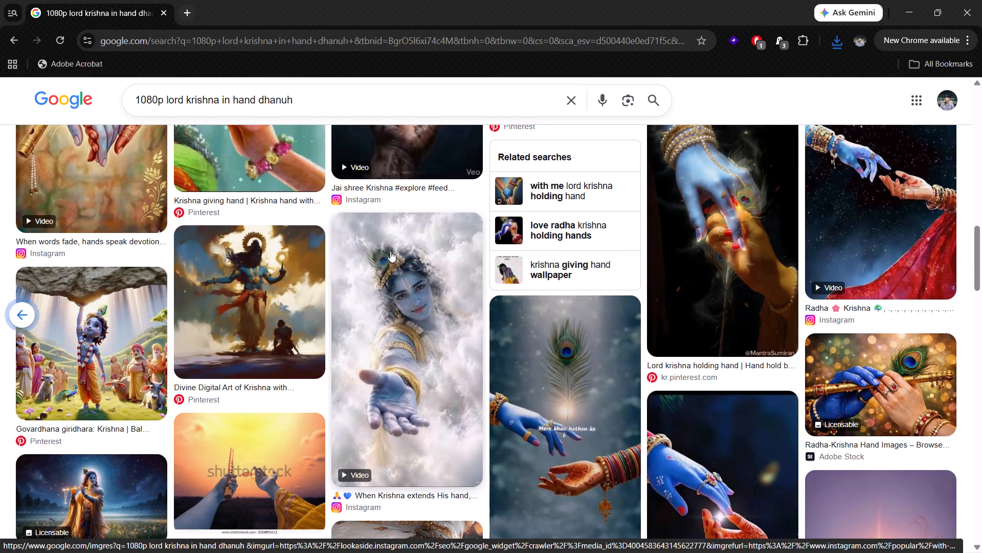
pyautogui.hscroll(-1, 390, 251)
pyautogui.scroll(-3, 390, 251)
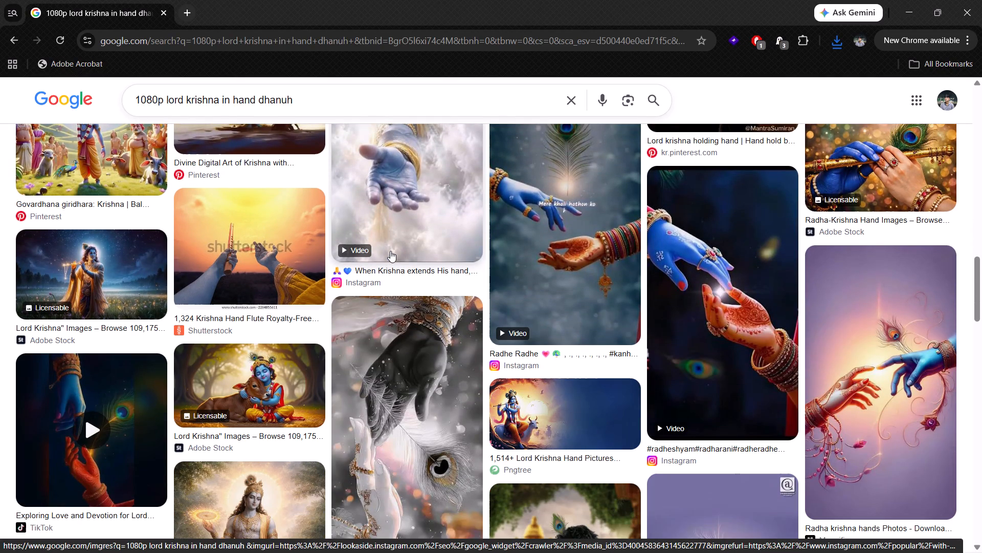
pyautogui.scroll(7, 390, 251)
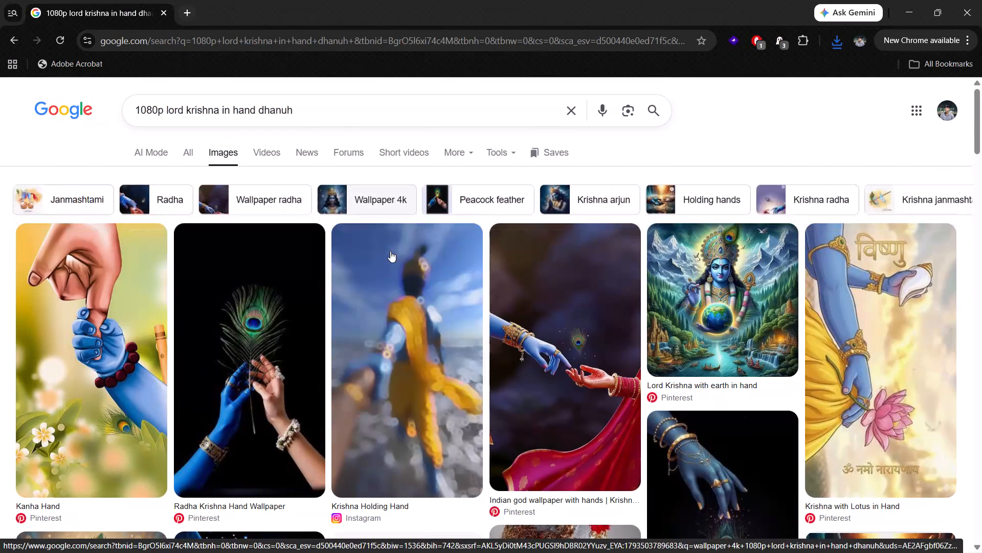
# Reword the image search, replacing "in hand dhanuh" with "like" after "1080p lord krishna".
pyautogui.click(373, 117)
pyautogui.press('BackSpace')
pyautogui.press('BackSpace')
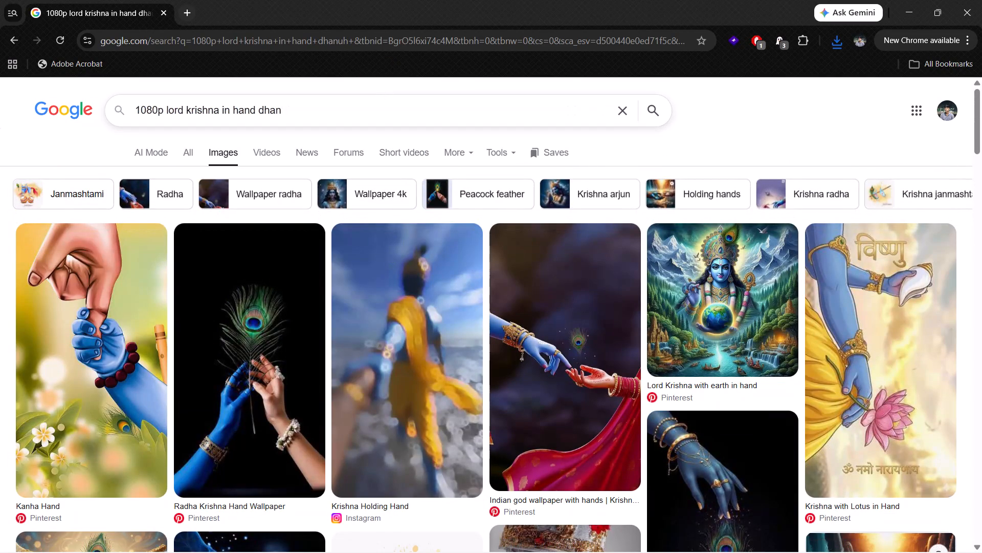
pyautogui.press('BackSpace')
pyautogui.press('BackSpace')
pyautogui.press('BackSpace')
pyautogui.press('BackSpace')
pyautogui.press('BackSpace')
pyautogui.press('BackSpace')
pyautogui.press('BackSpace')
pyautogui.press('BackSpace')
pyautogui.press('BackSpace')
pyautogui.press('BackSpace')
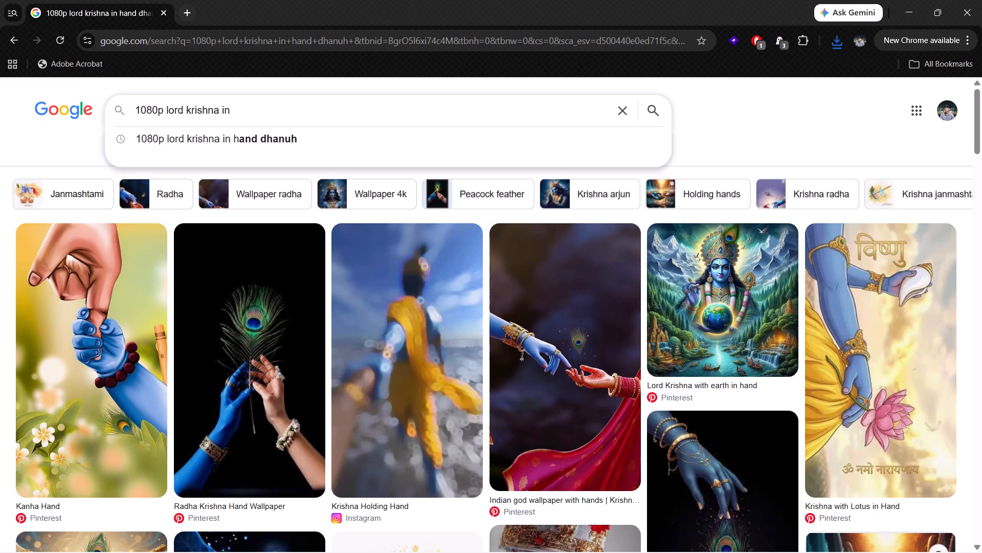
pyautogui.press('BackSpace')
pyautogui.press('BackSpace')
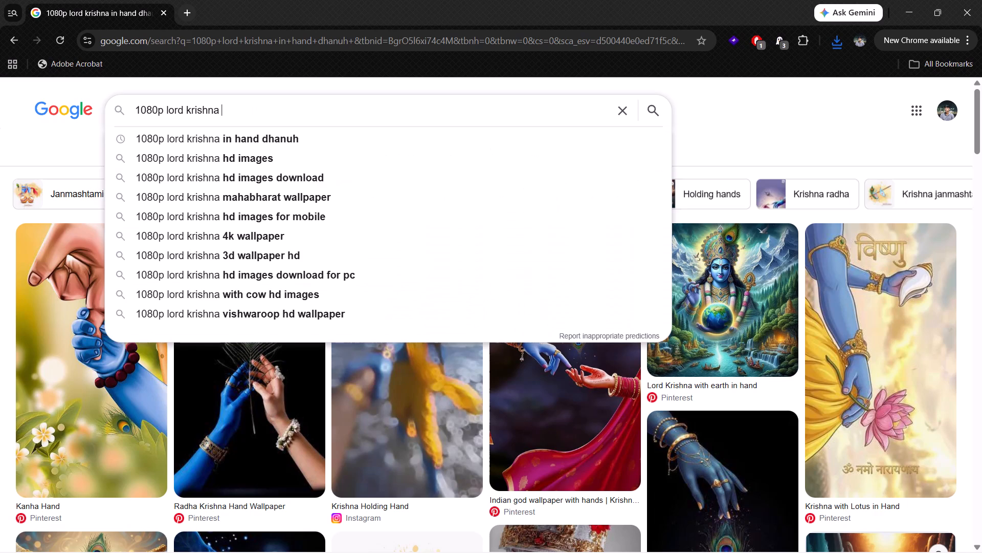
pyautogui.write('like')
pyautogui.press('space')
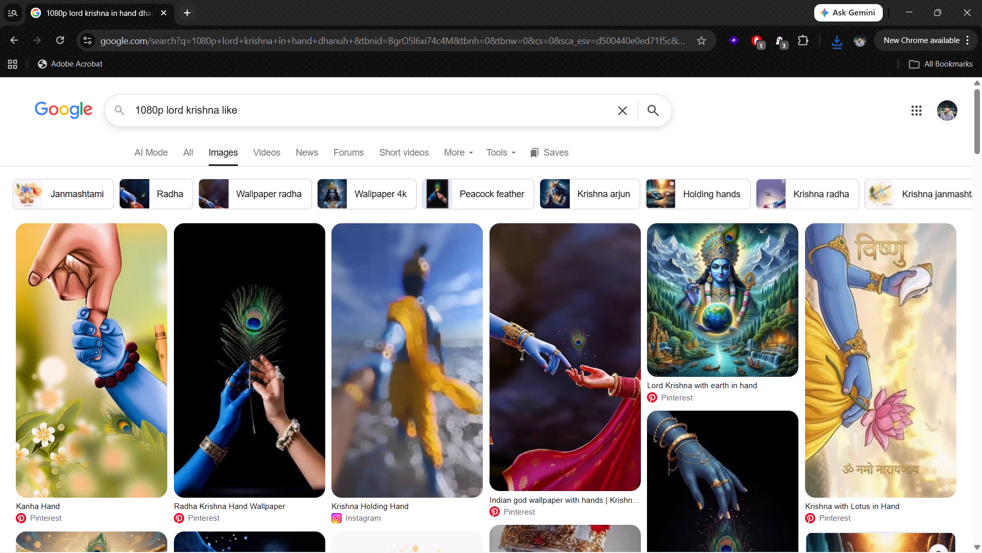
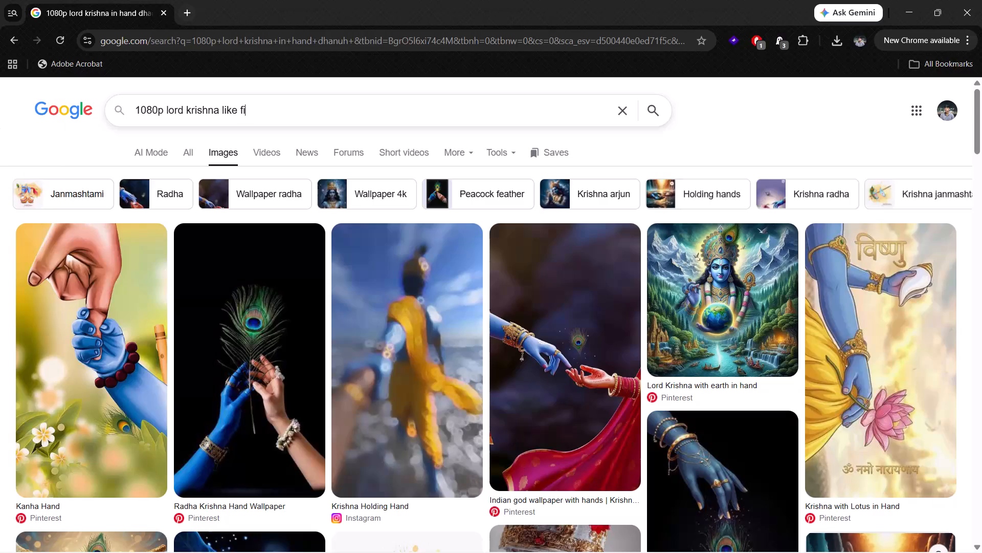
# Complete the image search as "1080p lord krishna like fightre" and run it.
pyautogui.write('tre')
pyautogui.press('space')
pyautogui.press('Return')
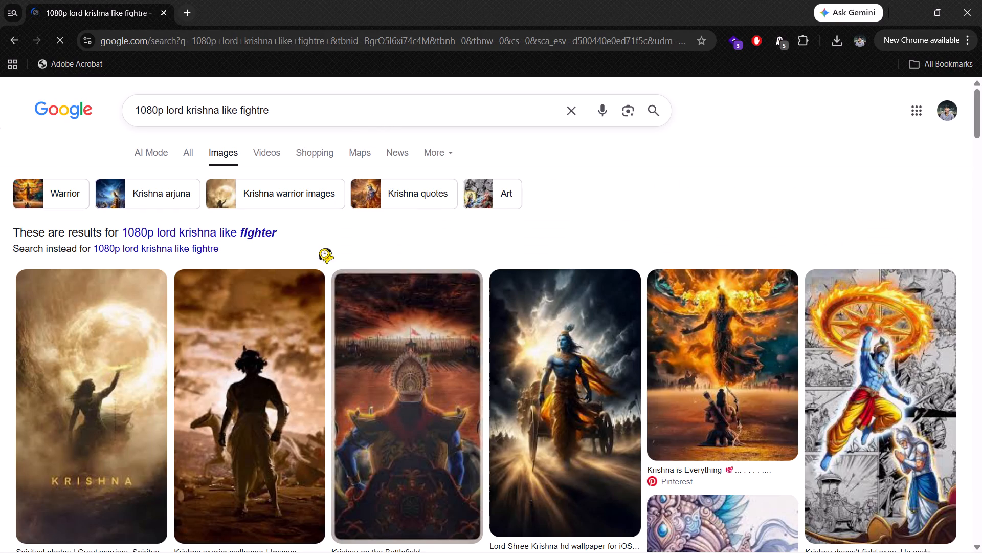
# Open the preview of the "Krishna warrior wallpaper" result showing Krishna's silhouette beside a horse.
pyautogui.scroll(-1, 267, 313)
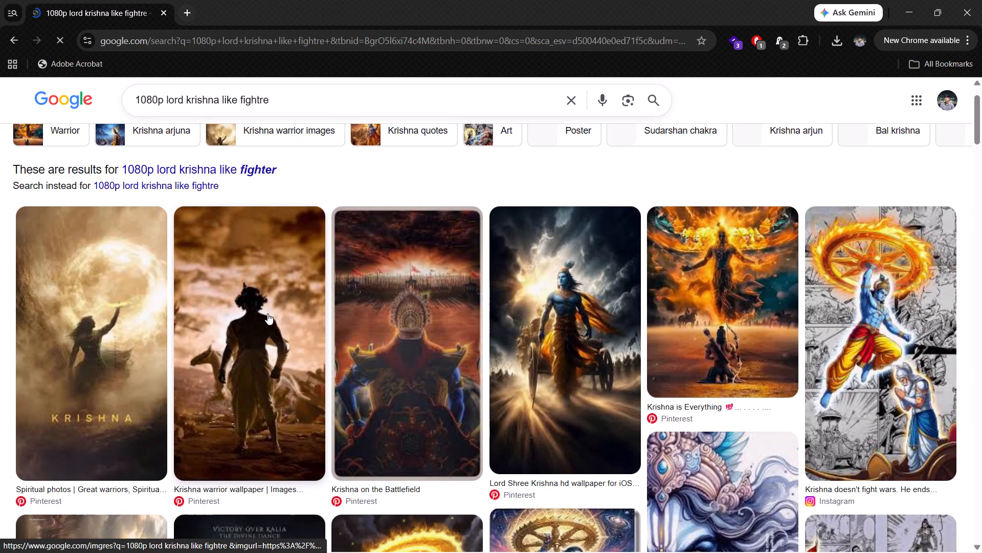
pyautogui.scroll(-1, 267, 313)
pyautogui.click(231, 315)
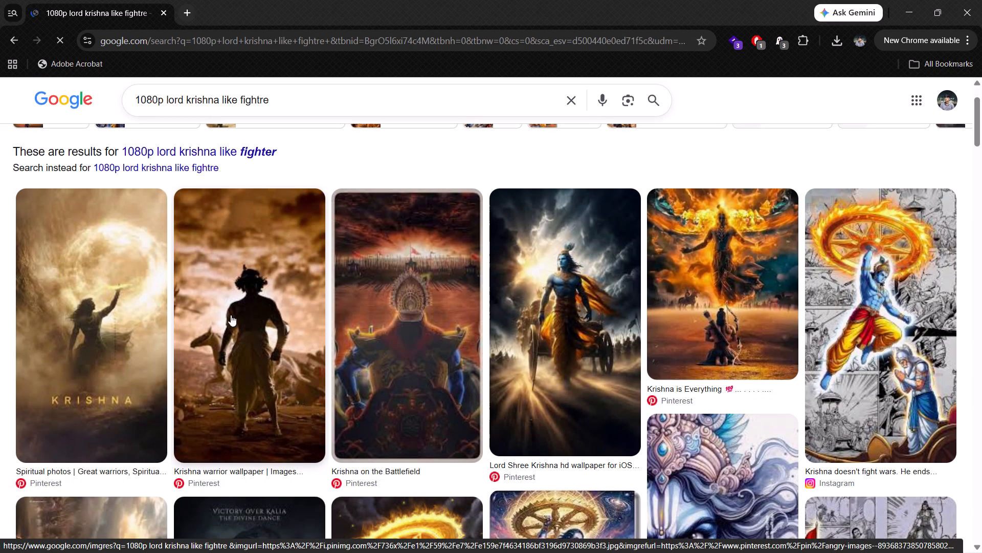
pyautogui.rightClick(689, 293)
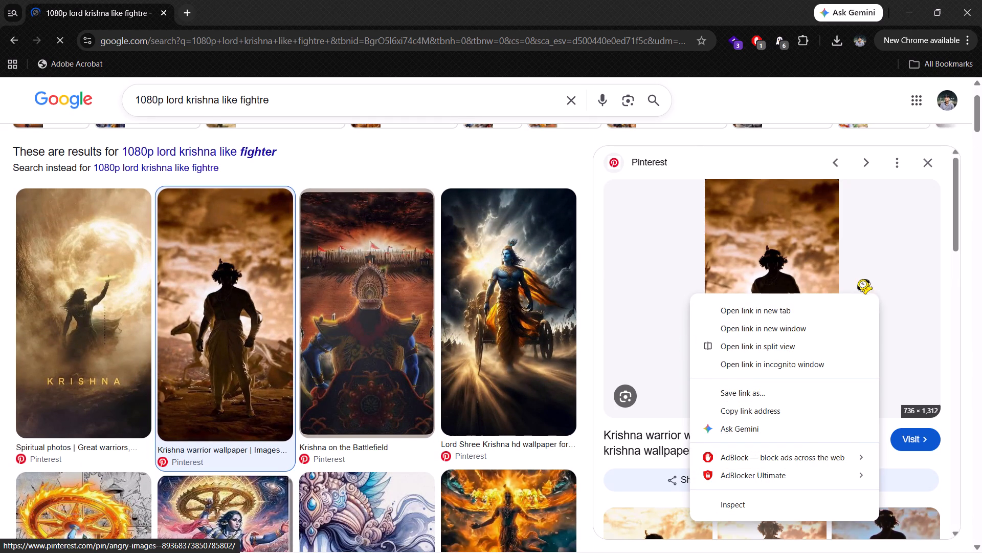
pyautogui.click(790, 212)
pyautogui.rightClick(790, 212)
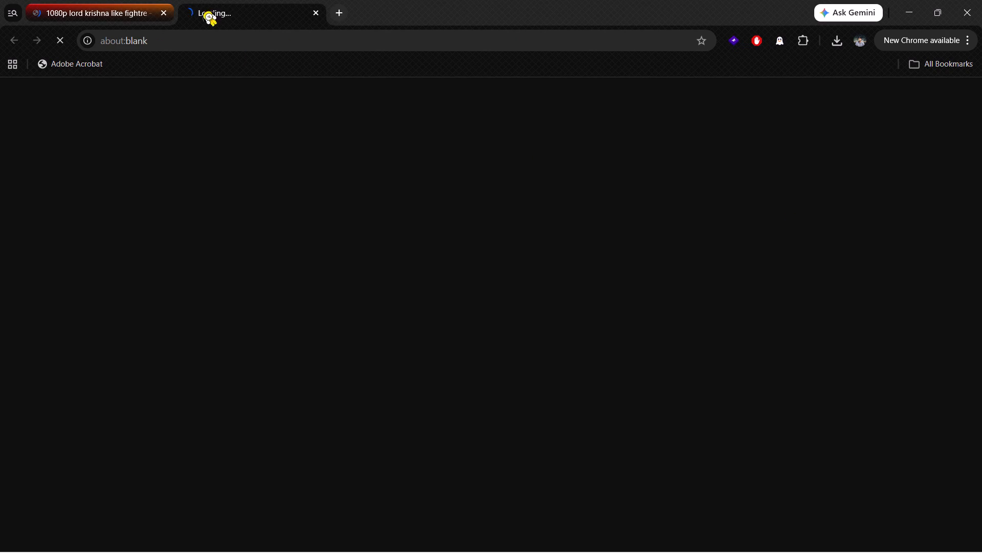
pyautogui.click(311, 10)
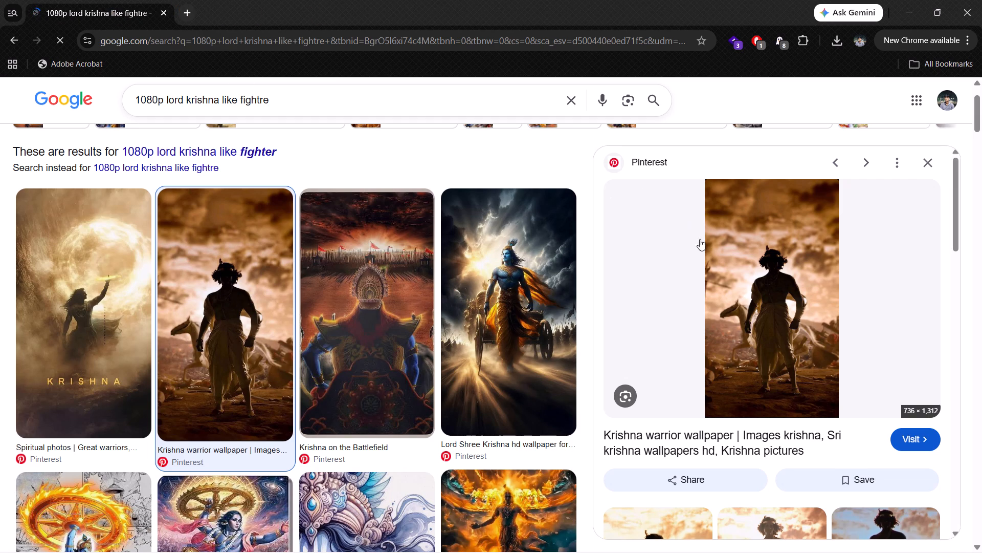
# Save the previewed Krishna warrior wallpaper image to the computer under its suggested file name.
pyautogui.rightClick(712, 242)
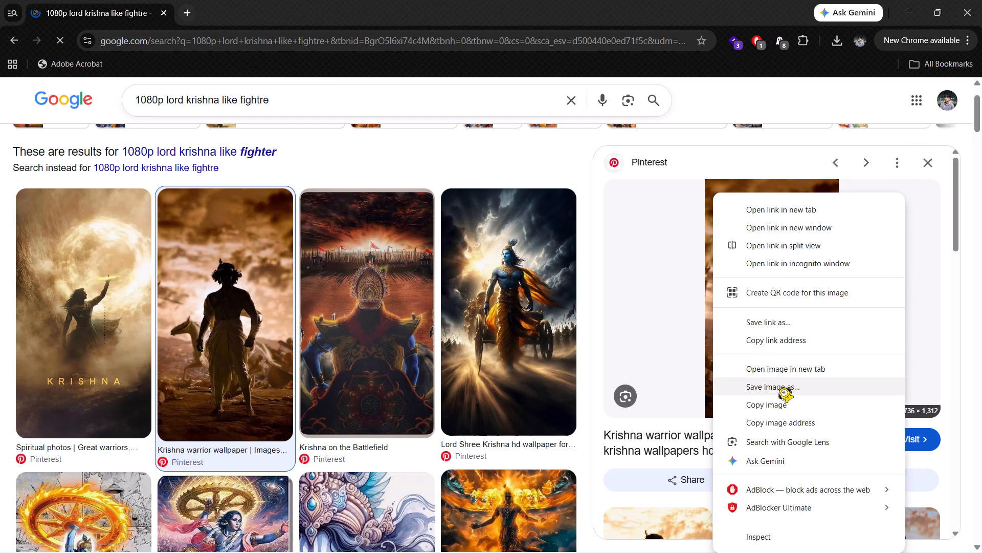
pyautogui.click(781, 389)
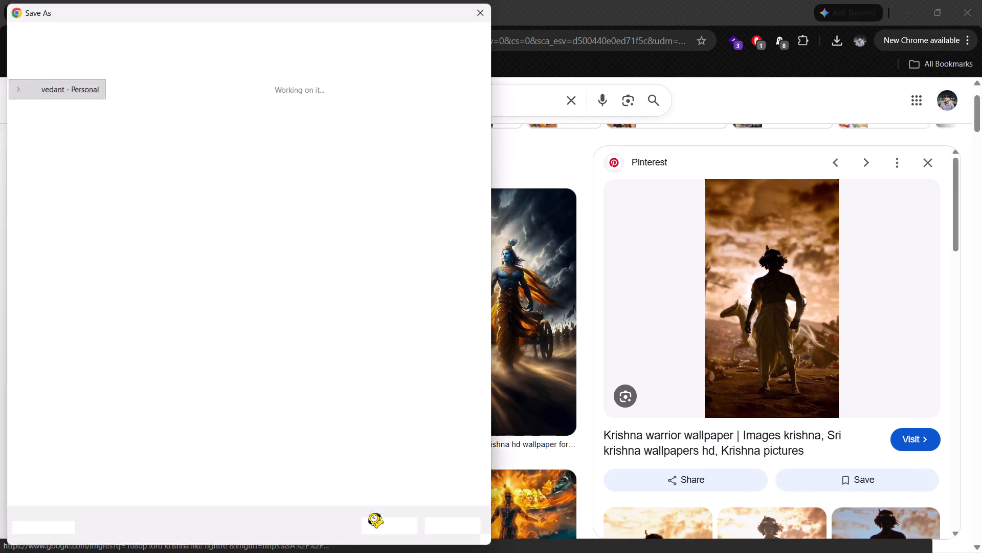
pyautogui.click(381, 531)
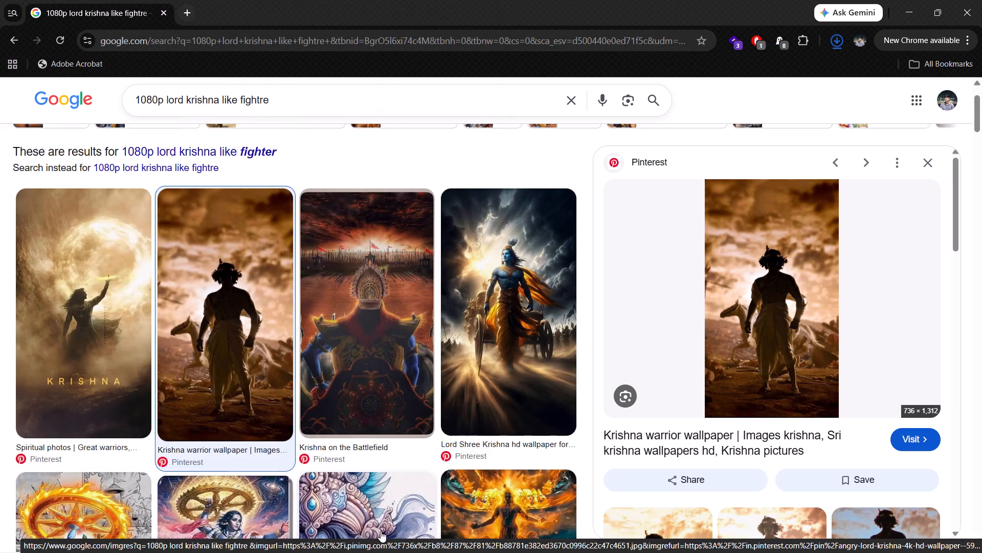
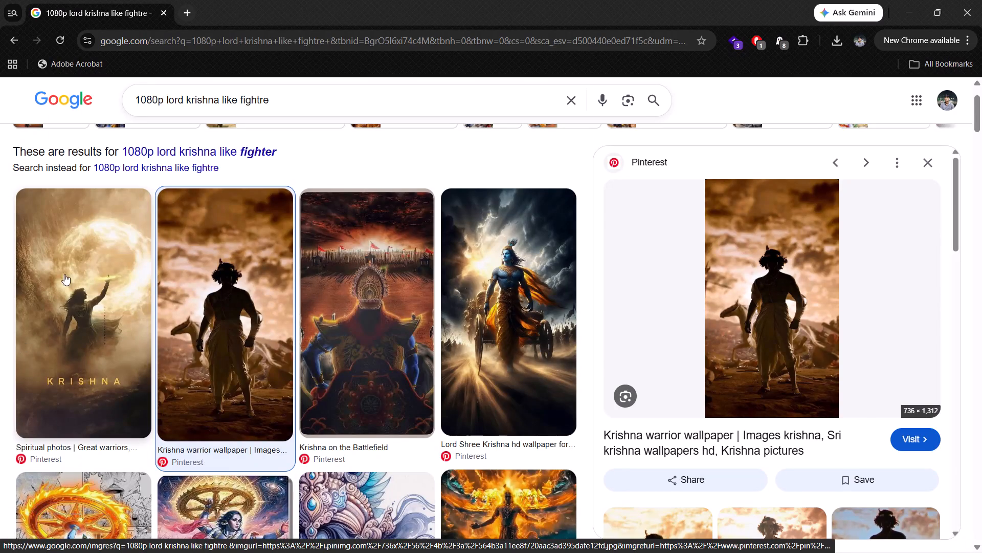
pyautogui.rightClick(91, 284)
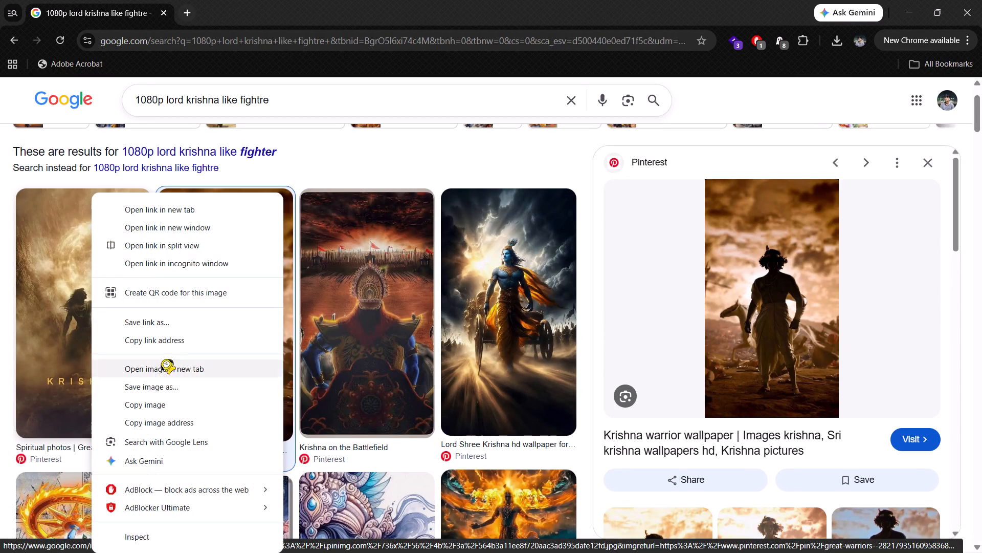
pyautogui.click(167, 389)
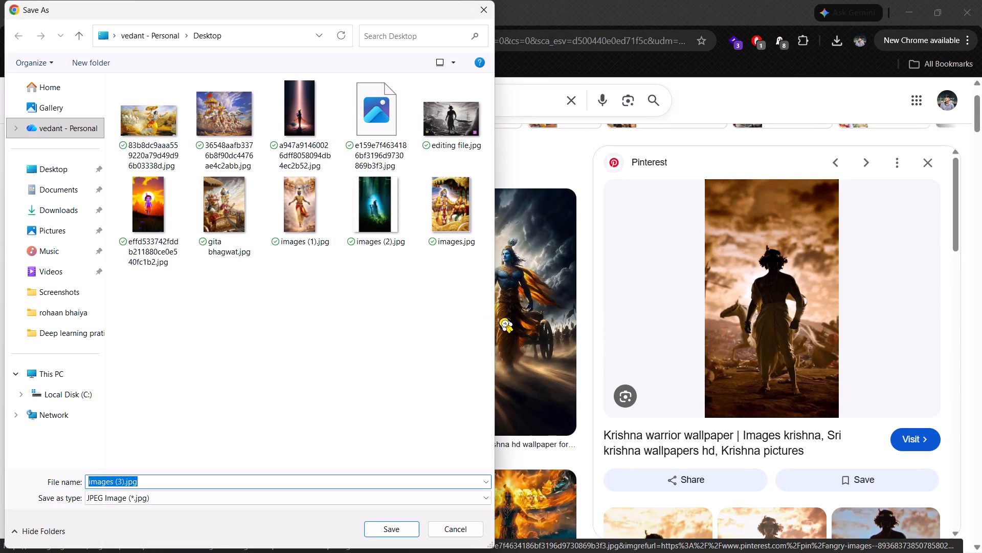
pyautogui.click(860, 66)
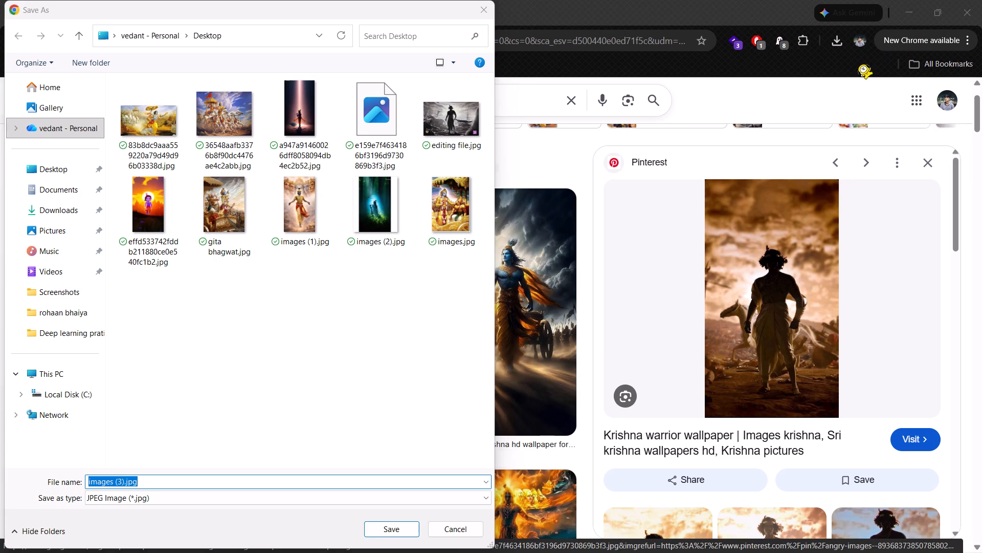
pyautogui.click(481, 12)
# Preview the "Spiritual photos | Great warriors" result and save its full-size image to the Desktop as images (3).jpg.
pyautogui.click(98, 304)
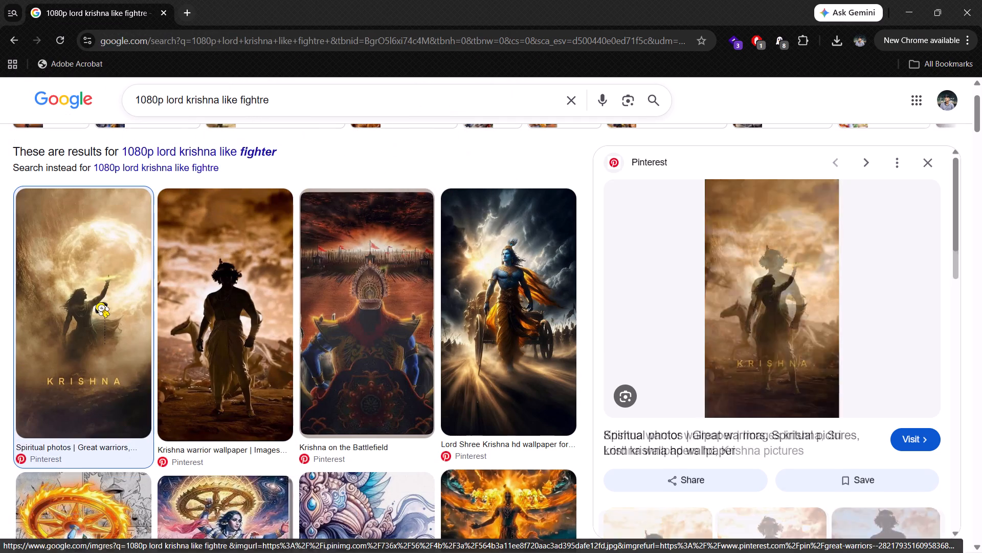
pyautogui.rightClick(719, 258)
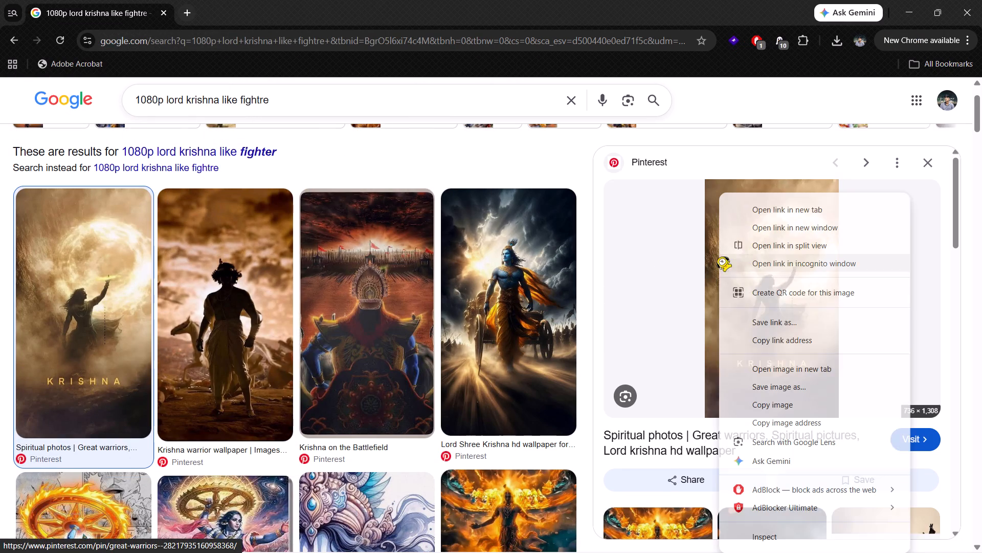
pyautogui.click(806, 388)
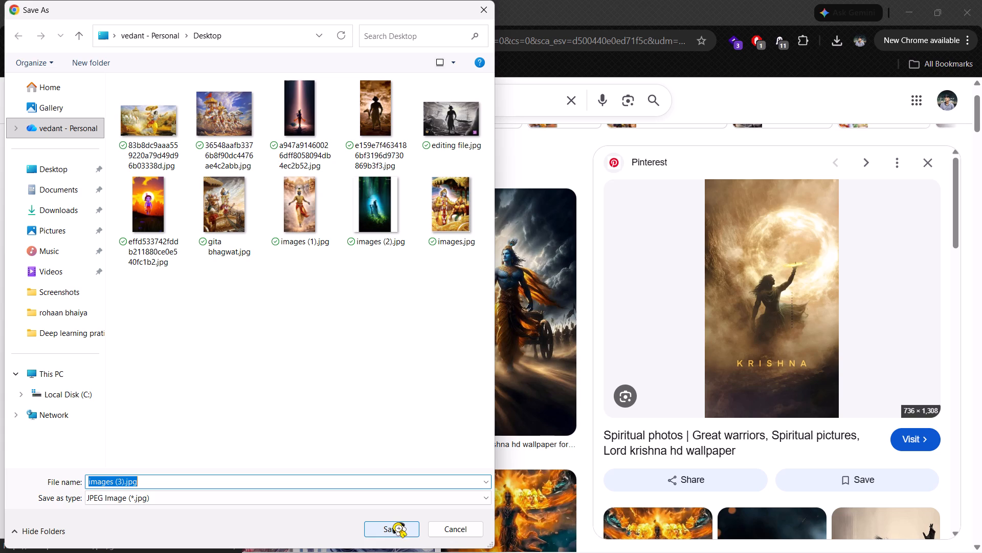
pyautogui.click(395, 524)
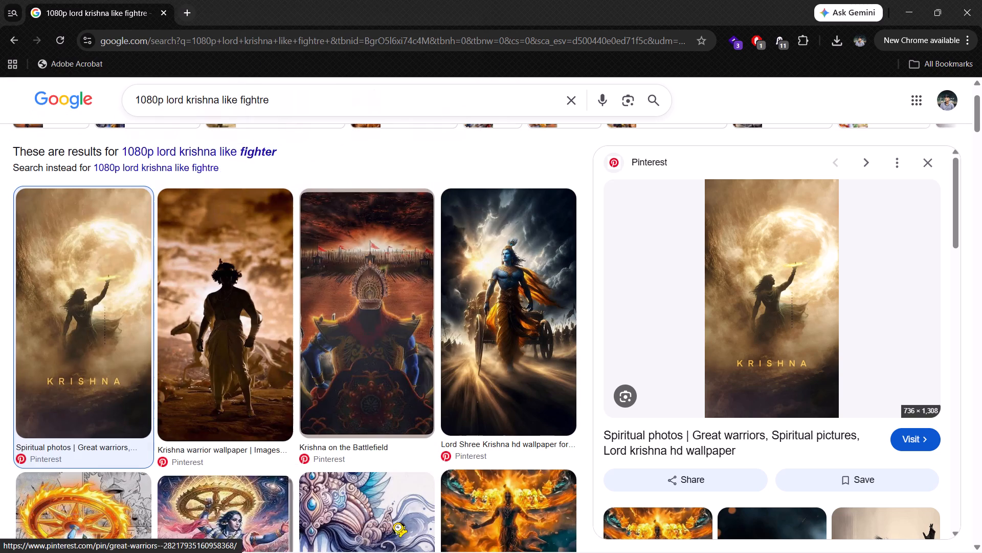
# Look through the fighter-style Lord Krishna image results for another suitable picture.
pyautogui.scroll(-2, 291, 356)
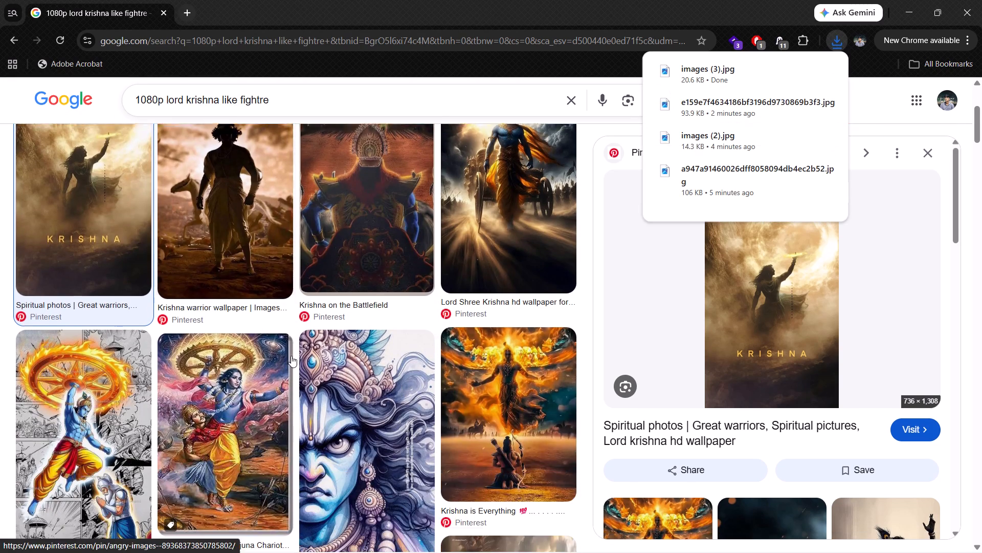
pyautogui.scroll(-4, 291, 356)
pyautogui.hscroll(5, 291, 356)
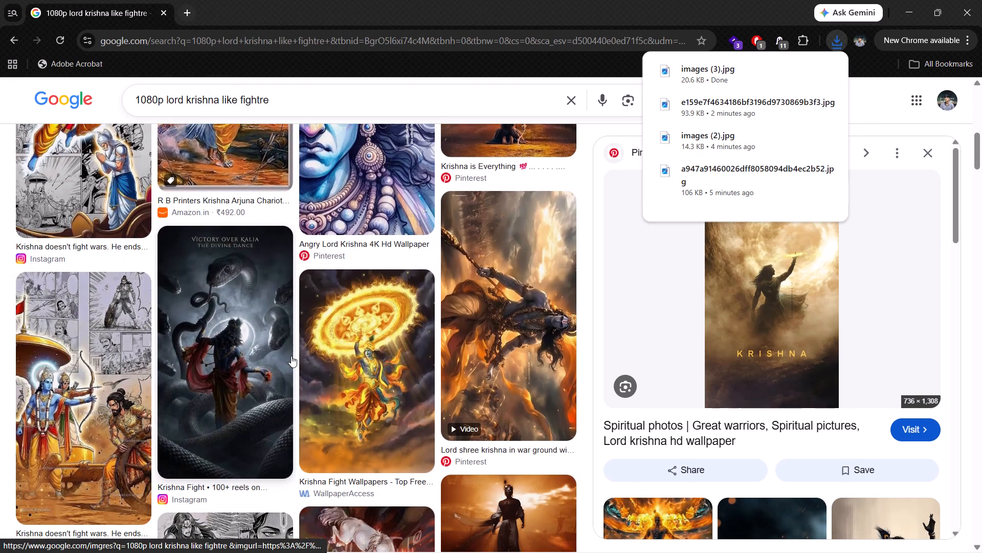
pyautogui.hscroll(6, 291, 356)
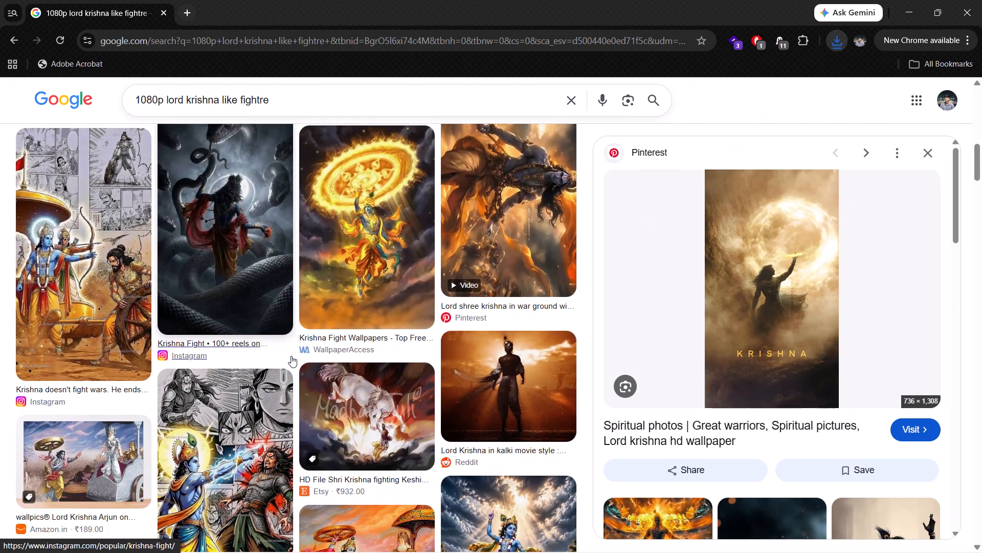
pyautogui.hscroll(10, 291, 356)
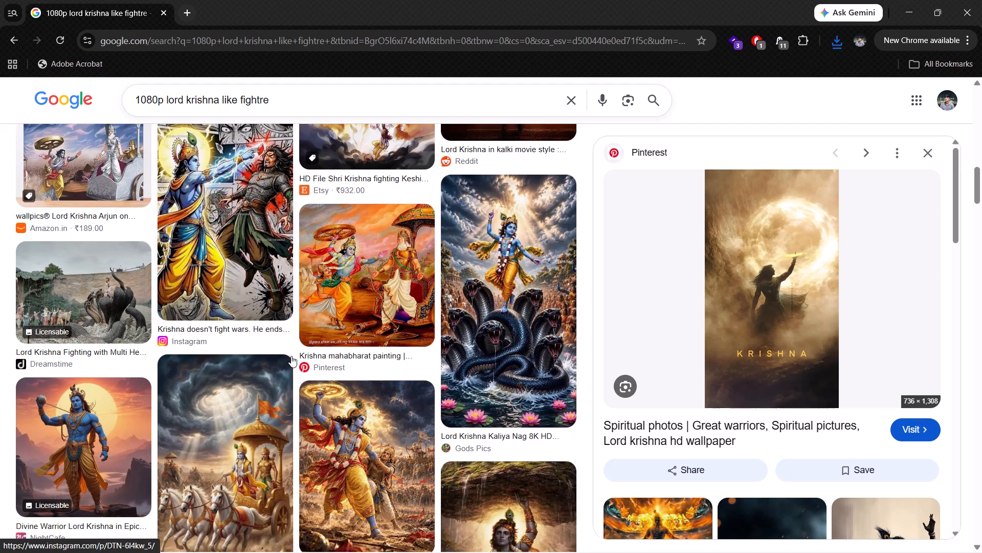
pyautogui.hscroll(9, 291, 356)
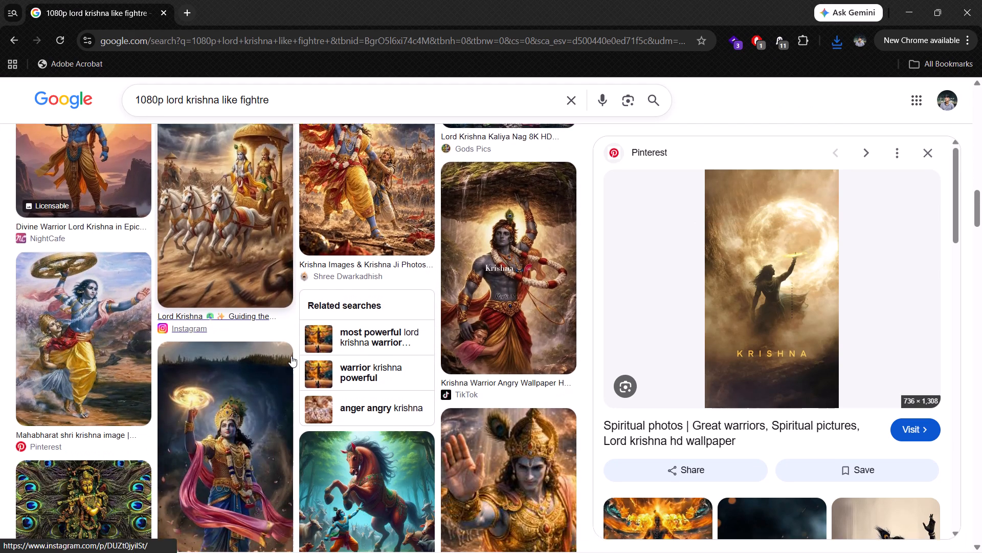
pyautogui.hscroll(6, 291, 356)
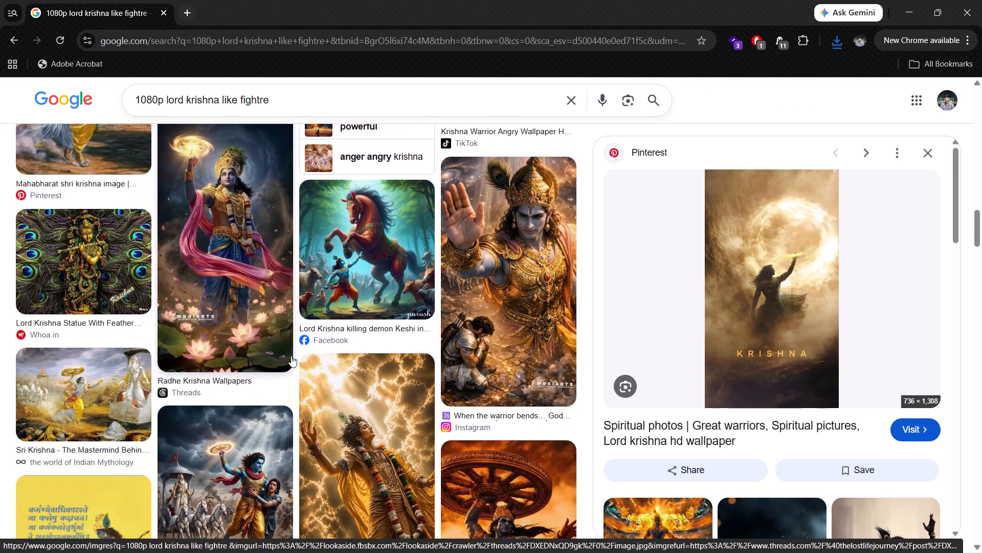
pyautogui.hscroll(8, 291, 356)
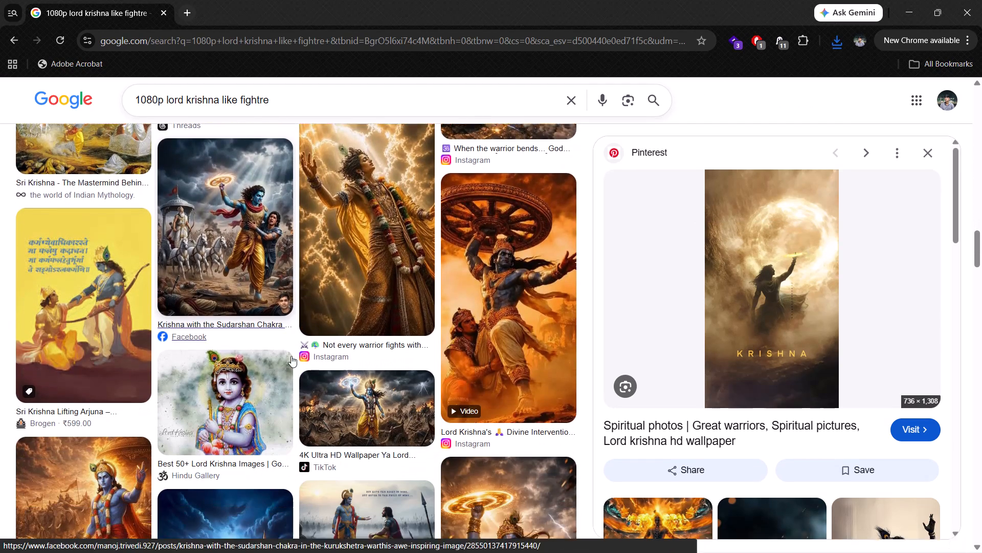
pyautogui.hscroll(14, 291, 356)
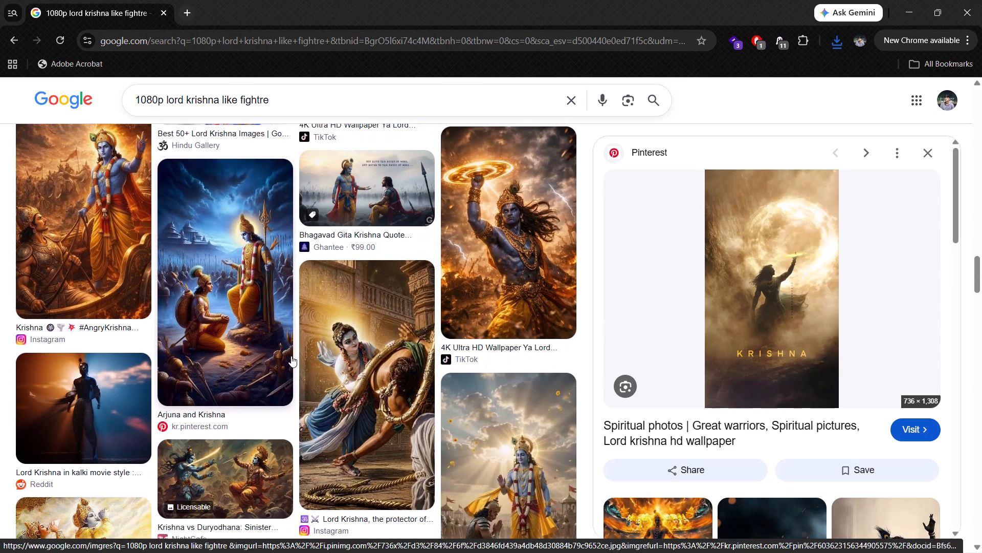
pyautogui.hscroll(2, 291, 356)
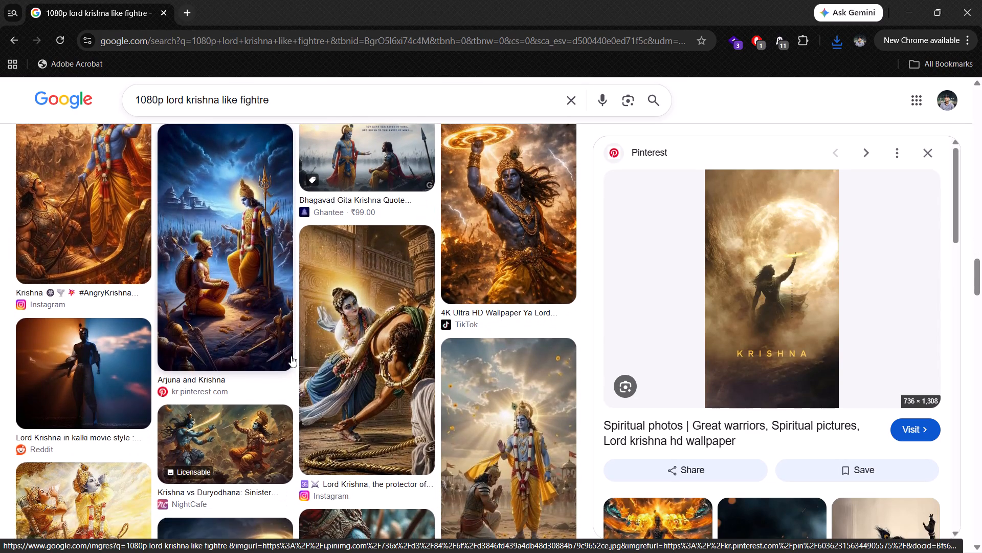
pyautogui.hscroll(6, 291, 356)
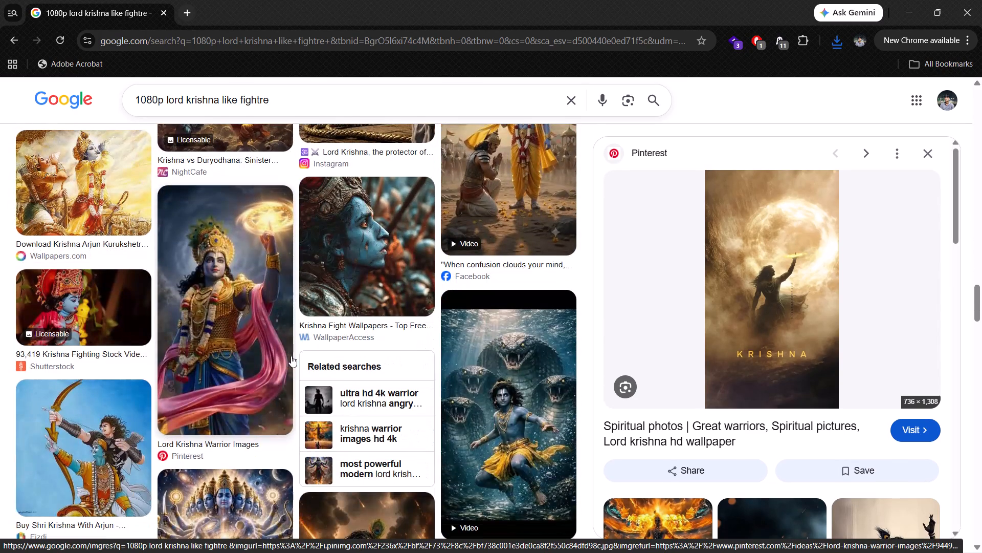
pyautogui.scroll(3, 291, 356)
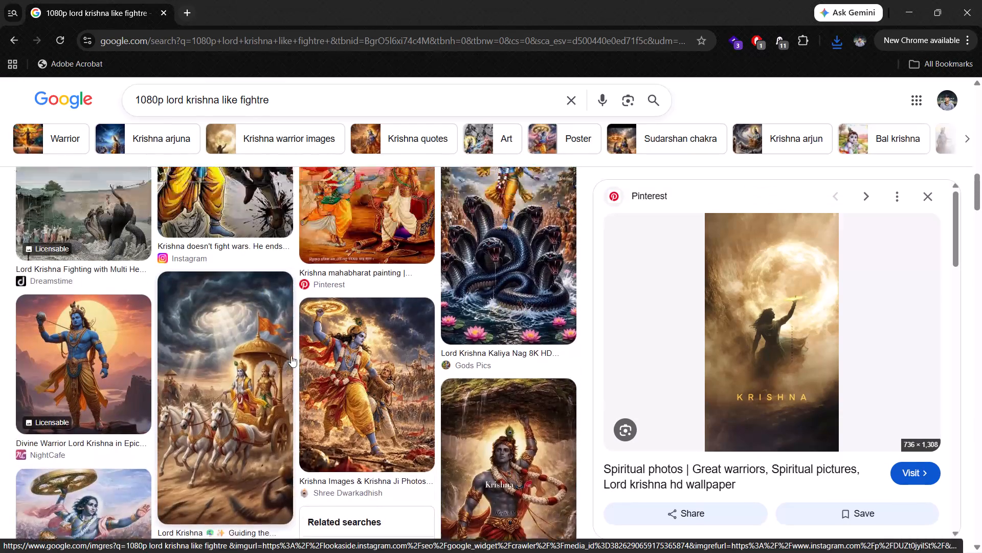
pyautogui.scroll(4, 291, 356)
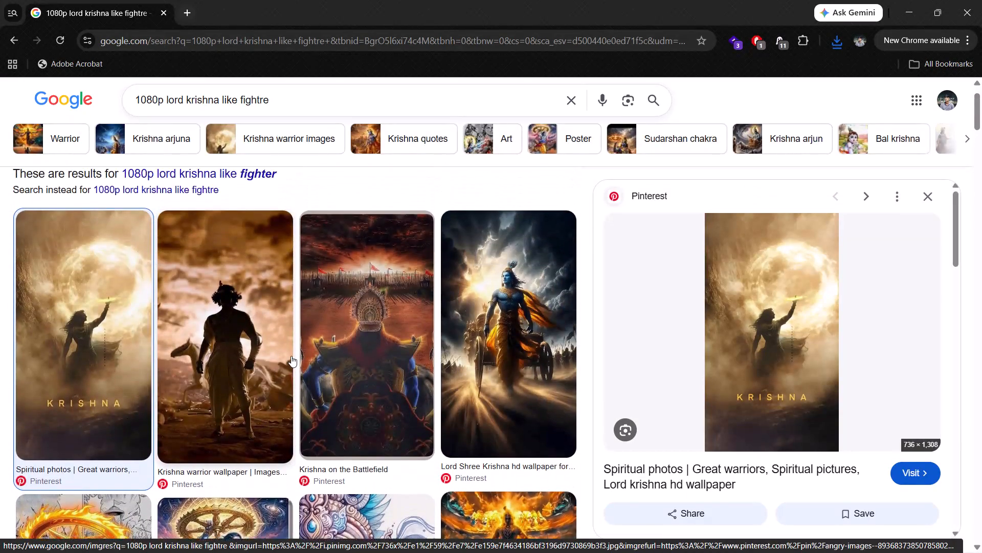
pyautogui.scroll(-2, 291, 356)
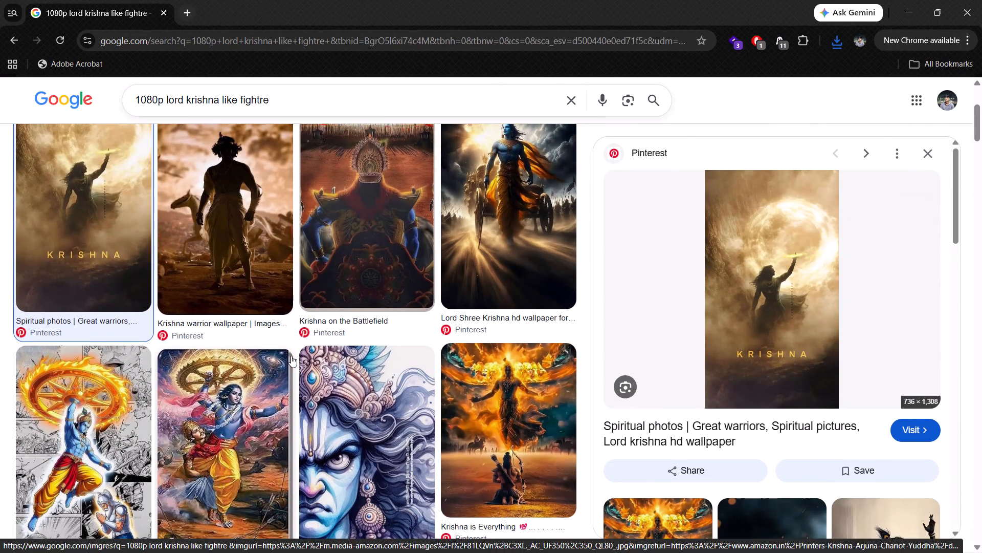
# Preview the "Lord Shree Krishna hd wallpaper for iOS Android" result and start saving its image to the computer.
pyautogui.scroll(1, 291, 356)
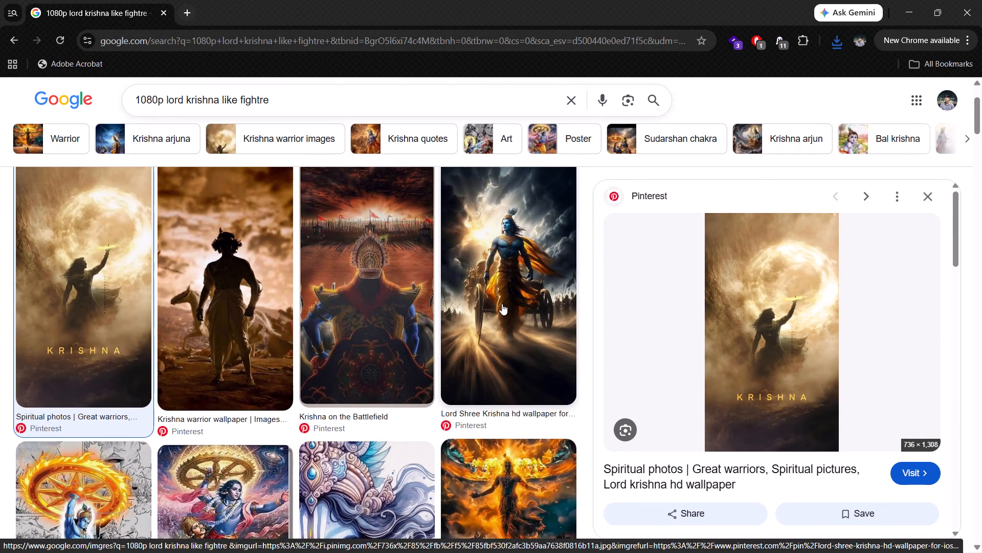
pyautogui.click(502, 304)
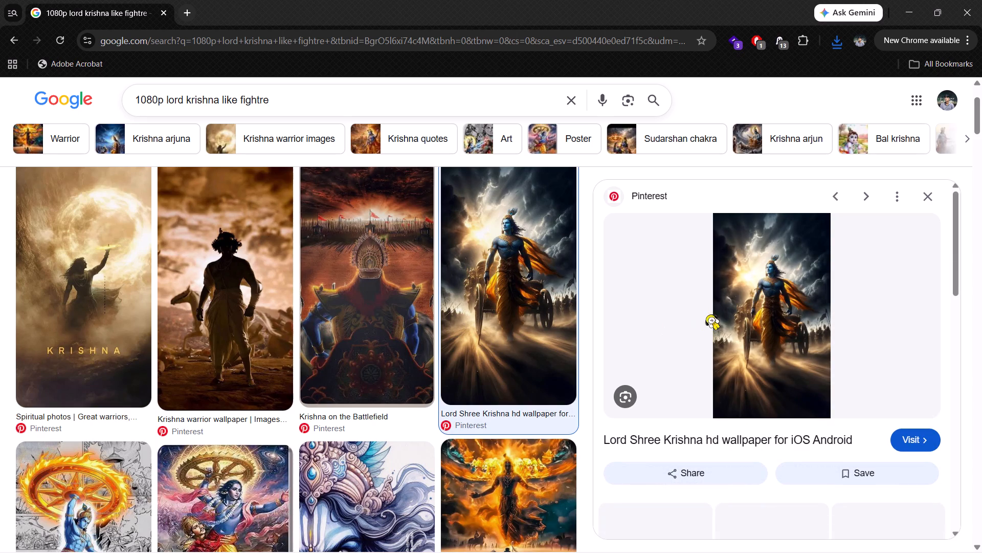
pyautogui.rightClick(759, 303)
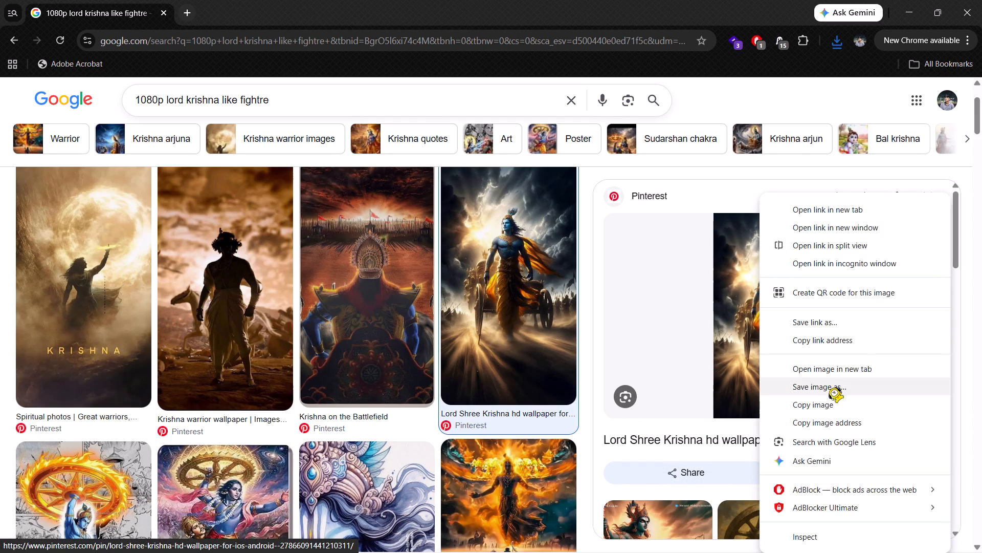
pyautogui.click(831, 389)
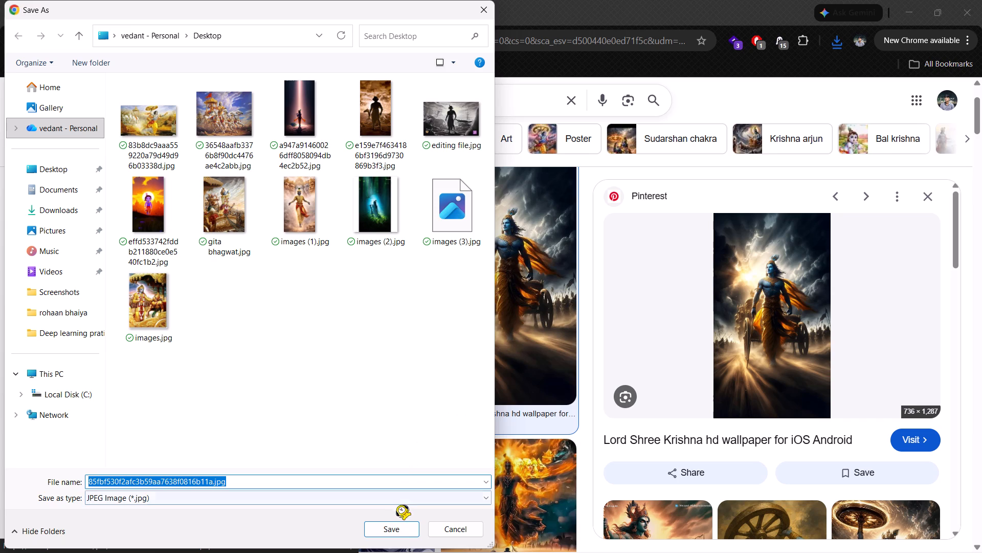
# Save the "Lord Shree Krishna hd wallpaper for iOS Android" image to the Desktop under its suggested file name.
pyautogui.click(392, 525)
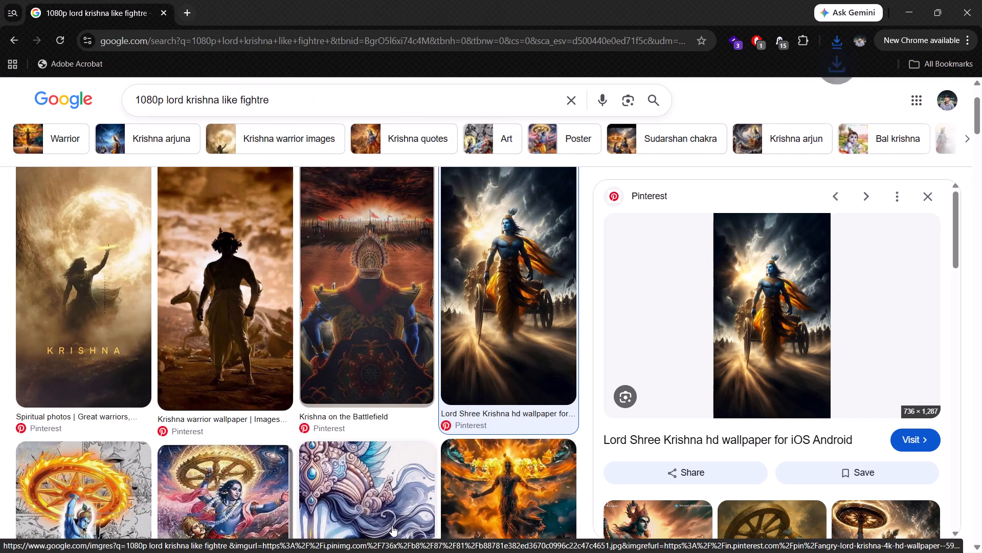
# Browse the images related to the Lord Shree Krishna wallpaper, preview the "Real krishna" picture and return to the wallpaper's preview.
pyautogui.scroll(-2, 782, 313)
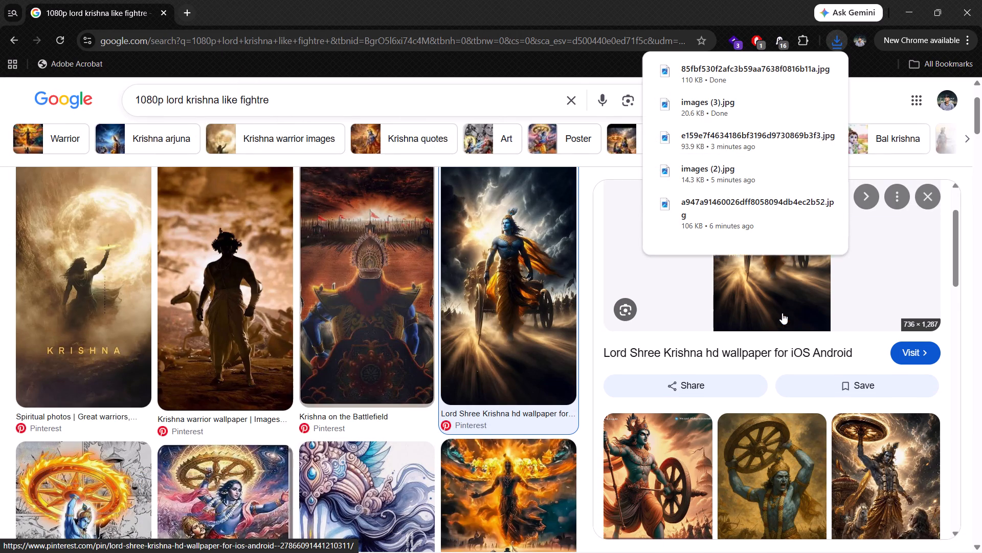
pyautogui.scroll(-3, 782, 313)
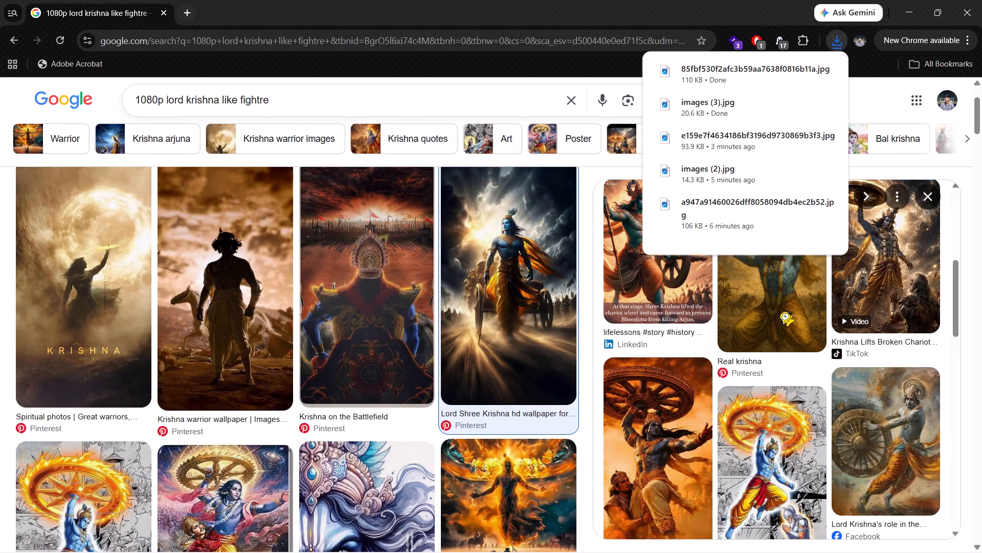
pyautogui.scroll(-1, 782, 313)
pyautogui.click(782, 313)
pyautogui.scroll(-2, 782, 313)
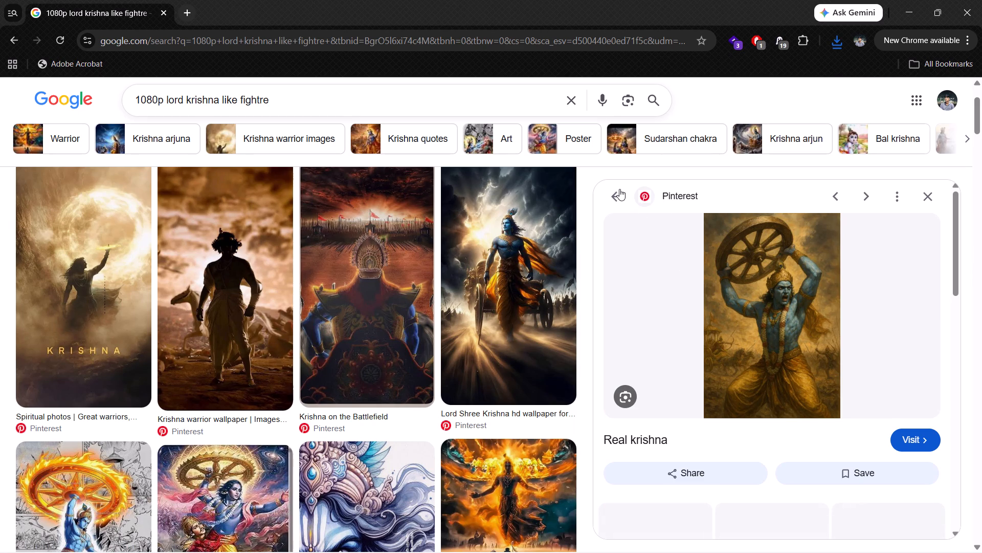
pyautogui.click(619, 189)
# Preview the related "Krishna doesn't fight wars" picture, return to the wallpaper's preview and look through the remaining related images and search results.
pyautogui.scroll(-3, 744, 300)
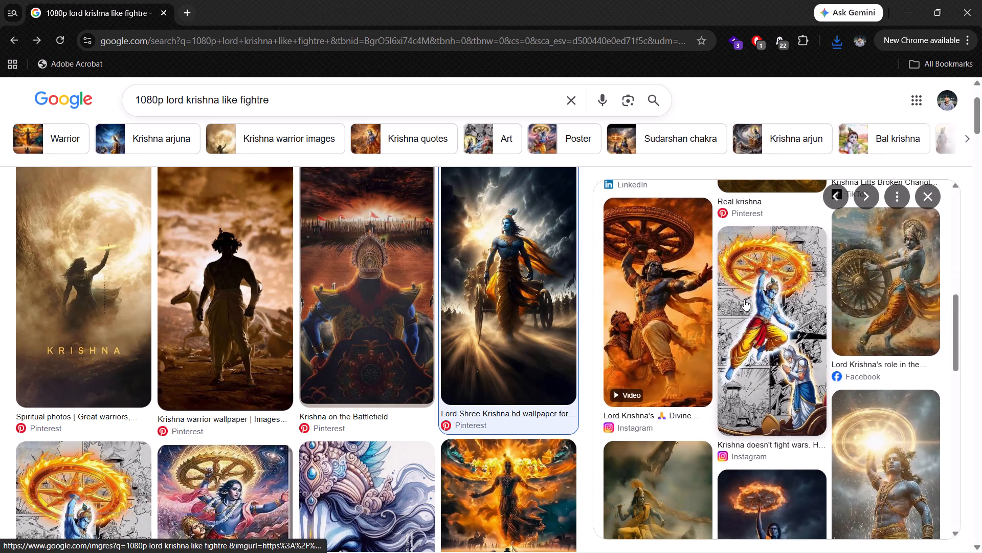
pyautogui.click(744, 300)
pyautogui.scroll(-2, 744, 300)
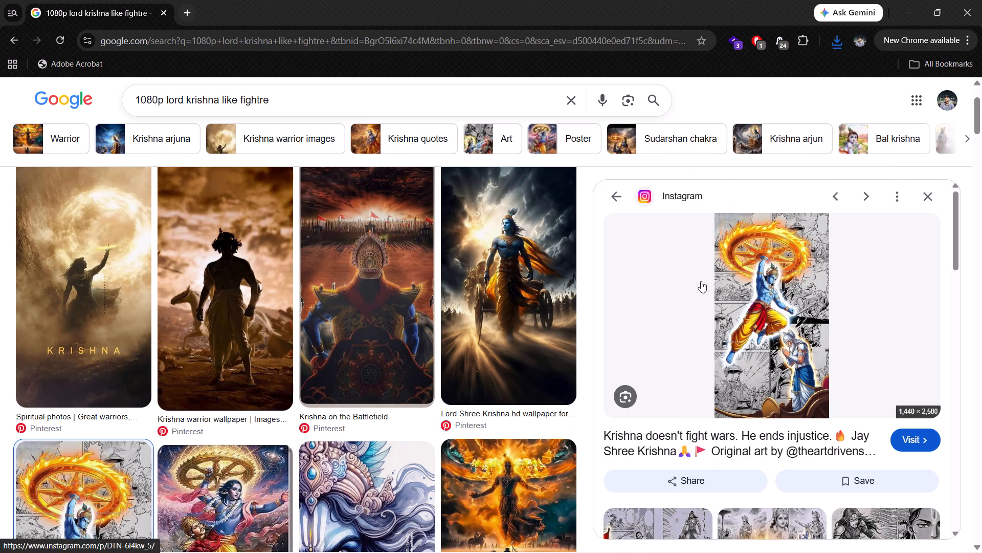
pyautogui.click(619, 199)
pyautogui.scroll(-5, 619, 199)
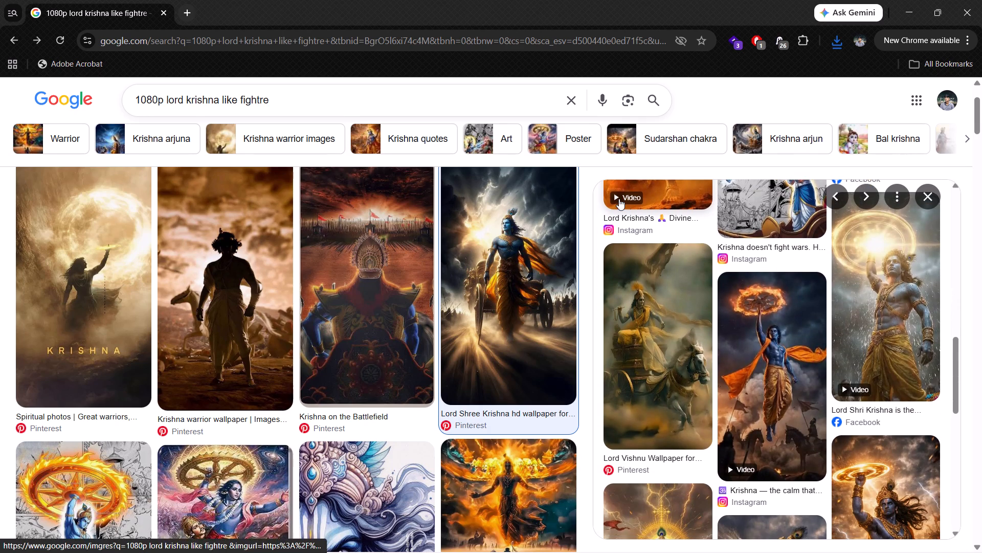
pyautogui.scroll(-2, 619, 199)
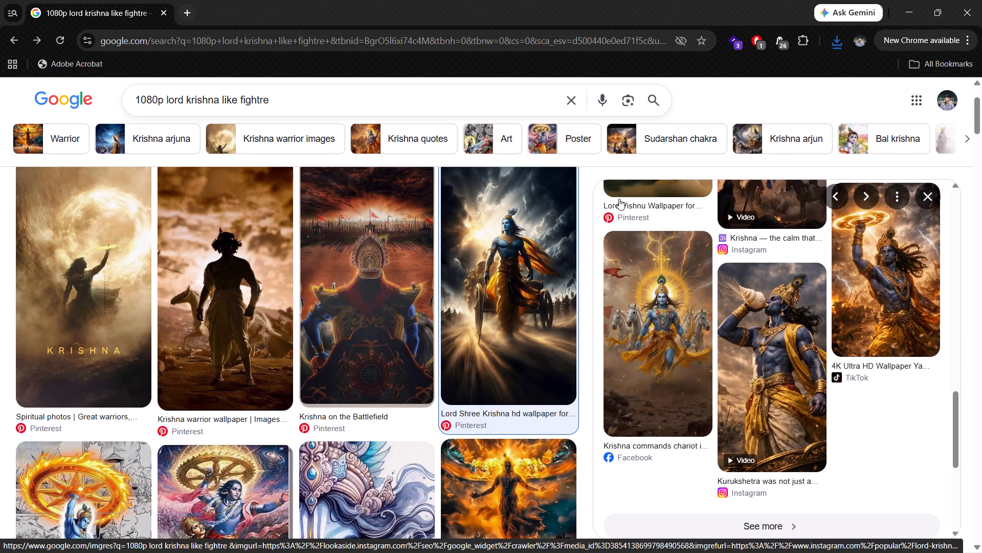
pyautogui.scroll(-2, 619, 199)
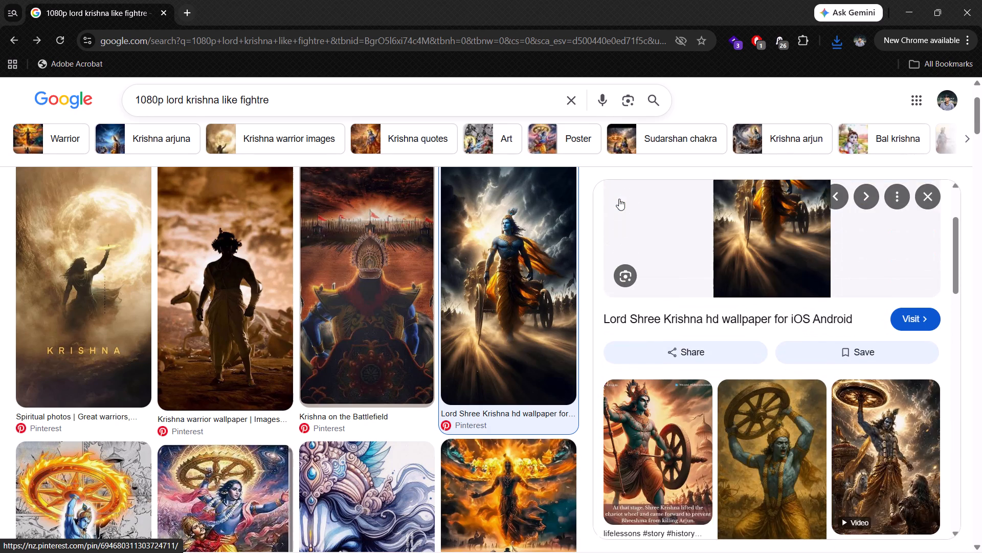
pyautogui.scroll(-1, 361, 273)
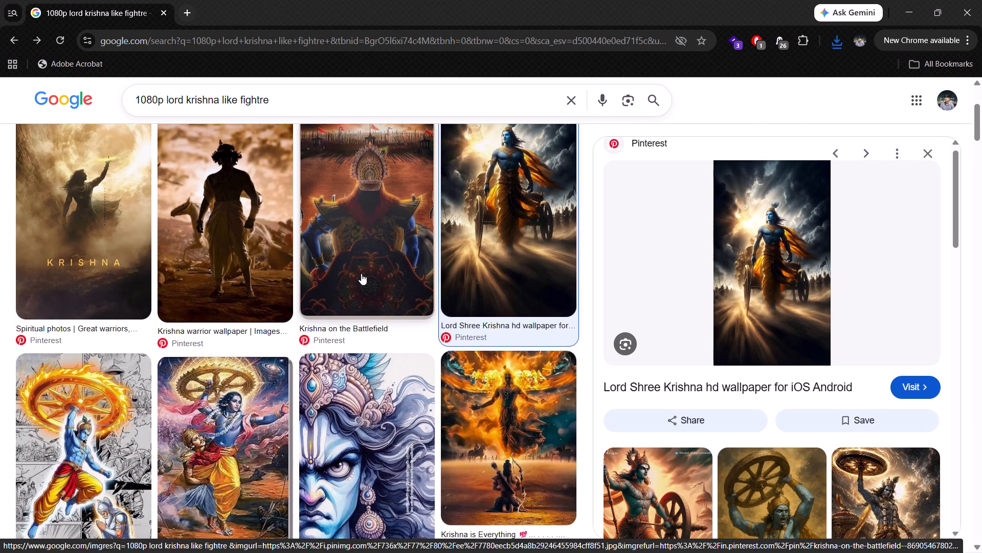
pyautogui.scroll(-1, 361, 273)
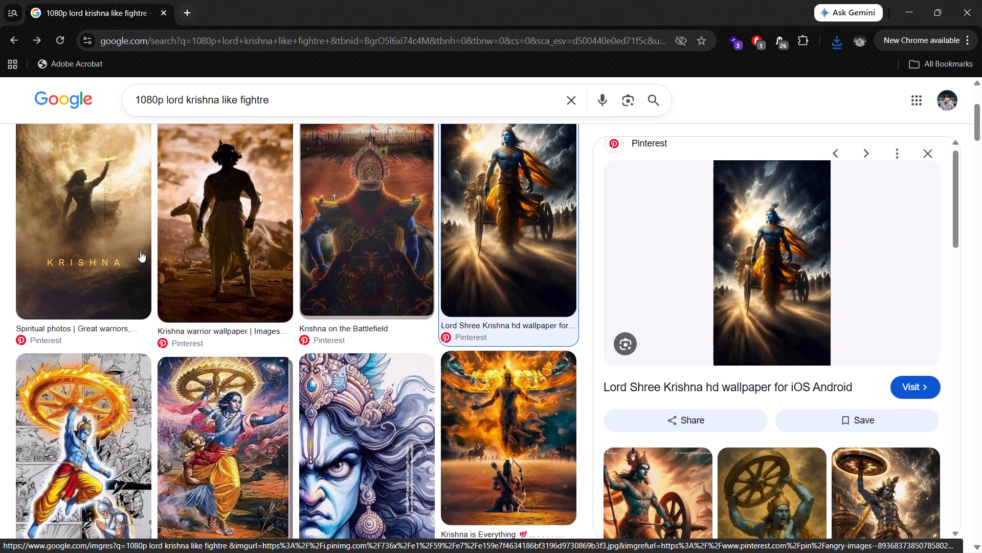
# Reopen the "Spiritual photos | Great warriors" result and look through its related images for another suitable Krishna picture.
pyautogui.click(85, 247)
pyautogui.scroll(-5, 652, 346)
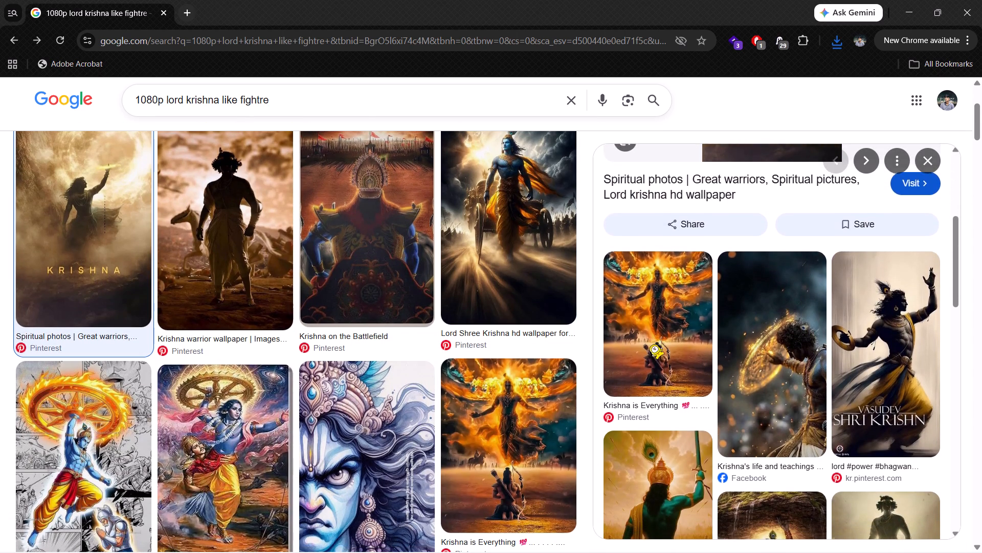
# Examine the images related to the "Spiritual photos" result and the main search results for more suitable Krishna pictures.
pyautogui.scroll(-3, 652, 346)
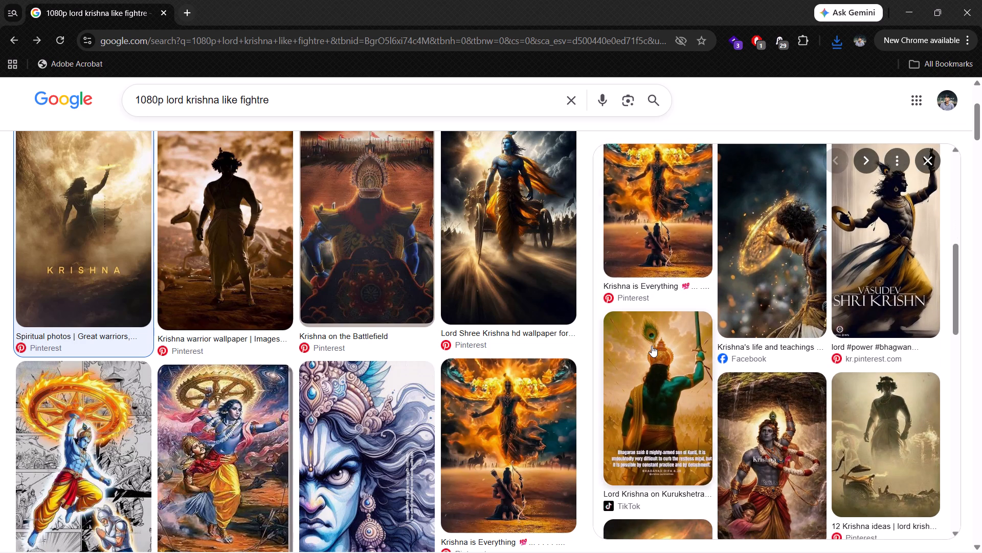
pyautogui.scroll(-4, 652, 346)
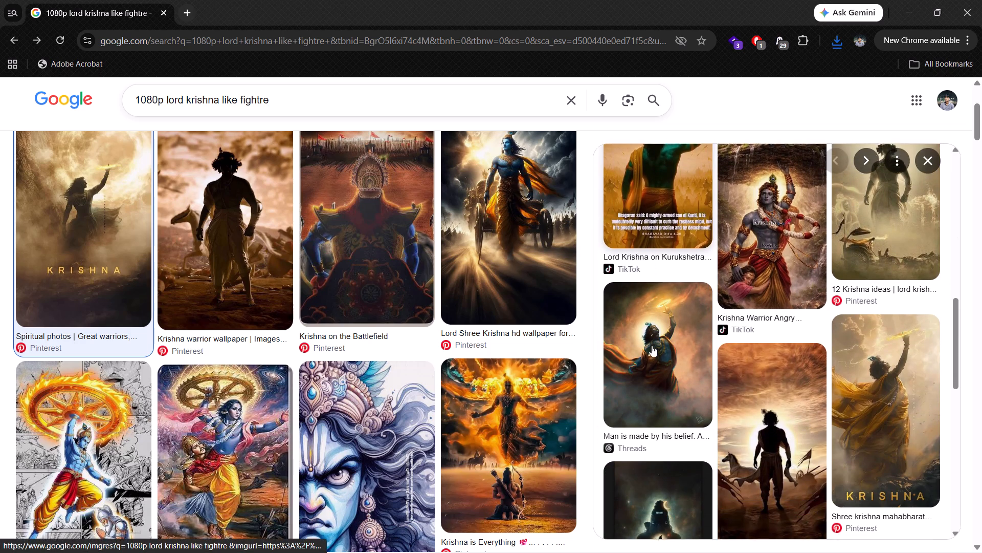
pyautogui.scroll(-5, 652, 346)
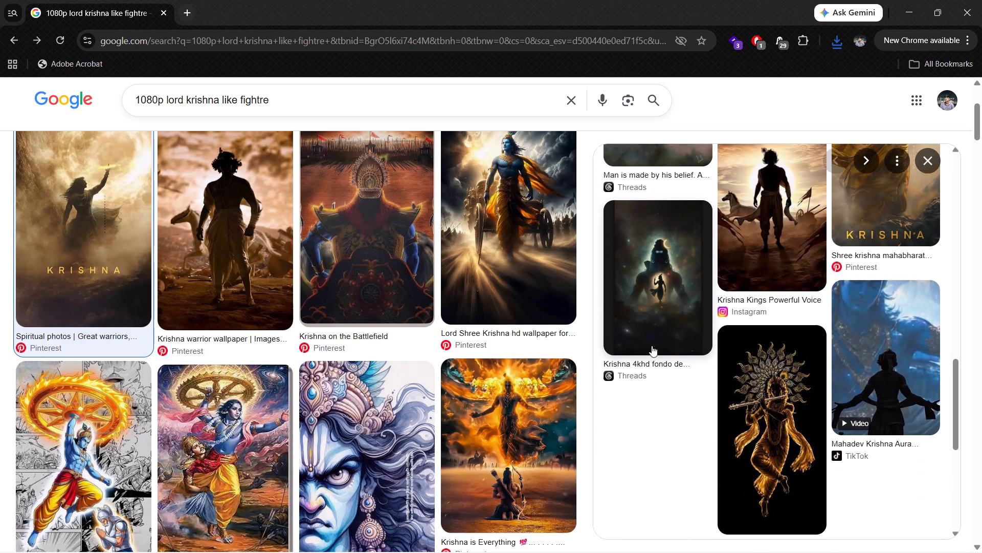
pyautogui.scroll(-2, 652, 346)
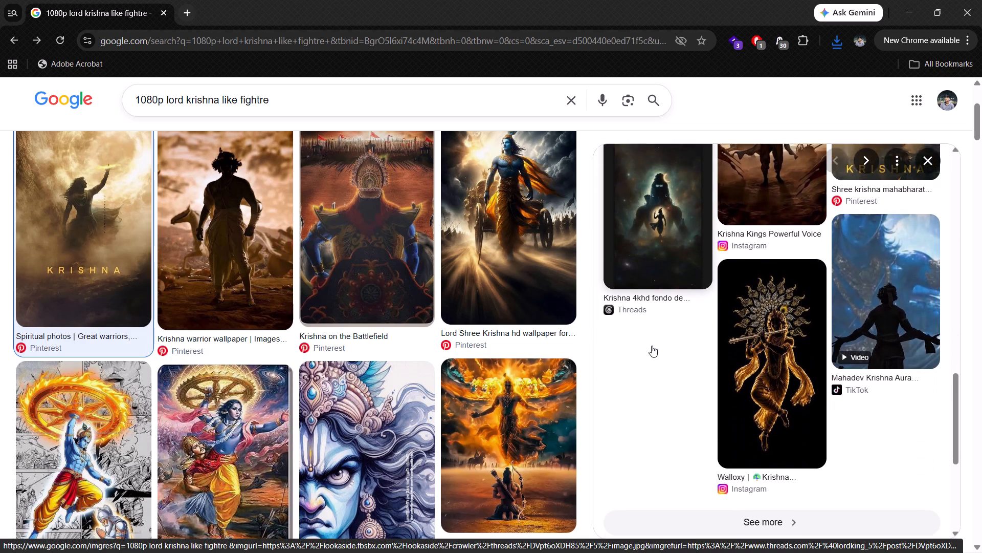
pyautogui.scroll(-1, 652, 346)
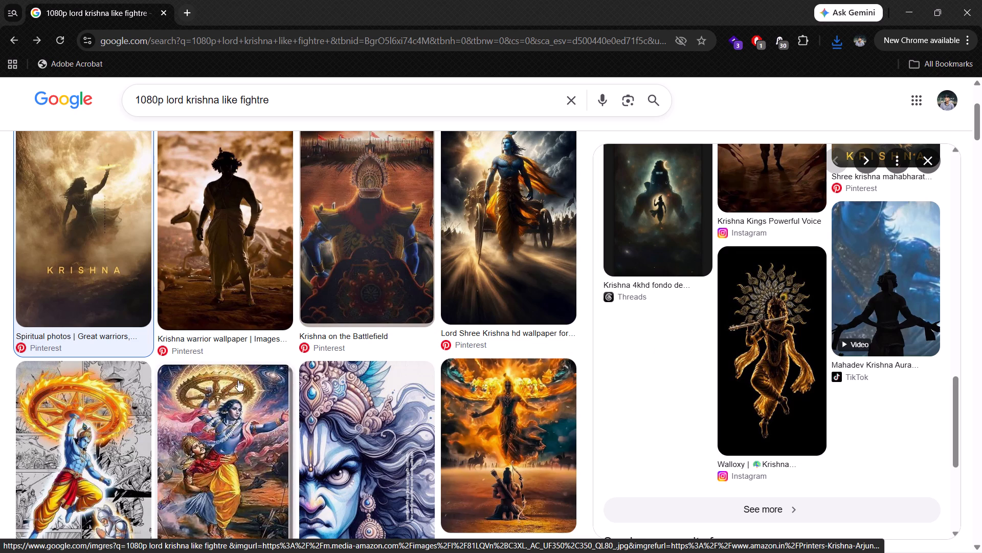
pyautogui.scroll(-3, 242, 370)
pyautogui.hscroll(2, 242, 370)
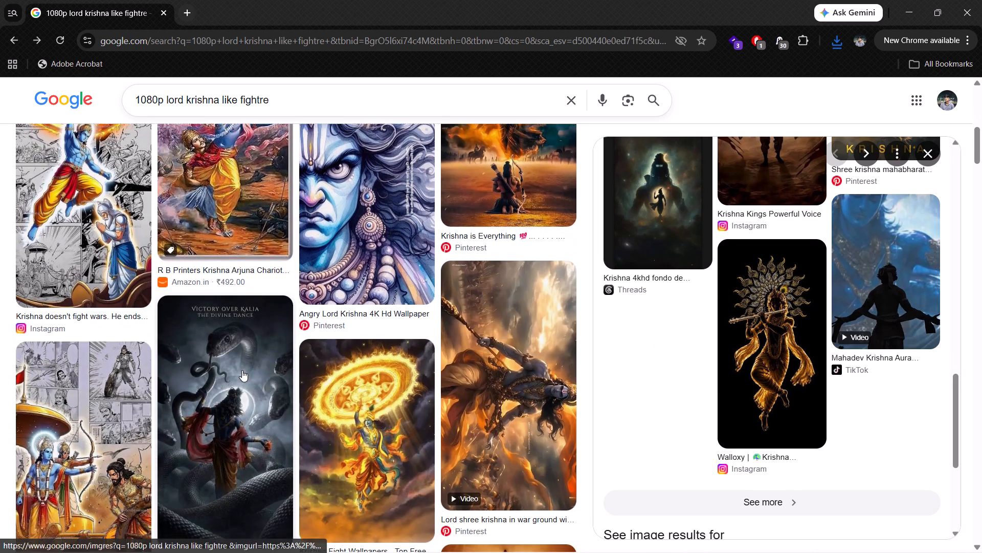
pyautogui.hscroll(2, 242, 370)
# Narrow the image search with the suggested "Krishna warrior images" filter.
pyautogui.scroll(10, 242, 370)
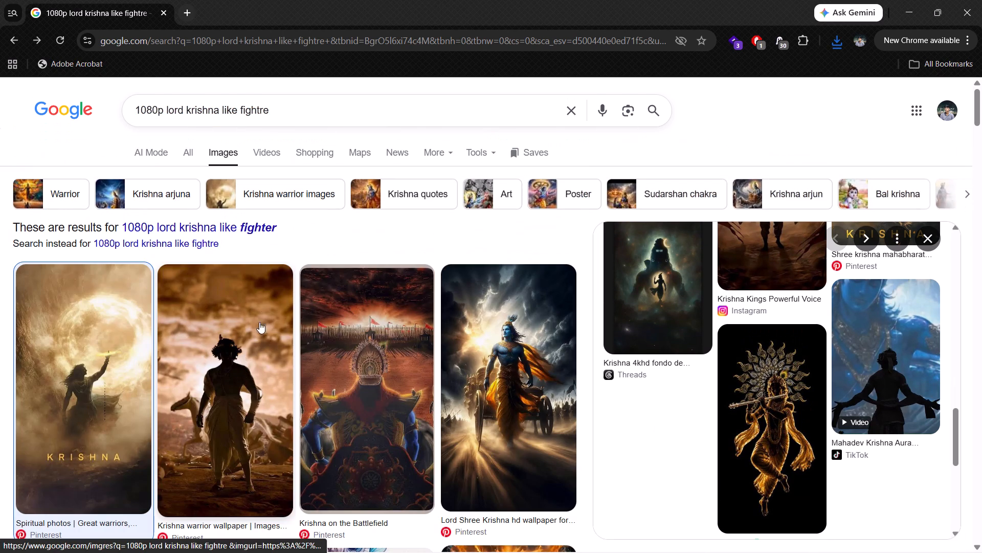
pyautogui.click(290, 192)
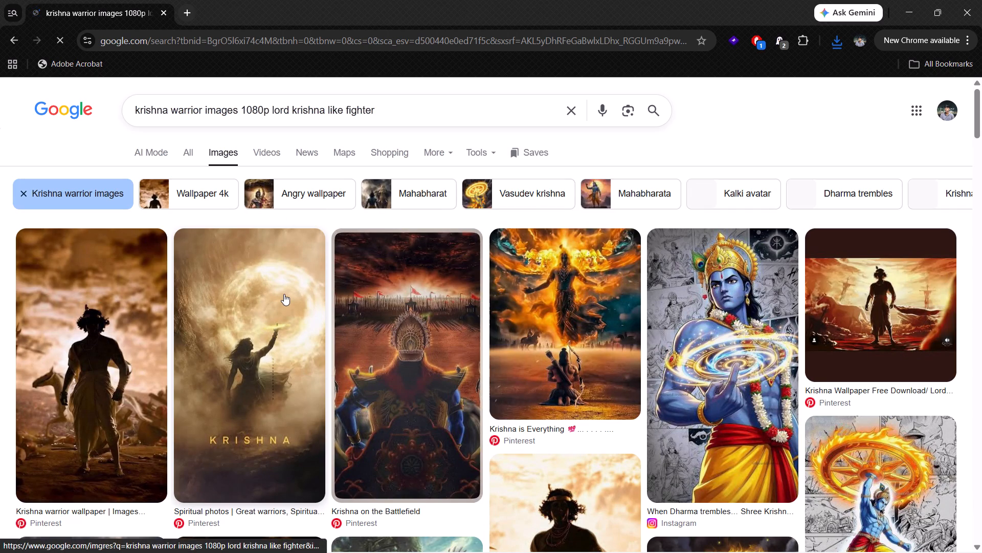
# Look through the "Krishna warrior images" results for another suitable warrior-style Krishna picture.
pyautogui.hscroll(4, 284, 294)
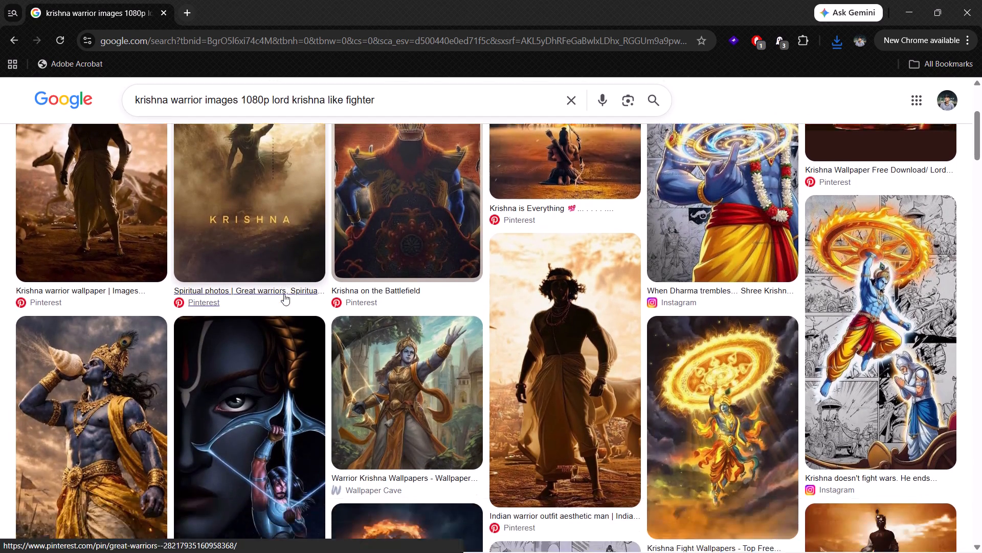
pyautogui.hscroll(2, 284, 294)
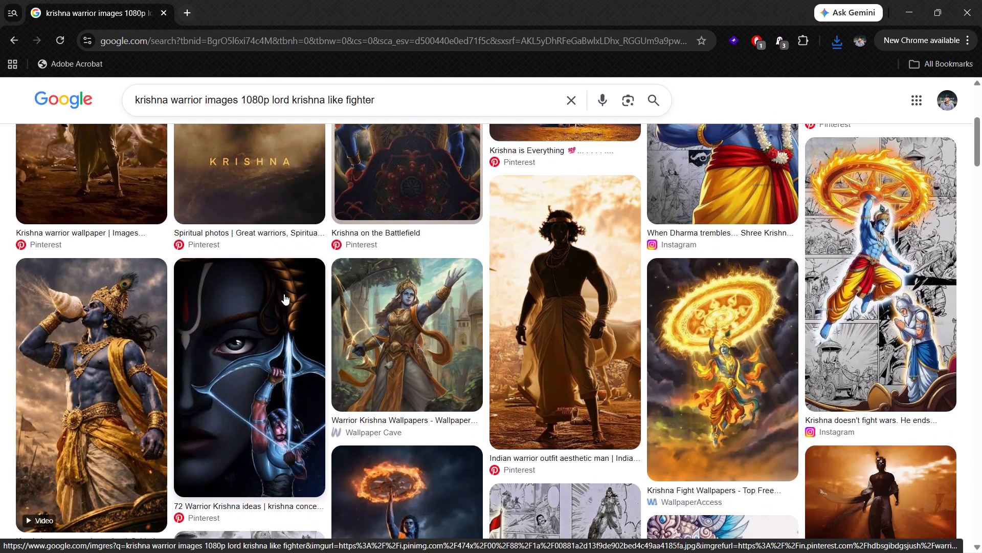
pyautogui.hscroll(11, 284, 294)
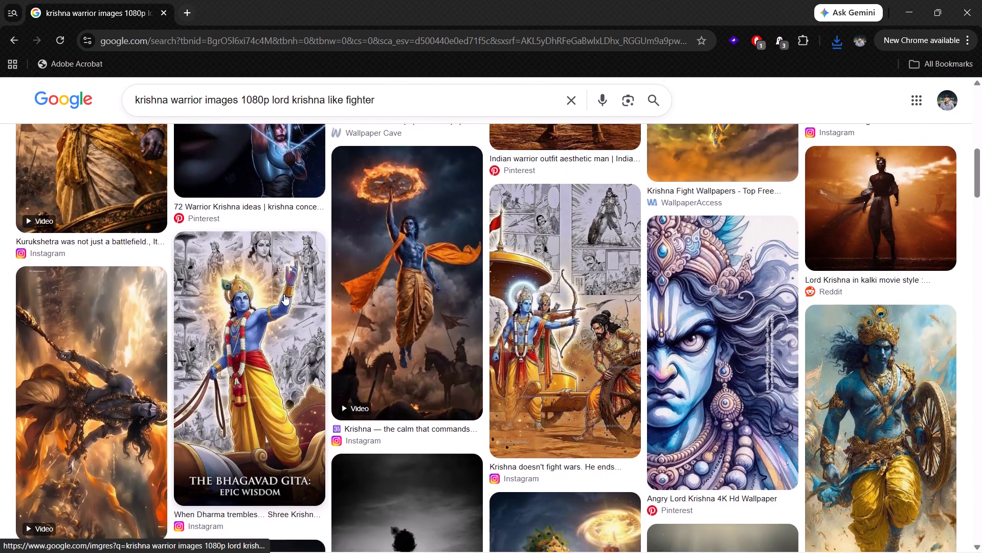
pyautogui.hscroll(8, 284, 294)
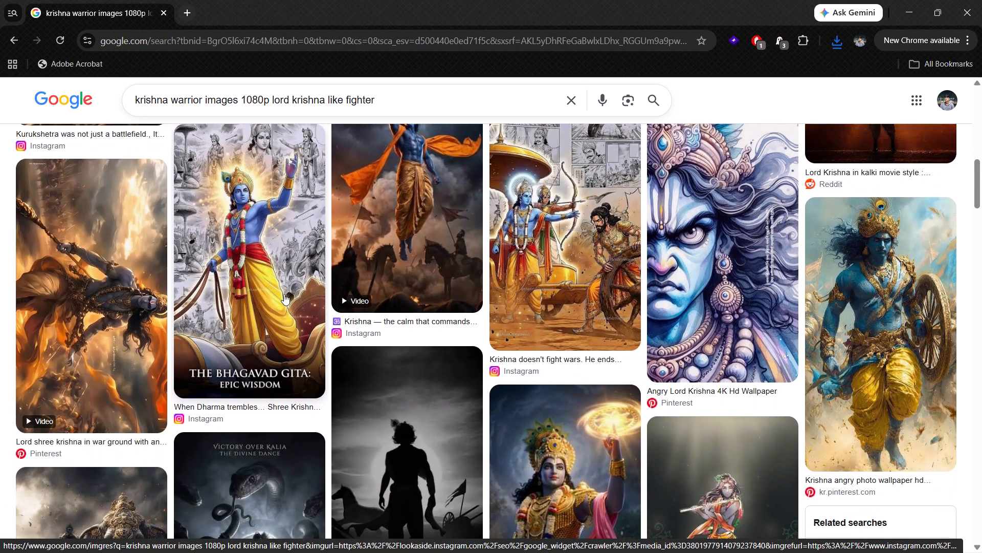
pyautogui.hscroll(6, 284, 294)
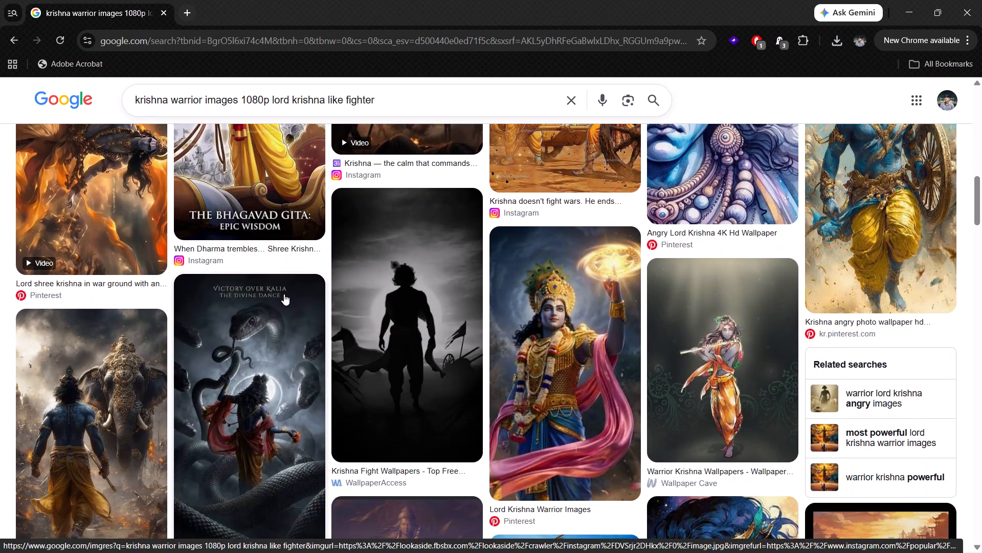
pyautogui.hscroll(8, 284, 294)
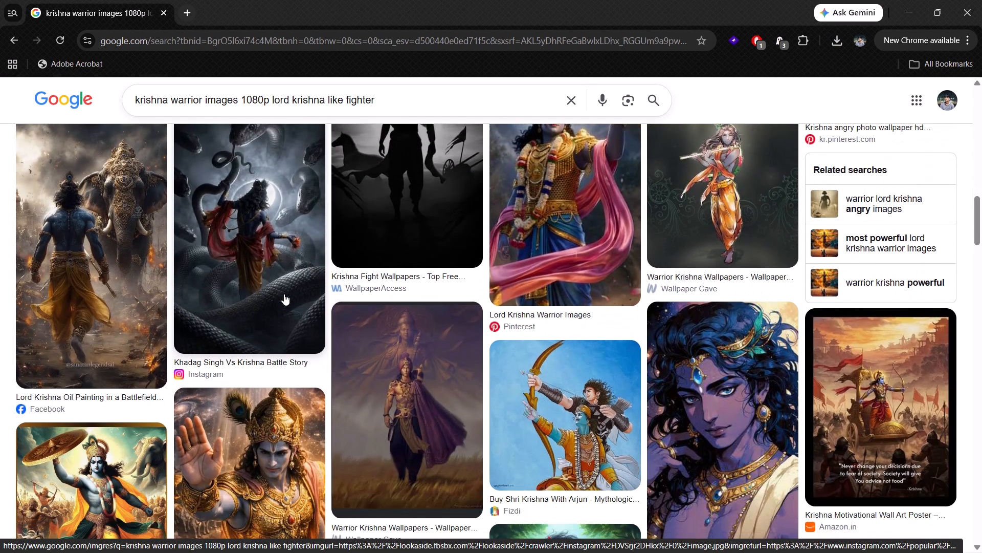
pyautogui.hscroll(-4, 284, 294)
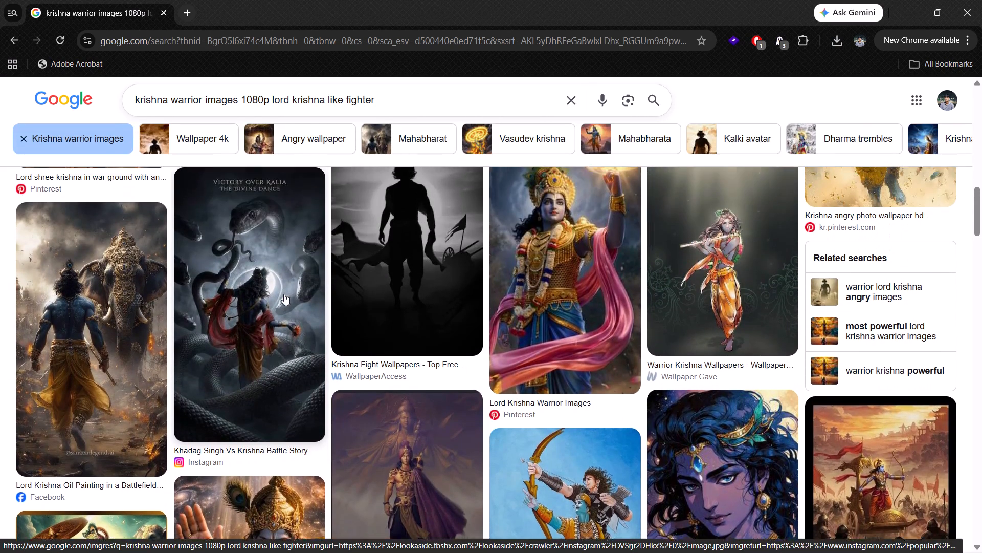
pyautogui.hscroll(-1, 284, 294)
pyautogui.scroll(-1, 729, 291)
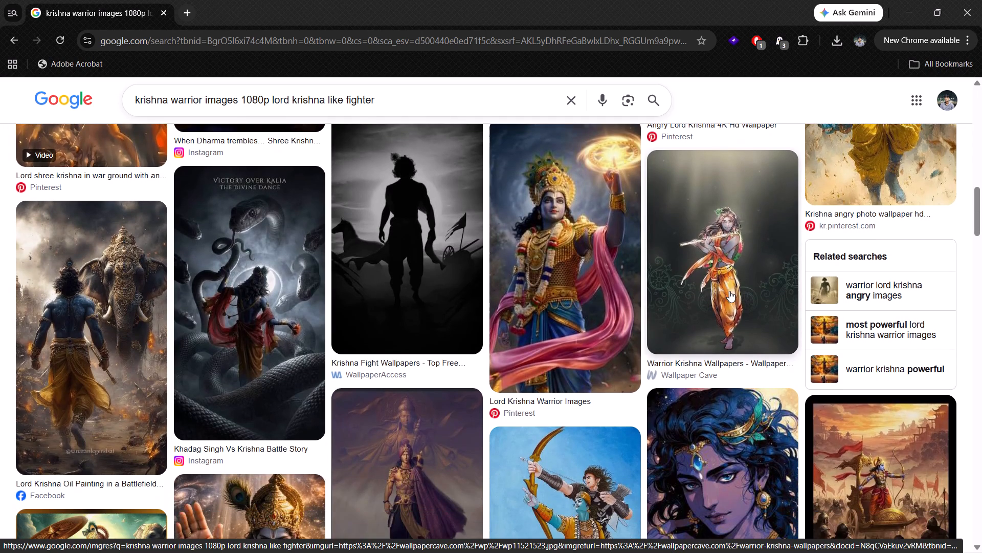
pyautogui.scroll(-6, 729, 291)
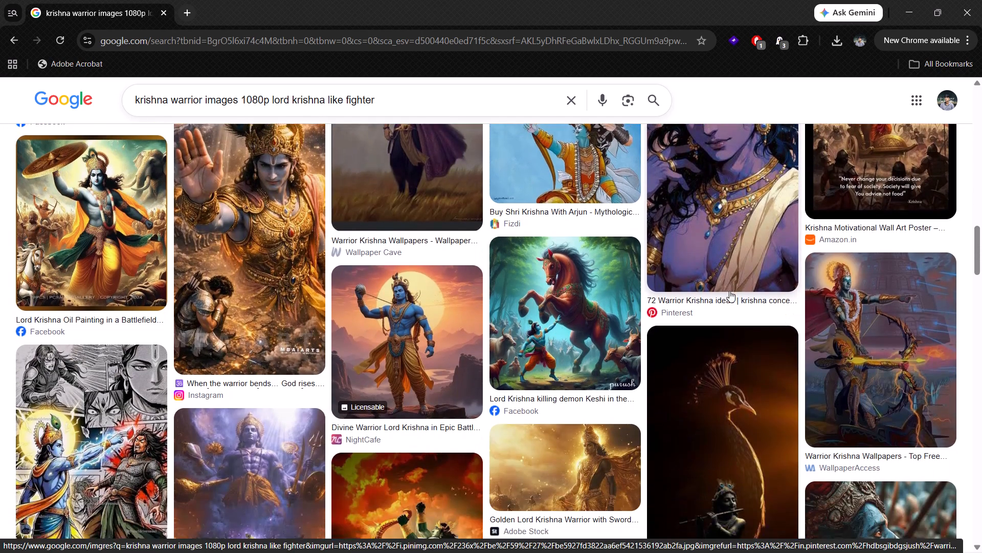
# Preview the "72 Warrior Krishna ideas" picture and the Wallpaper Cave picture of Krishna in a purple cloak.
pyautogui.click(729, 291)
pyautogui.scroll(-1, 729, 291)
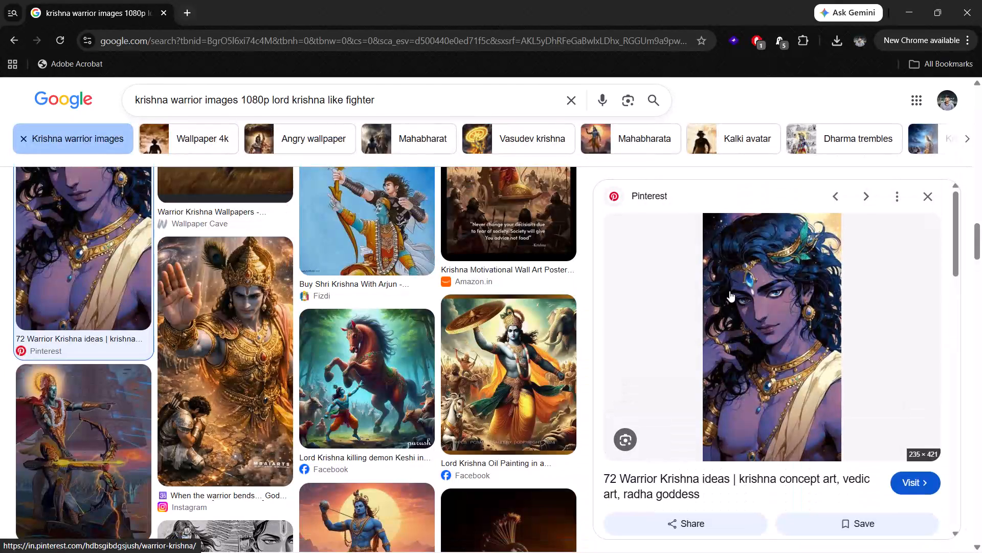
pyautogui.click(925, 198)
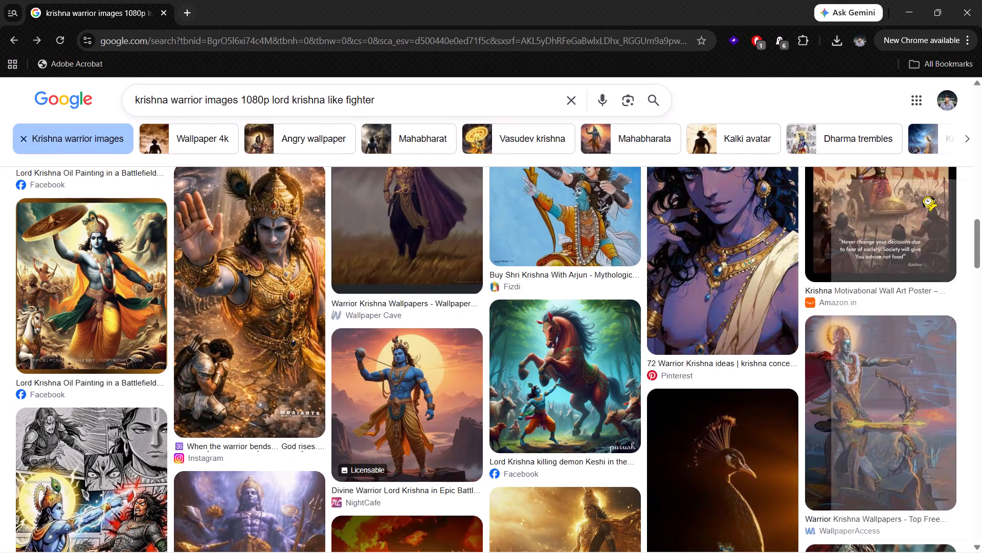
pyautogui.click(420, 289)
# Examine the rest of the Krishna warrior image results for more suitable pictures, returning to the suggested filters above them.
pyautogui.scroll(-2, 420, 289)
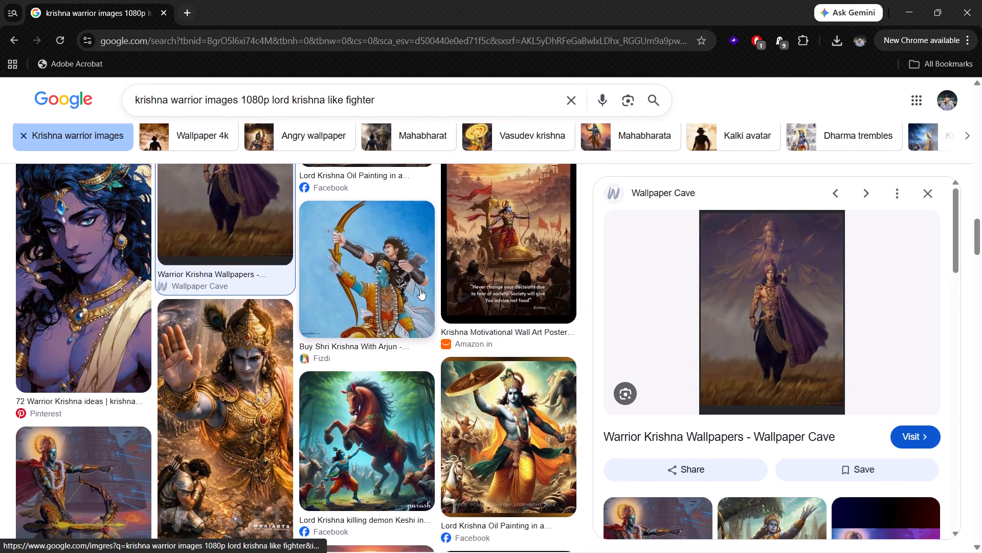
pyautogui.scroll(-1, 420, 289)
pyautogui.hscroll(6, 420, 289)
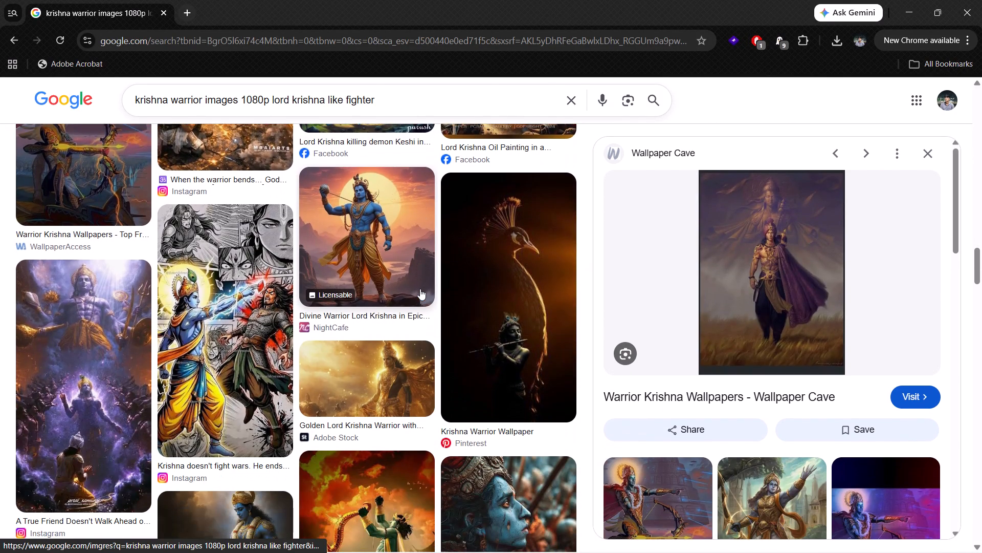
pyautogui.hscroll(3, 420, 289)
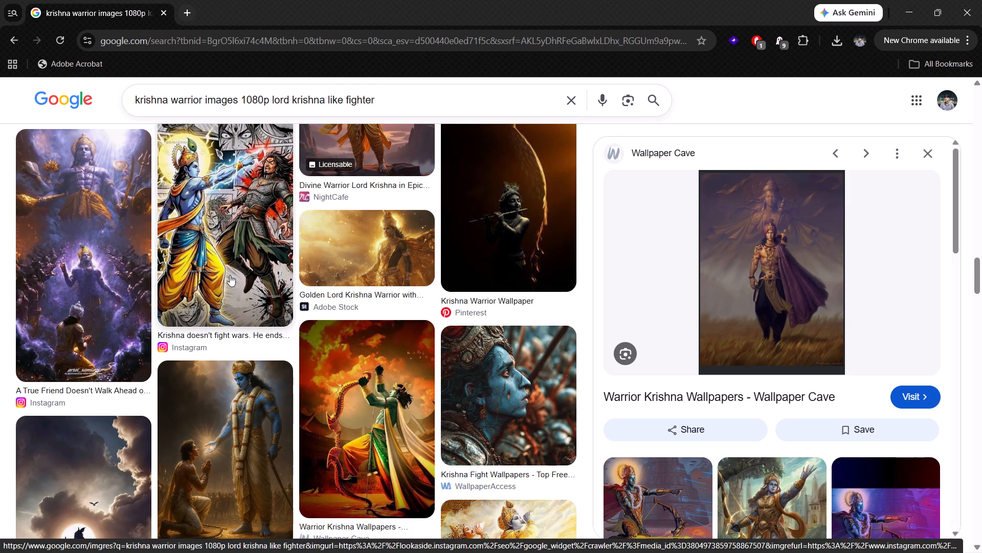
pyautogui.scroll(-2, 230, 275)
pyautogui.hscroll(3, 230, 275)
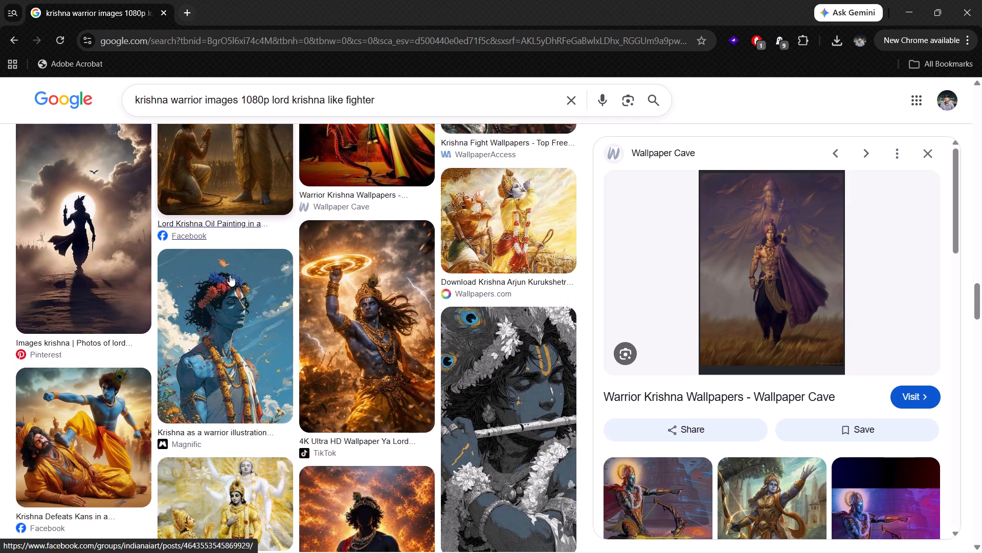
pyautogui.hscroll(2, 230, 275)
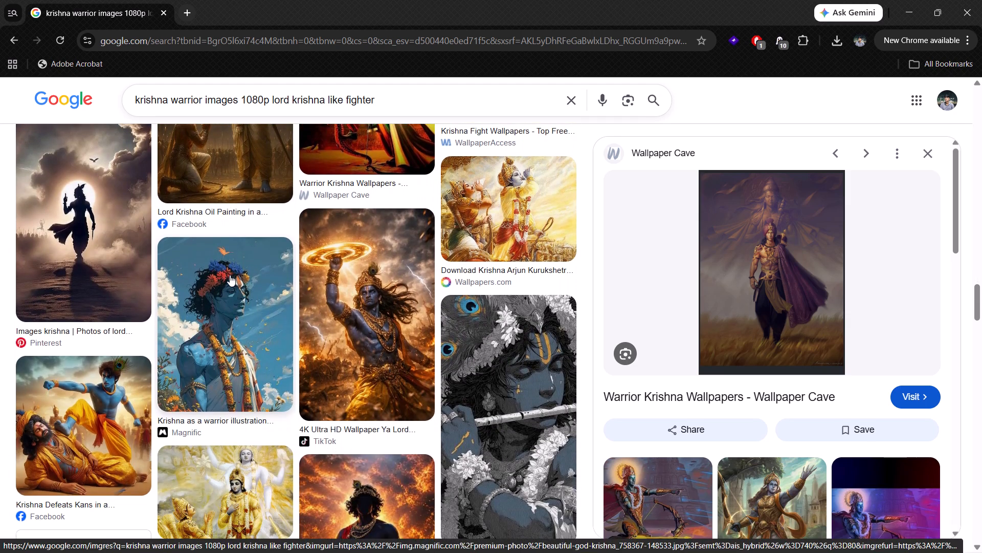
pyautogui.hscroll(7, 230, 275)
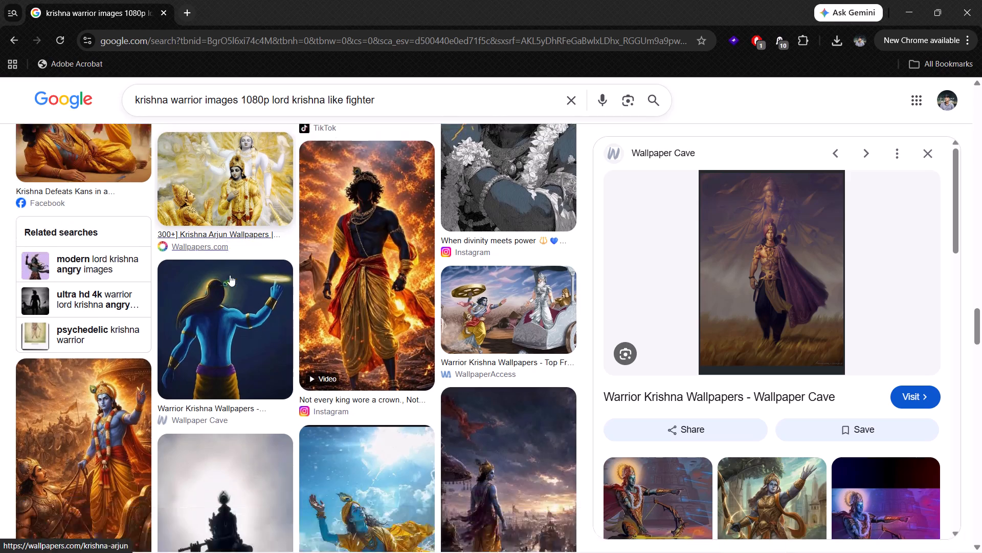
pyautogui.hscroll(10, 230, 275)
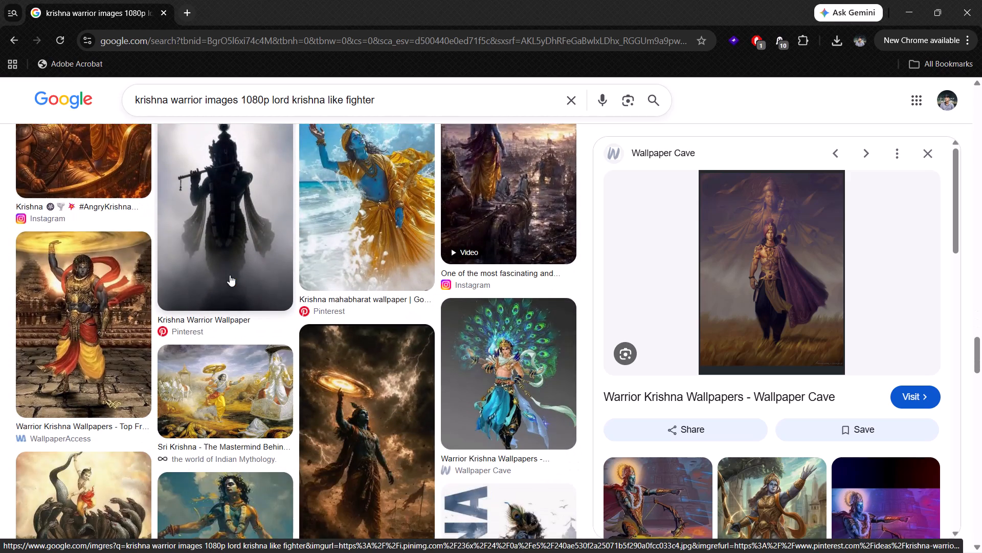
pyautogui.hscroll(15, 230, 275)
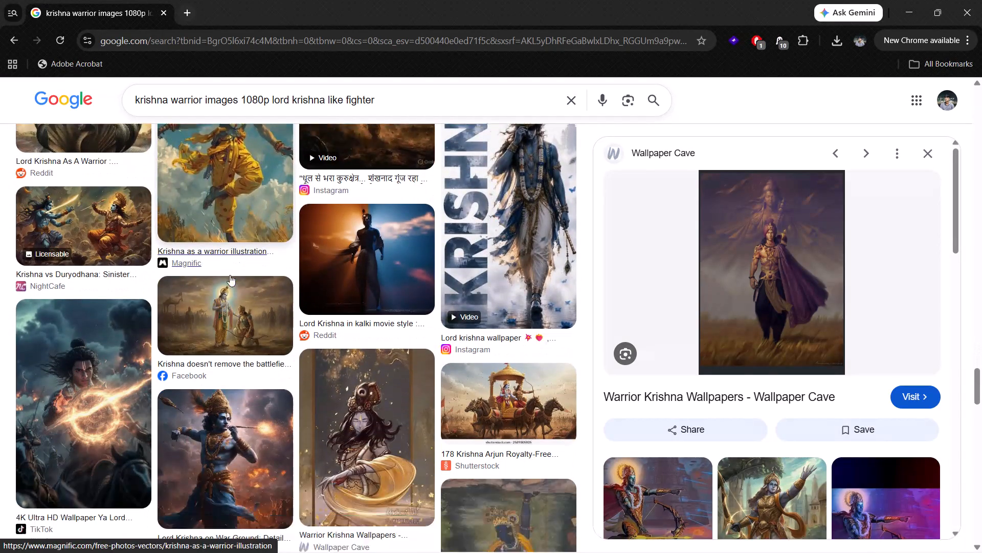
pyautogui.hscroll(14, 230, 275)
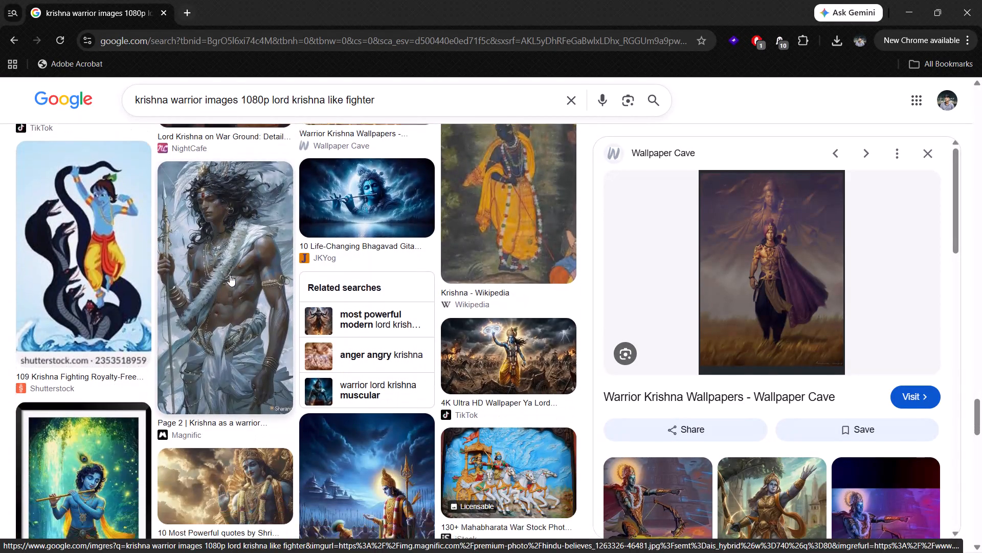
pyautogui.hscroll(5, 230, 275)
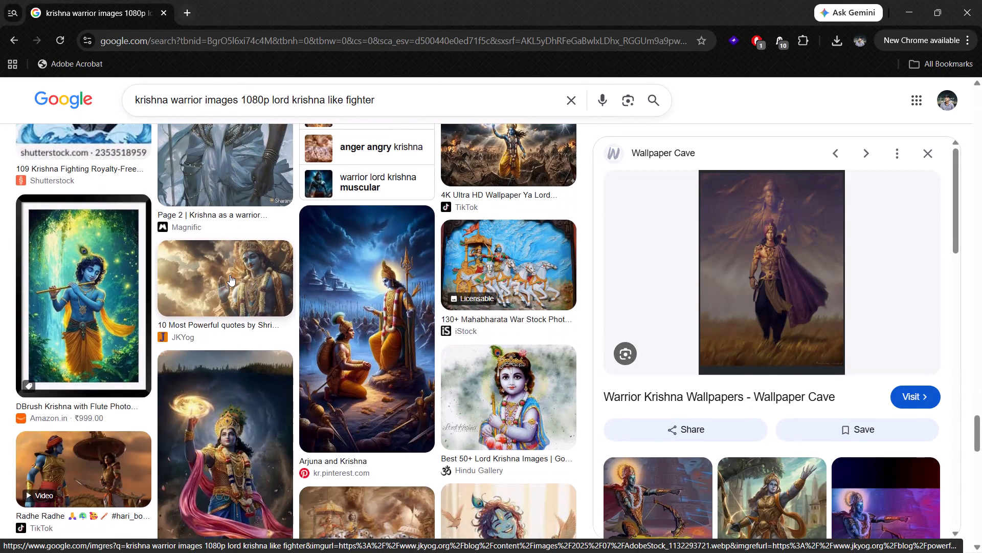
pyautogui.hscroll(11, 230, 275)
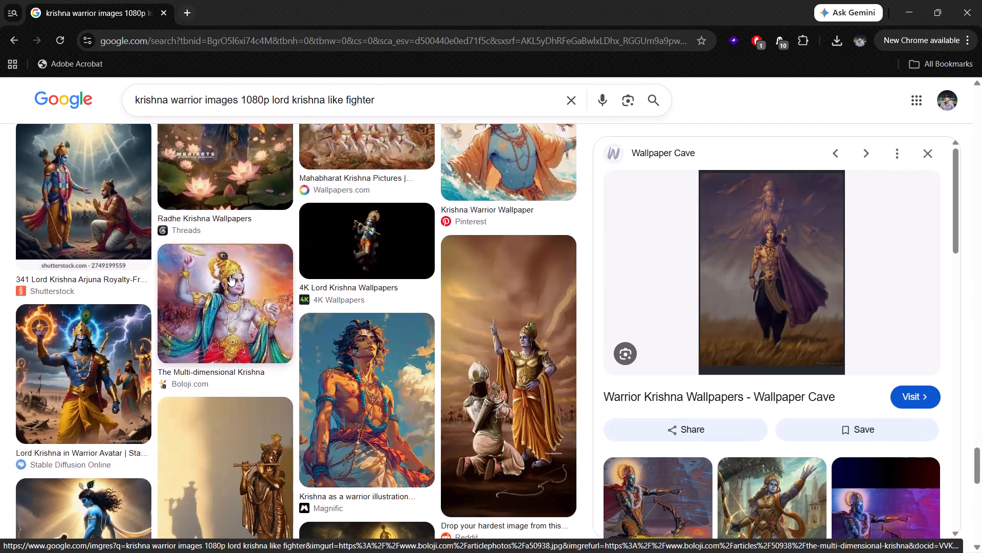
pyautogui.hscroll(12, 230, 275)
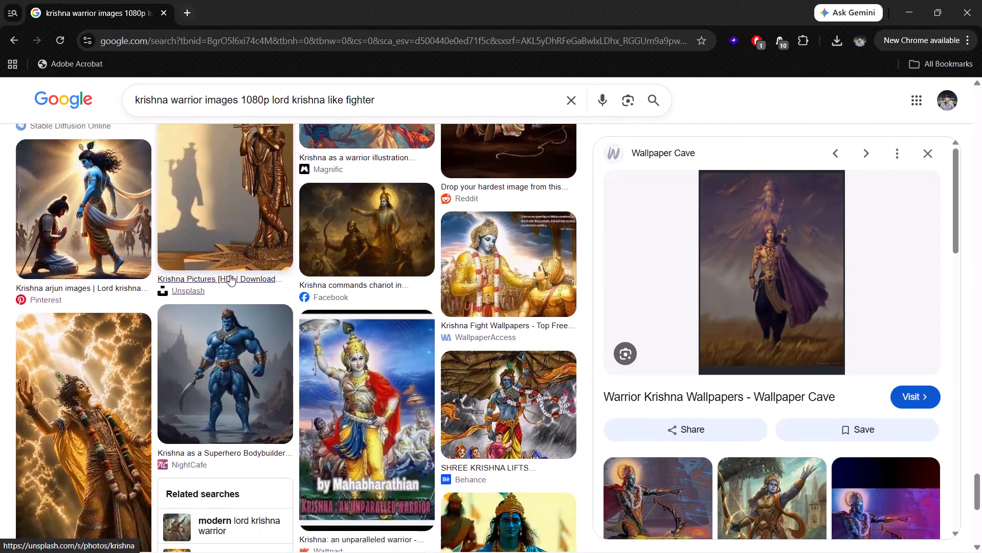
pyautogui.scroll(13, 230, 275)
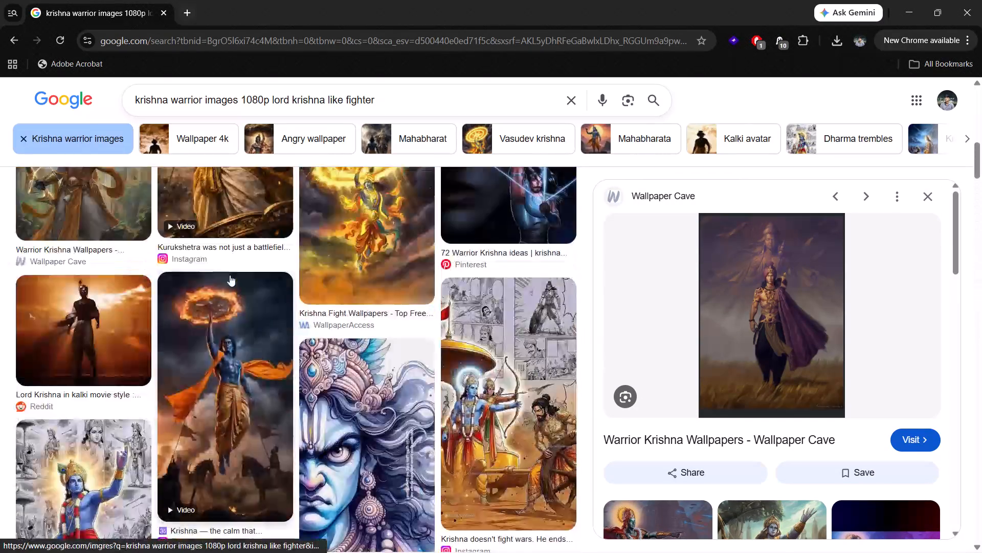
pyautogui.scroll(7, 230, 275)
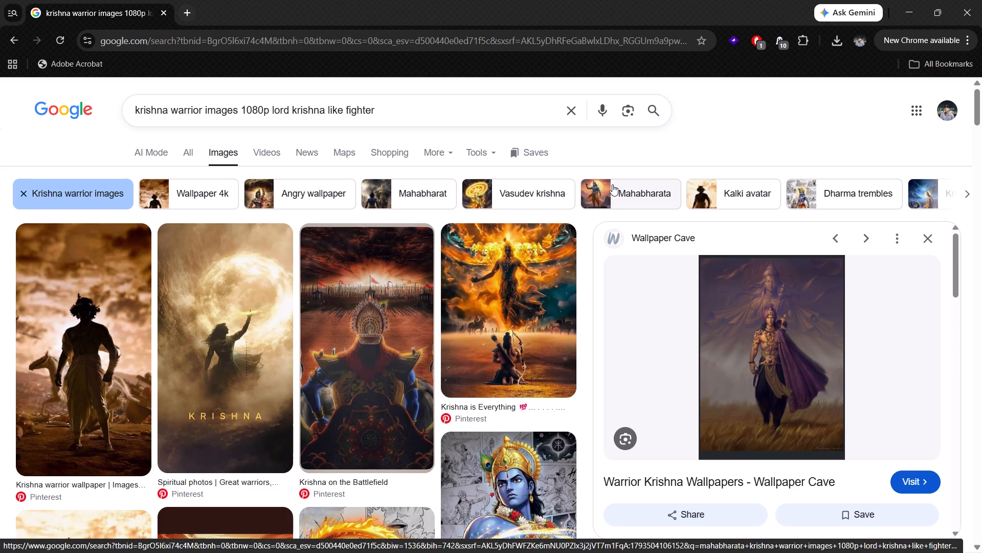
# Narrow the fighter-style Lord Krishna image search with the suggested "Sudarshan chakra" filter.
pyautogui.click(706, 193)
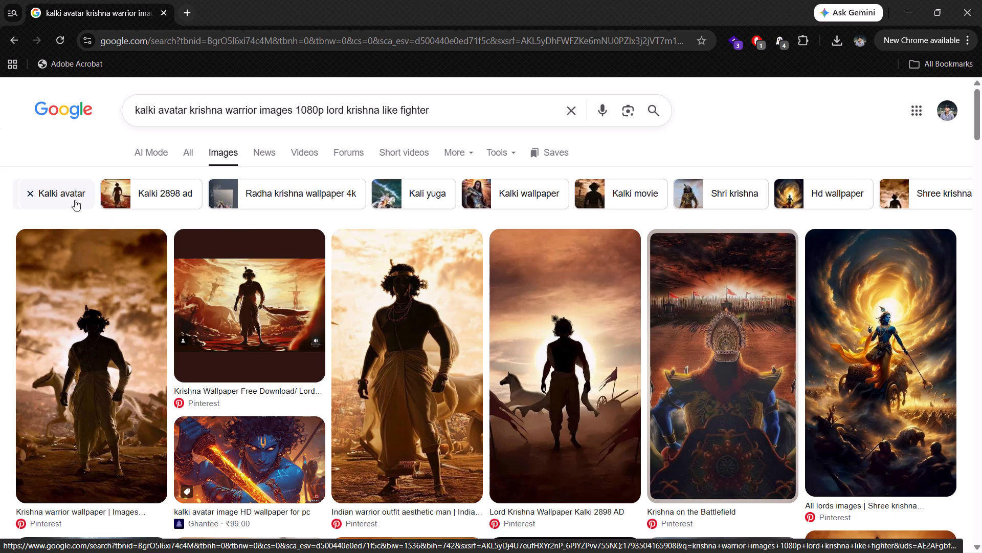
# Replace the "Kalki avatar" and "Krishna warrior images" filters on the Lord Krishna fighter image search with the suggested "Sudarshan chakra" filter.
pyautogui.click(54, 197)
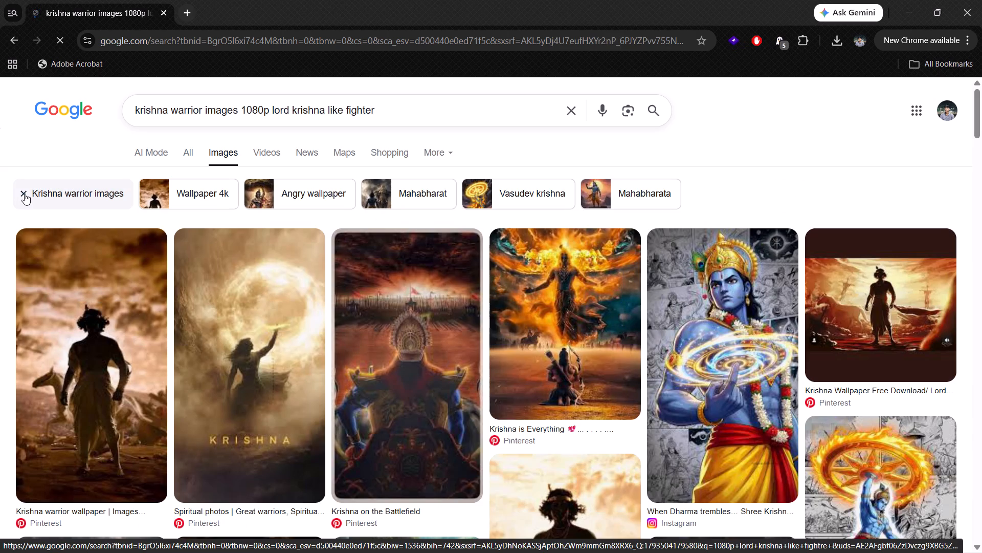
pyautogui.click(19, 194)
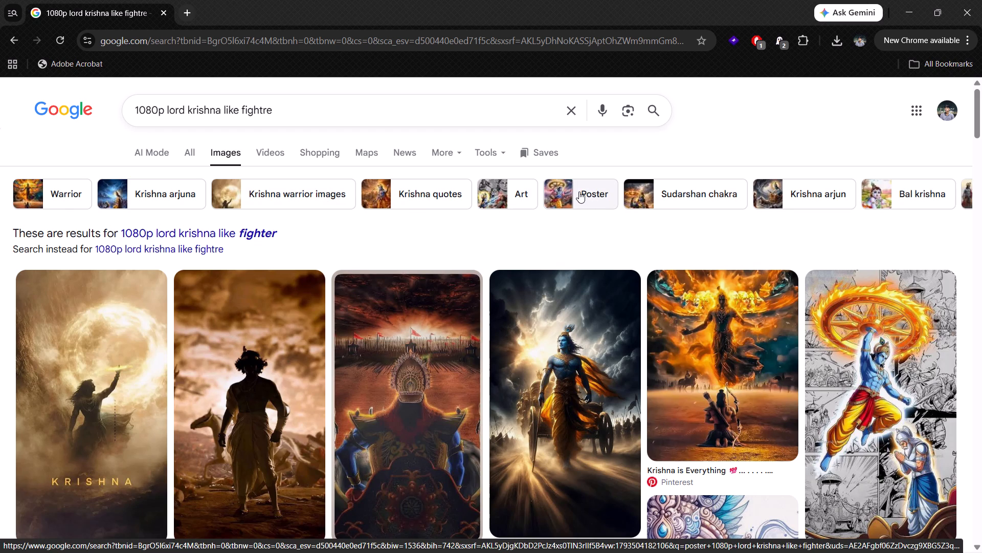
pyautogui.click(661, 197)
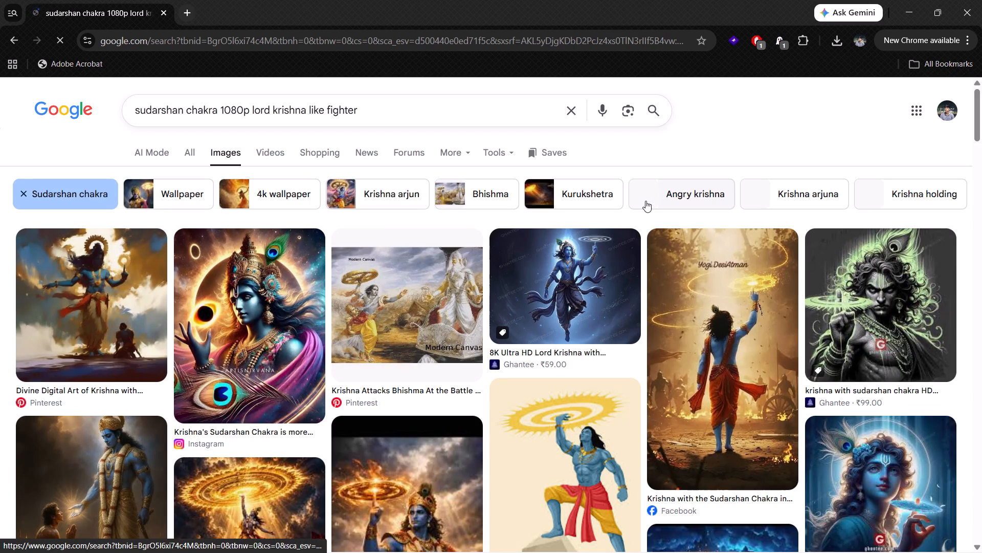
# Save the Facebook picture of Krishna seen from behind raising the Sudarshan Chakra in the Kurukshetra War to the Desktop as a JPEG.
pyautogui.click(750, 370)
pyautogui.hscroll(-1, 750, 370)
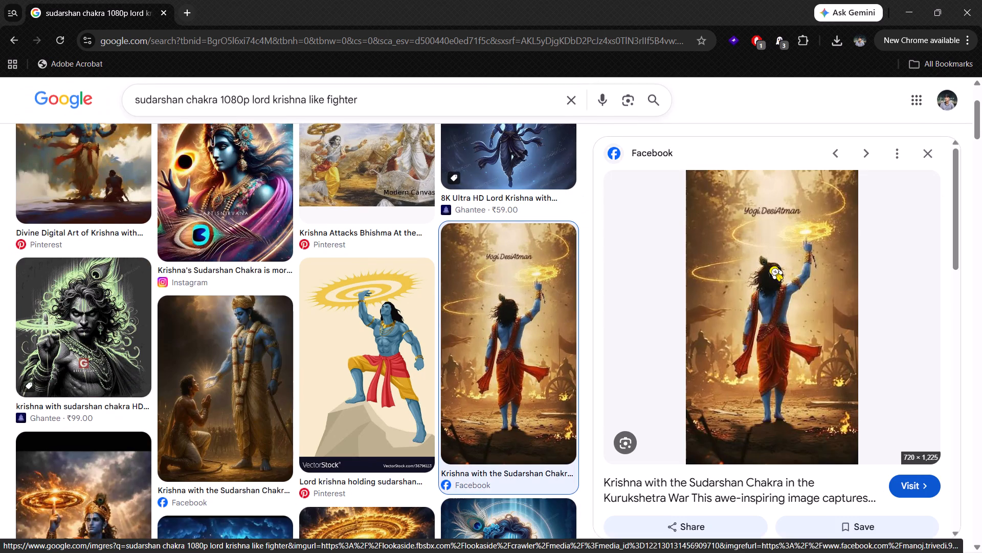
pyautogui.rightClick(760, 280)
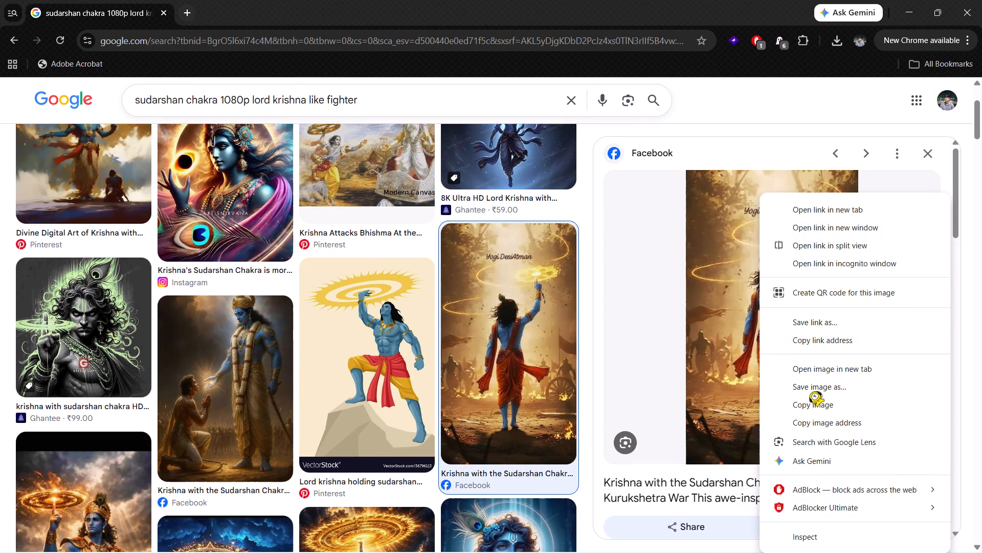
pyautogui.click(812, 393)
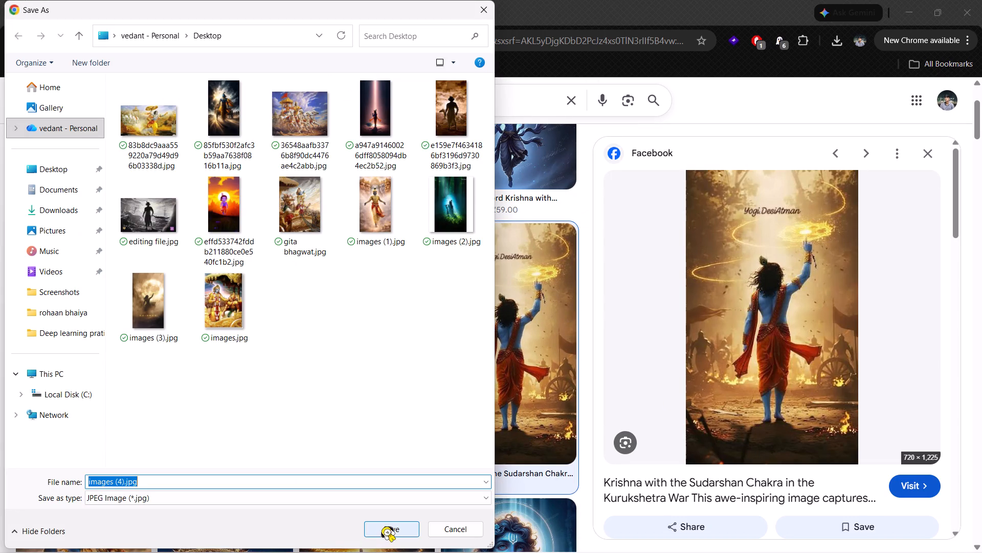
pyautogui.click(384, 528)
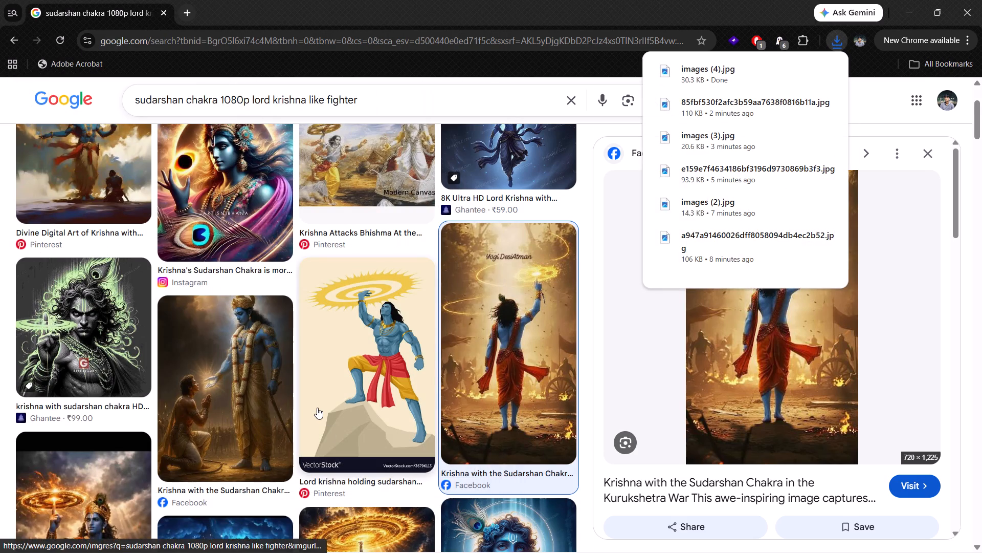
# Save Ghantee's "8K Ultra HD Lord Krishna with Sudarshan Chakra" wallpaper picture to the Desktop as a JPEG.
pyautogui.scroll(2, 317, 408)
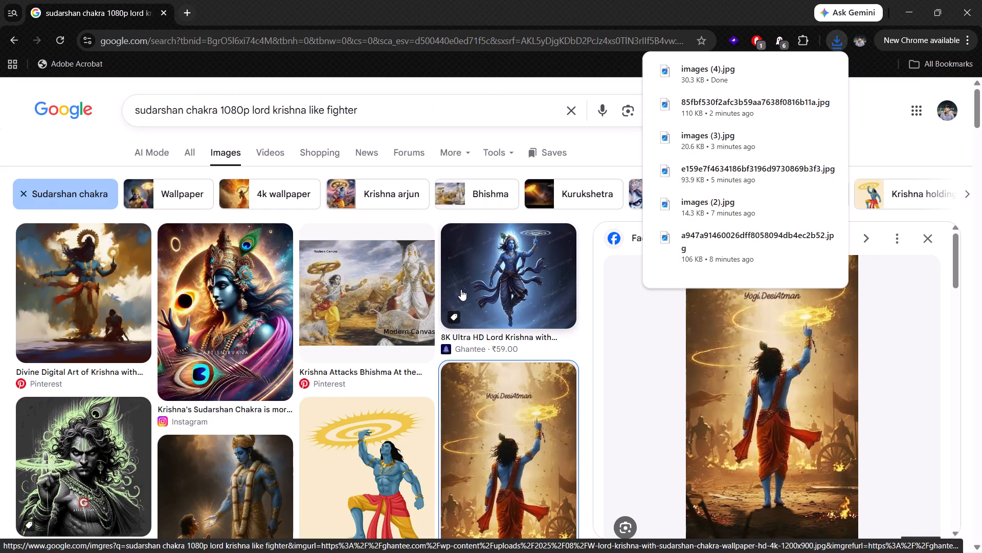
pyautogui.click(461, 289)
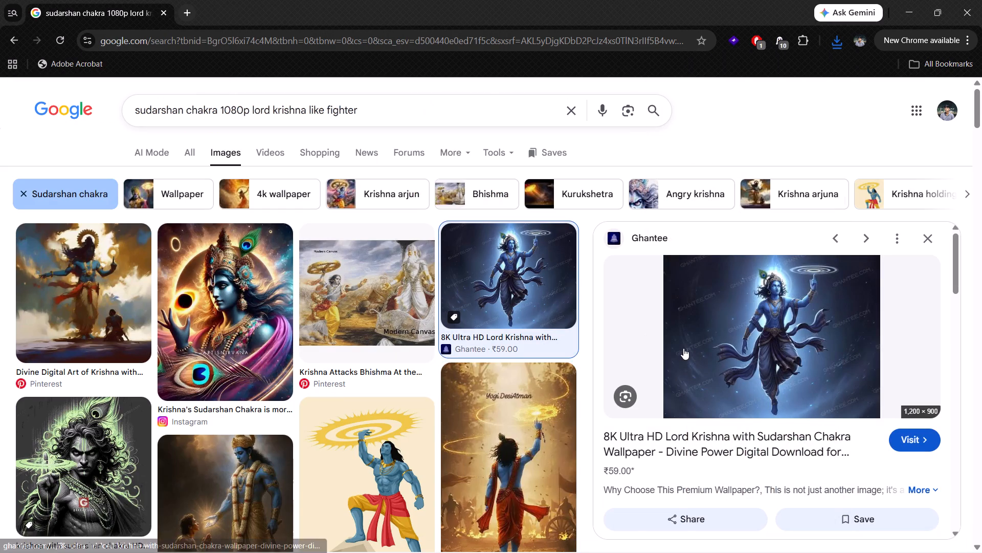
pyautogui.rightClick(683, 348)
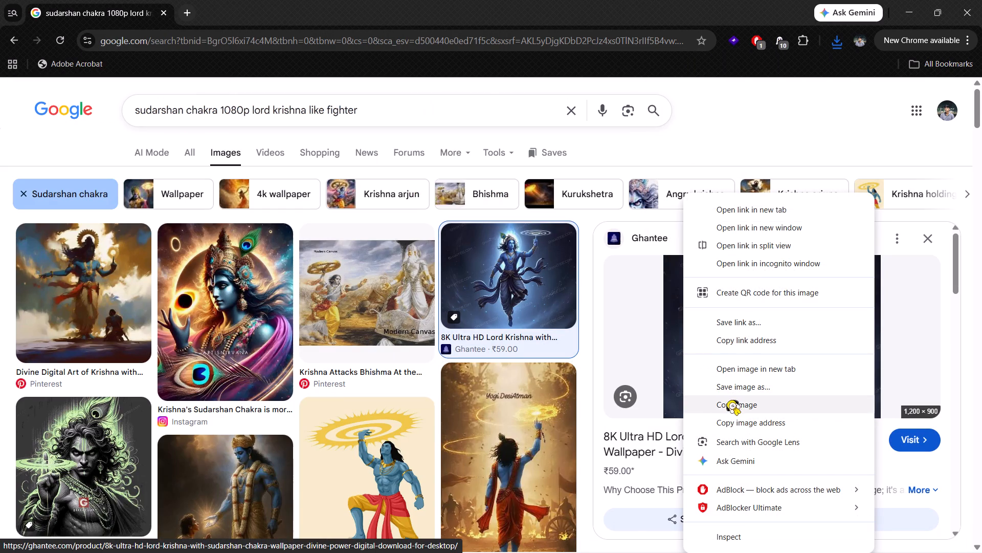
pyautogui.click(729, 387)
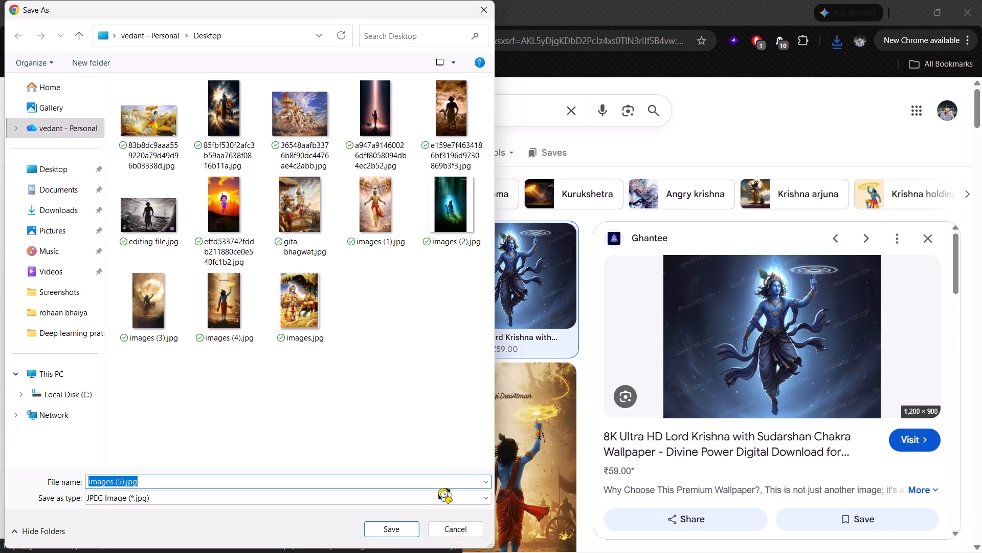
# Save Ghantee's "8K Ultra HD Lord Krishna with Sudarshan Chakra" picture to the Desktop as the JPEG images (5).jpg.
pyautogui.click(390, 528)
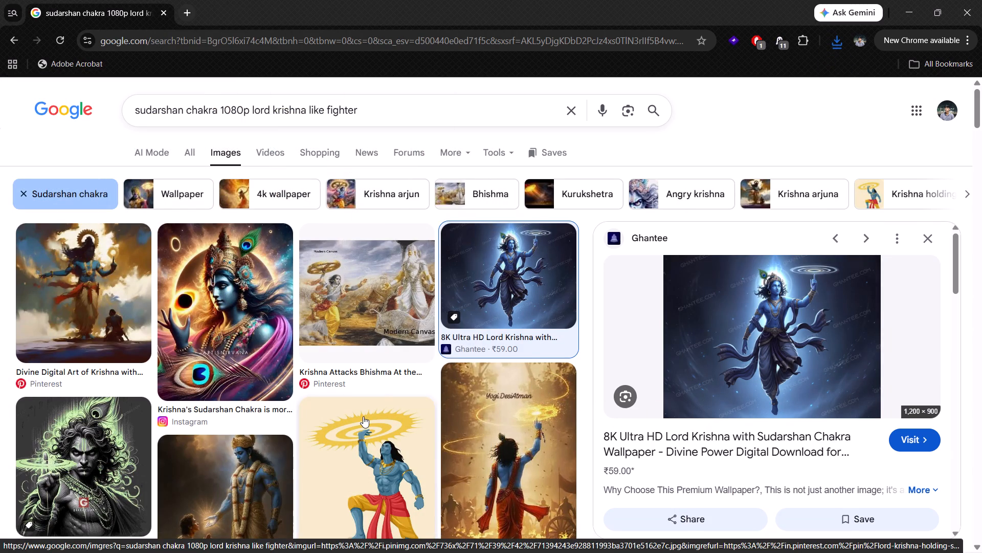
# Look through the Sudarshan chakra image results for more suitable pictures of Krishna holding the chakra.
pyautogui.scroll(-3, 363, 416)
pyautogui.hscroll(5, 363, 416)
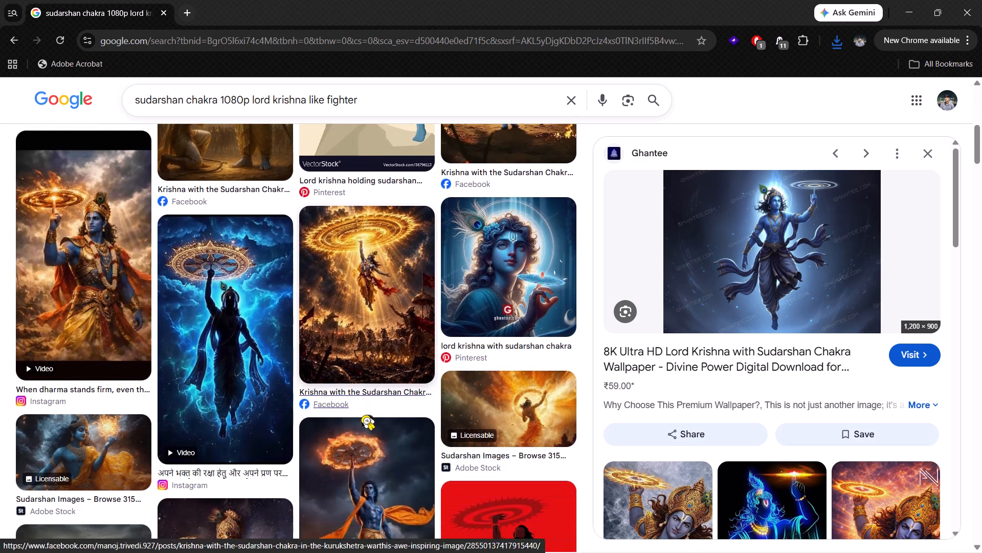
pyautogui.hscroll(8, 363, 416)
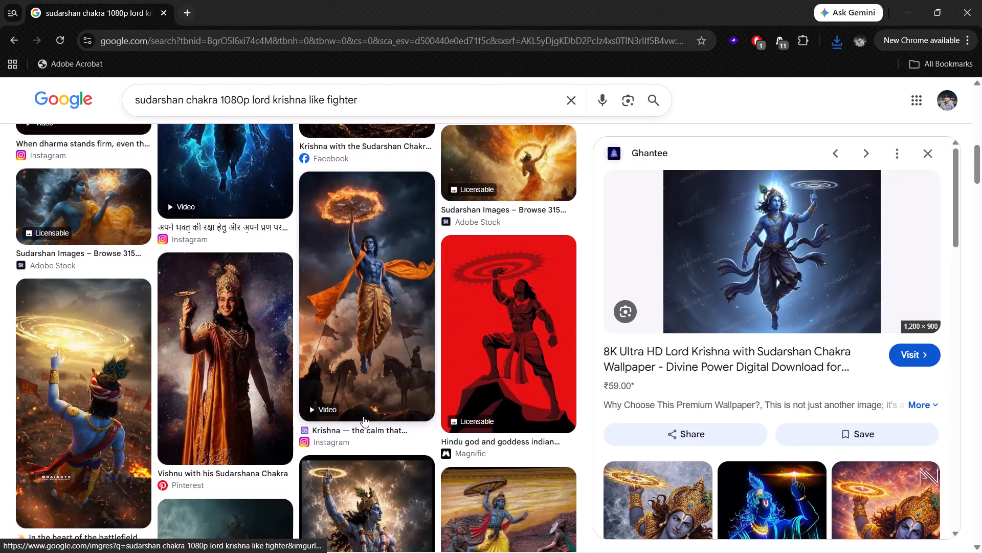
pyautogui.hscroll(5, 363, 416)
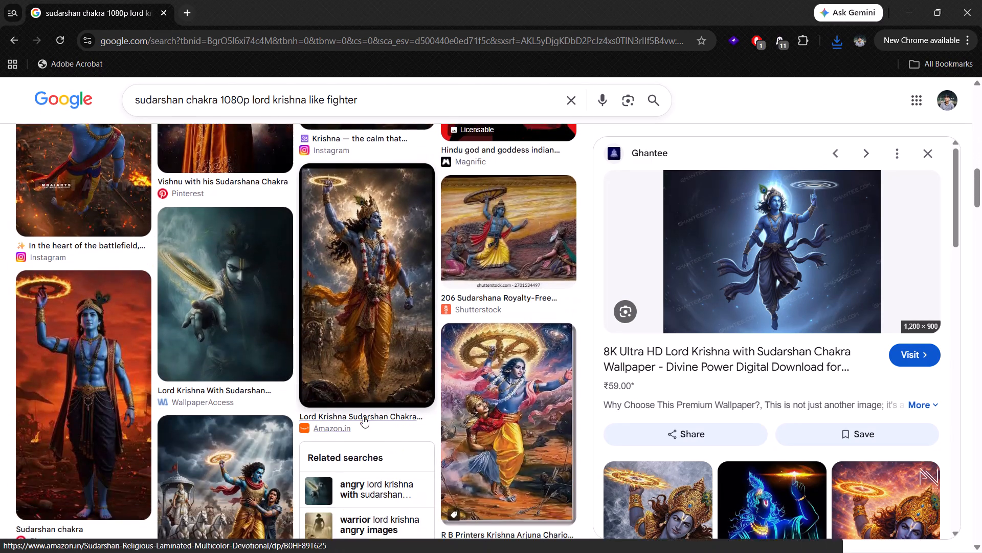
pyautogui.hscroll(5, 363, 416)
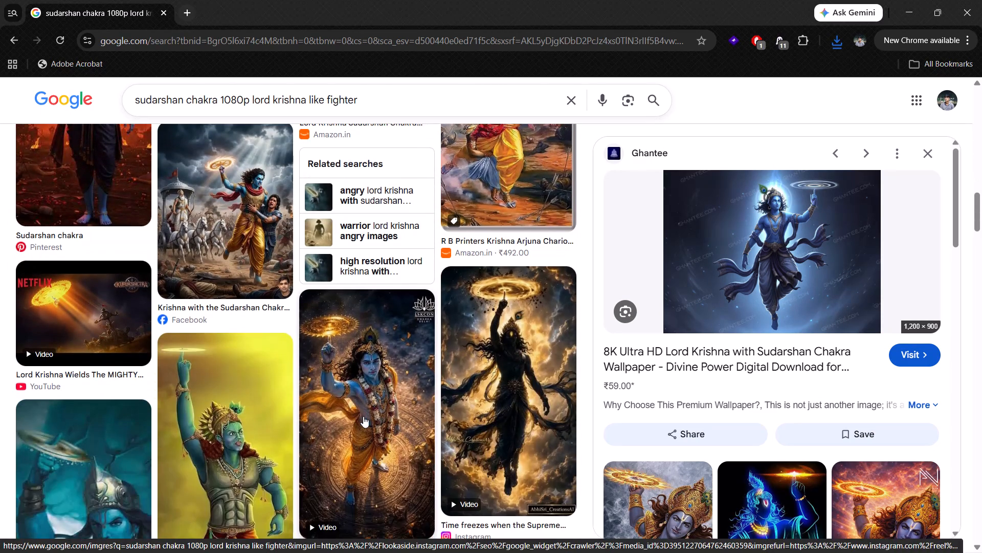
pyautogui.hscroll(7, 363, 416)
pyautogui.scroll(5, 363, 416)
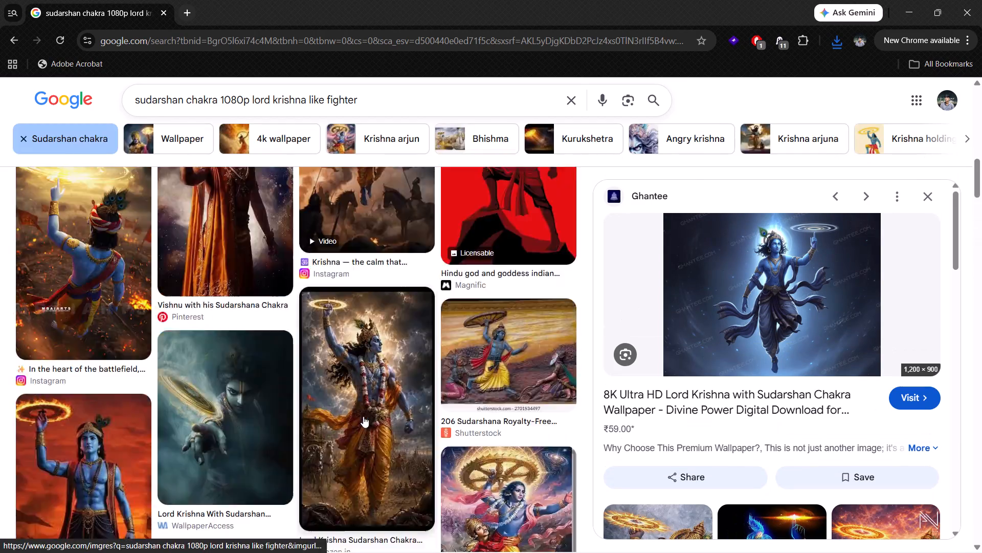
pyautogui.scroll(10, 363, 416)
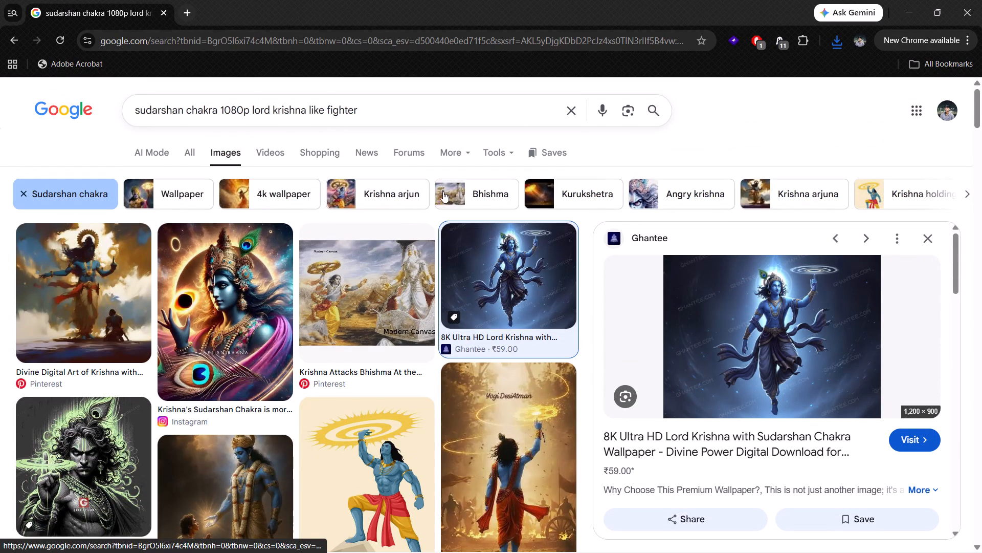
# Narrow the Sudarshan chakra image search with the suggested "4k wallpaper" filter.
pyautogui.click(298, 198)
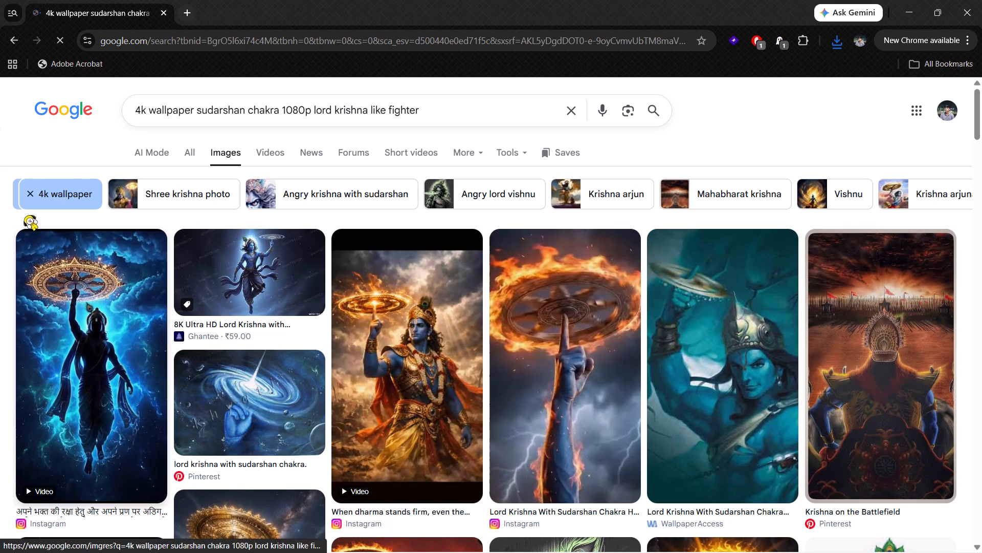
# Look through the 4k wallpaper Sudarshan chakra image results for more suitable pictures of Krishna.
pyautogui.scroll(-2, 407, 322)
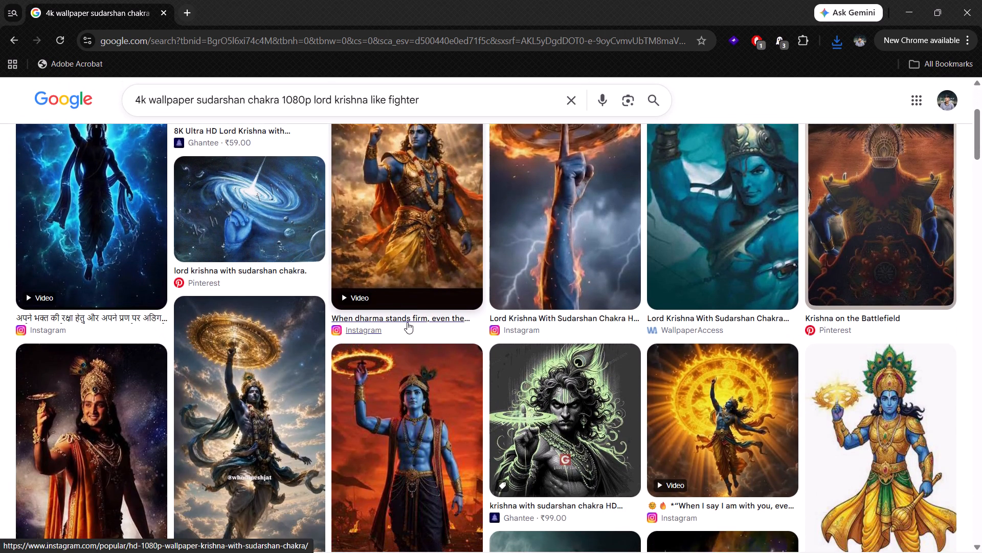
pyautogui.hscroll(12, 407, 322)
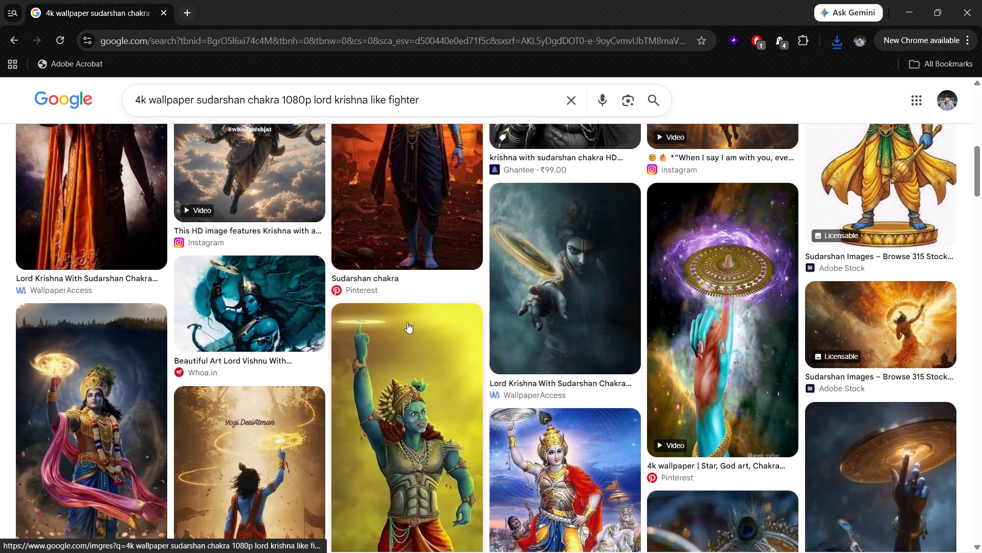
pyautogui.hscroll(8, 407, 322)
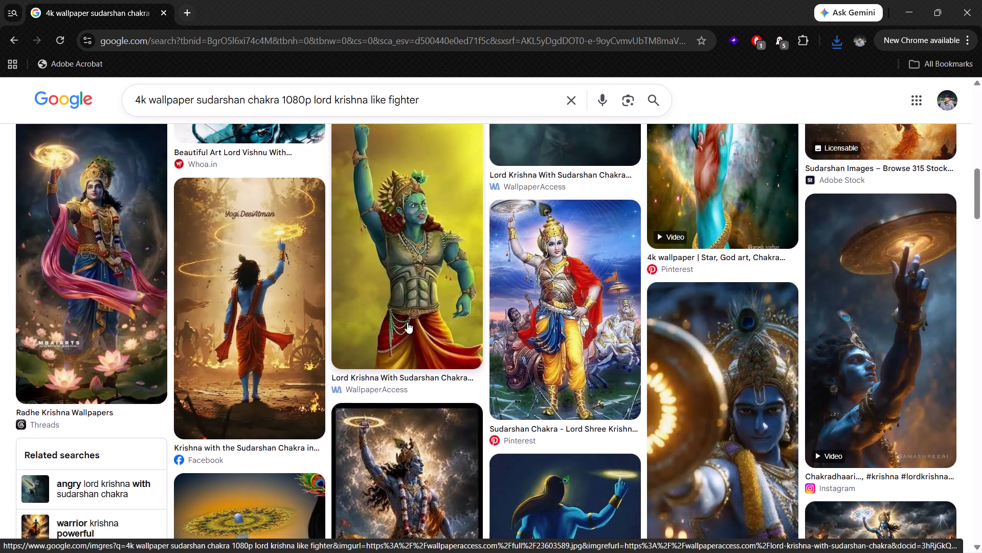
pyautogui.hscroll(13, 407, 322)
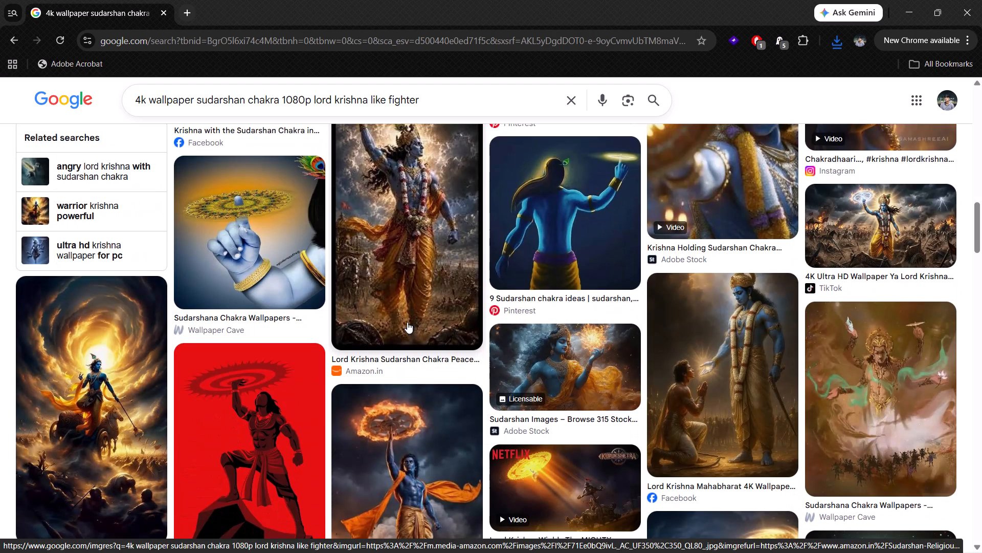
pyautogui.hscroll(9, 407, 322)
pyautogui.hscroll(-2, 407, 322)
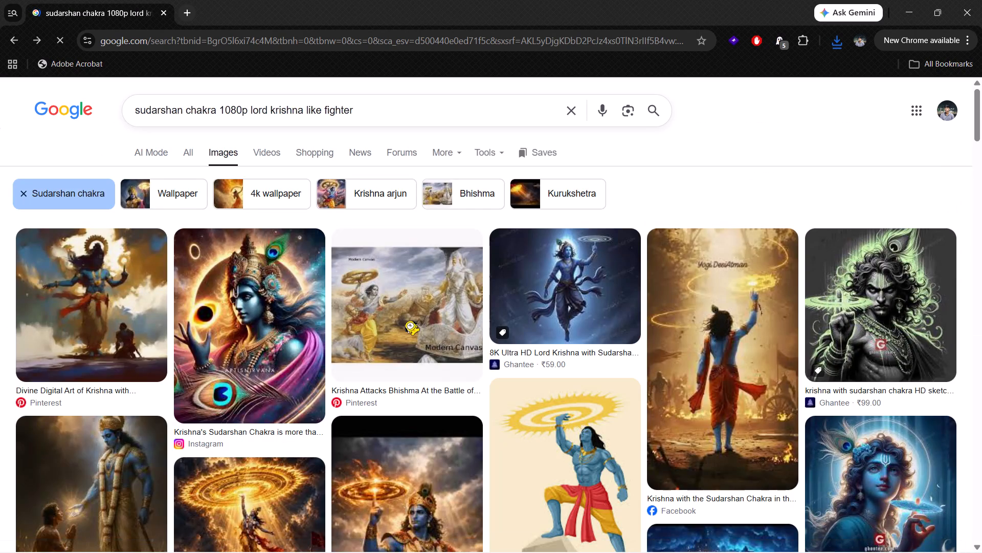
pyautogui.hscroll(-9, 407, 322)
pyautogui.scroll(-1, 407, 322)
pyautogui.hscroll(1, 407, 322)
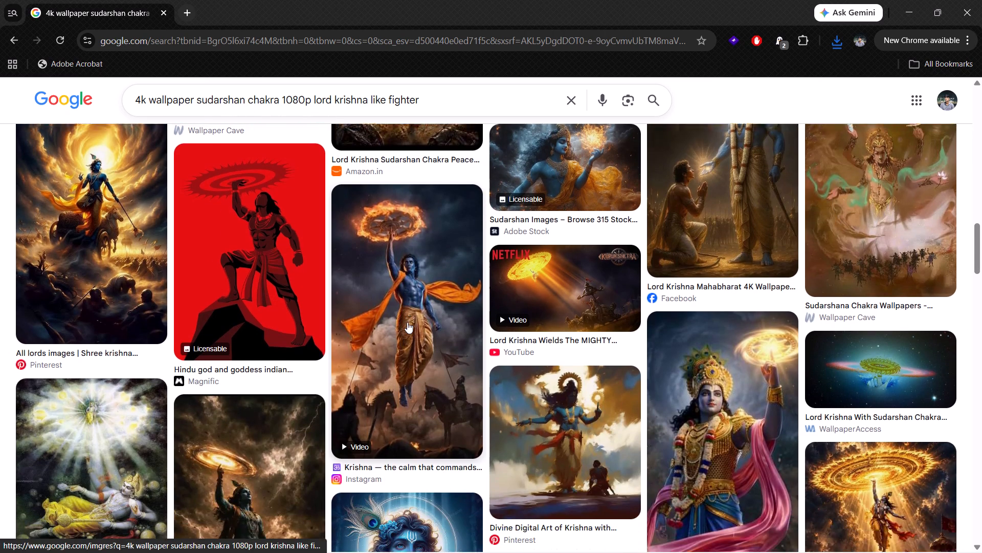
pyautogui.hscroll(6, 407, 322)
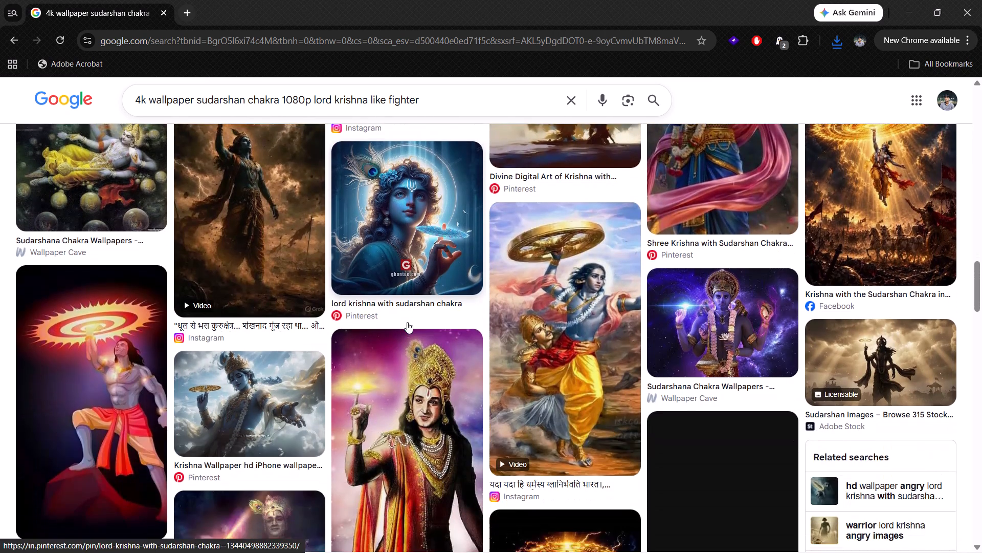
pyautogui.hscroll(1, 407, 322)
pyautogui.scroll(-2, 407, 322)
pyautogui.hscroll(4, 407, 322)
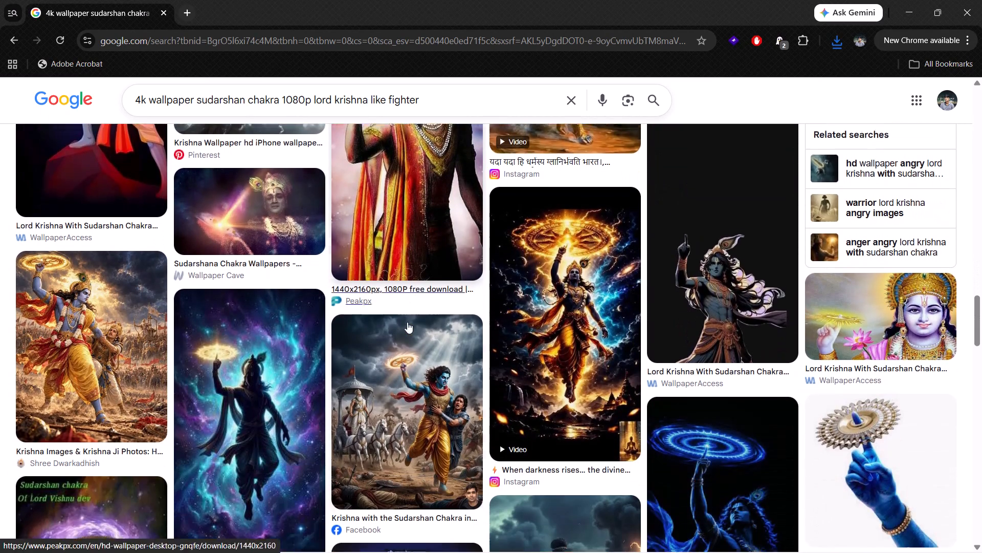
pyautogui.hscroll(11, 407, 322)
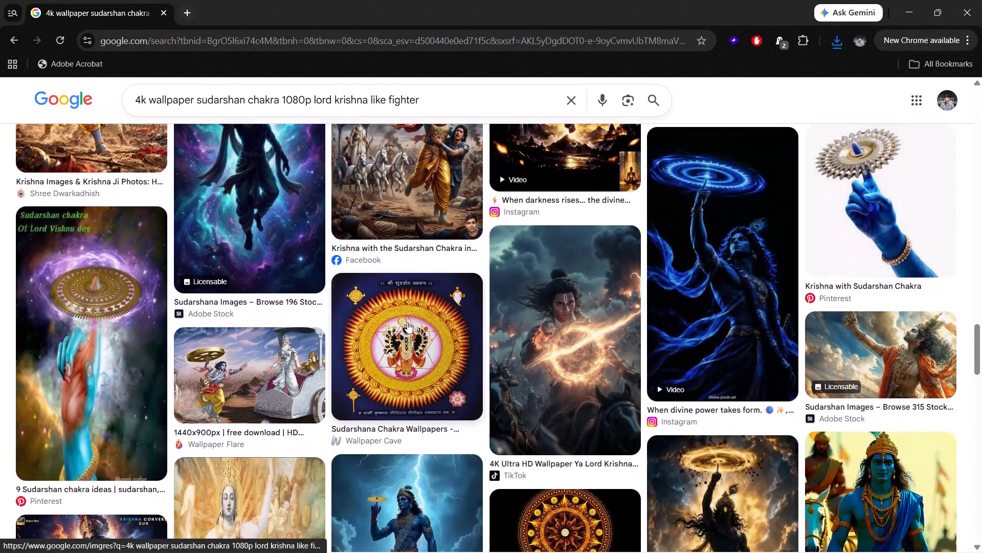
pyautogui.hscroll(6, 407, 322)
pyautogui.scroll(8, 407, 322)
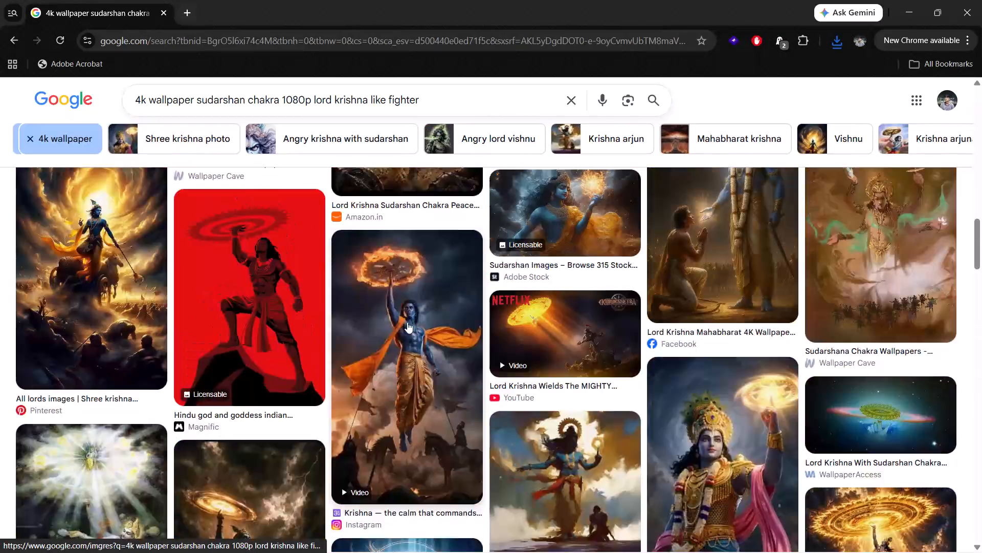
pyautogui.scroll(5, 407, 322)
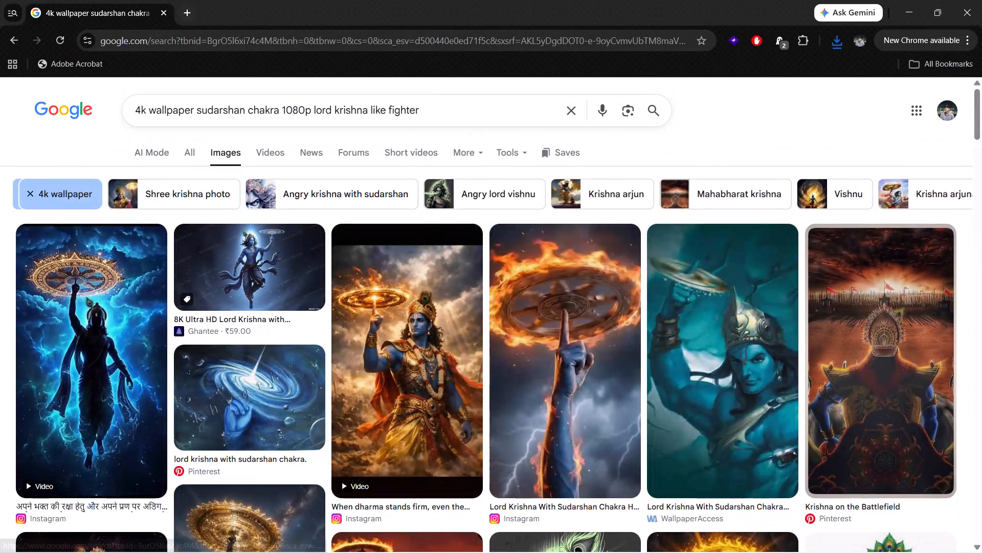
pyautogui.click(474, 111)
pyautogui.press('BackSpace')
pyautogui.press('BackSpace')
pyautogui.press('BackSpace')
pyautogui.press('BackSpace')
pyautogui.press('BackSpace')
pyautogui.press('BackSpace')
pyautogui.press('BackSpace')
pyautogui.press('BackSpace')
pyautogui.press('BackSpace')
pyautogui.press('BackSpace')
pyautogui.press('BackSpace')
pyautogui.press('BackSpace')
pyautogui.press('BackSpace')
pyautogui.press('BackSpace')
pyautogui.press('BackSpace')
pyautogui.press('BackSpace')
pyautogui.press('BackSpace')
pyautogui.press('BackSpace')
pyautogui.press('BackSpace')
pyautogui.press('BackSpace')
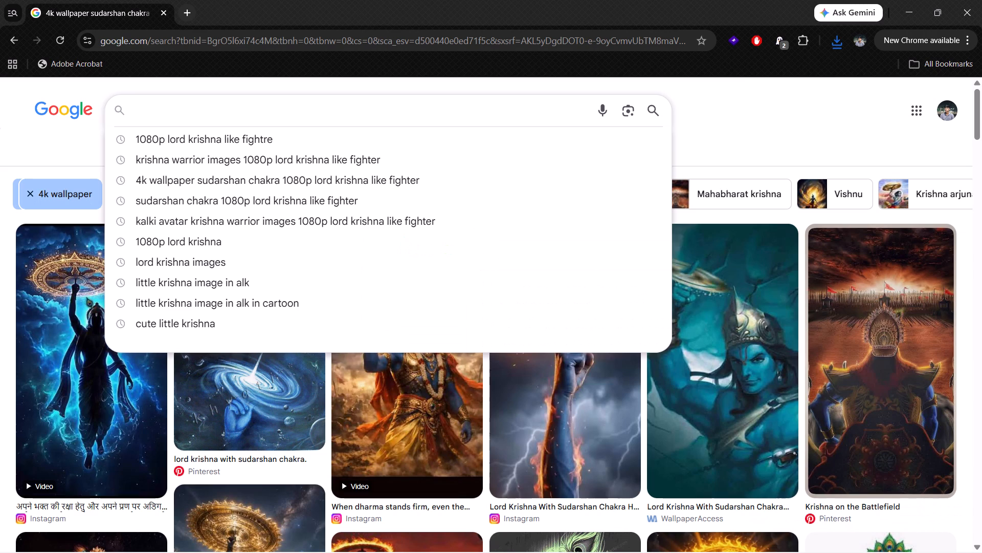
# Close the browser and open the six-clip Oct 31, 2026 project in the VN editor.
pyautogui.click(975, 3)
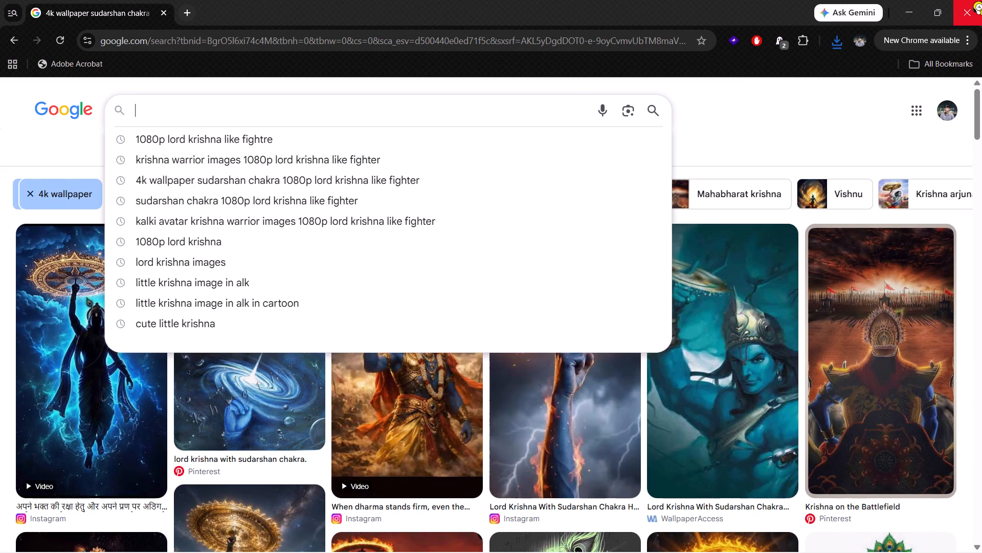
pyautogui.rightClick(0, 13)
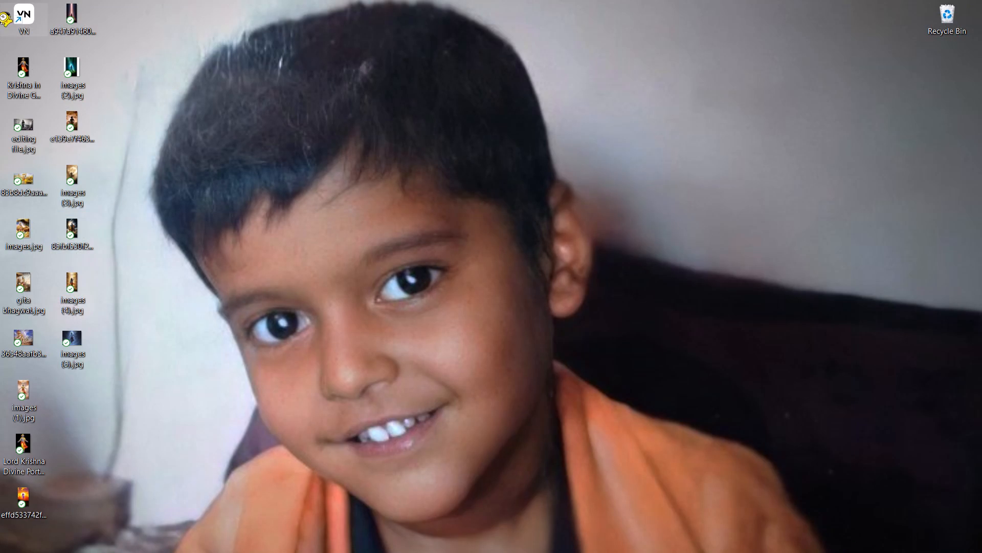
pyautogui.click(58, 72)
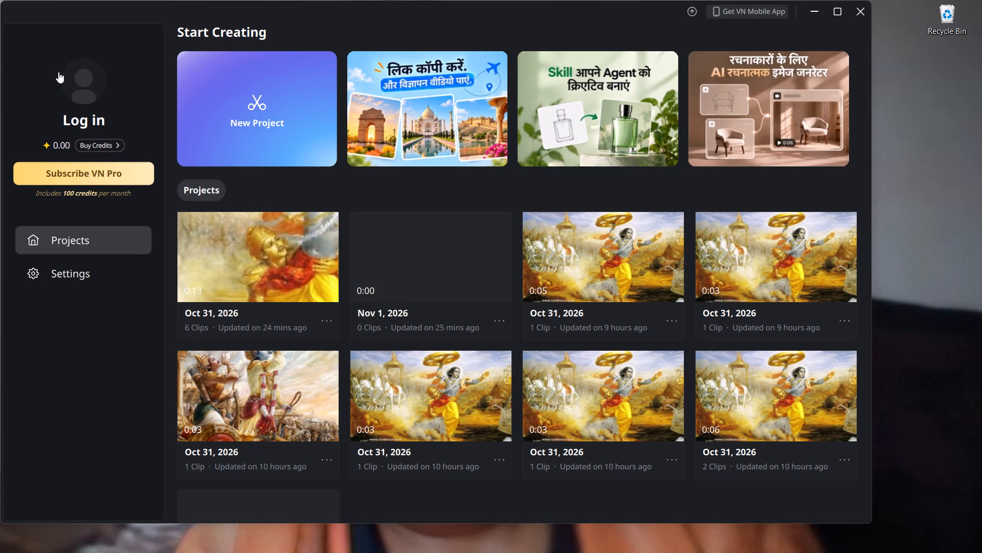
pyautogui.click(237, 249)
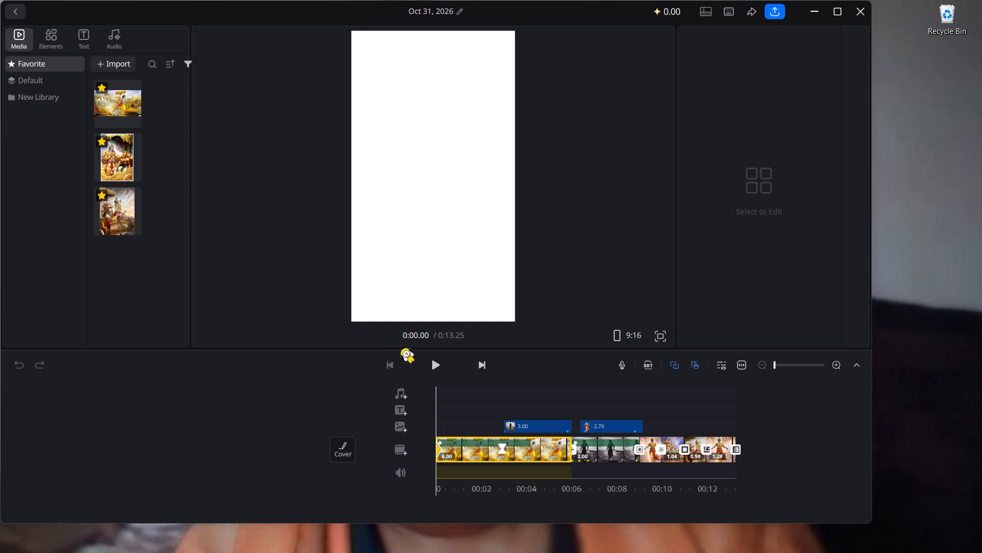
# Play the project through to near its end to review the current edit.
pyautogui.click(437, 358)
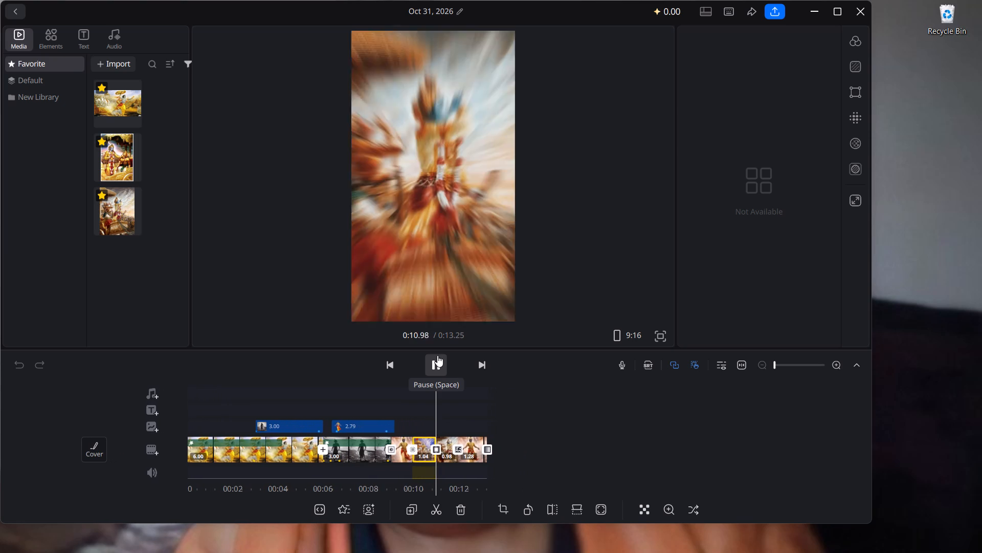
pyautogui.click(437, 355)
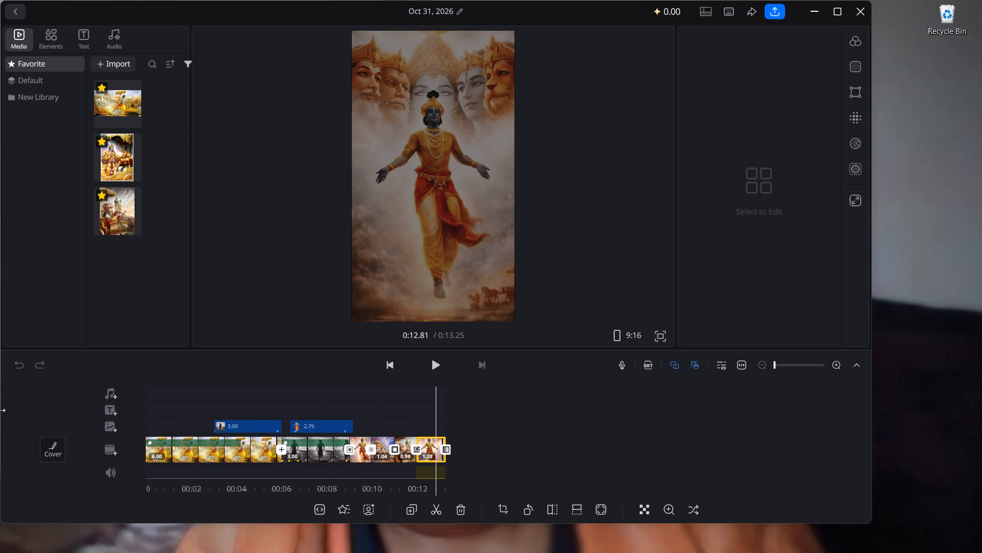
# Add the Desktop picture effd533742fddb211880ce0e540fc1b2.jpg, little Krishna at sunset, as an overlay at 0:12.81.
pyautogui.click(113, 427)
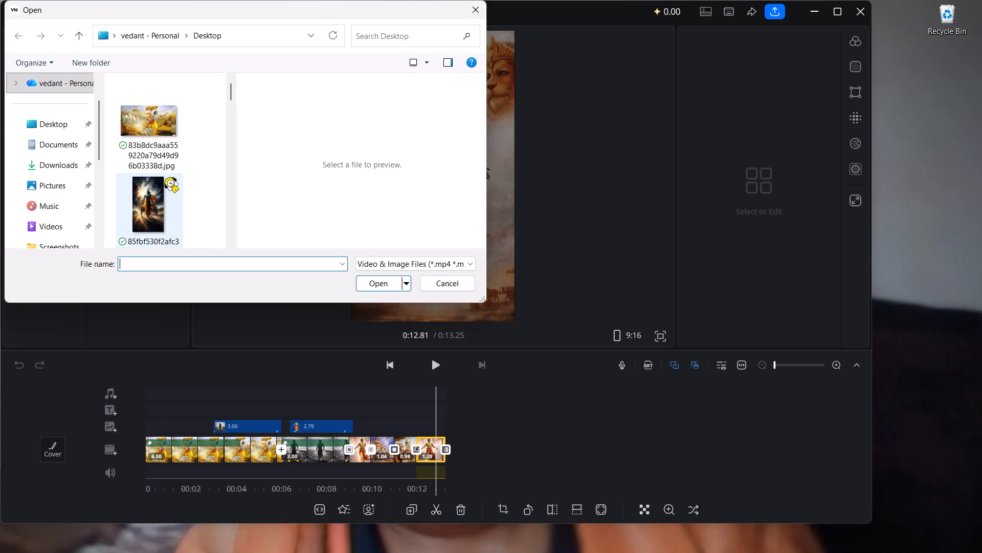
pyautogui.scroll(-1, 167, 179)
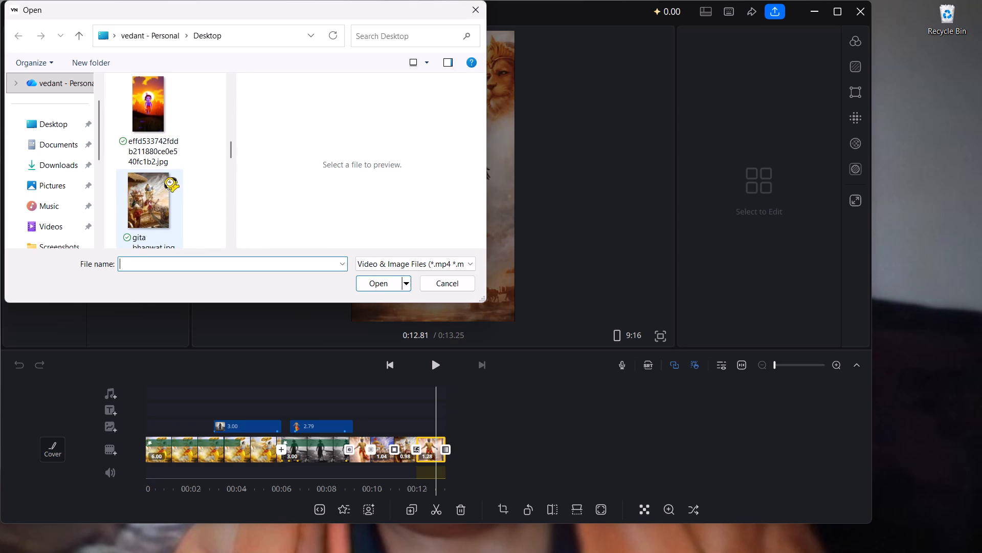
pyautogui.scroll(-4, 167, 179)
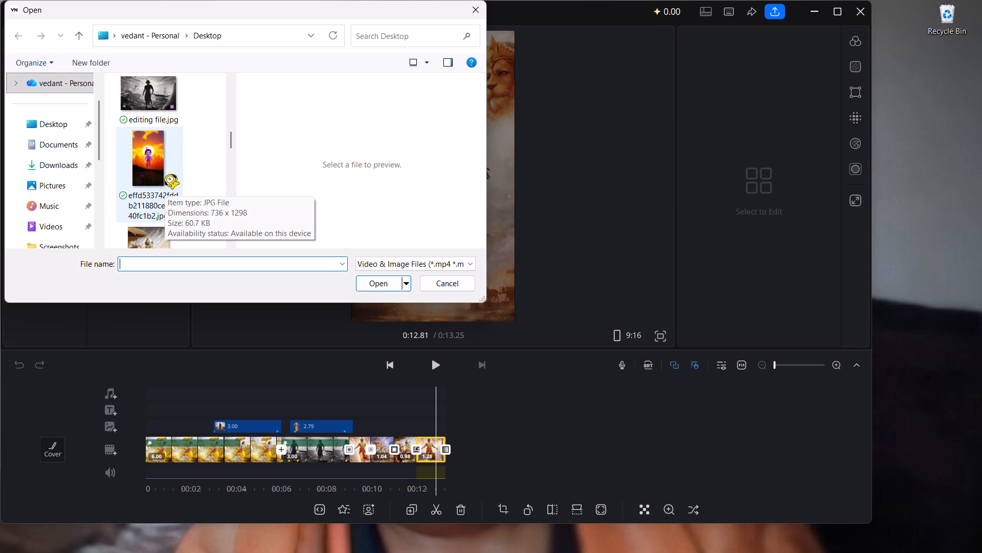
pyautogui.click(167, 176)
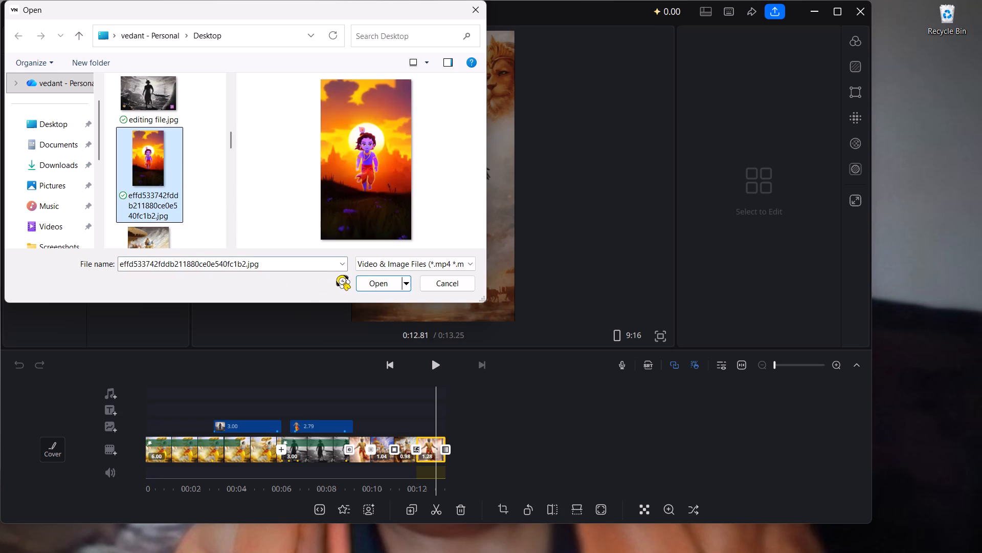
pyautogui.click(367, 281)
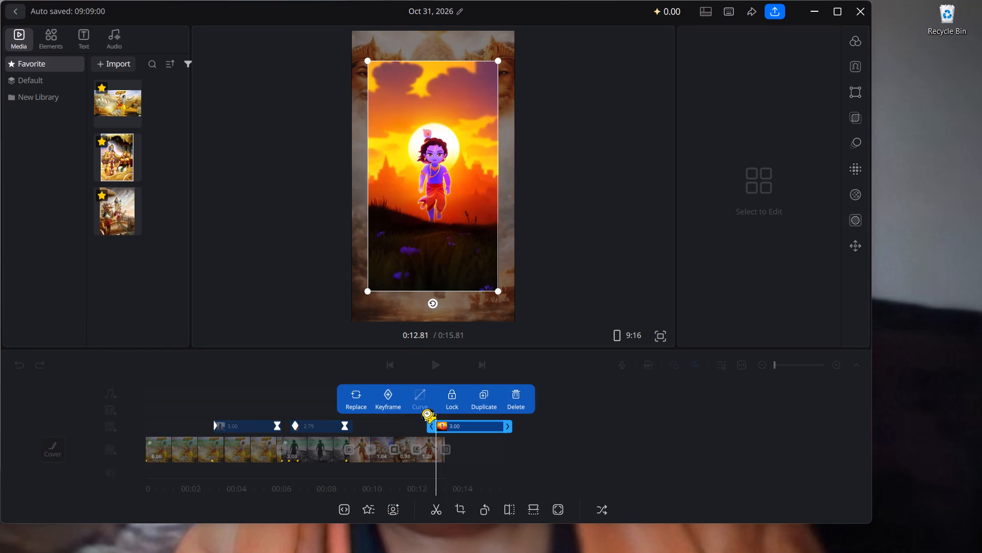
# Align the little Krishna overlay with the start of the last main clip and trim it to 1.28 seconds.
pyautogui.moveTo(450, 426); pyautogui.dragTo(433, 424)
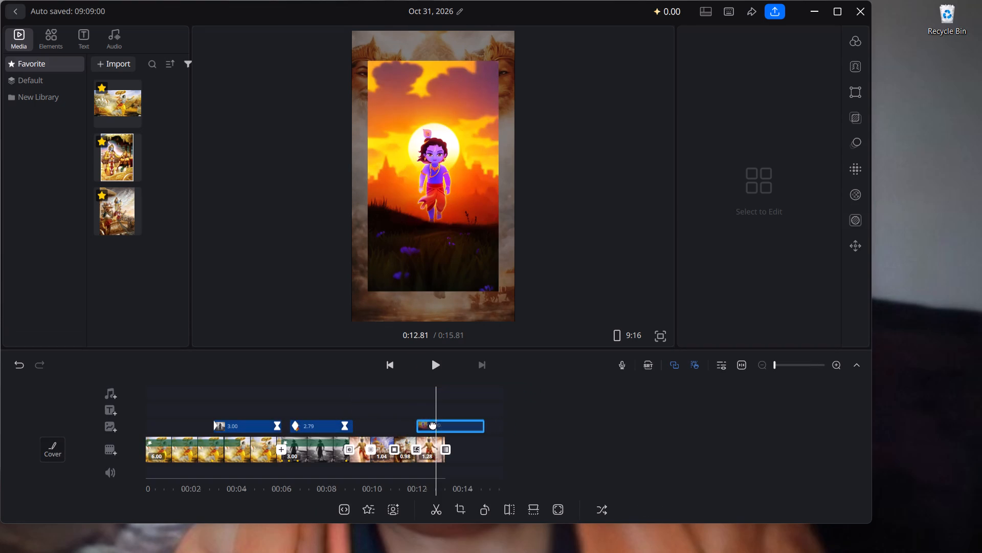
pyautogui.moveTo(433, 424); pyautogui.dragTo(408, 426)
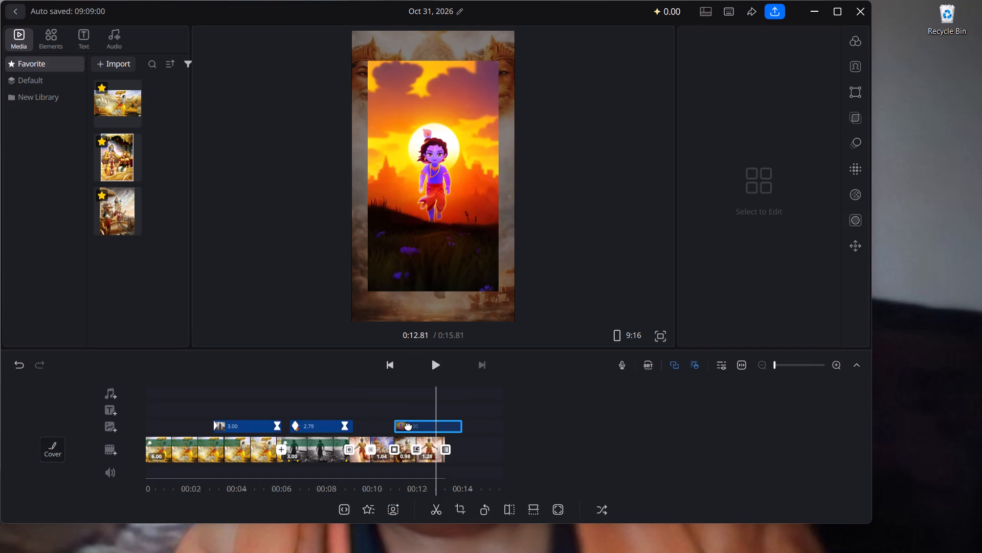
pyautogui.moveTo(408, 426); pyautogui.dragTo(427, 426)
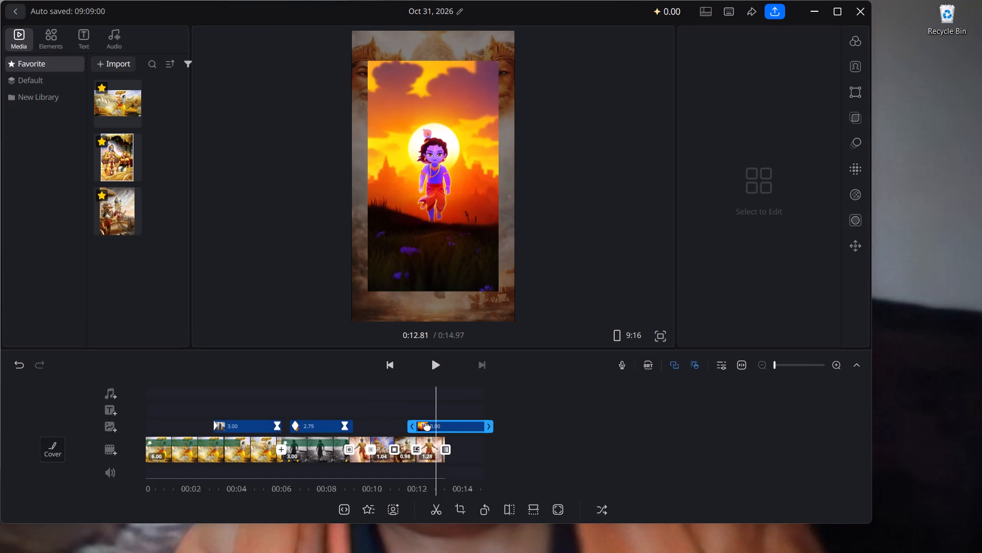
pyautogui.moveTo(489, 429); pyautogui.dragTo(438, 436)
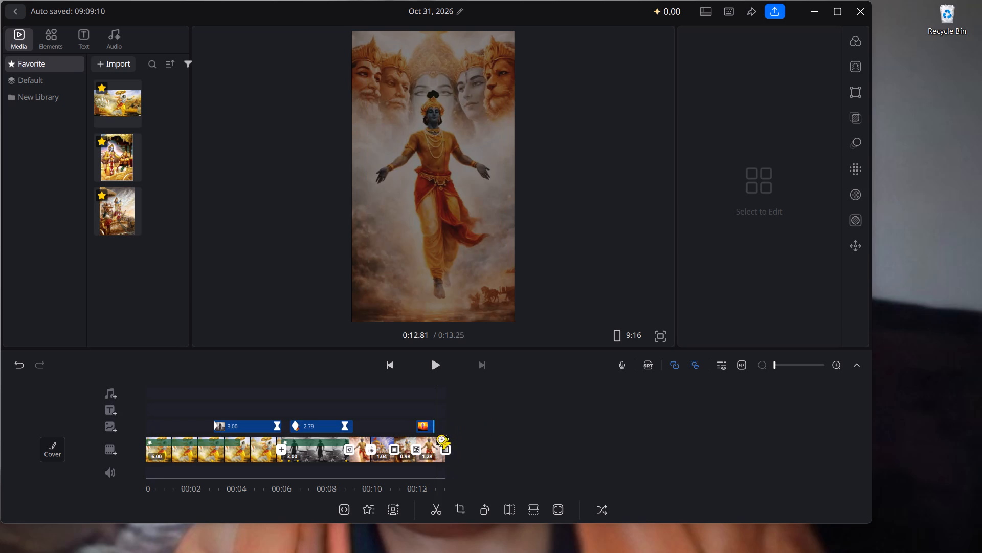
pyautogui.moveTo(438, 436); pyautogui.dragTo(452, 437)
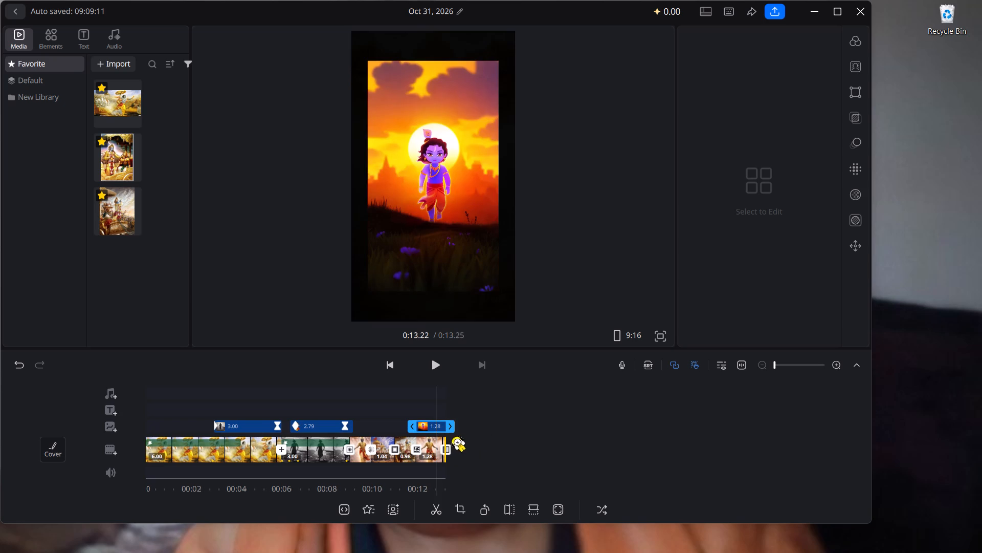
# Cut out the little Krishna figure from the overlay picture's sunset background.
pyautogui.click(401, 515)
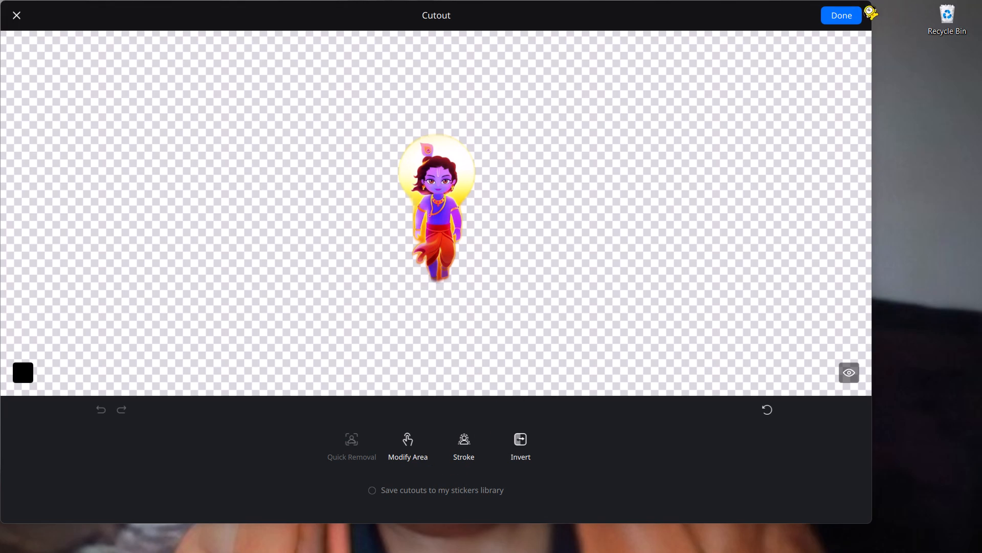
pyautogui.click(853, 13)
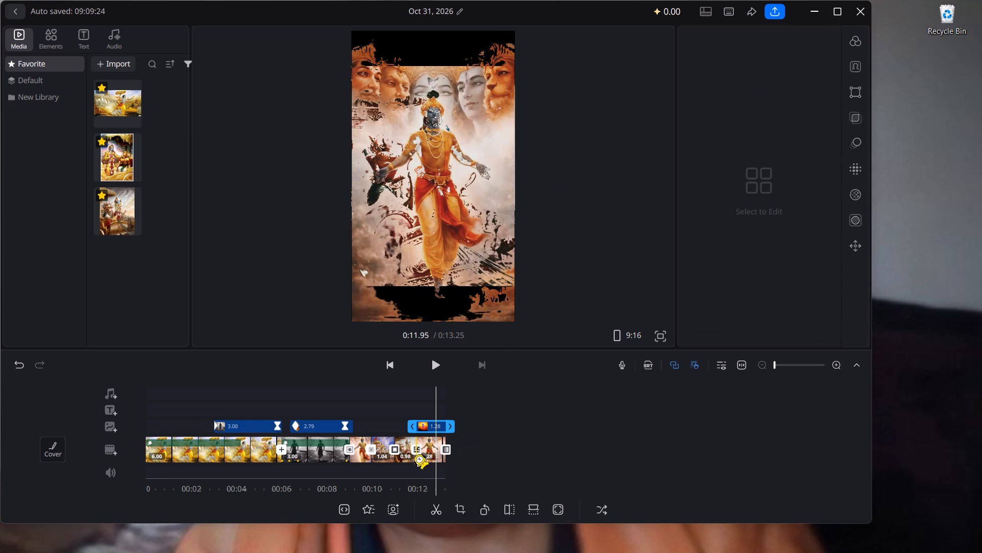
# Add two keyframes to the last main clip, one near its start and one near its end at 0:13.00.
pyautogui.click(383, 293)
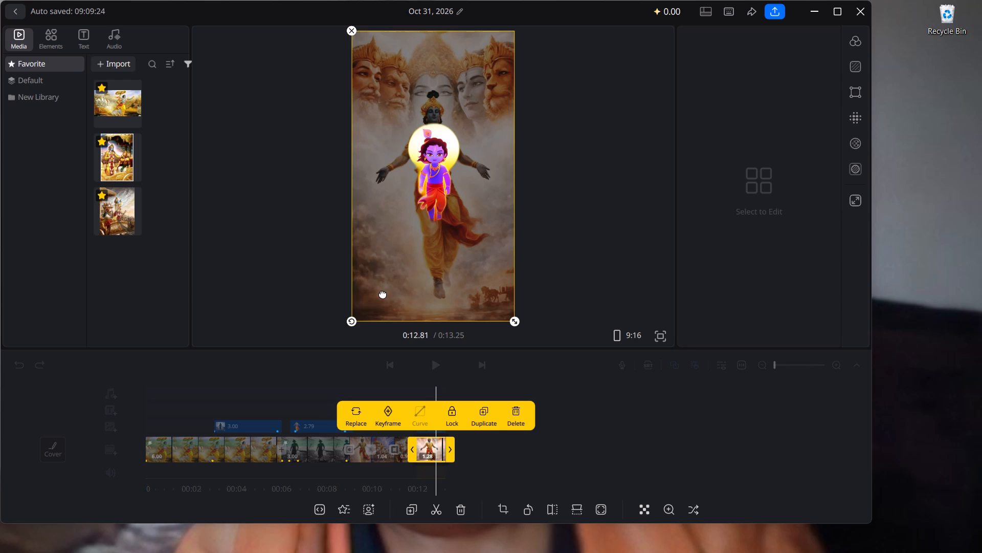
pyautogui.click(422, 456)
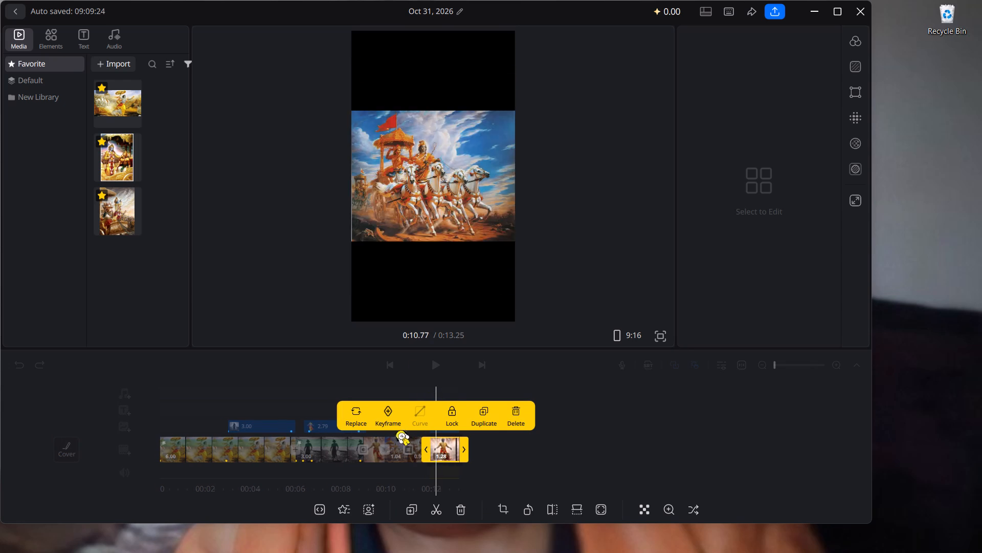
pyautogui.click(389, 410)
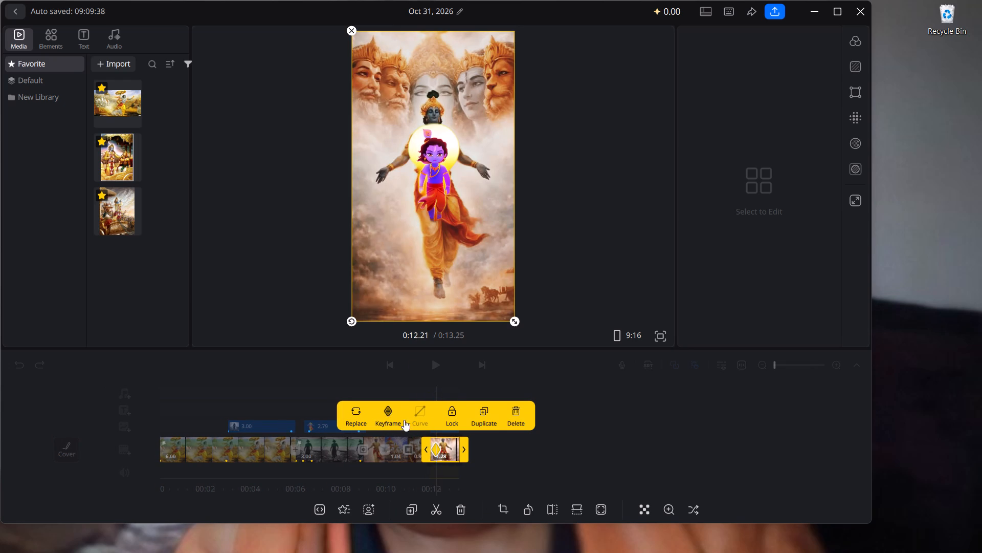
pyautogui.click(454, 455)
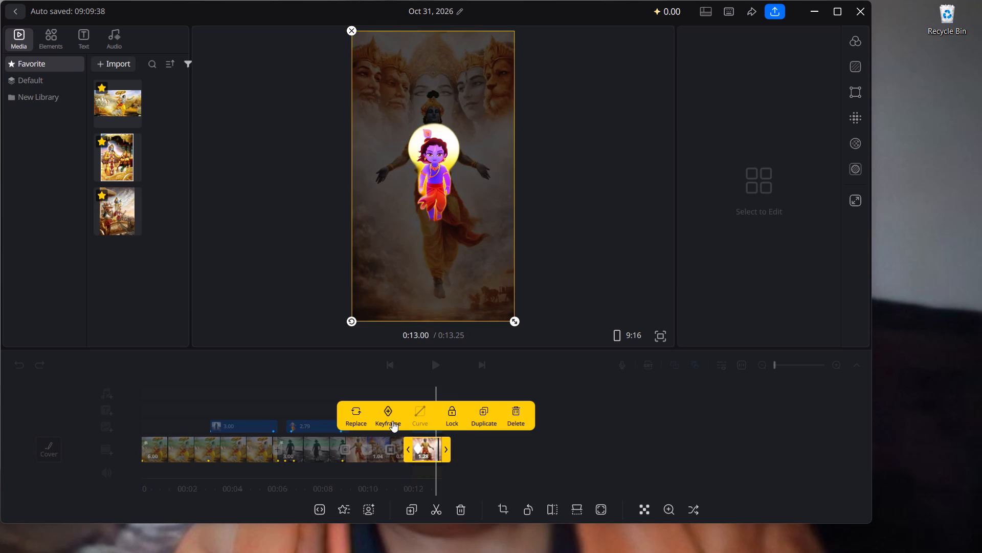
pyautogui.click(389, 417)
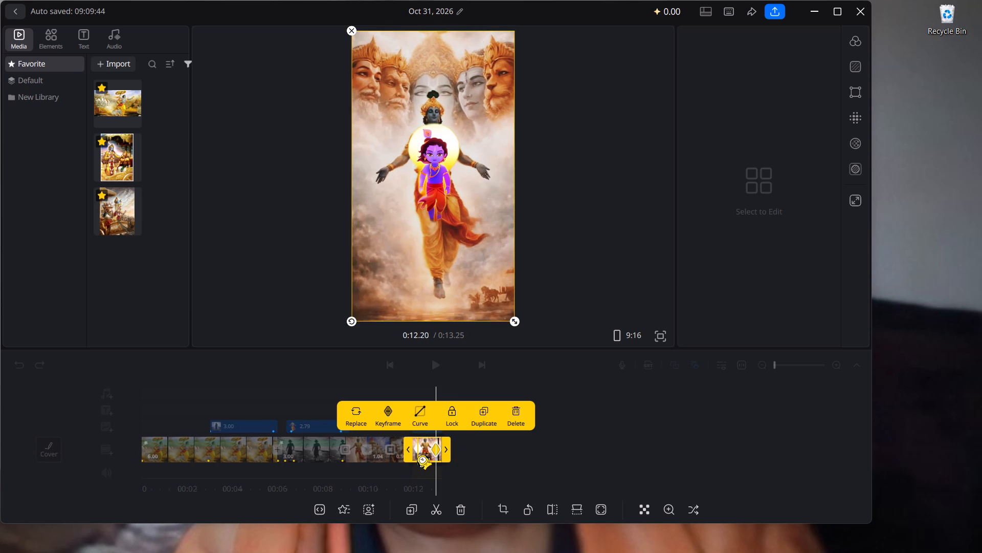
# Nudge the last main clip's picture slightly right and down at its first keyframe, 0:12.36.
pyautogui.click(421, 458)
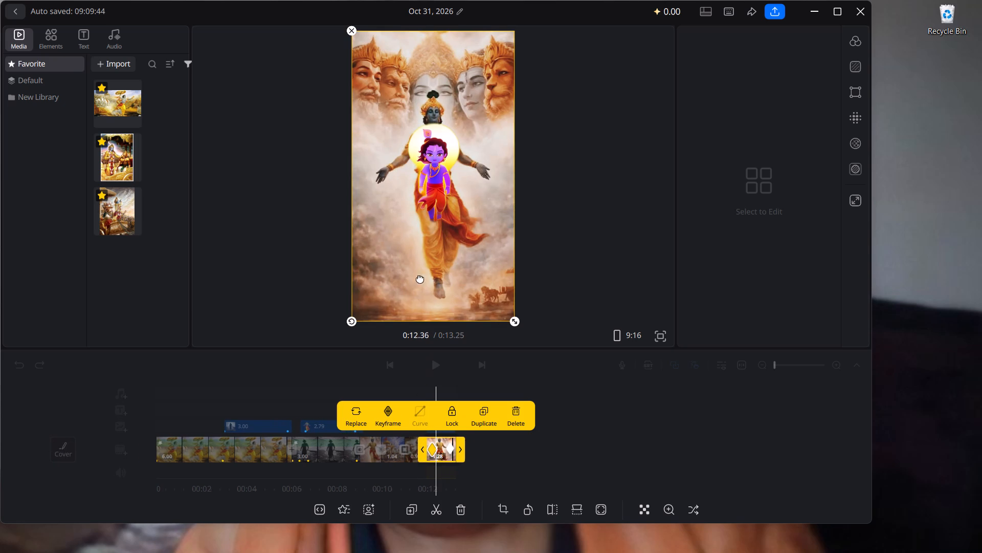
pyautogui.click(432, 171)
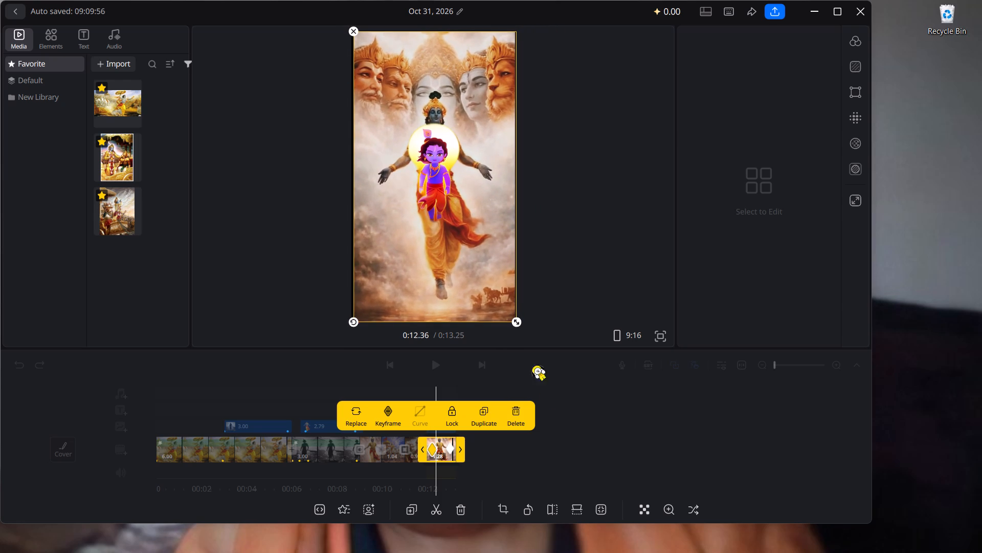
pyautogui.click(563, 414)
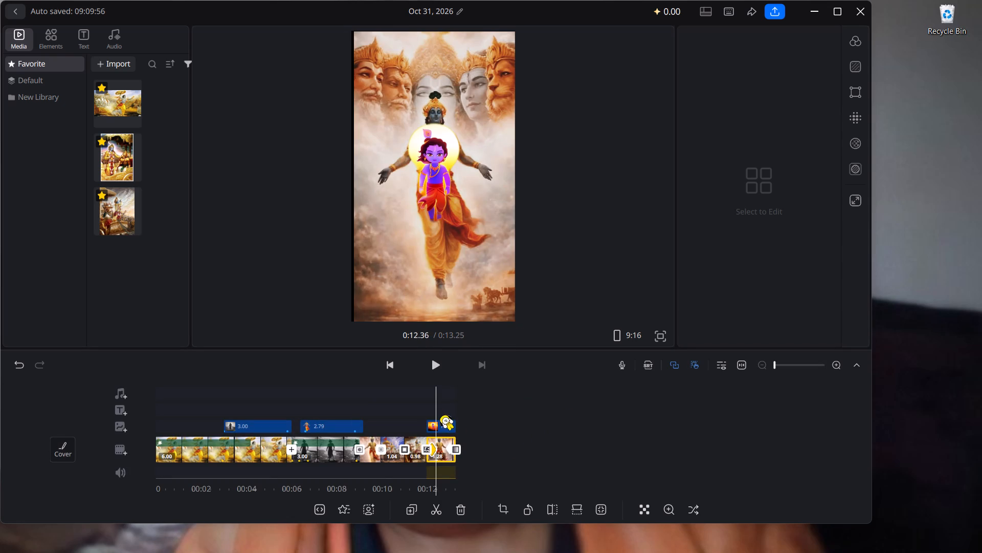
# Add two keyframes to the little Krishna overlay, one at 0:12.20 and one at 0:13.04.
pyautogui.click(442, 416)
pyautogui.click(432, 187)
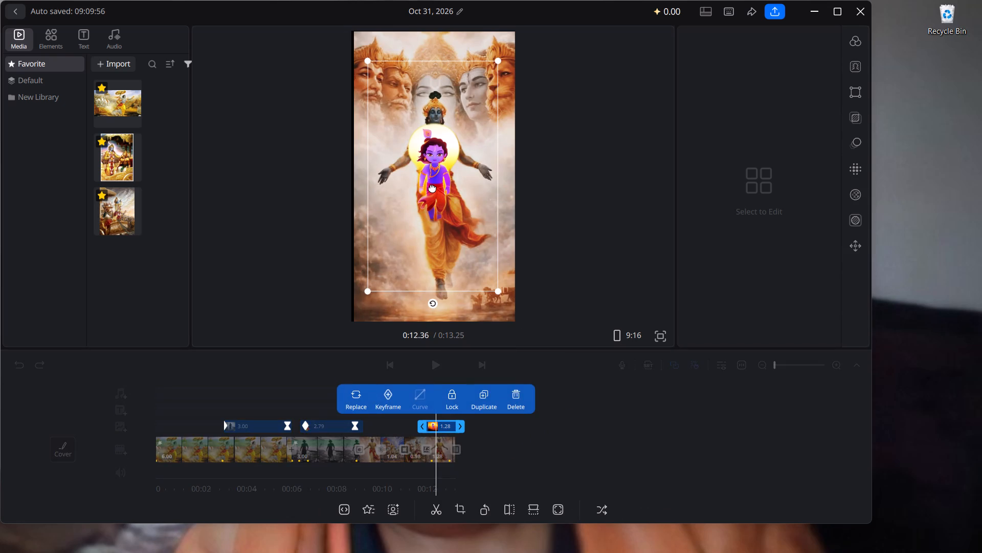
pyautogui.click(432, 424)
pyautogui.click(391, 399)
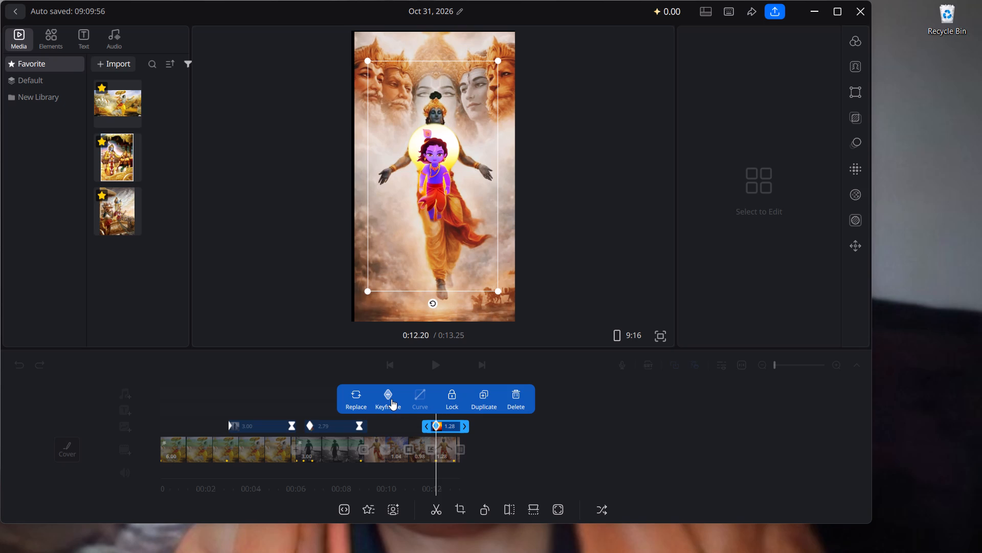
pyautogui.click(455, 423)
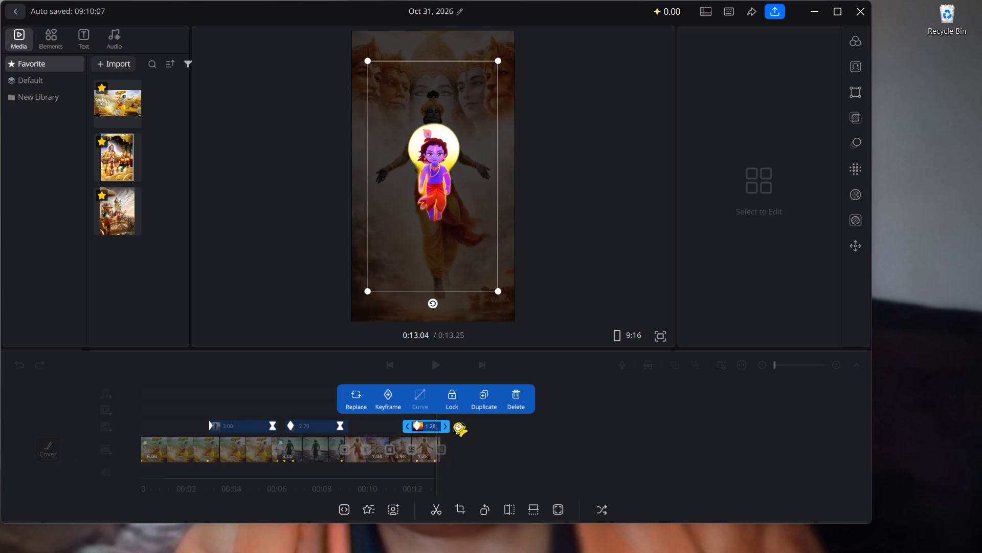
pyautogui.click(389, 395)
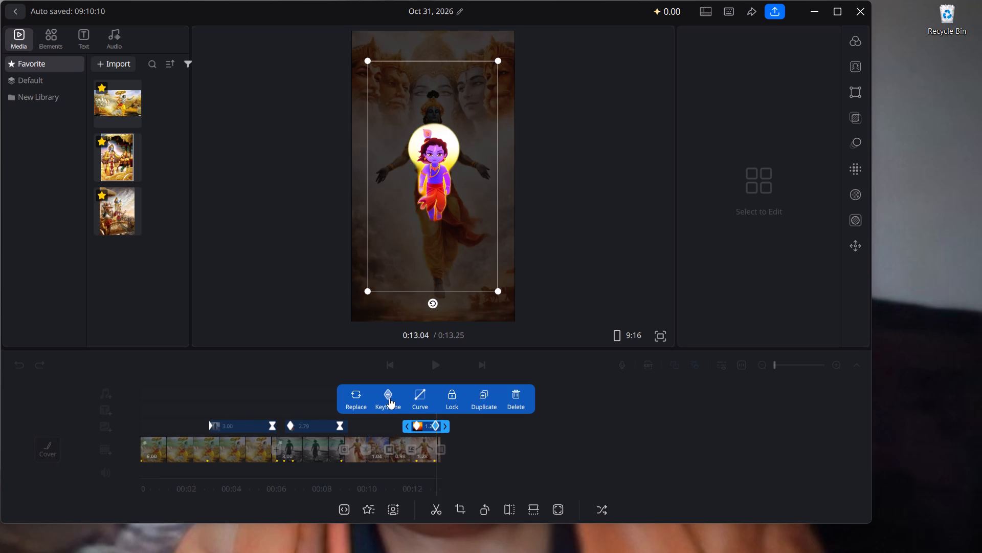
# At the overlay's first keyframe, 0:12.20, move little Krishna almost completely out of the frame past the picture's left edge.
pyautogui.click(418, 421)
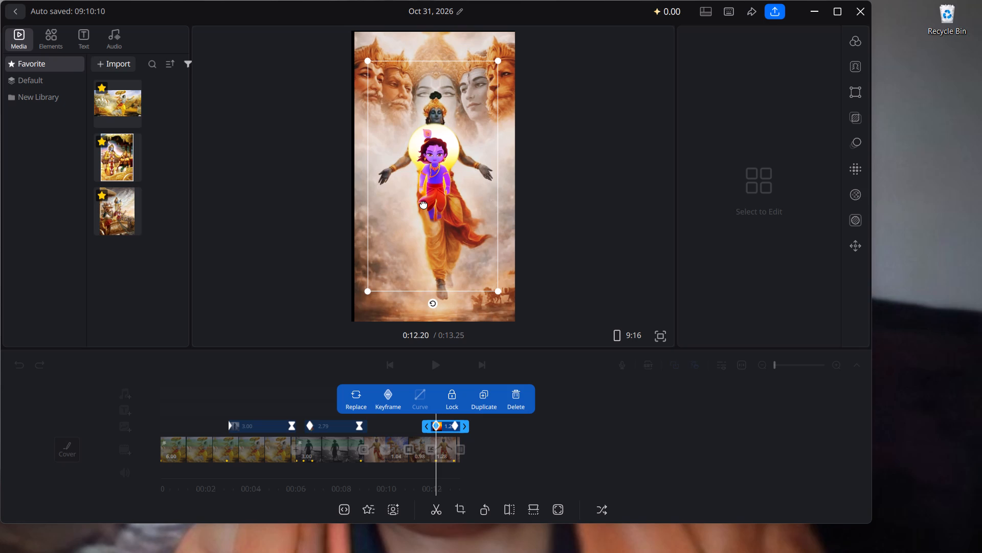
pyautogui.keyDown('ctrl'); pyautogui.scroll(-7, 423, 204); pyautogui.keyUp('ctrl')
pyautogui.moveTo(423, 204); pyautogui.dragTo(437, 220)
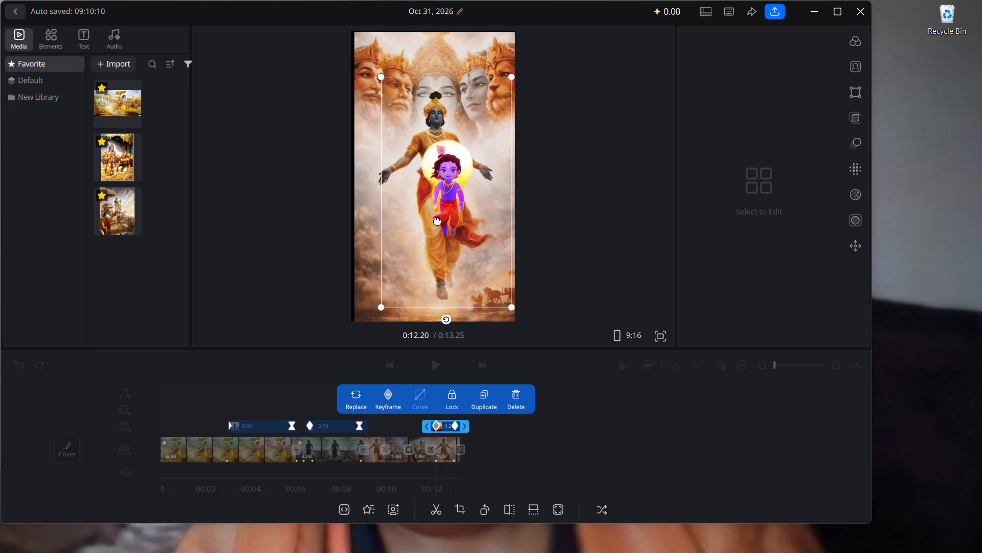
pyautogui.moveTo(437, 220); pyautogui.dragTo(437, 220)
pyautogui.moveTo(437, 220); pyautogui.dragTo(373, 231)
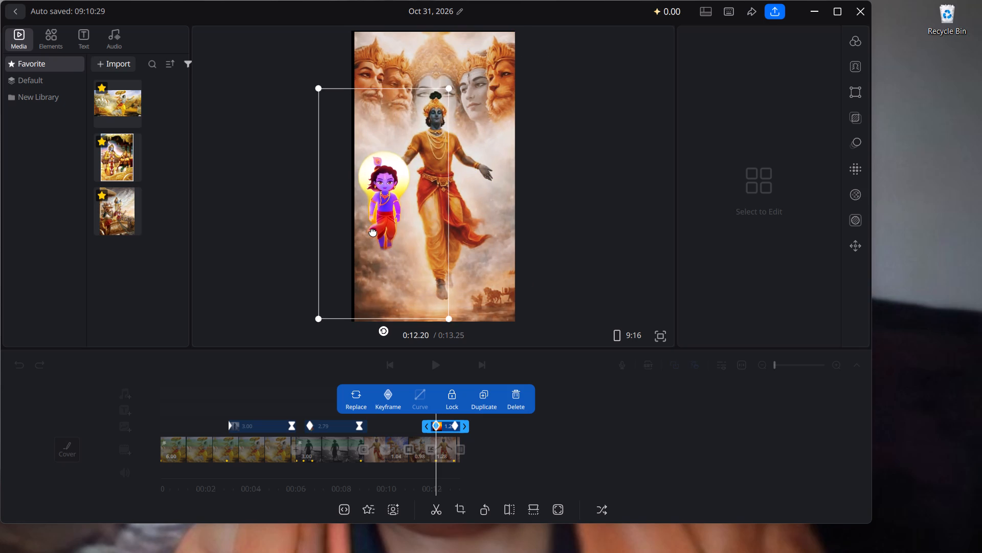
pyautogui.moveTo(373, 231); pyautogui.dragTo(430, 220)
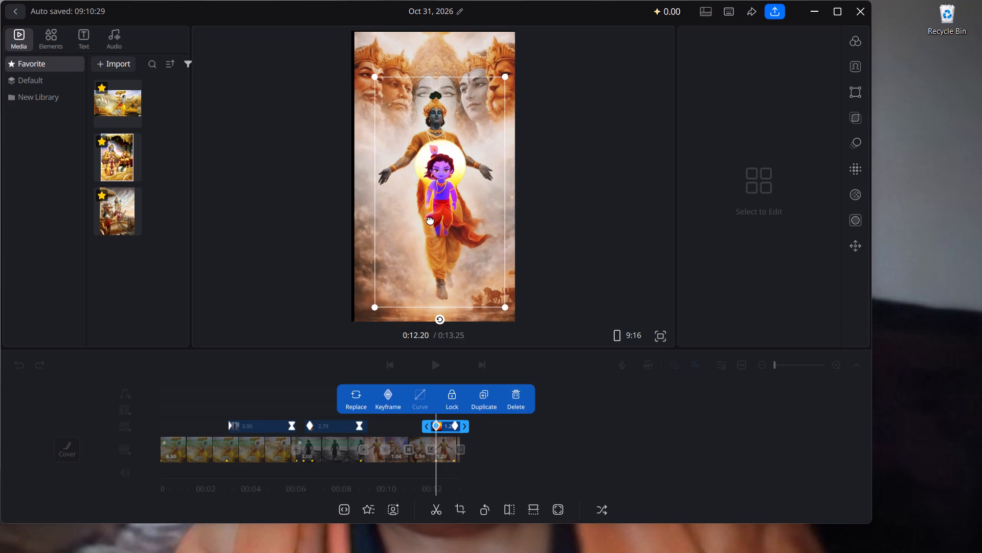
pyautogui.moveTo(430, 220); pyautogui.dragTo(377, 217)
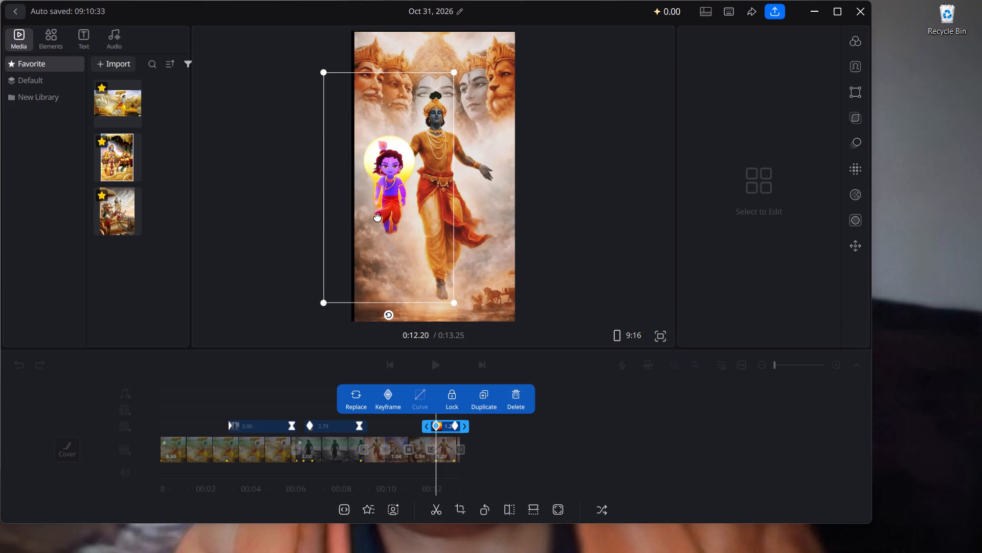
pyautogui.moveTo(377, 217); pyautogui.dragTo(331, 221)
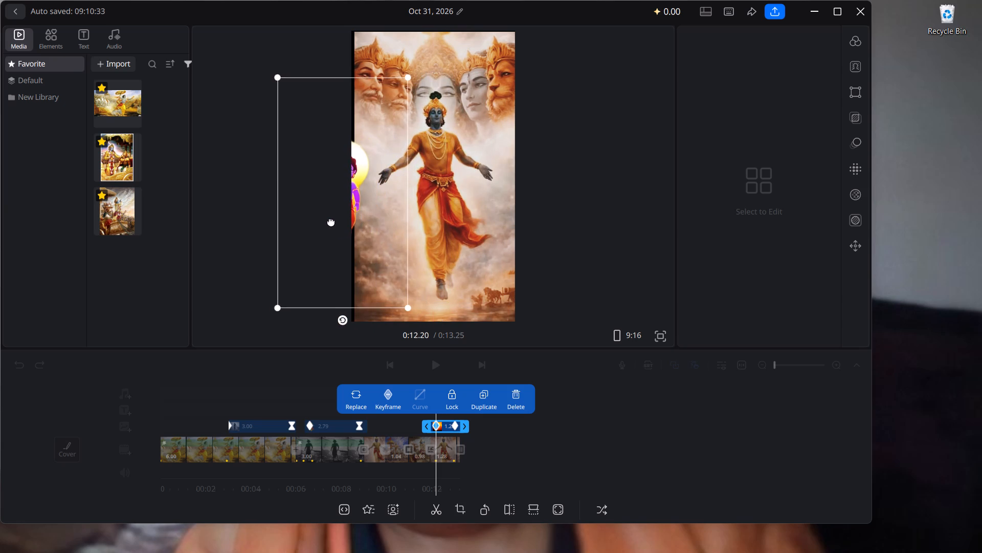
pyautogui.moveTo(331, 221); pyautogui.dragTo(317, 221)
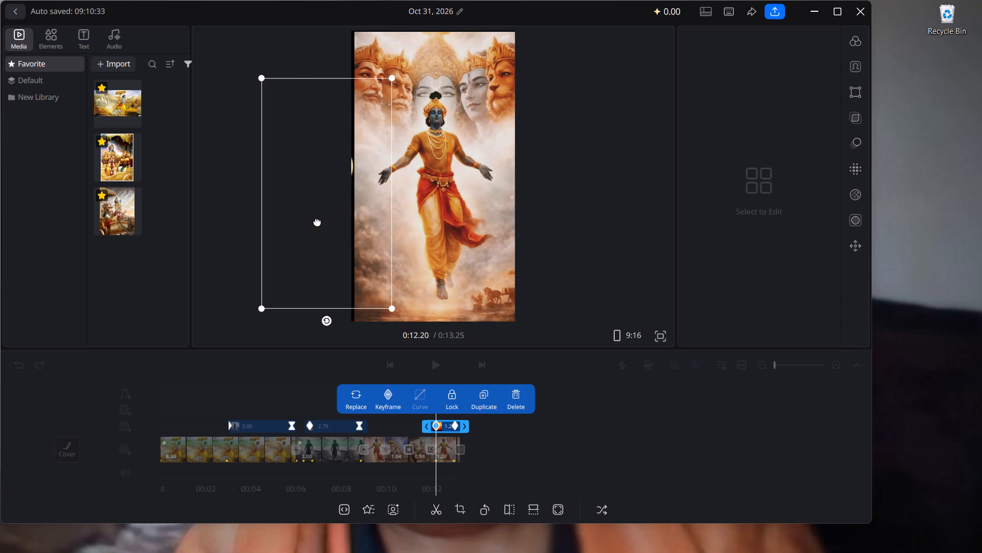
pyautogui.moveTo(317, 221); pyautogui.dragTo(321, 224)
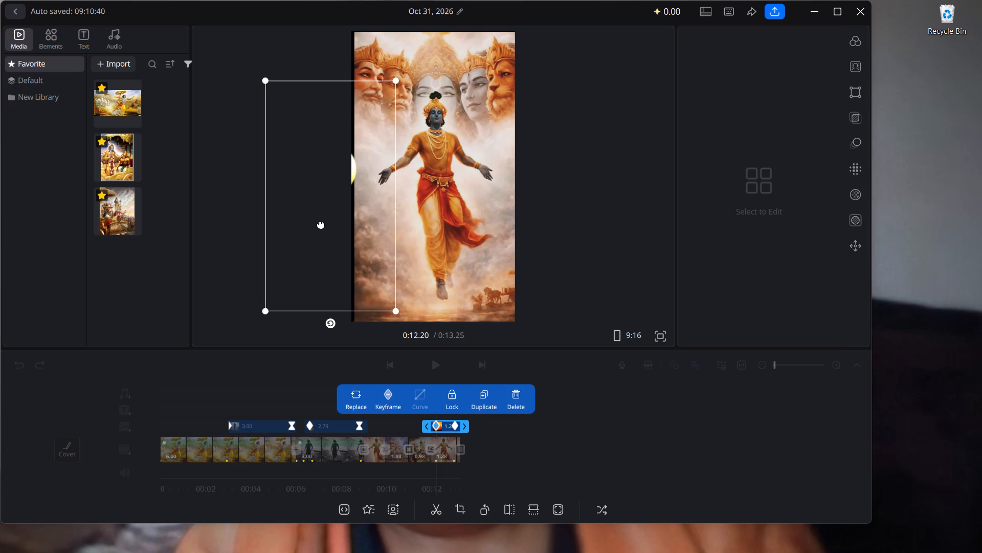
# Apply the QuartIn curve between the little Krishna overlay's two keyframes.
pyautogui.click(443, 426)
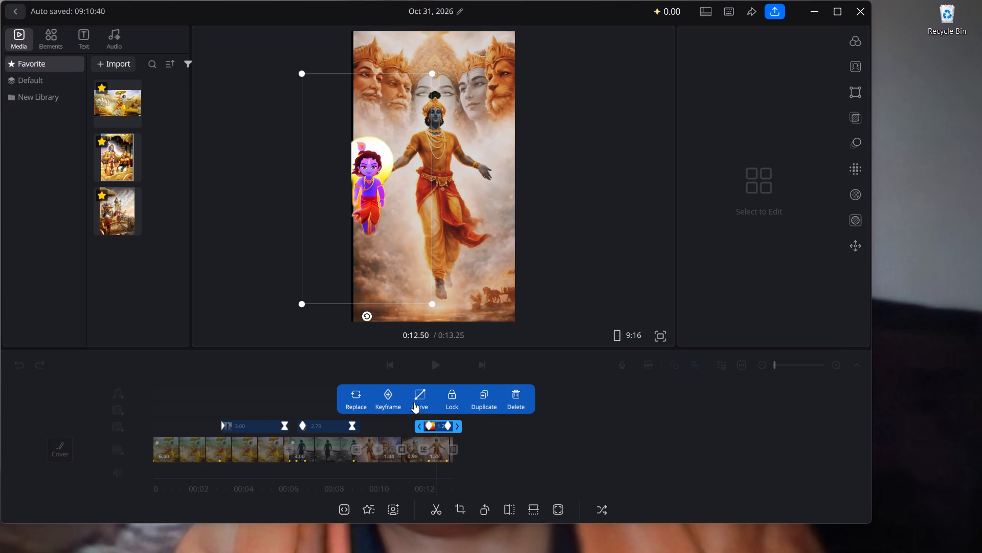
pyautogui.click(413, 390)
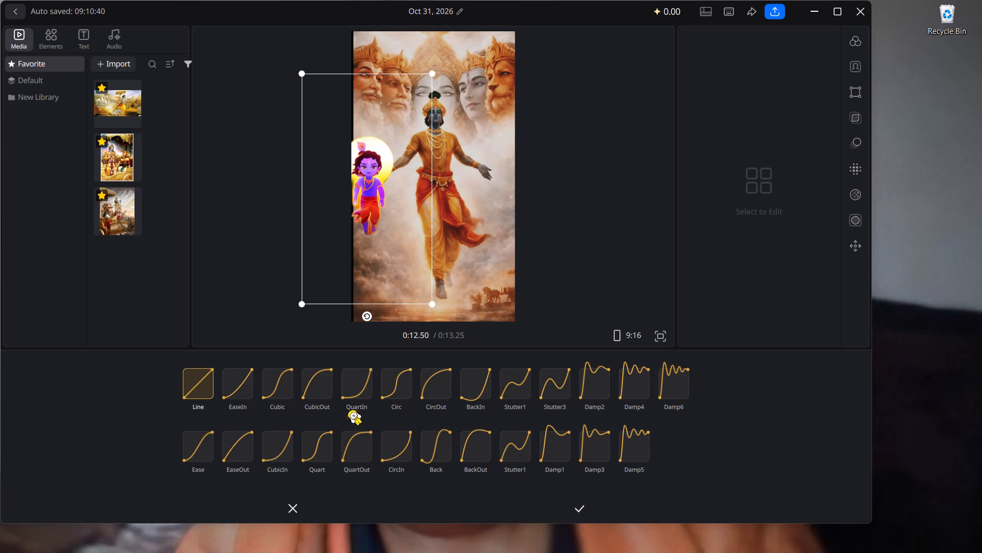
pyautogui.click(352, 390)
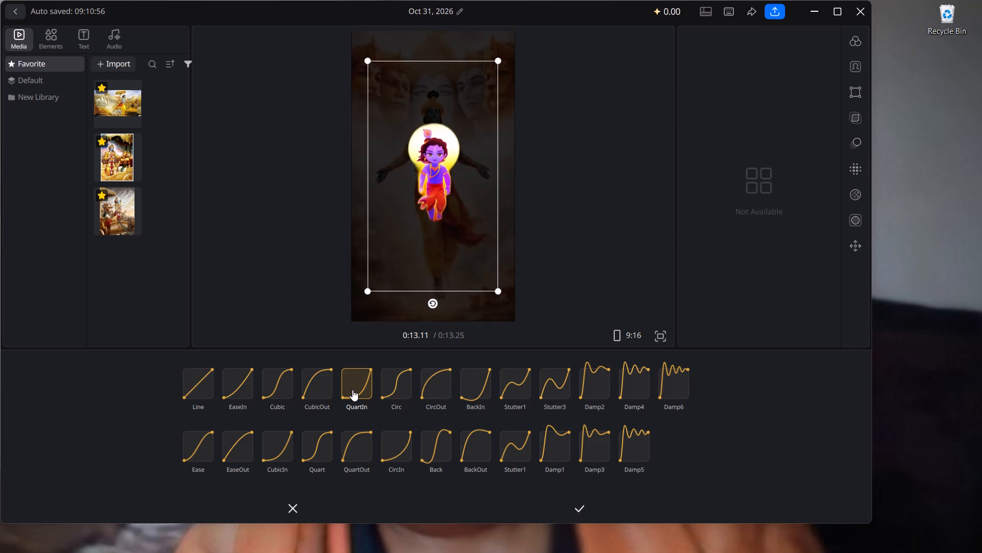
pyautogui.click(571, 496)
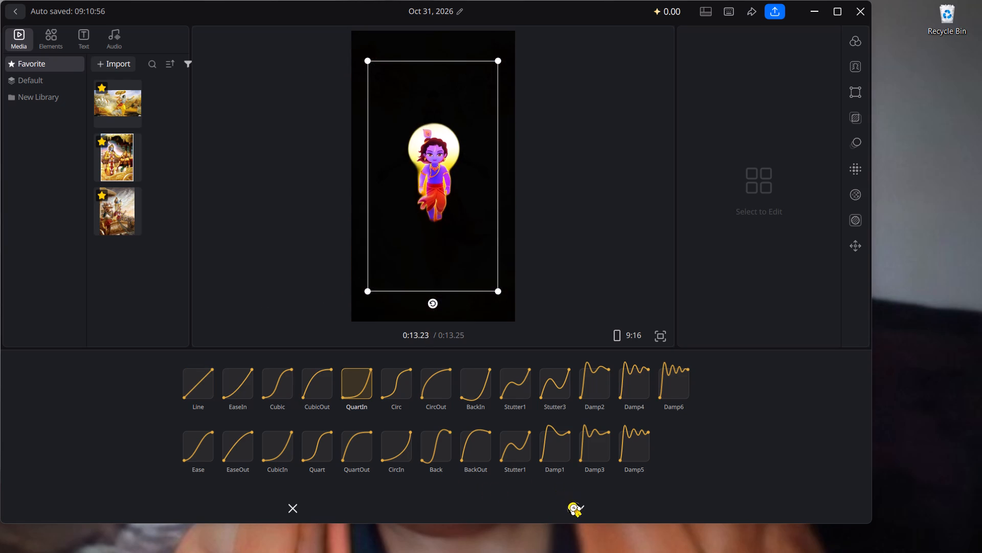
pyautogui.click(577, 502)
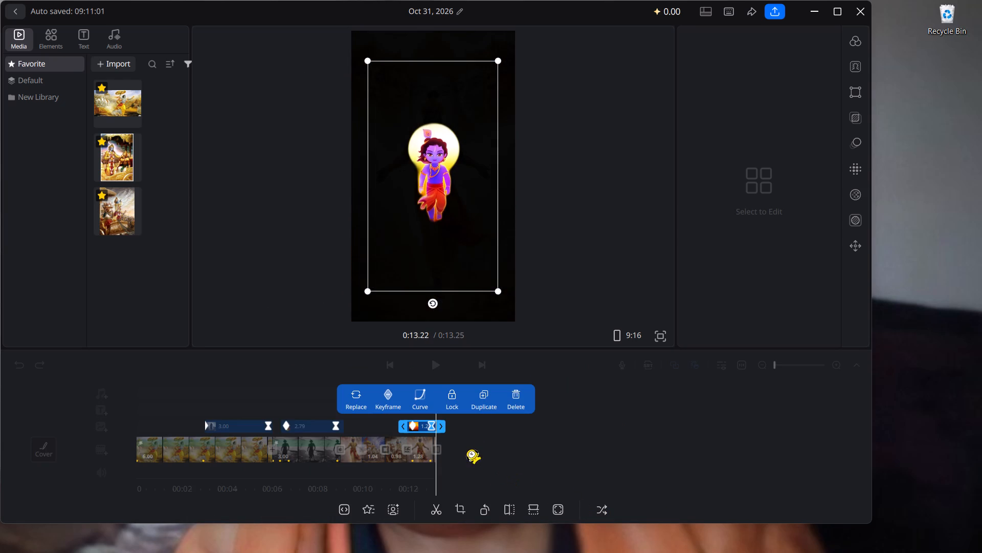
# Add the Desktop picture effd533742fddb211880ce0e540fc1b2.jpg to the main track and place it as the final clip.
pyautogui.click(465, 451)
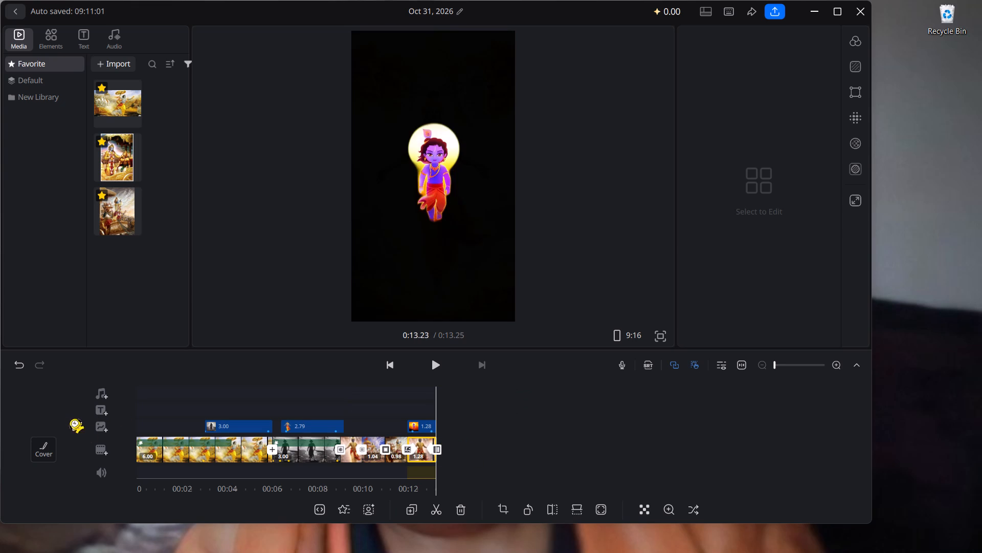
pyautogui.click(104, 447)
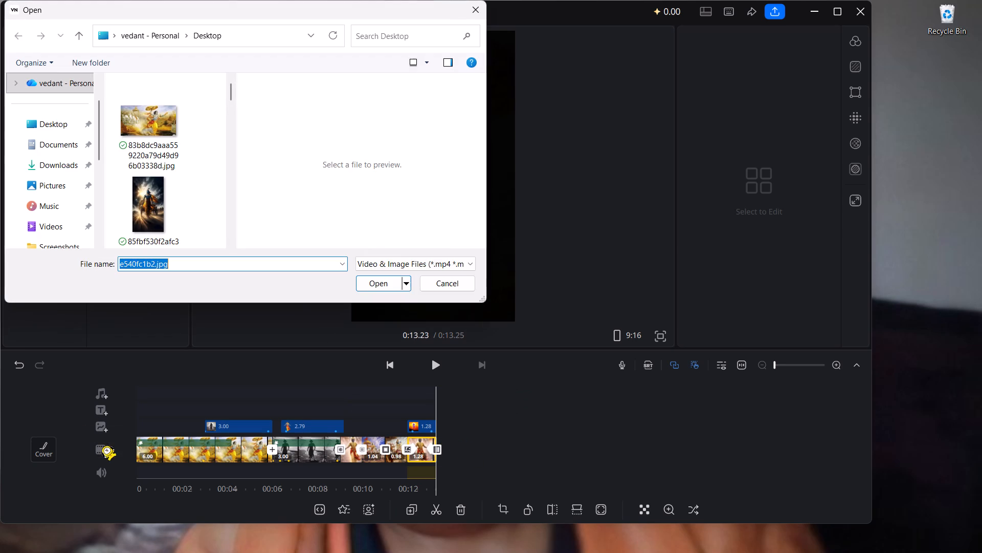
pyautogui.scroll(-1, 132, 194)
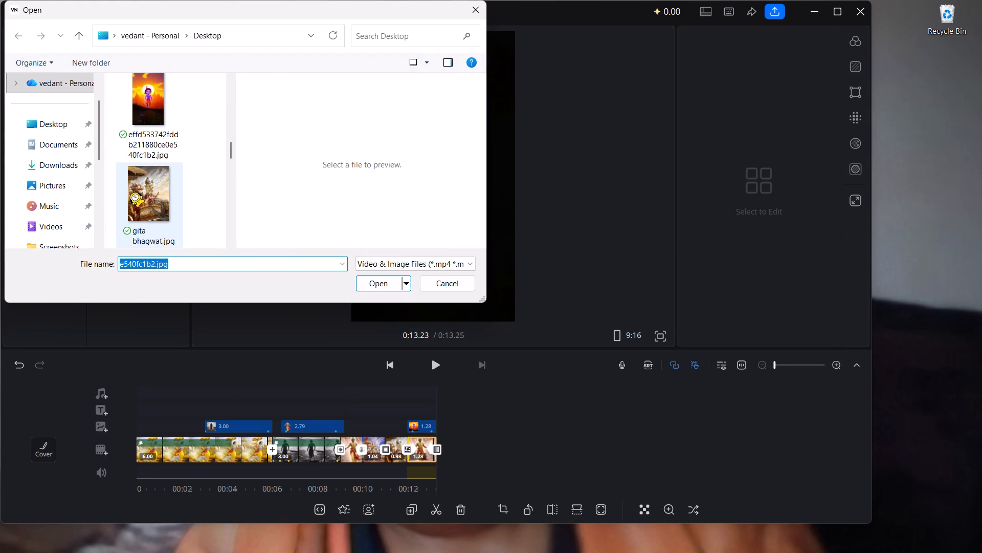
pyautogui.scroll(-1, 132, 194)
pyautogui.click(132, 194)
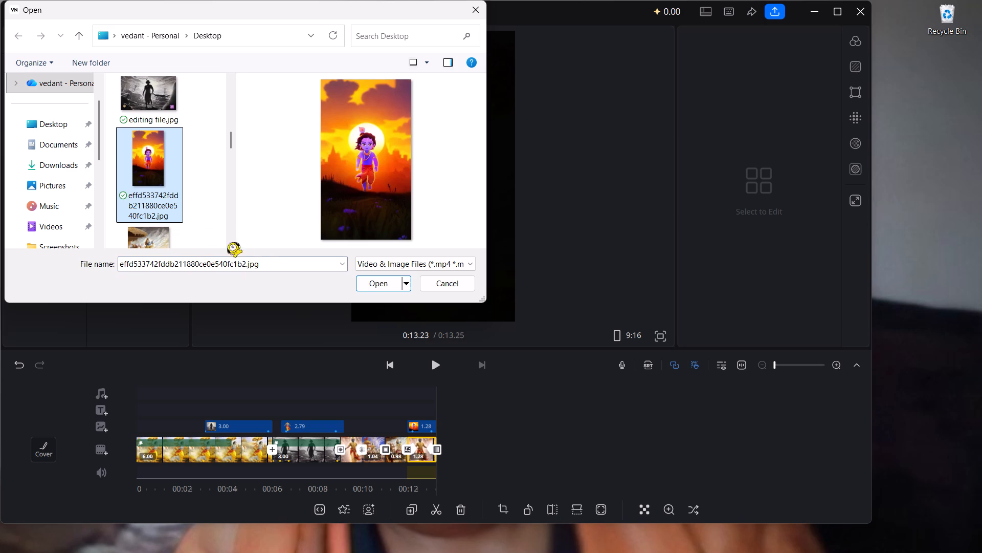
pyautogui.click(370, 281)
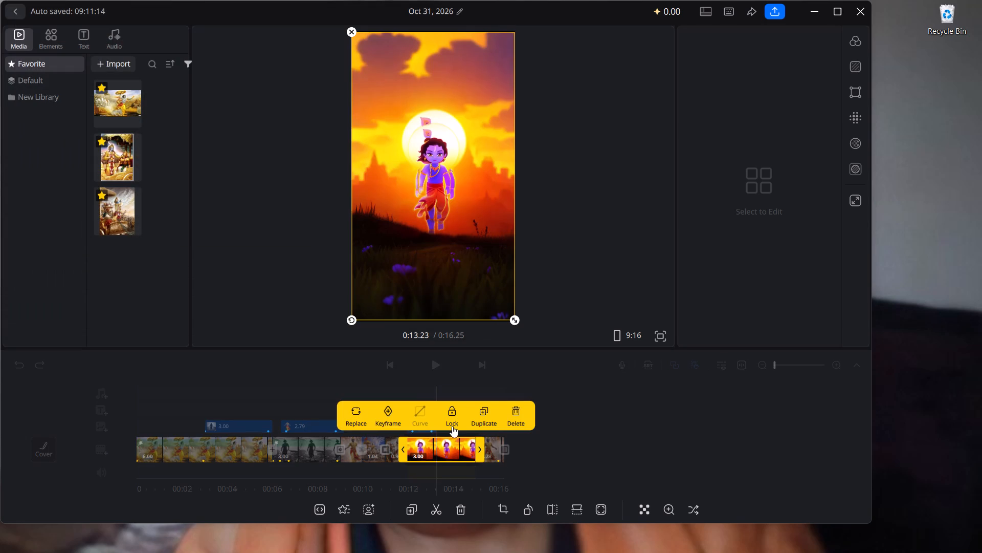
pyautogui.moveTo(445, 444); pyautogui.dragTo(519, 445)
pyautogui.click(479, 446)
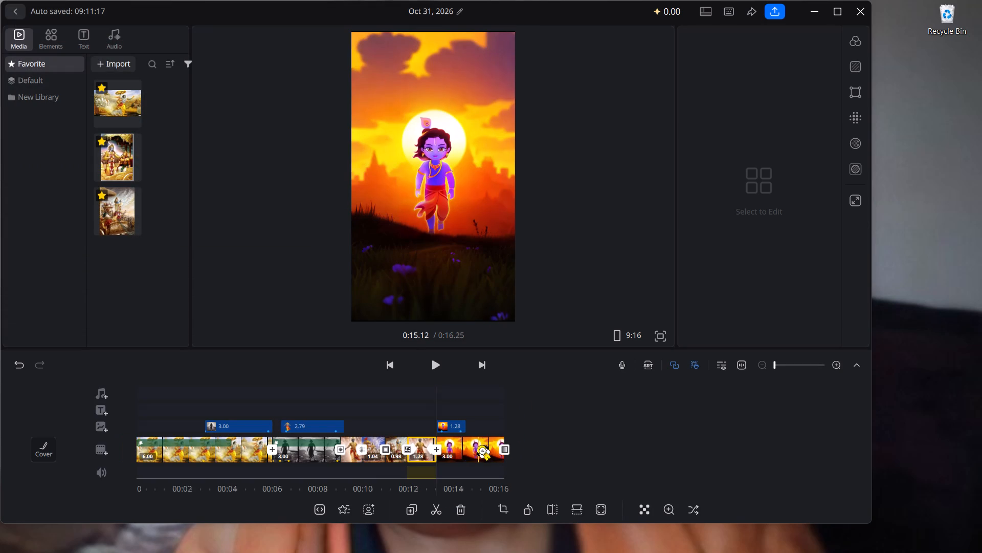
# Move the little Krishna overlay back over the multi-faced Krishna clip that precedes the new sunset clip, starting at about 0:12.
pyautogui.click(454, 422)
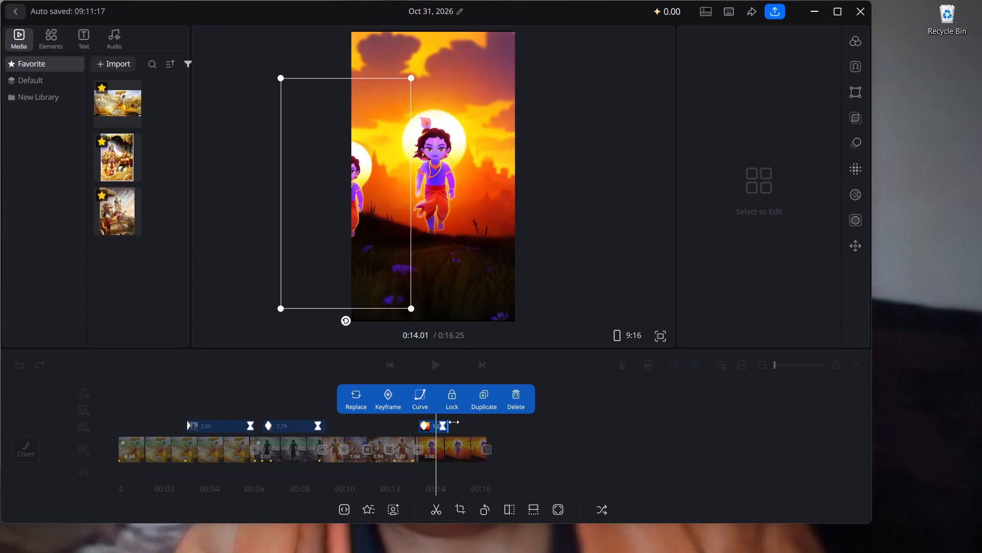
pyautogui.moveTo(435, 424); pyautogui.dragTo(411, 424)
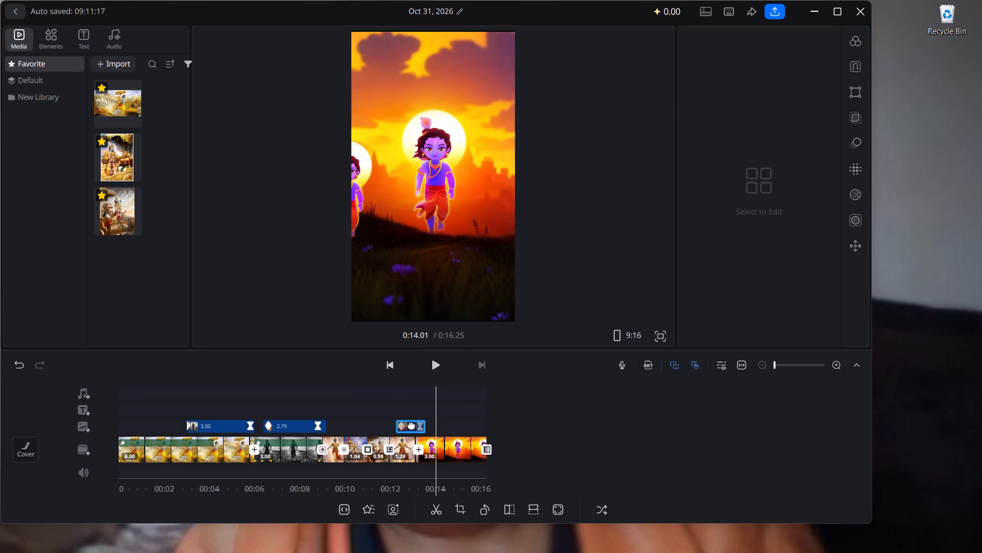
pyautogui.moveTo(411, 424); pyautogui.dragTo(411, 424)
pyautogui.moveTo(411, 424); pyautogui.dragTo(409, 425)
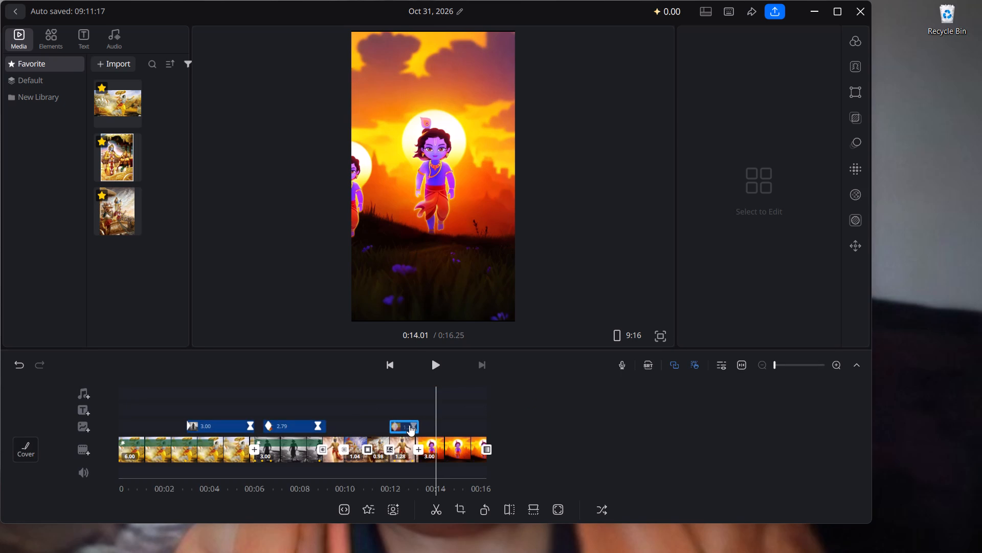
pyautogui.moveTo(409, 425); pyautogui.dragTo(411, 425)
pyautogui.click(635, 450)
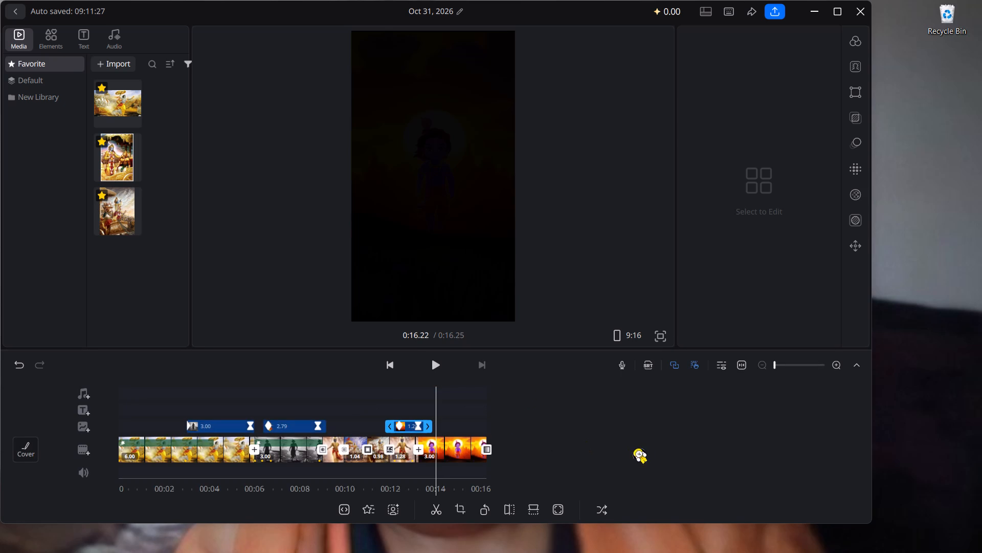
# Play back the end of the video.
pyautogui.click(429, 365)
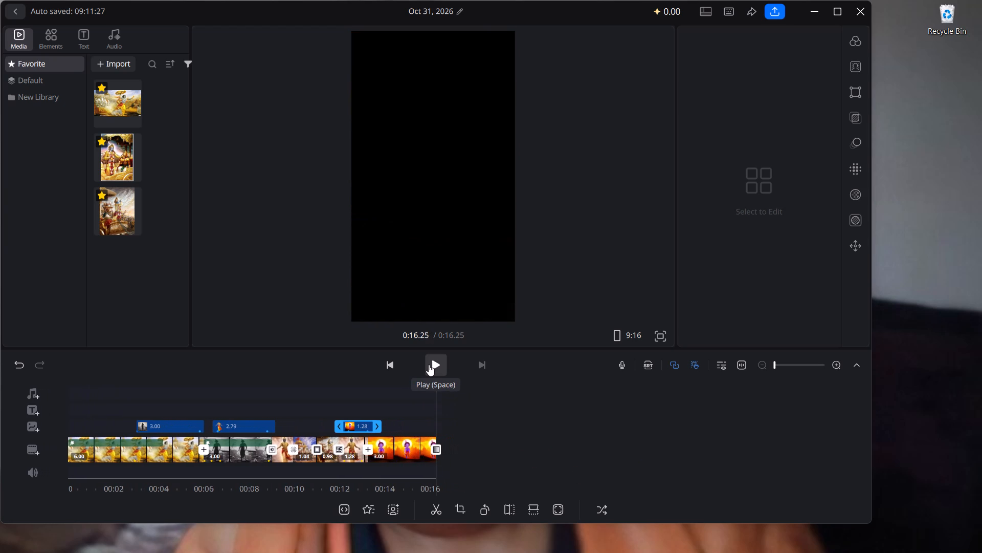
# Apply a 0.5-second Blur transition between the multi-faced Krishna clip and the final sunset clip.
pyautogui.click(429, 365)
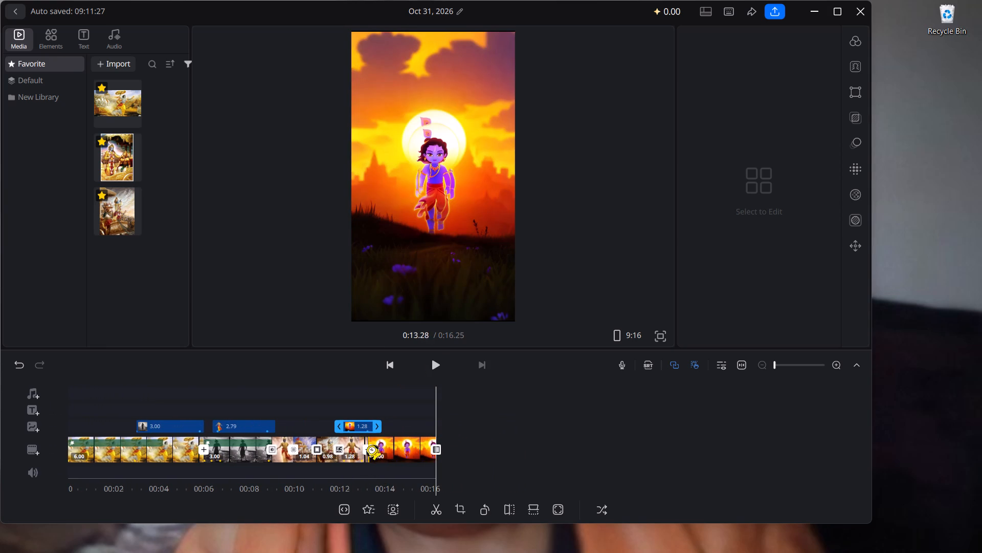
pyautogui.click(369, 446)
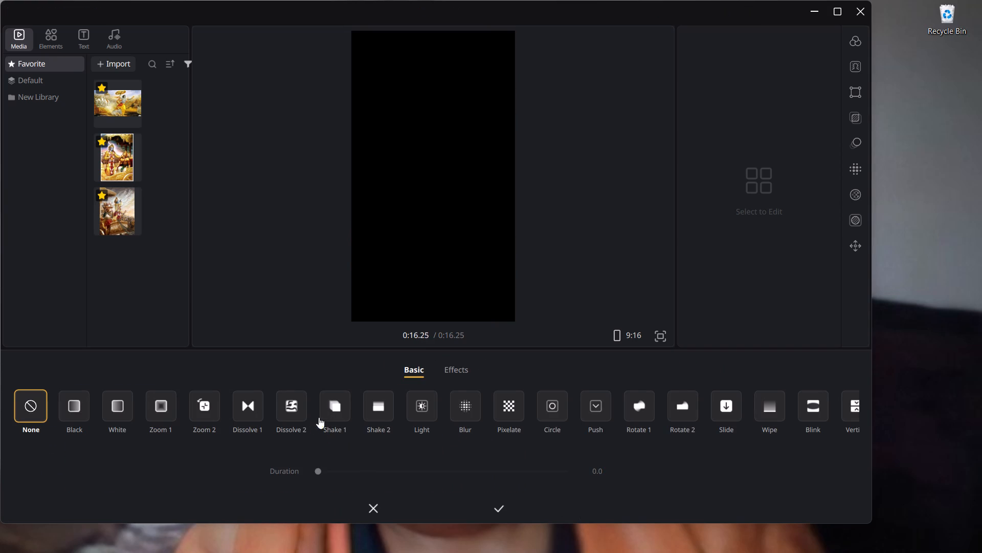
pyautogui.click(292, 412)
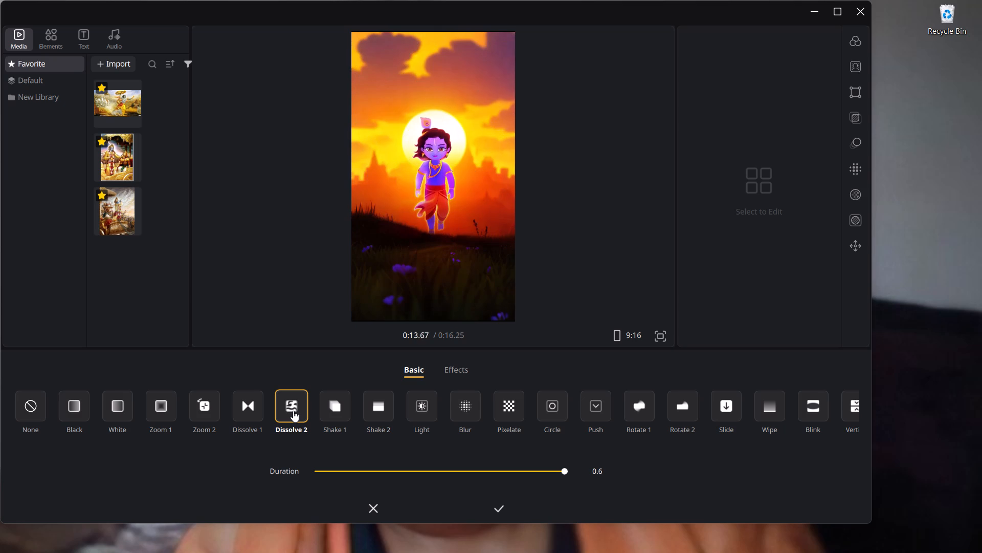
pyautogui.click(596, 410)
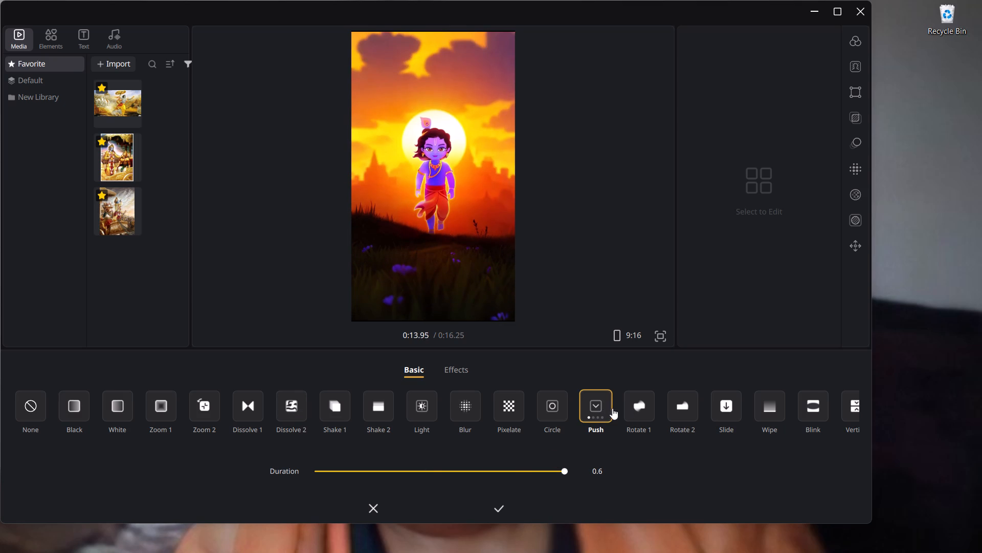
pyautogui.click(560, 406)
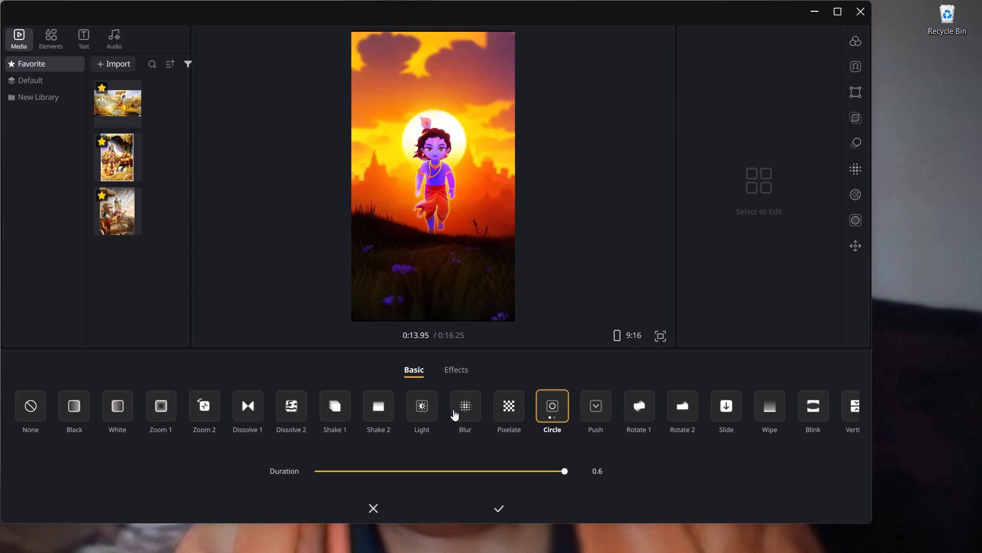
pyautogui.click(465, 409)
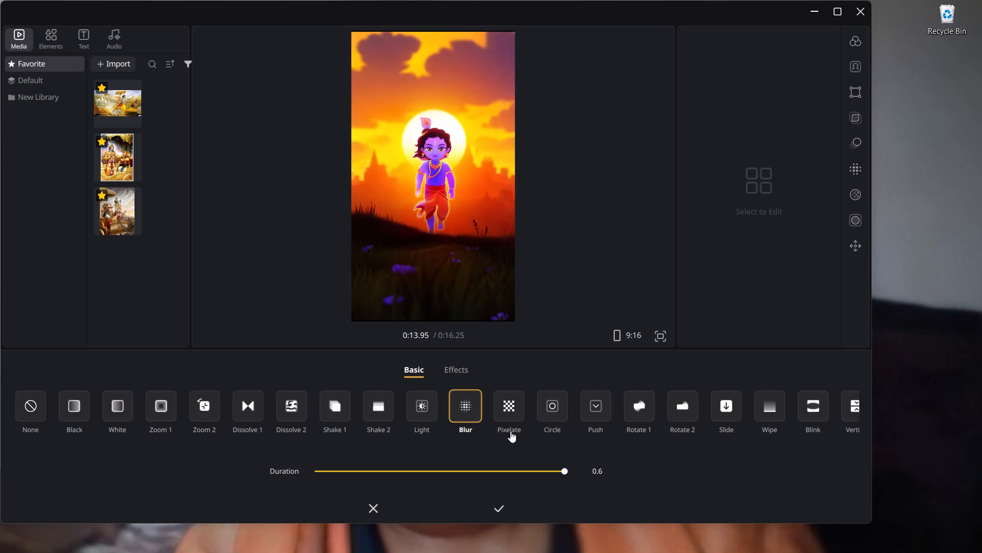
pyautogui.click(516, 468)
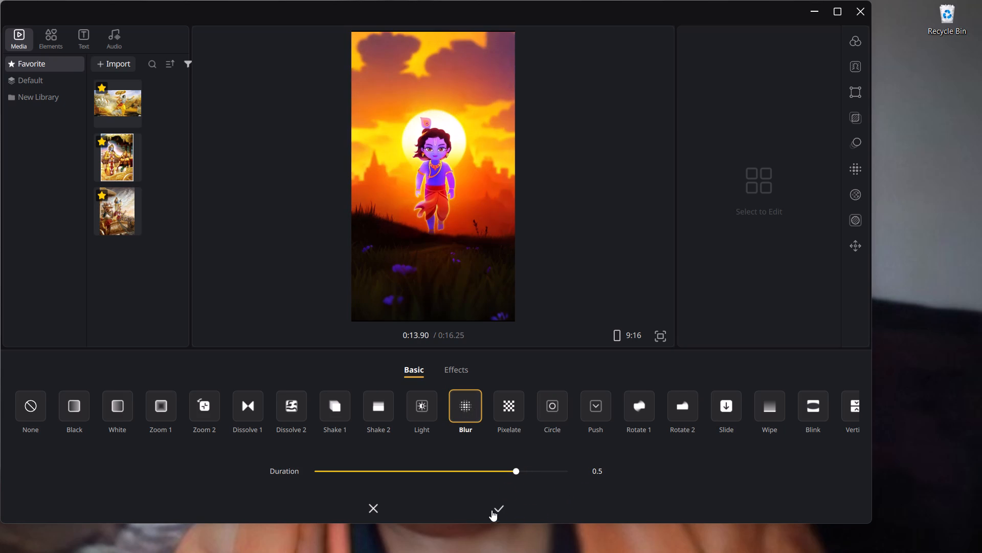
pyautogui.click(500, 507)
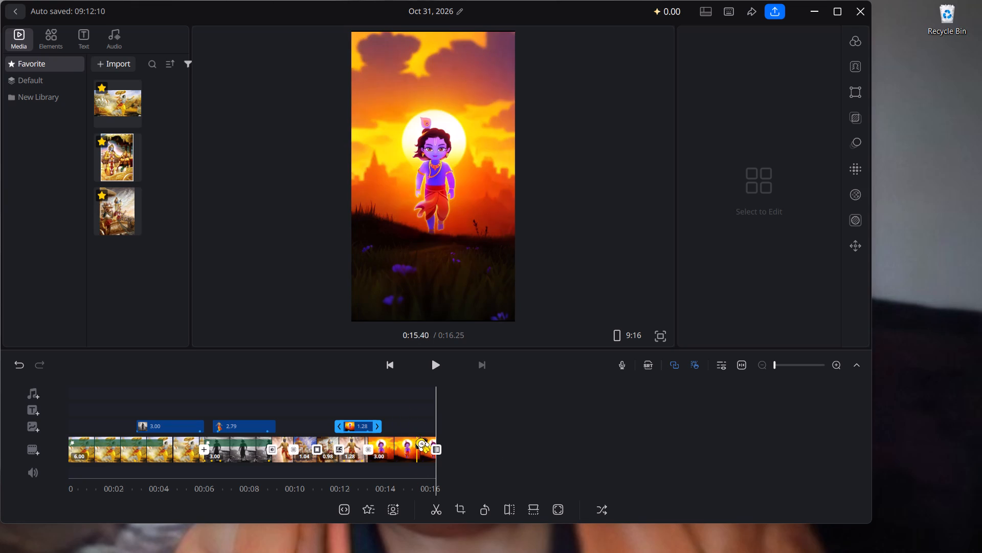
# Add the Desktop picture a947a91460026dff8058094db4ec2b52.jpg as an overlay, starting over the sunset clip at about 0:14.6.
pyautogui.click(36, 422)
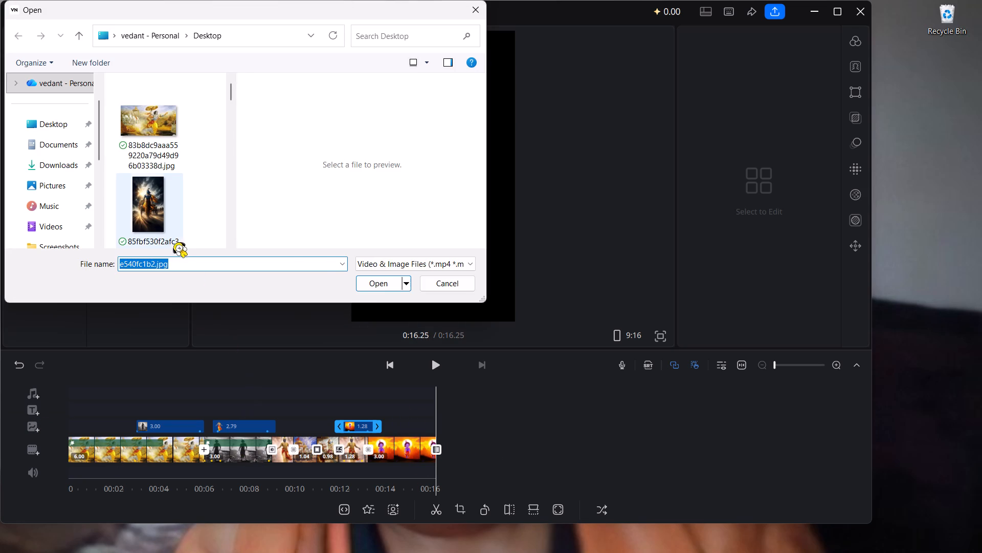
pyautogui.scroll(-1, 177, 243)
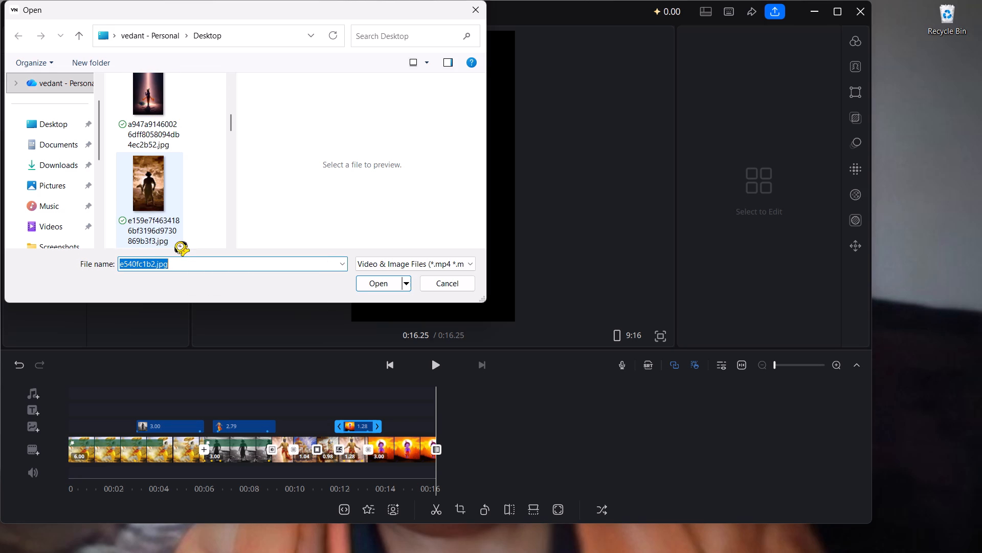
pyautogui.scroll(-1, 177, 243)
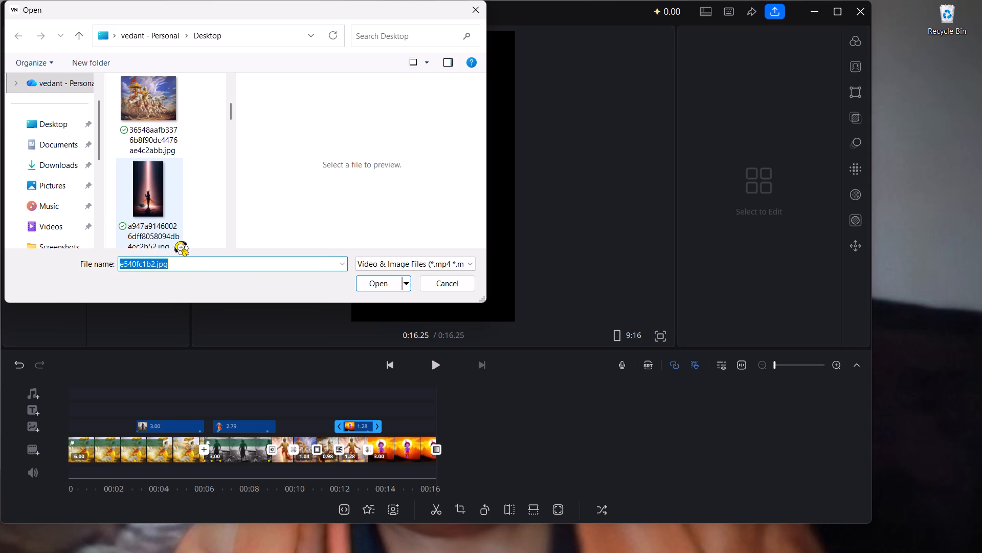
pyautogui.click(177, 243)
pyautogui.click(375, 278)
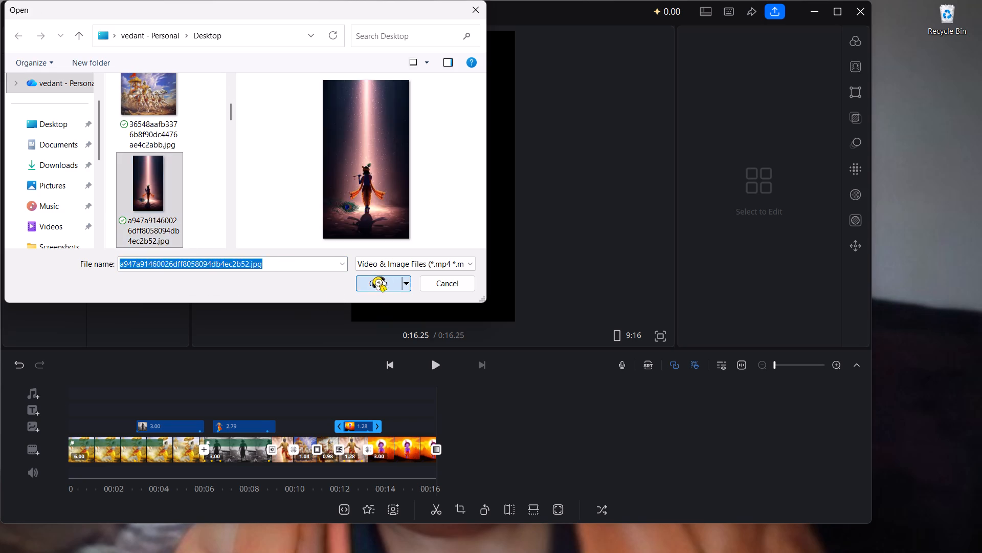
pyautogui.moveTo(464, 421); pyautogui.dragTo(422, 416)
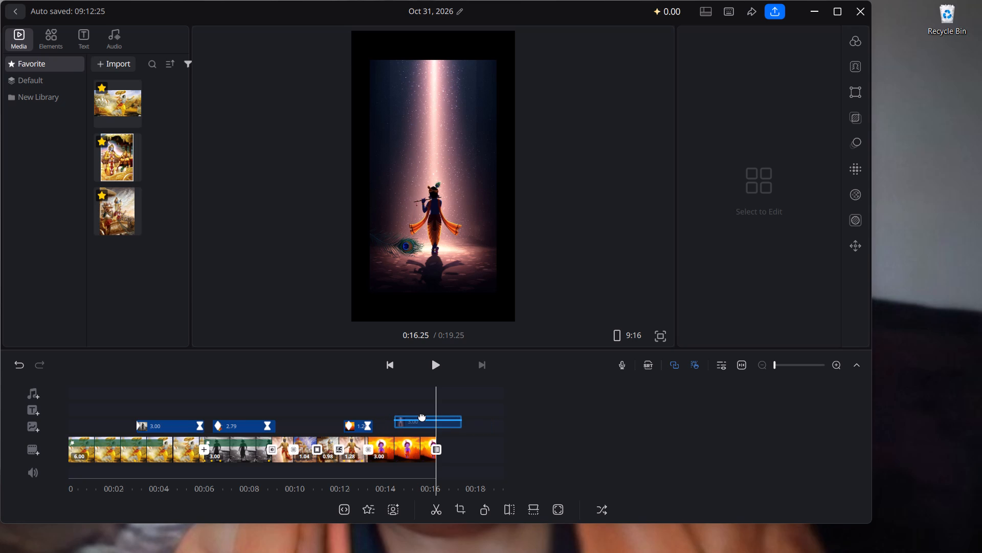
pyautogui.moveTo(422, 416); pyautogui.dragTo(426, 422)
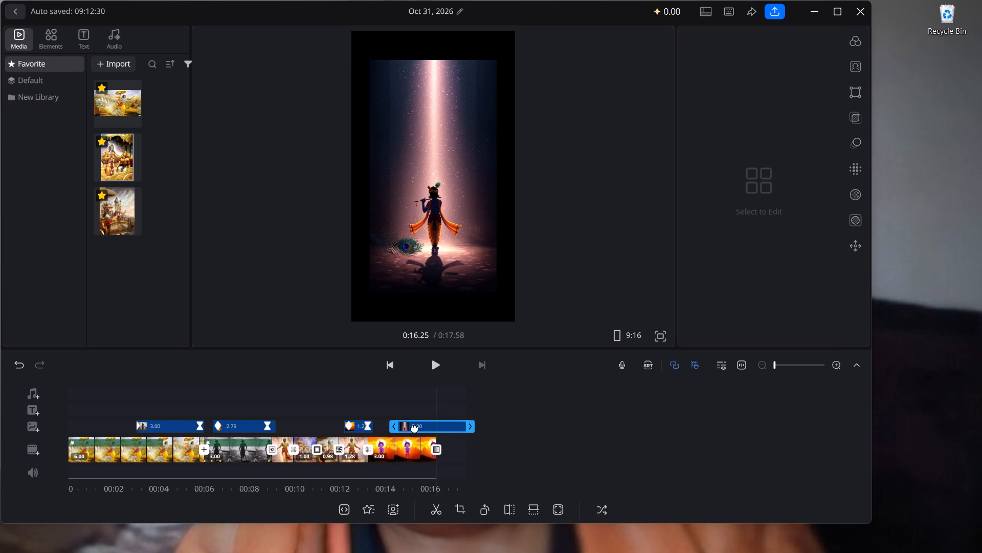
# Play back the video and examine the transition between the first multi-faced Krishna clip and the horse-drawn chariot clip.
pyautogui.click(433, 362)
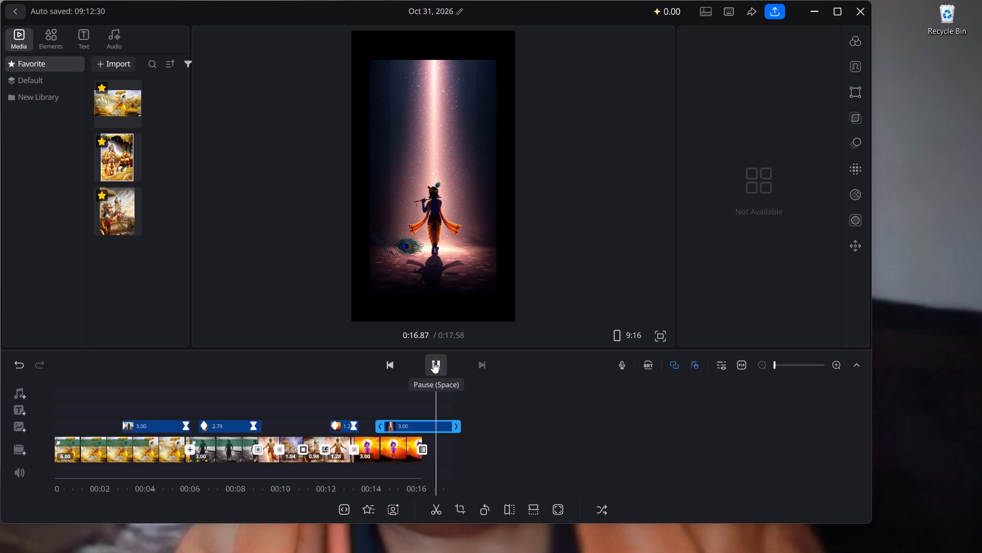
pyautogui.click(433, 362)
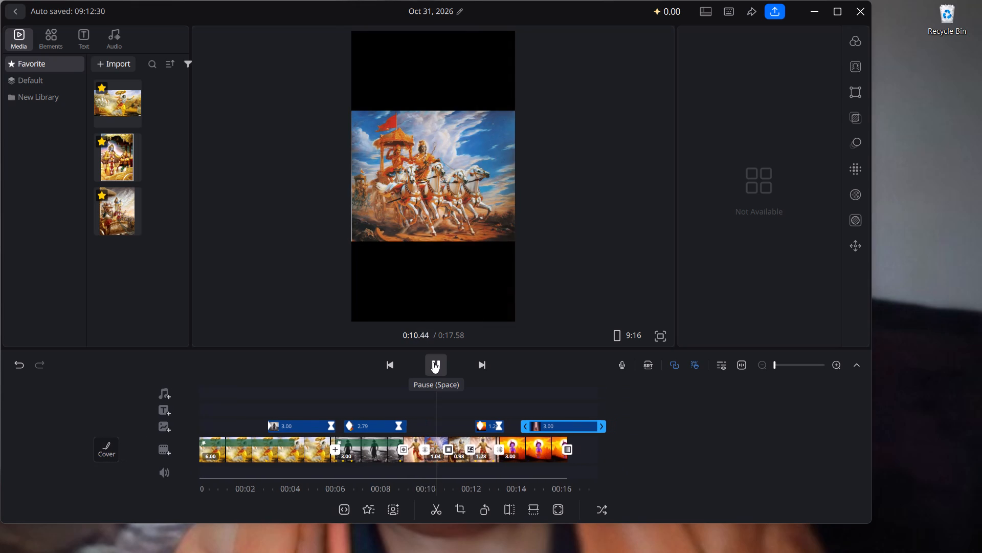
pyautogui.click(433, 362)
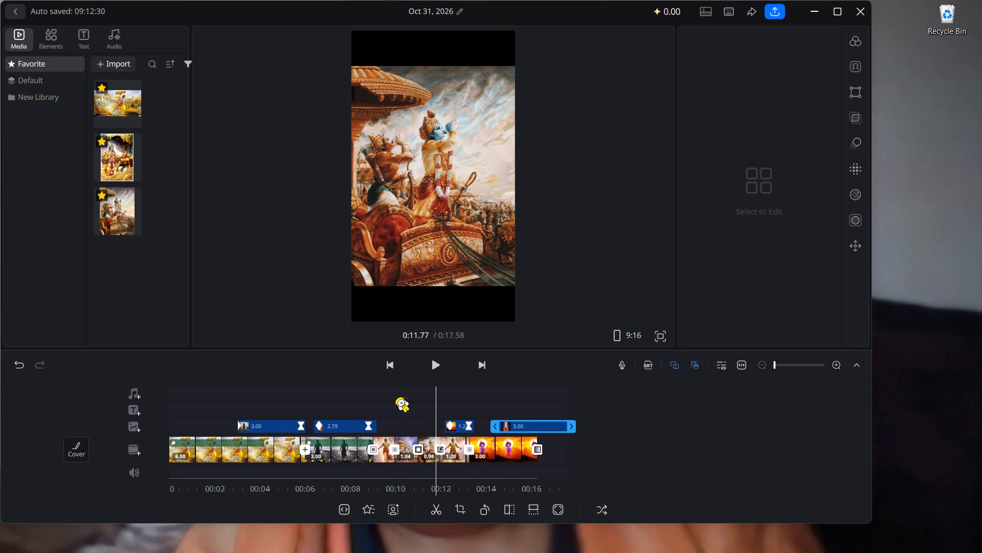
pyautogui.click(384, 453)
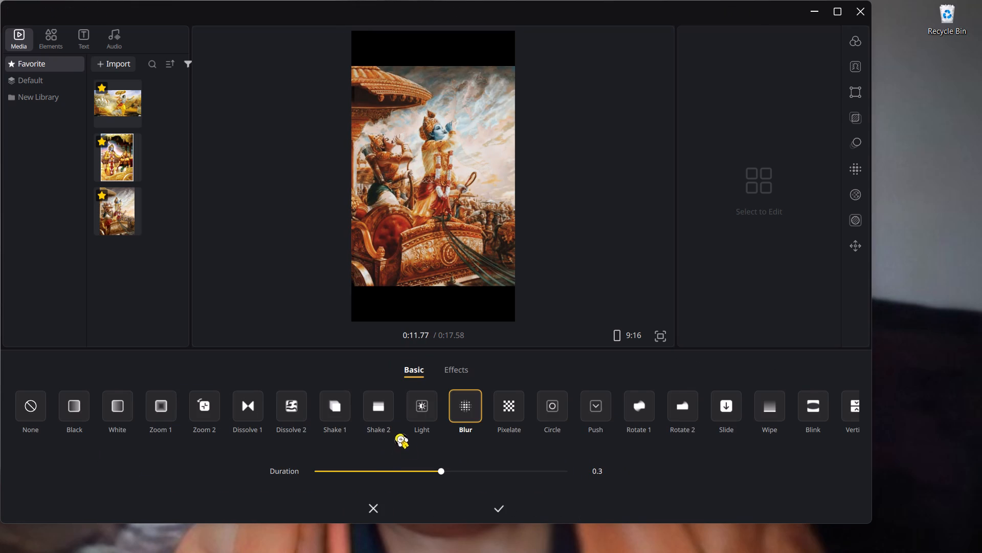
pyautogui.click(376, 504)
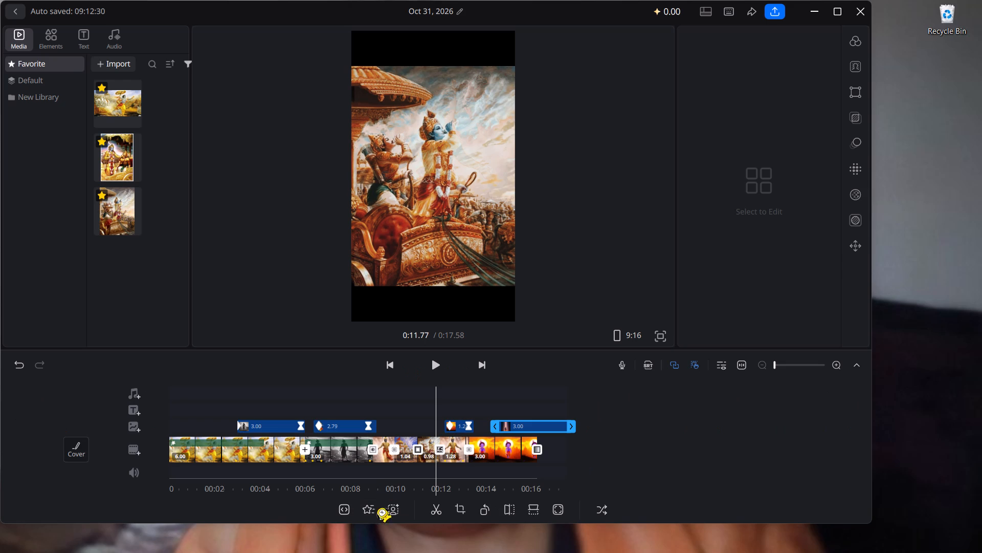
pyautogui.hscroll(1, 384, 496)
pyautogui.hscroll(3, 419, 450)
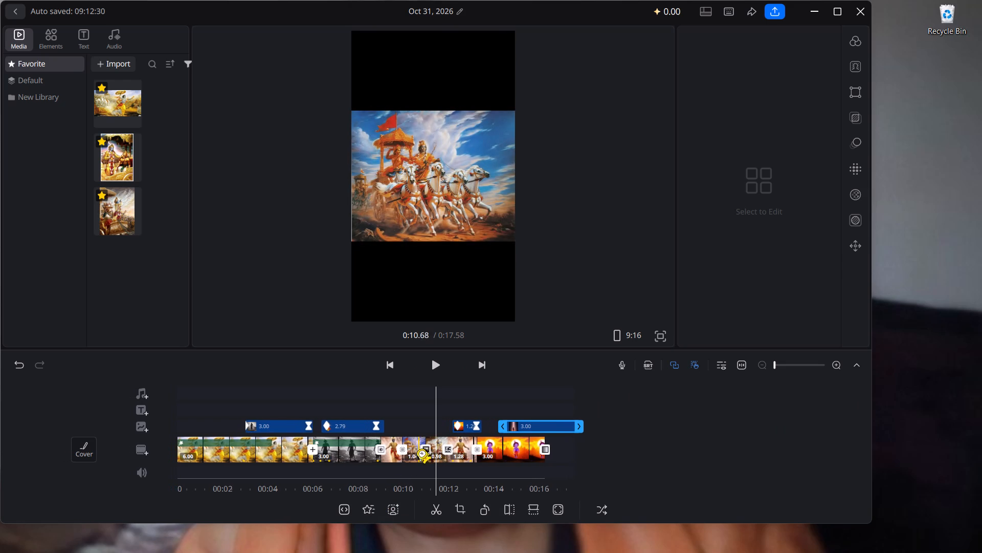
pyautogui.hscroll(6, 419, 450)
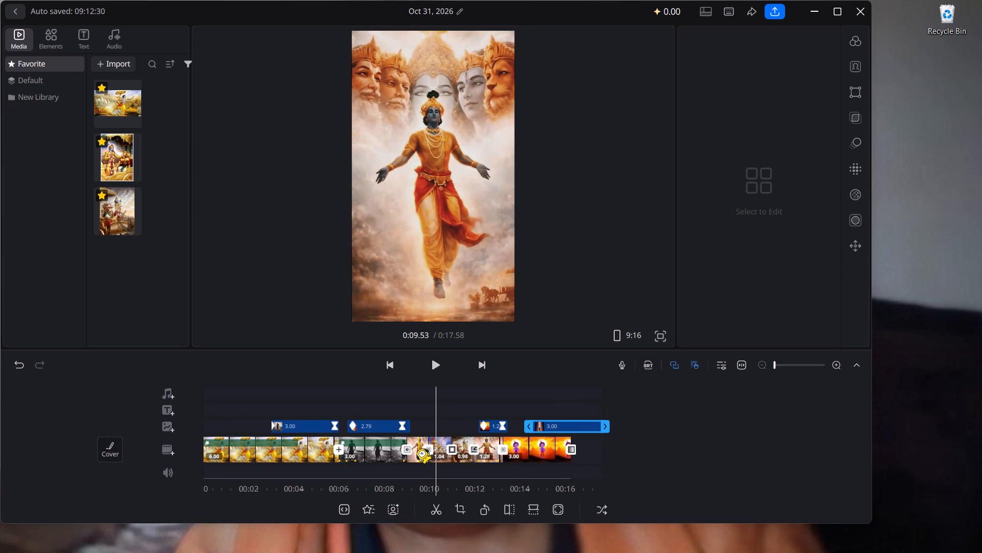
pyautogui.hscroll(1, 419, 450)
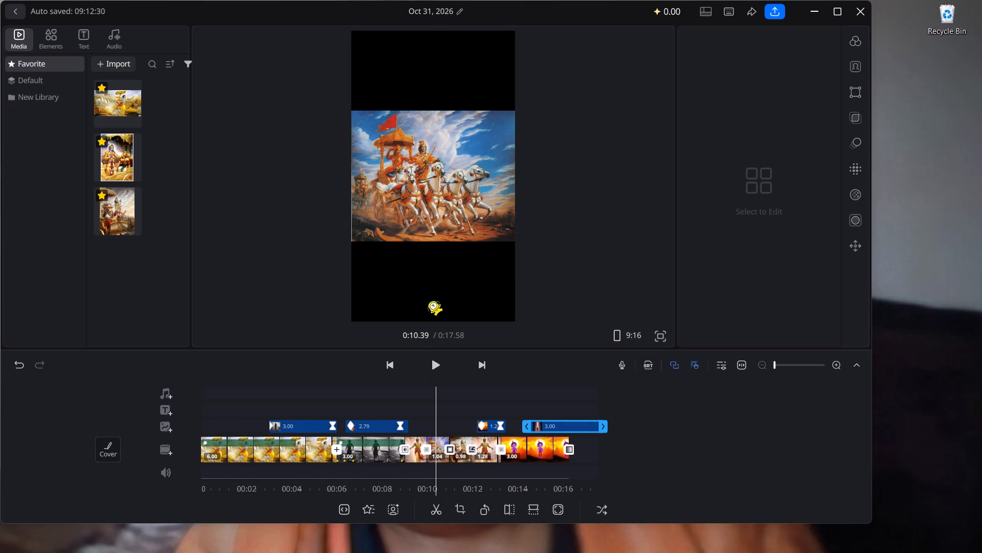
pyautogui.click(430, 356)
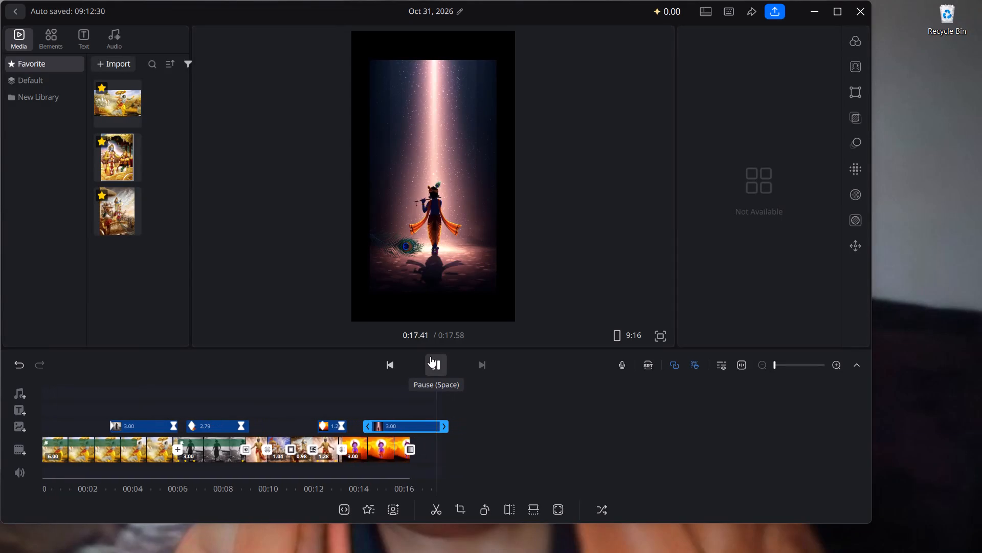
pyautogui.click(430, 356)
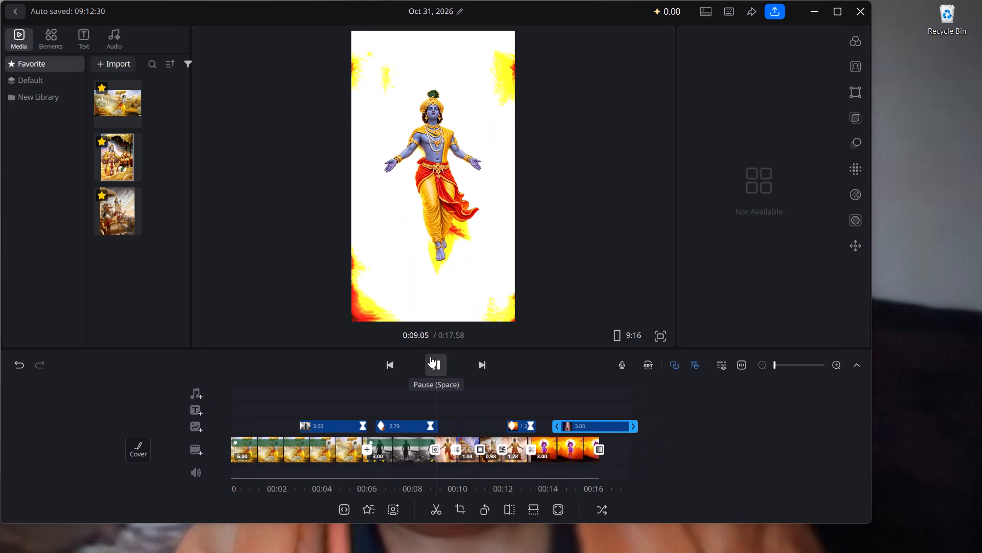
pyautogui.click(430, 356)
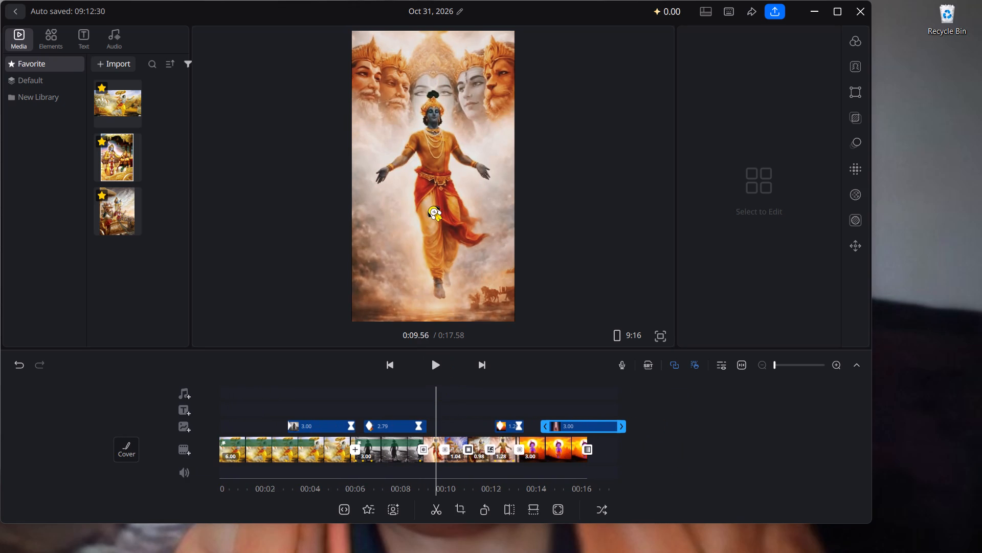
# Adjust the end of the multi-faced Krishna clip at about 0:09 on the main track to a length of 0.97 s.
pyautogui.click(430, 207)
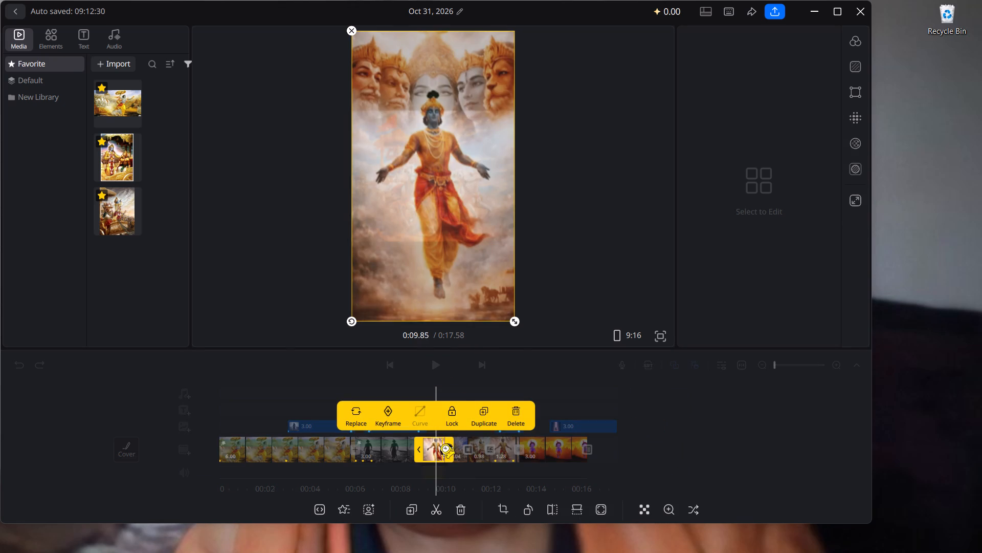
pyautogui.click(442, 445)
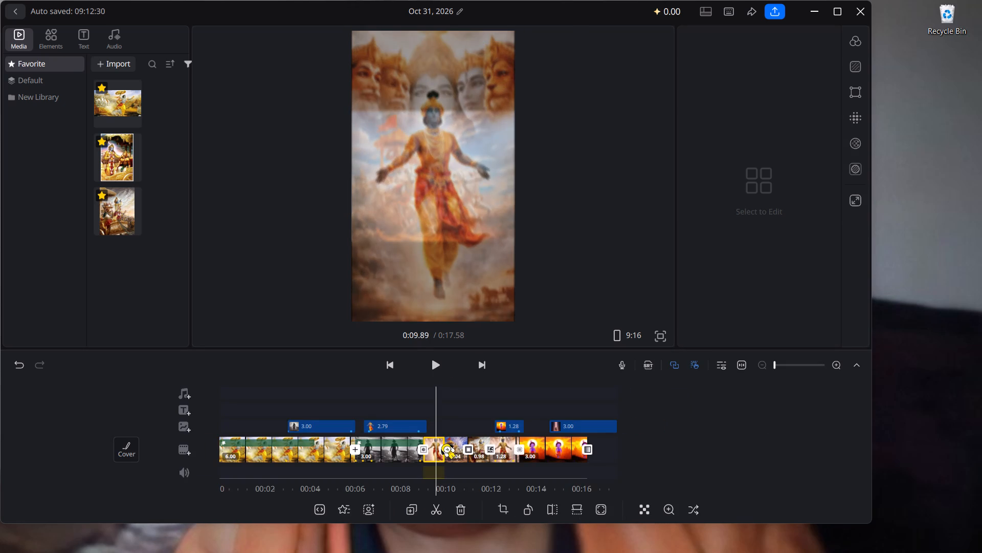
pyautogui.click(433, 216)
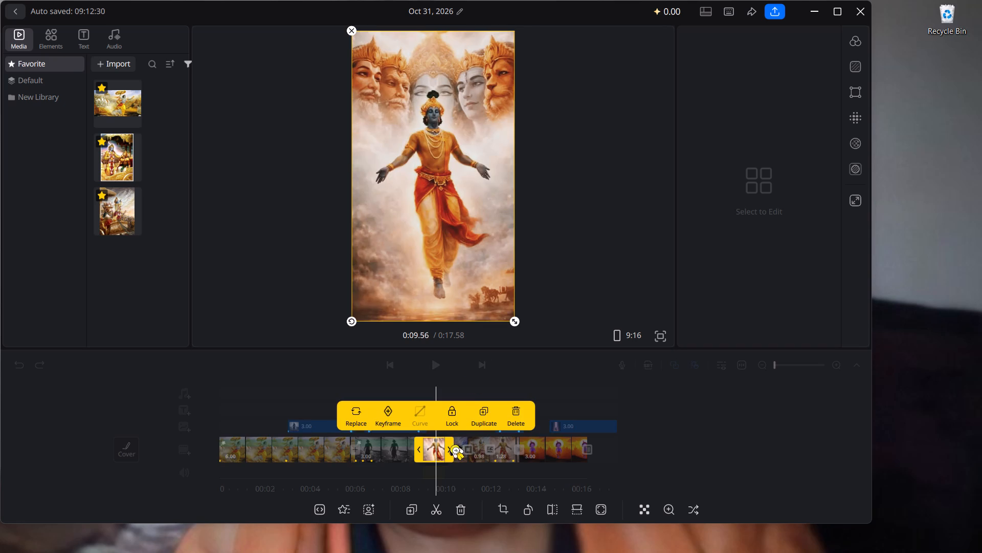
pyautogui.click(449, 446)
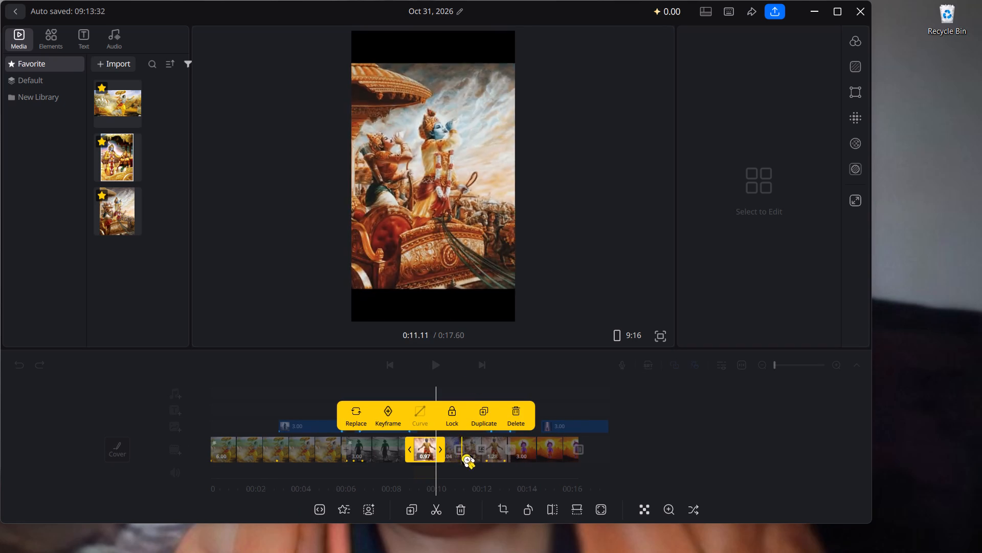
# Play back the preceding transition and shorten the horse-drawn chariot clip on the main track, ending it at about 0:10.7.
pyautogui.click(430, 368)
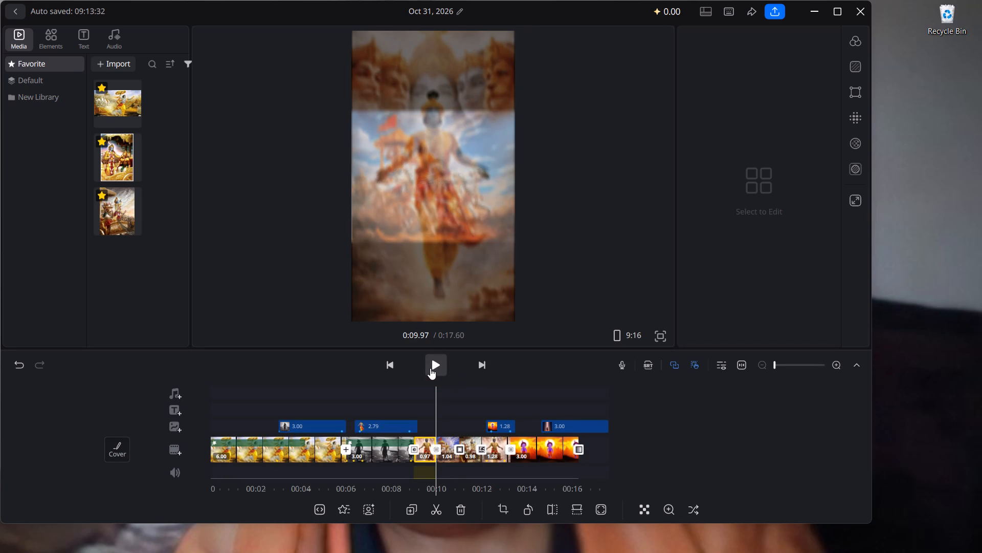
pyautogui.click(430, 368)
pyautogui.click(430, 368)
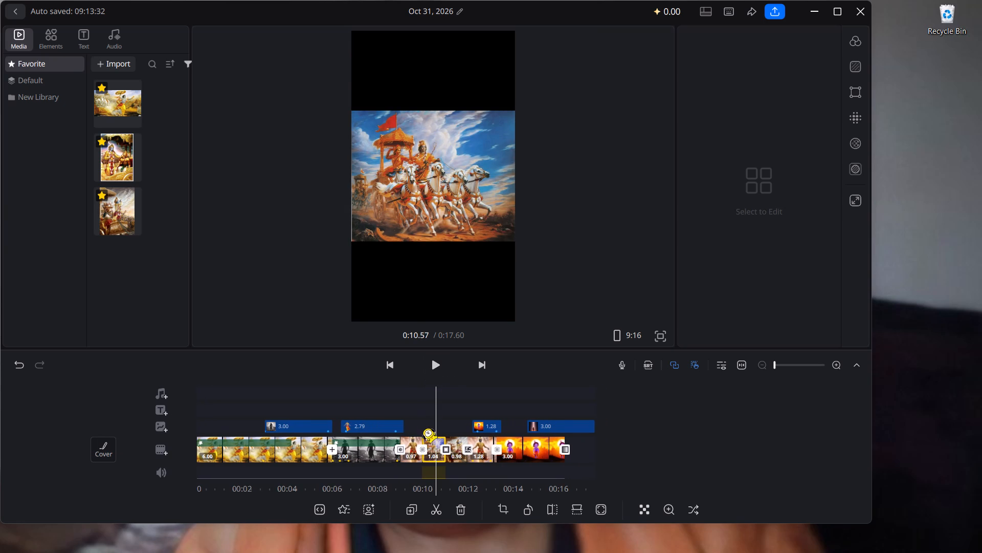
pyautogui.click(421, 198)
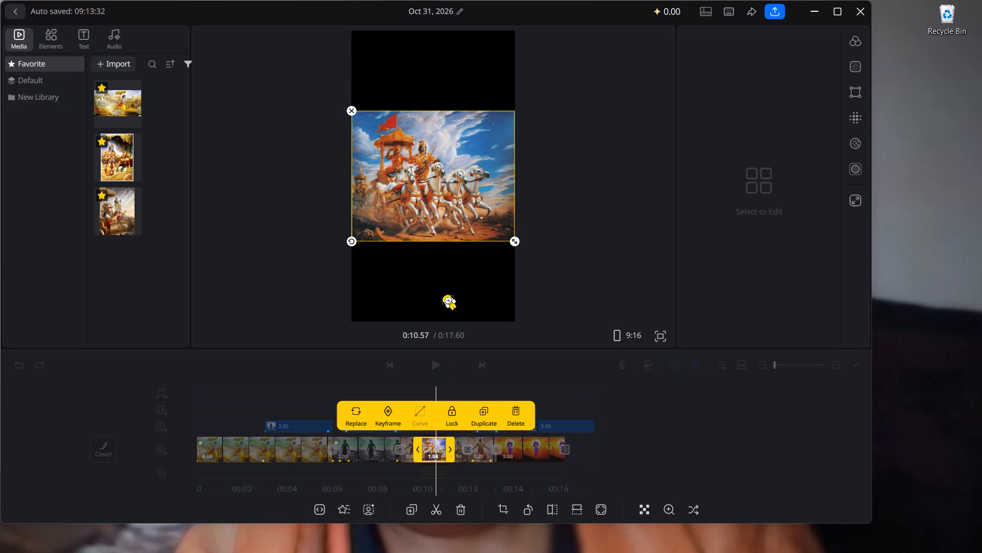
pyautogui.click(444, 450)
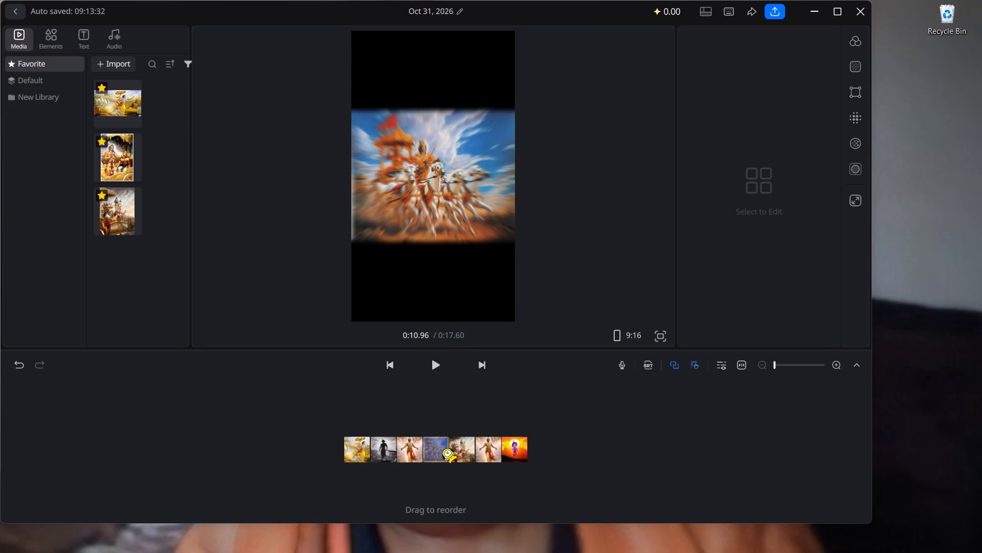
pyautogui.click(401, 229)
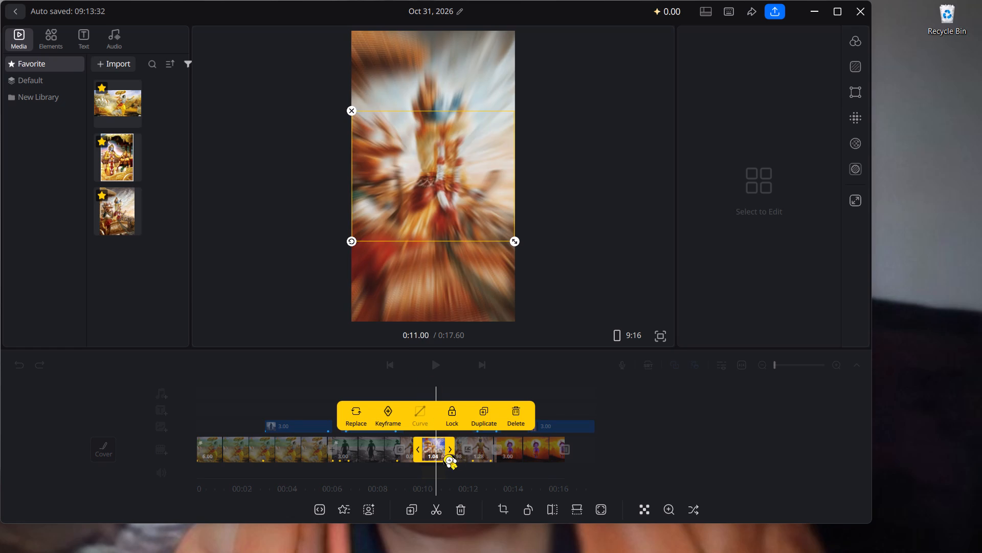
pyautogui.moveTo(447, 456); pyautogui.dragTo(440, 456)
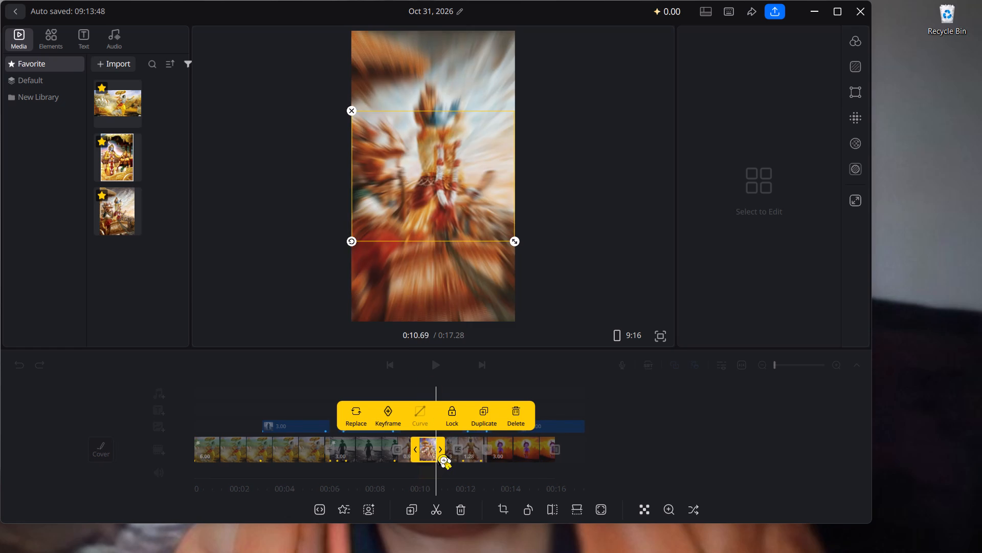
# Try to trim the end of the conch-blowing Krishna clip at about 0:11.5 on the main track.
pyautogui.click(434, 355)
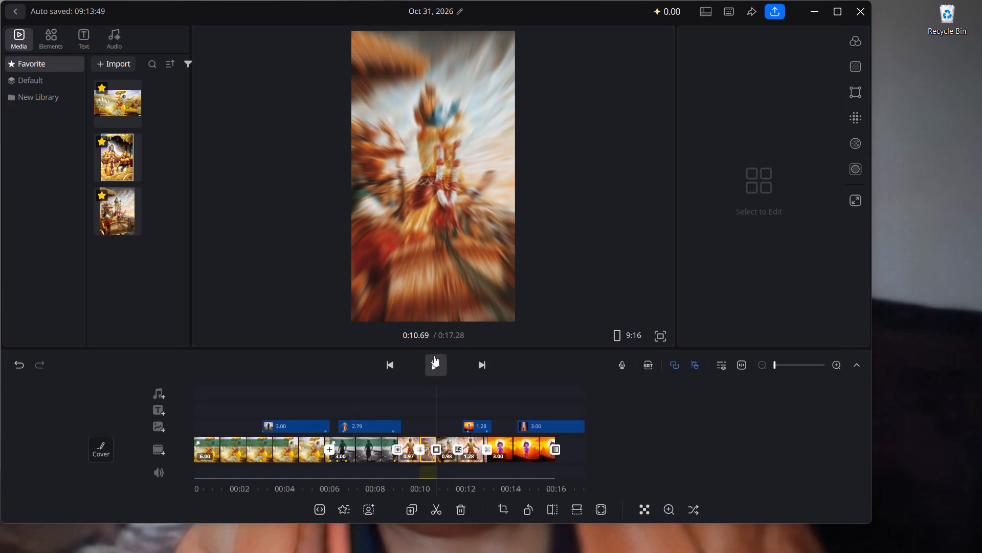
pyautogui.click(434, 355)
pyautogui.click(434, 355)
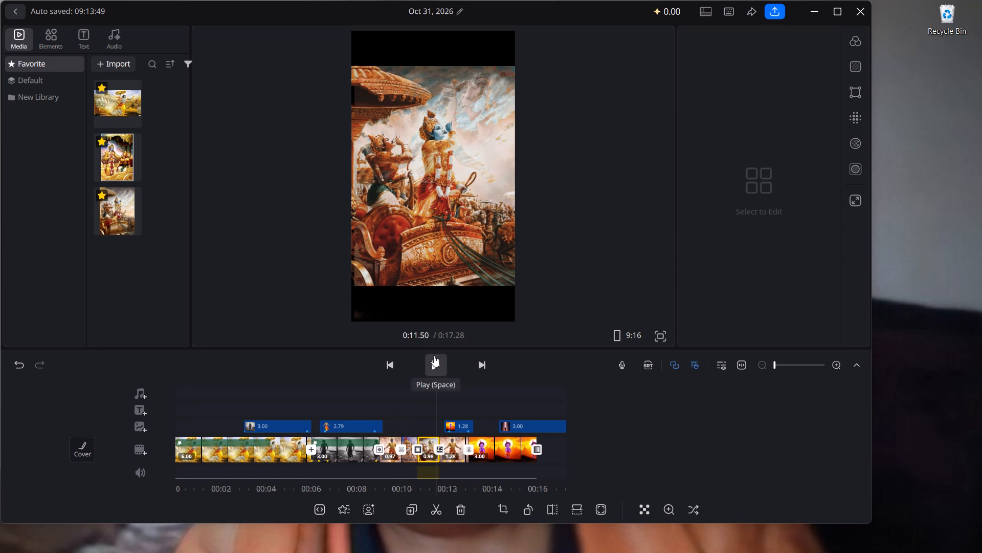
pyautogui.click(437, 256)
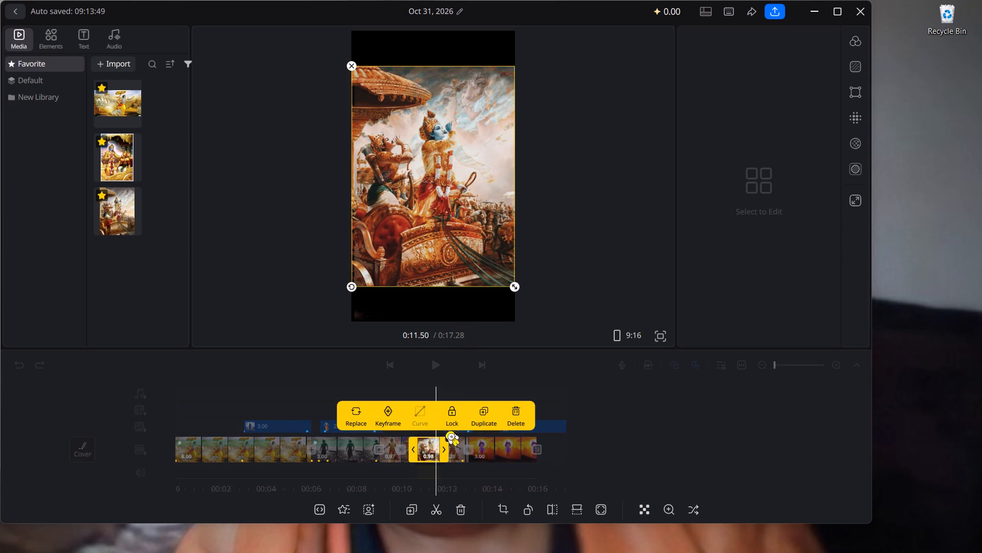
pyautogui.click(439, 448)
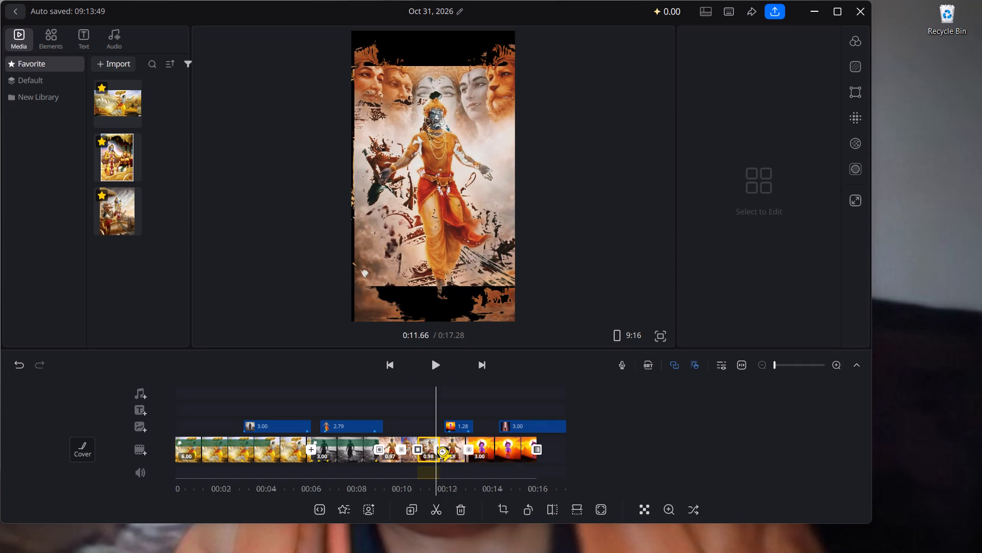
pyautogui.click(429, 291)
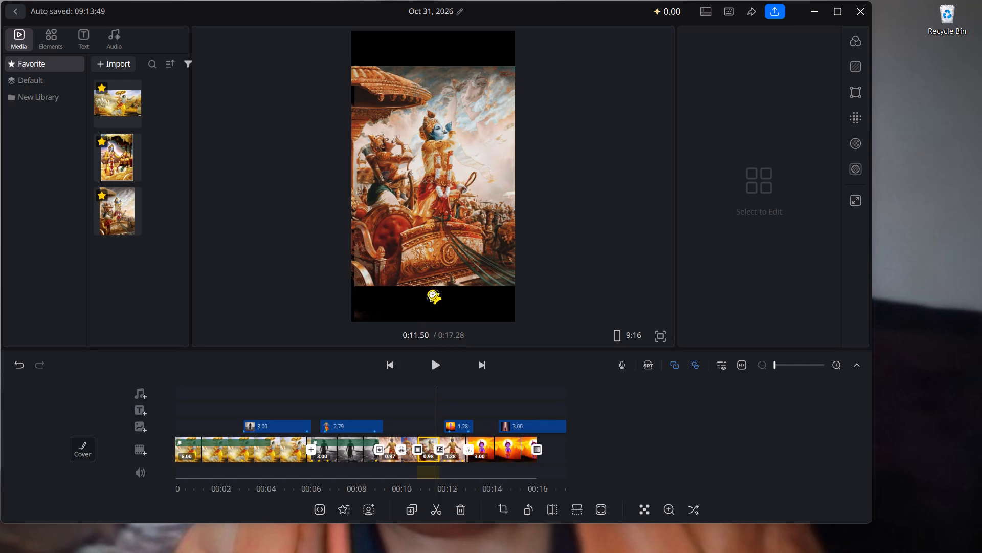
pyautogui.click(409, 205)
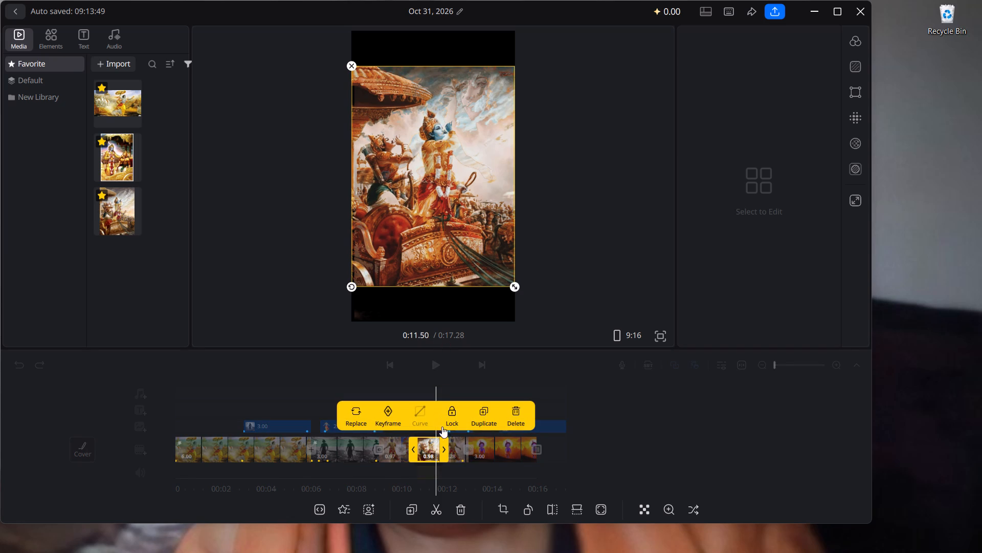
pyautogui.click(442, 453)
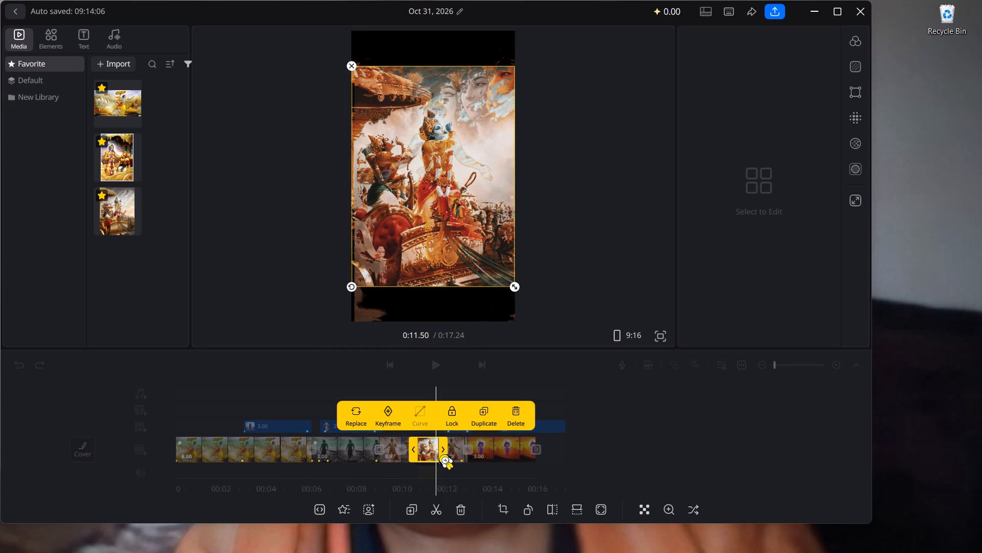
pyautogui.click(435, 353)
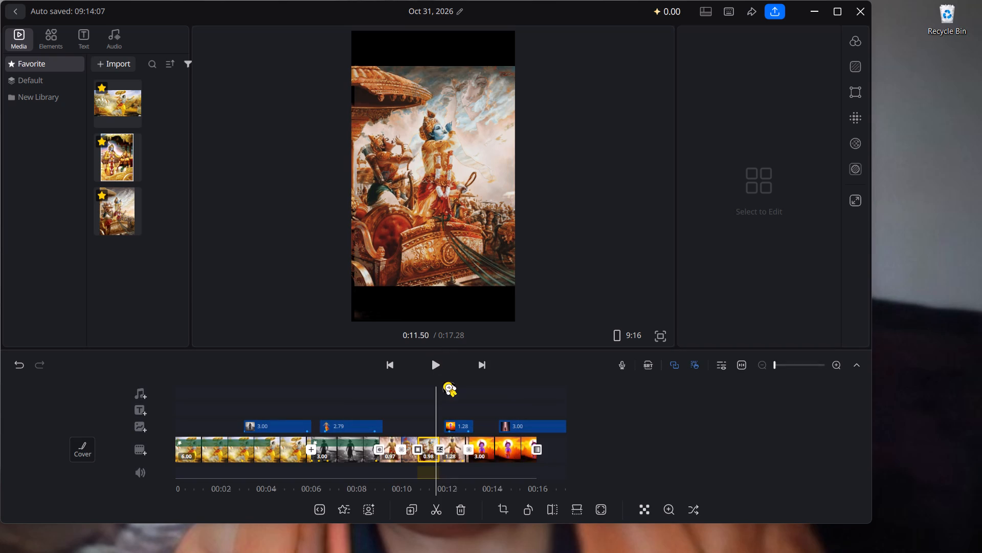
# Play through to the sunset clip and move its flute-playing Krishna overlay earlier, starting at about 0:14.0.
pyautogui.click(432, 361)
pyautogui.click(432, 361)
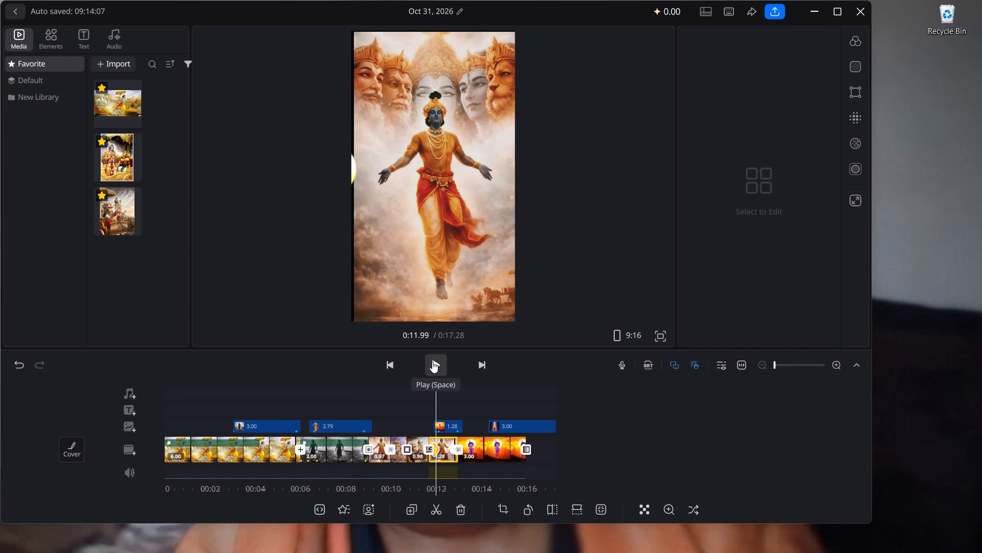
pyautogui.click(435, 367)
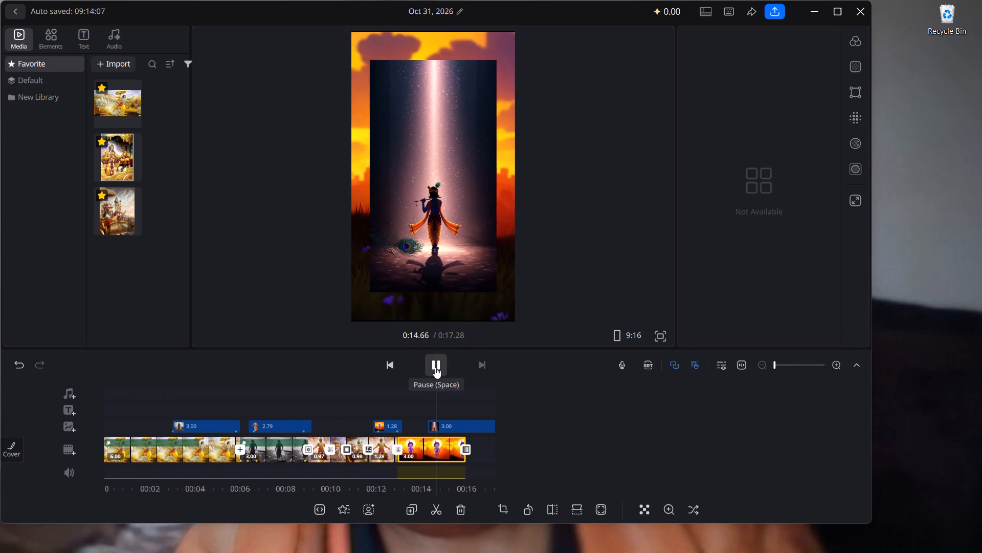
pyautogui.click(435, 367)
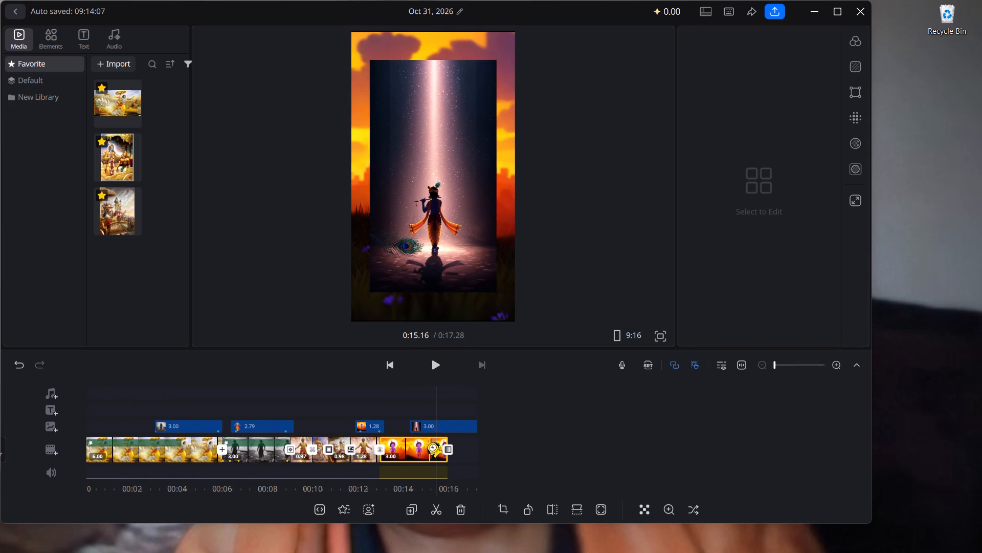
pyautogui.click(433, 423)
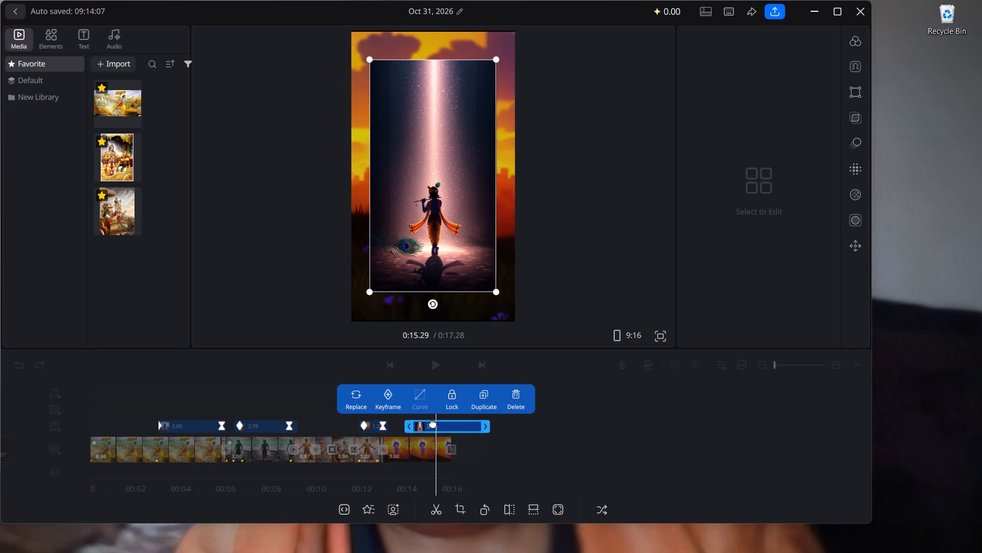
pyautogui.moveTo(425, 423); pyautogui.dragTo(419, 423)
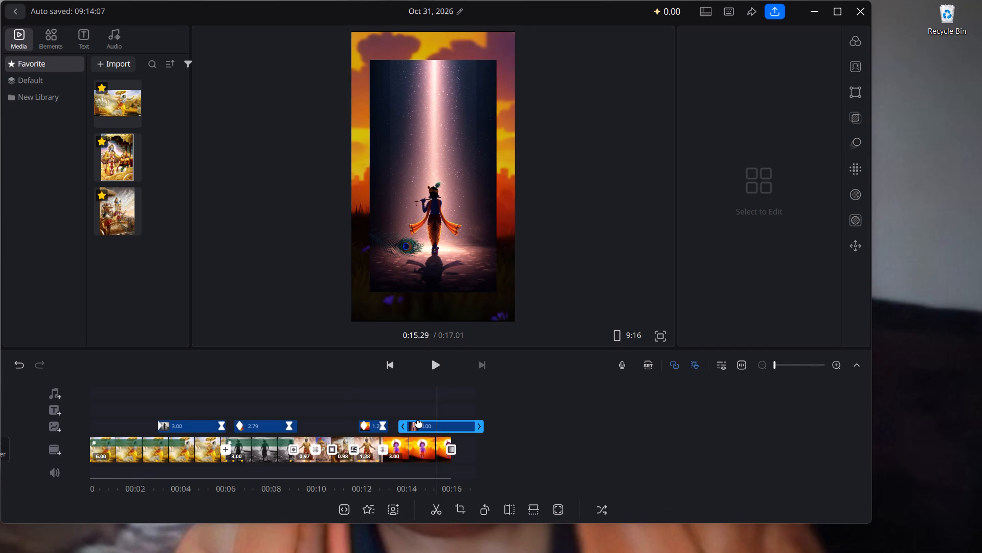
pyautogui.rightClick(417, 423)
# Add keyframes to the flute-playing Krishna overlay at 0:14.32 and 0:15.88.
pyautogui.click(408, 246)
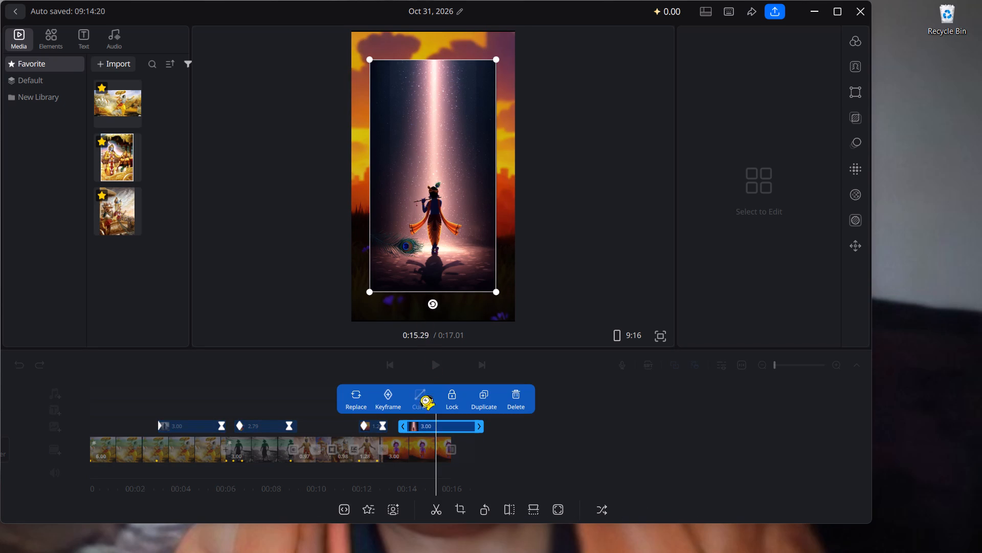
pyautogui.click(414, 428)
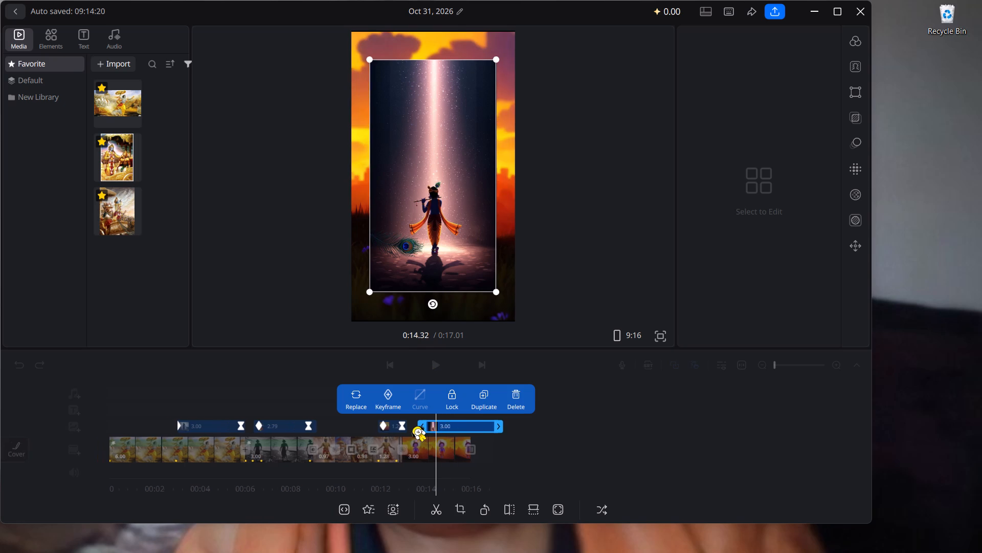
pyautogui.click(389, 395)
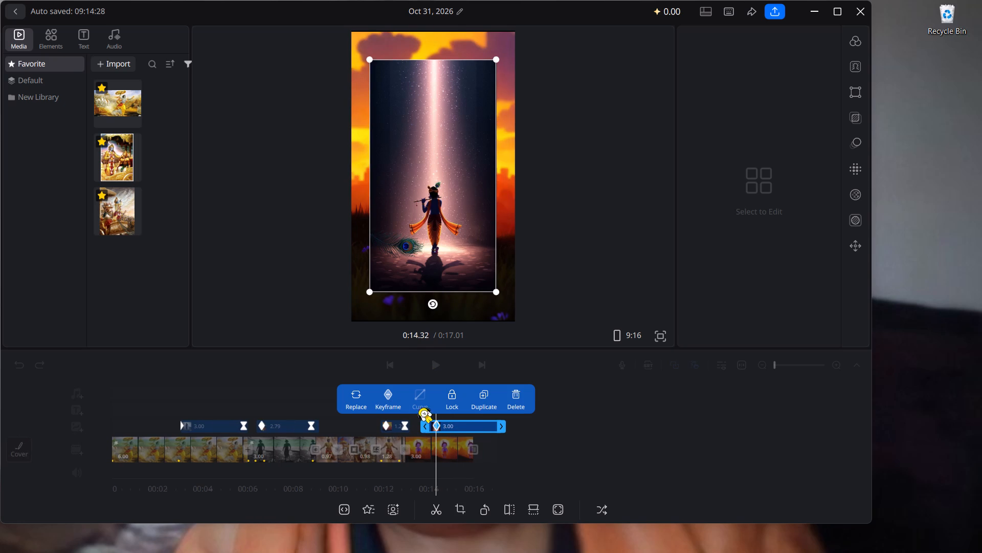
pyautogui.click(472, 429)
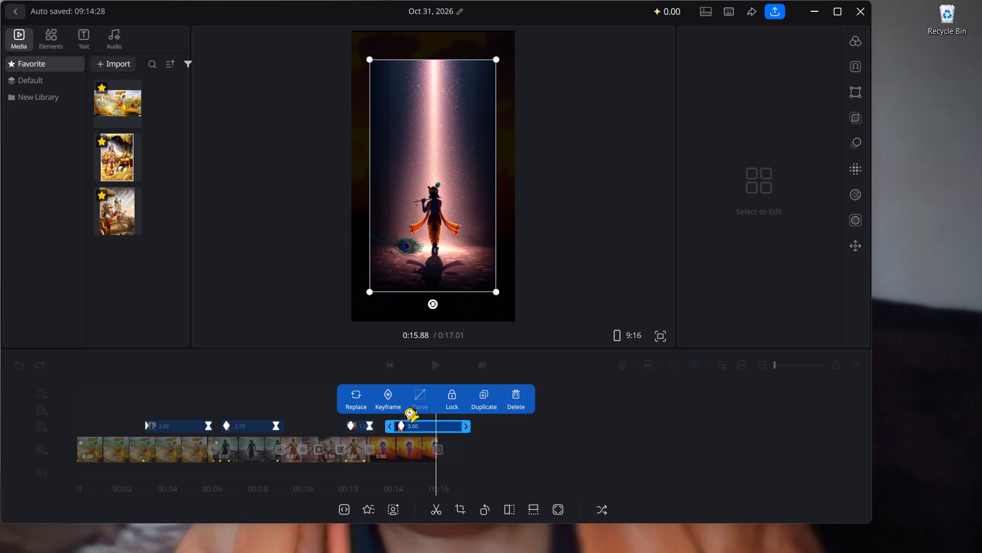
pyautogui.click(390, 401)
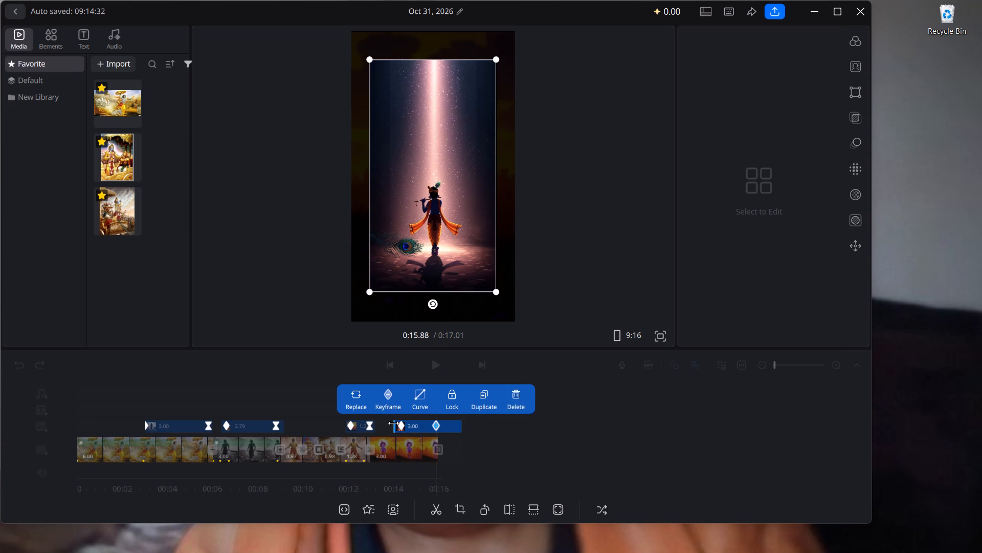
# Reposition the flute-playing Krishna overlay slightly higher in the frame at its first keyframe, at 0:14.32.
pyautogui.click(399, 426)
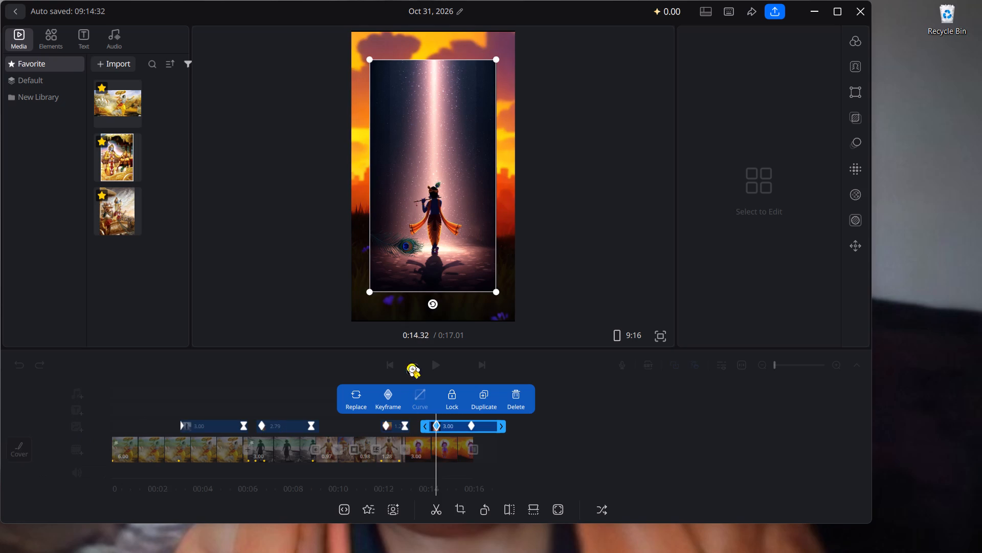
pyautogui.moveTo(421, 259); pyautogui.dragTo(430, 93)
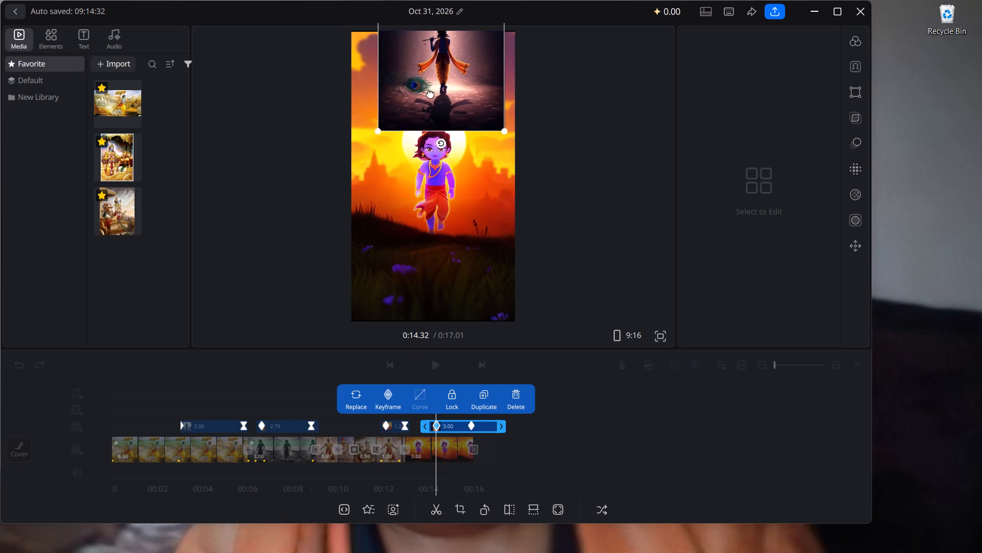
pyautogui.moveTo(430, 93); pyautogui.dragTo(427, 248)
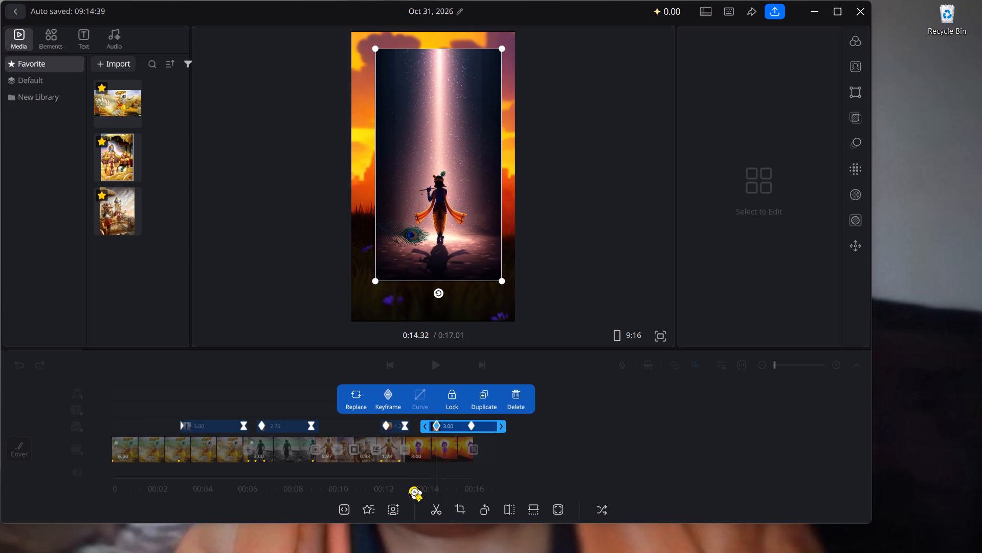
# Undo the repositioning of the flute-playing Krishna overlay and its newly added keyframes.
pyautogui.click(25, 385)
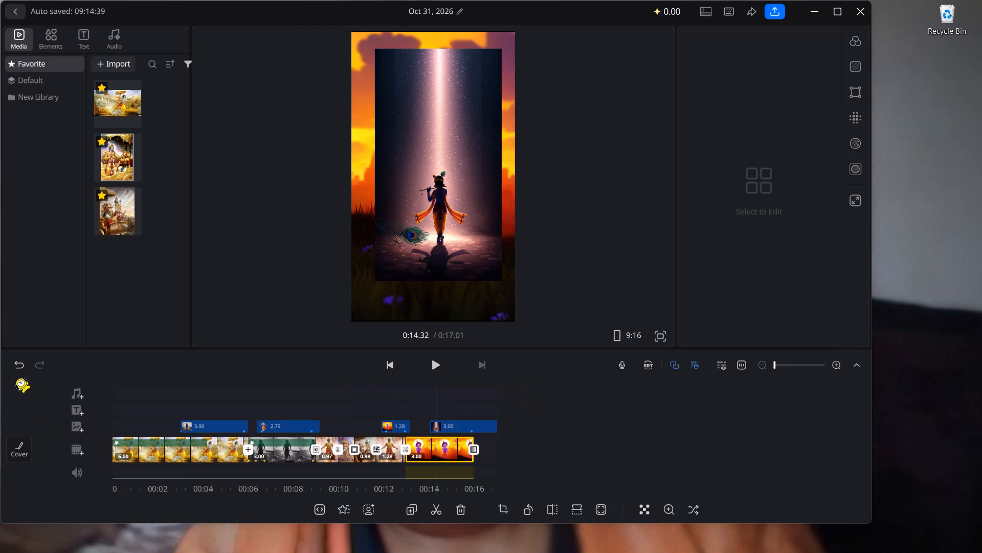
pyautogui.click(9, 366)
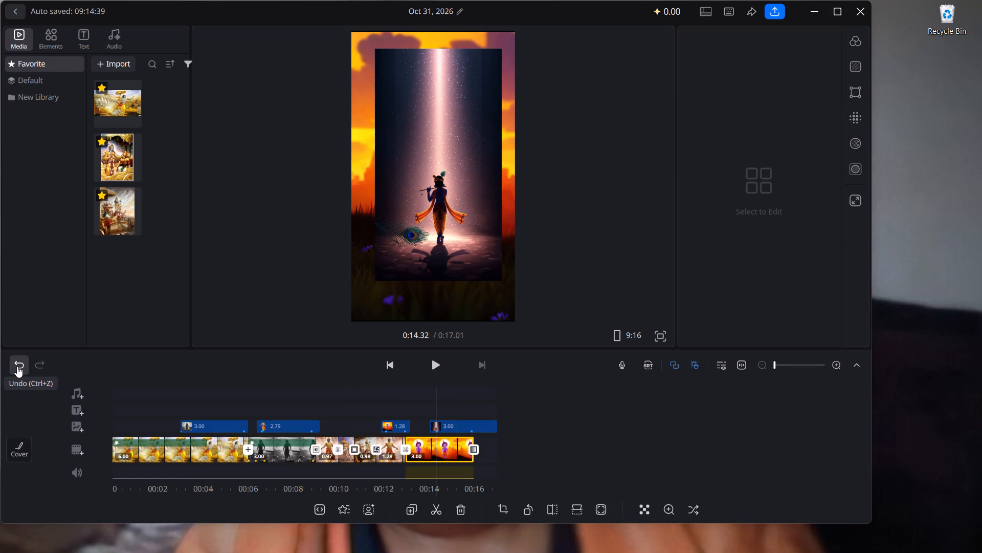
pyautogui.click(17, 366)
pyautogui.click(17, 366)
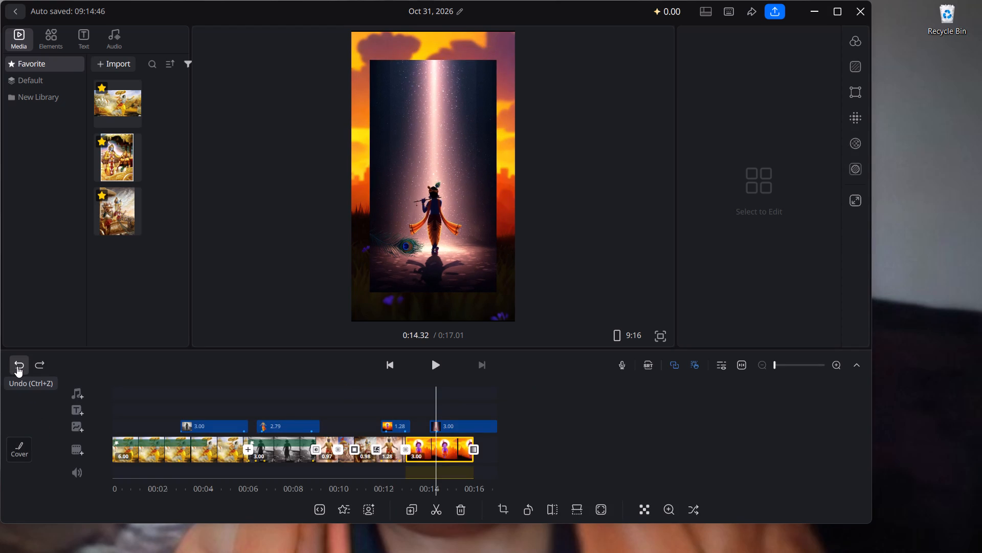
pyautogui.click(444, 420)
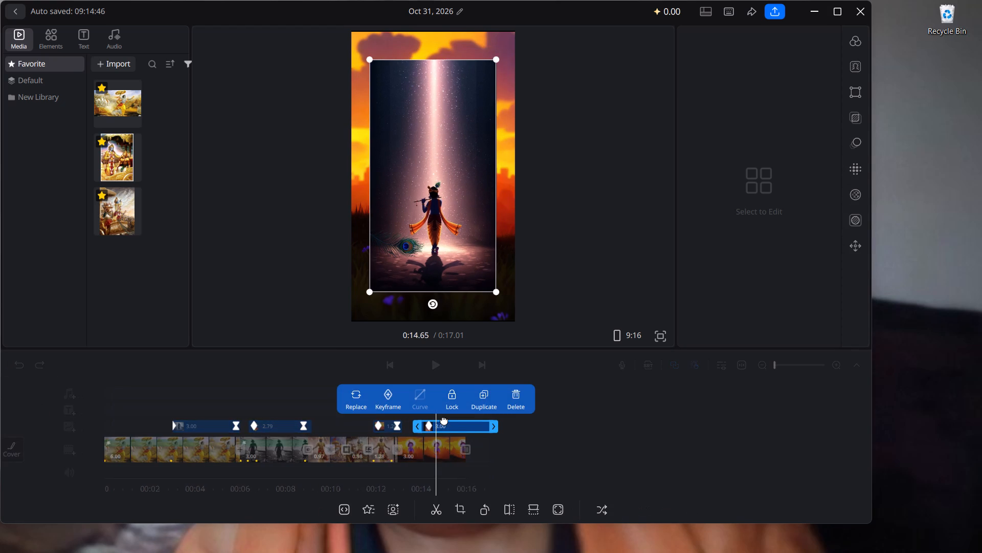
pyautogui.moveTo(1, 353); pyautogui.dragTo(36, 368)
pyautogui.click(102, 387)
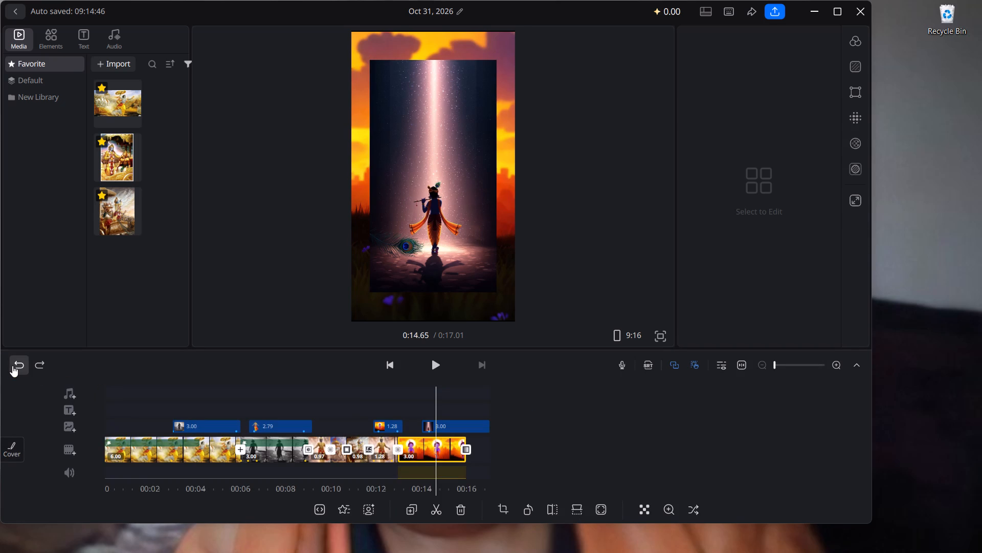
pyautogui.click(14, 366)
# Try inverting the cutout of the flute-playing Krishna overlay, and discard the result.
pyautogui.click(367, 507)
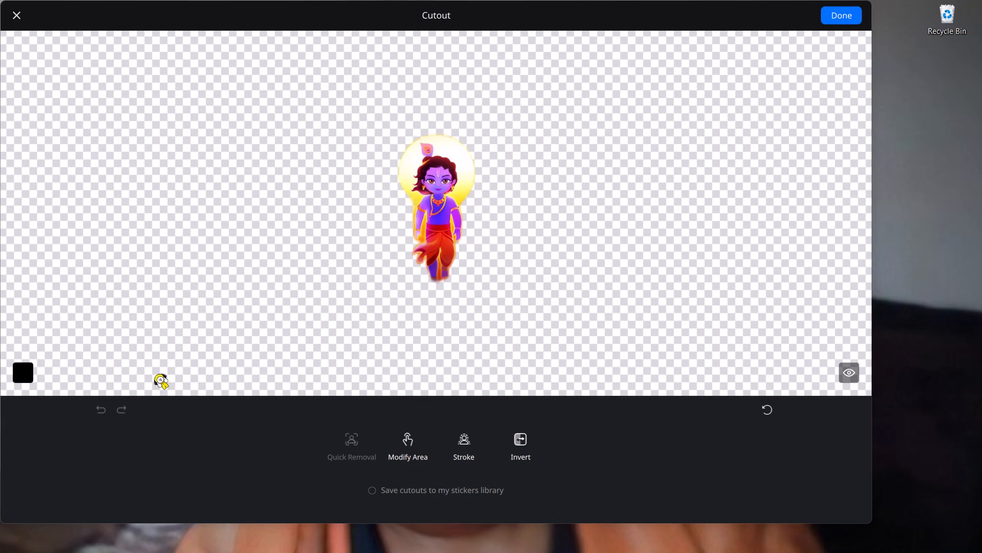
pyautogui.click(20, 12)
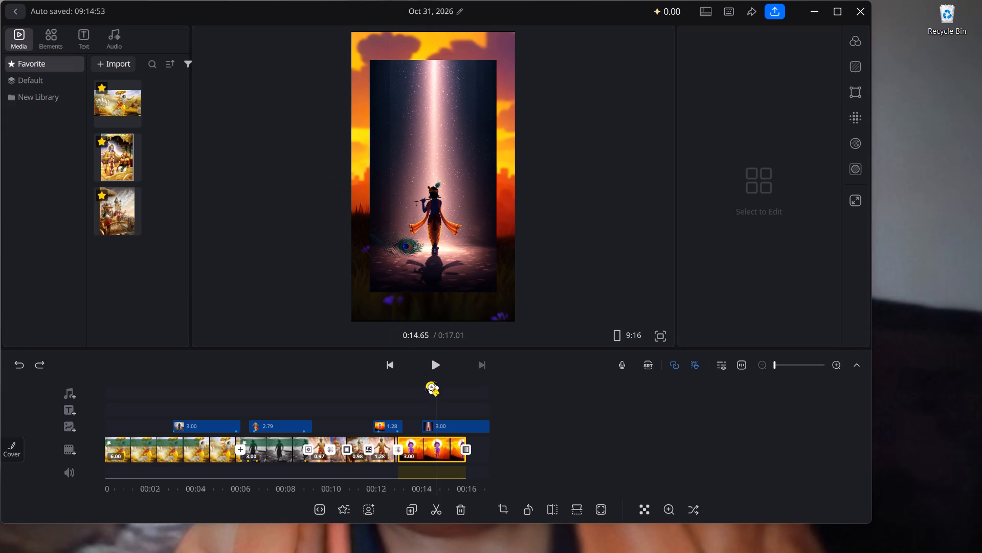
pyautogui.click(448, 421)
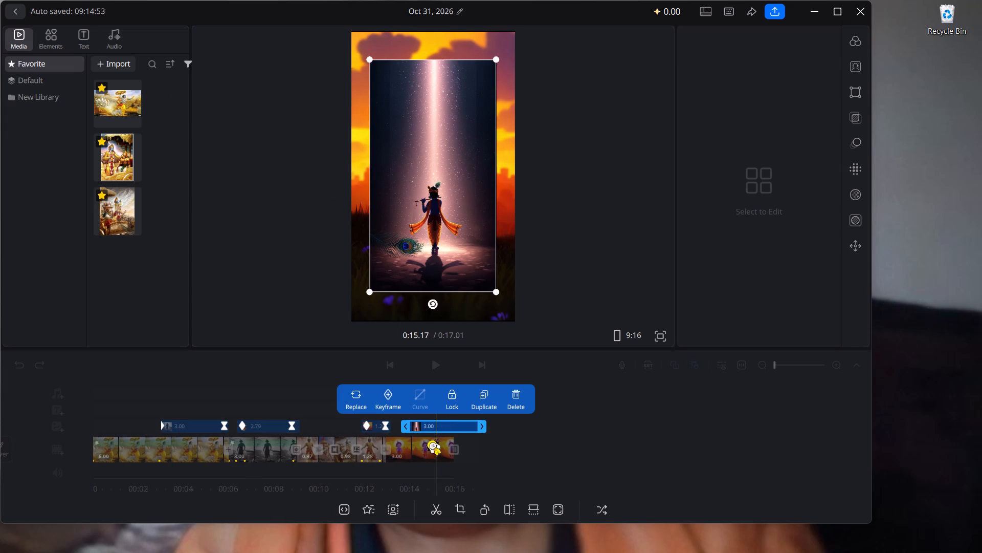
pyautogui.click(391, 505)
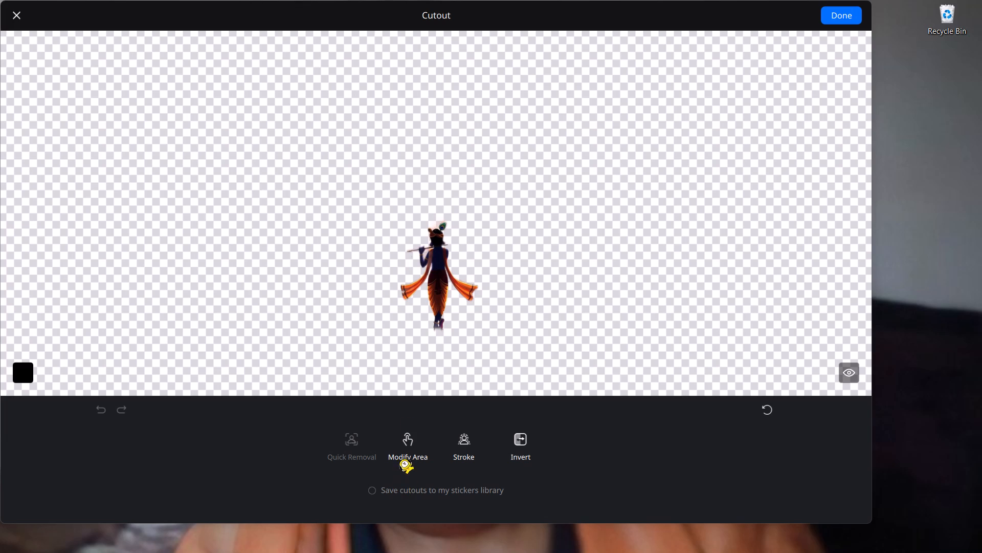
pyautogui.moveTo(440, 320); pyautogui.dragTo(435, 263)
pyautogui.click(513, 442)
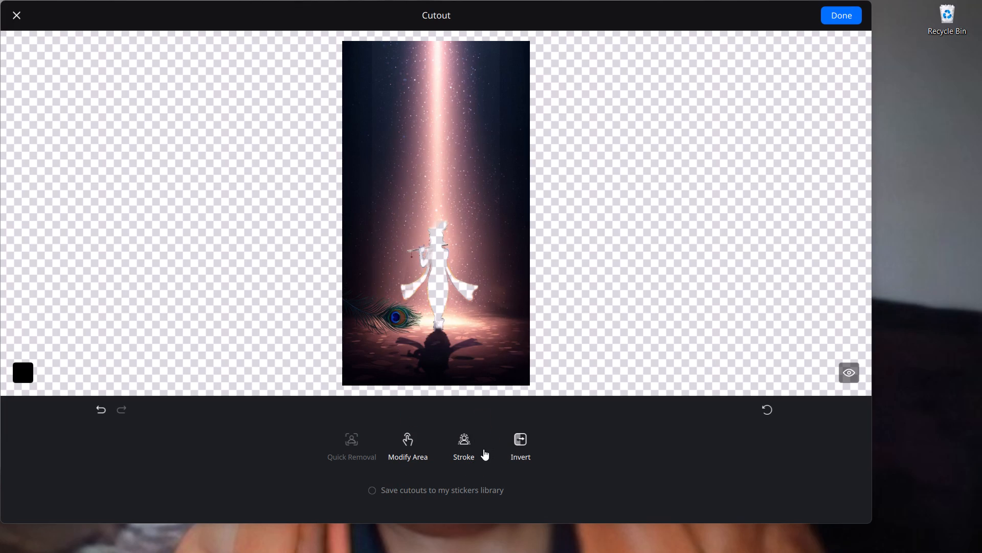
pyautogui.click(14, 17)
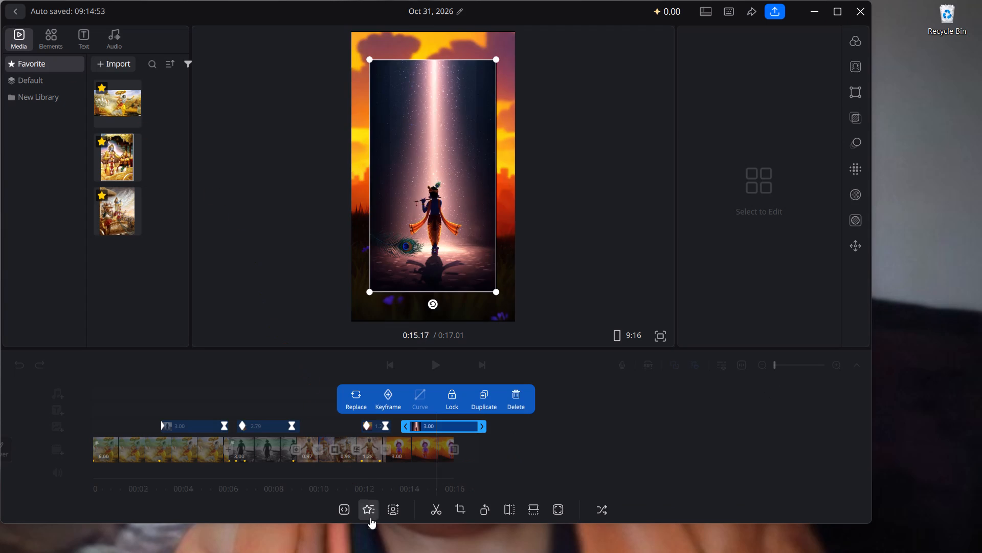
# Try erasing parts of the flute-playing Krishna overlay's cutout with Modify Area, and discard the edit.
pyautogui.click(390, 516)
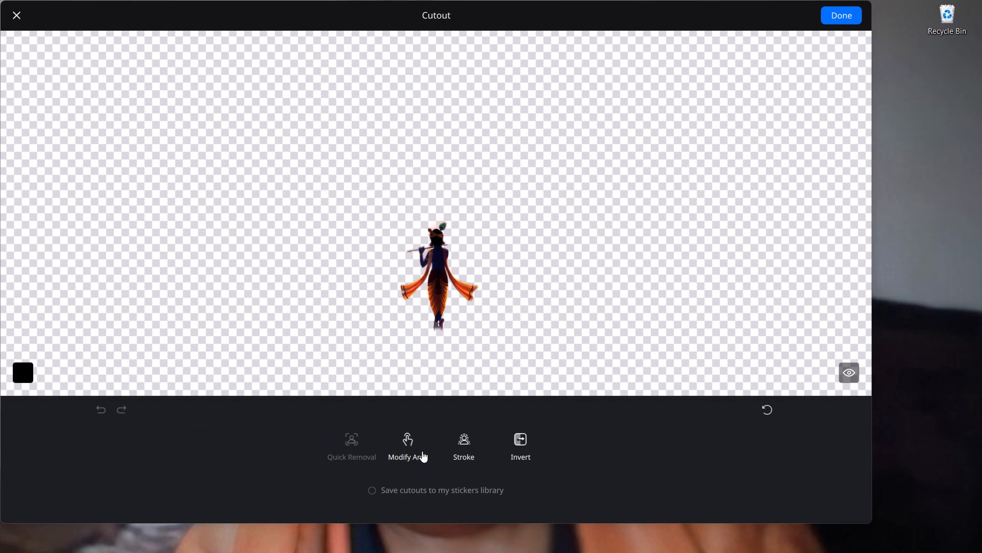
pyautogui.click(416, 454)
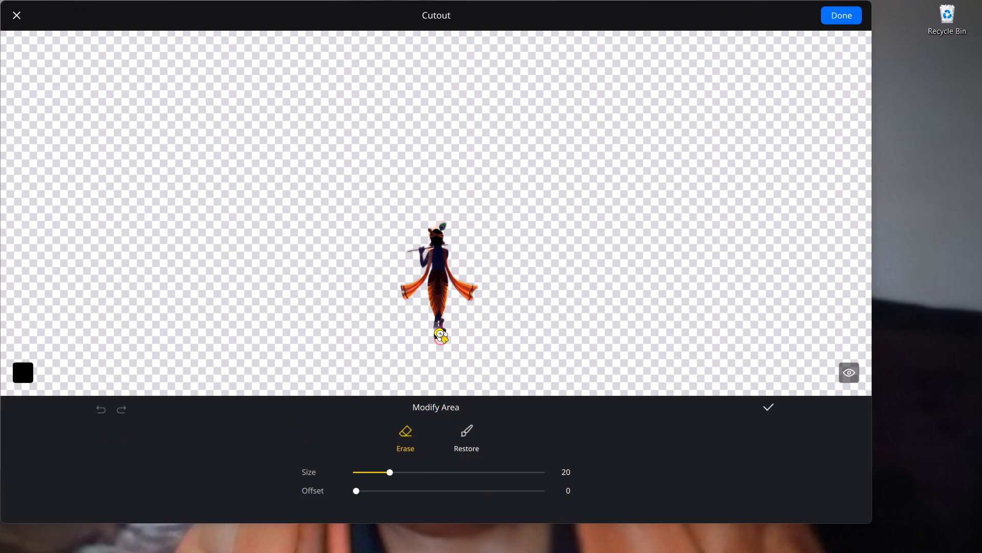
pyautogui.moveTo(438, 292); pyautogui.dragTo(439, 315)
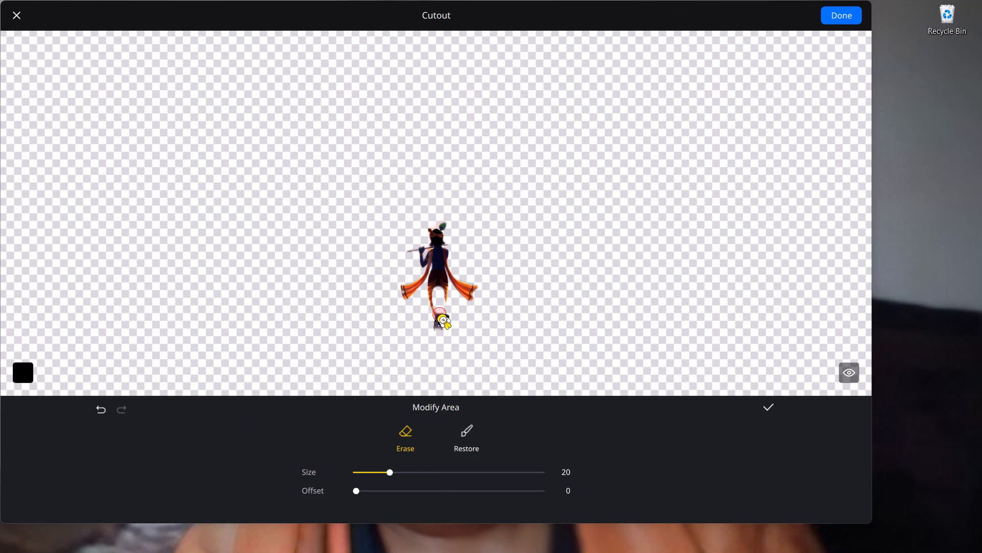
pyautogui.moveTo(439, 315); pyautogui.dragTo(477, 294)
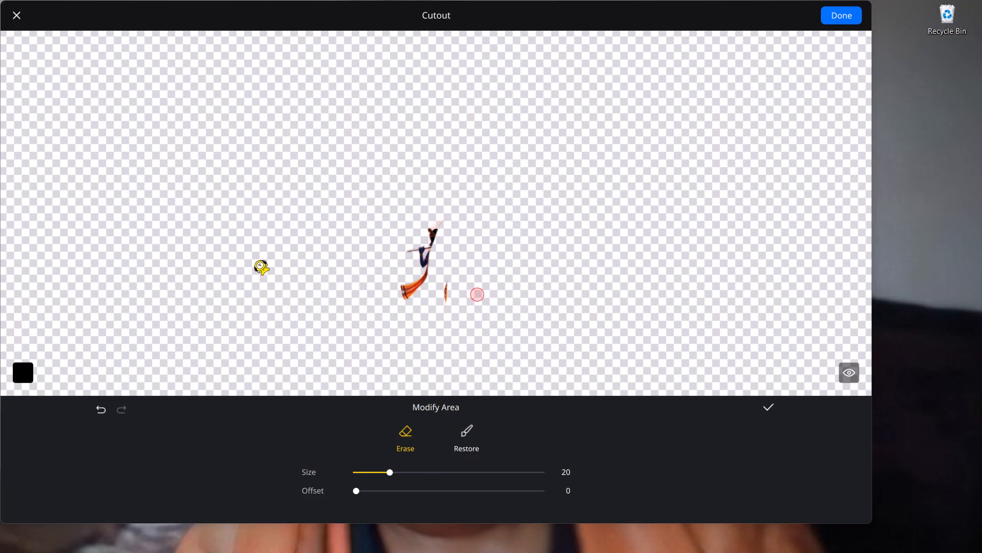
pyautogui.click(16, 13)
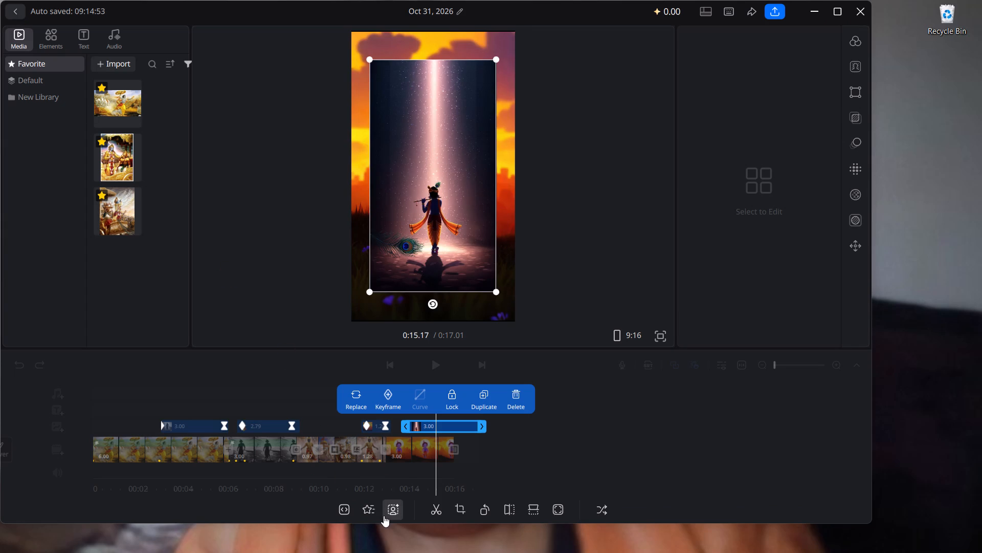
# Apply the automatic cutout to the flute-playing Krishna overlay, isolating the figure from its background.
pyautogui.click(384, 516)
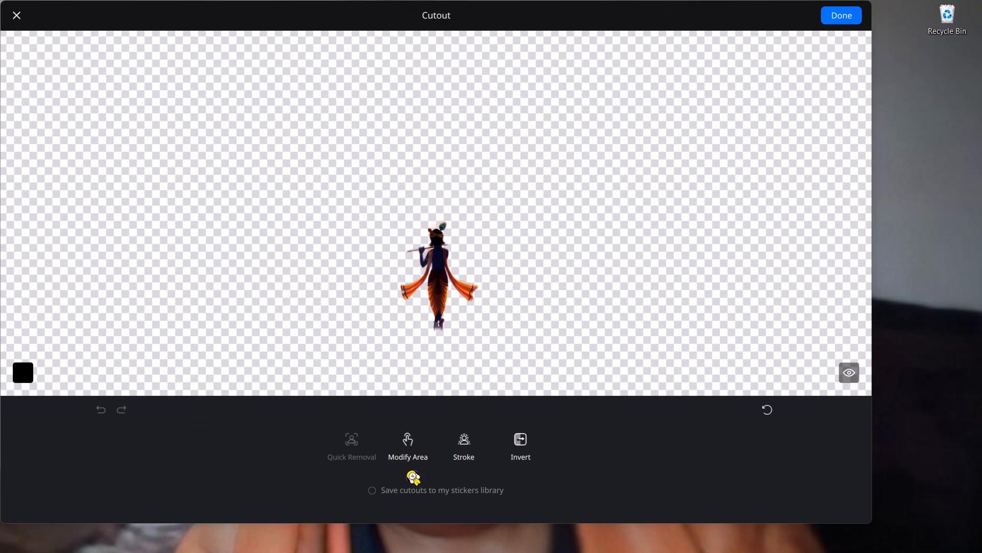
pyautogui.click(814, 26)
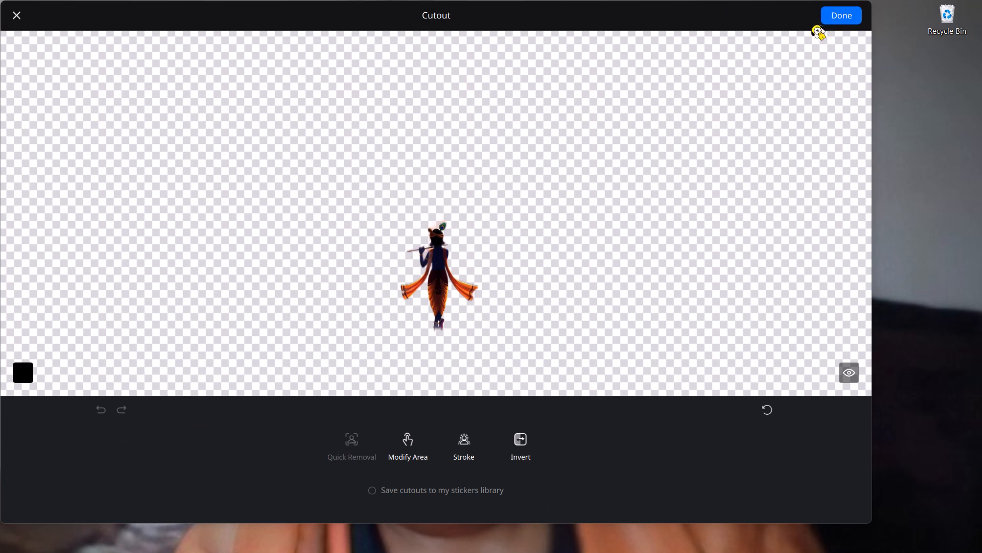
pyautogui.click(824, 21)
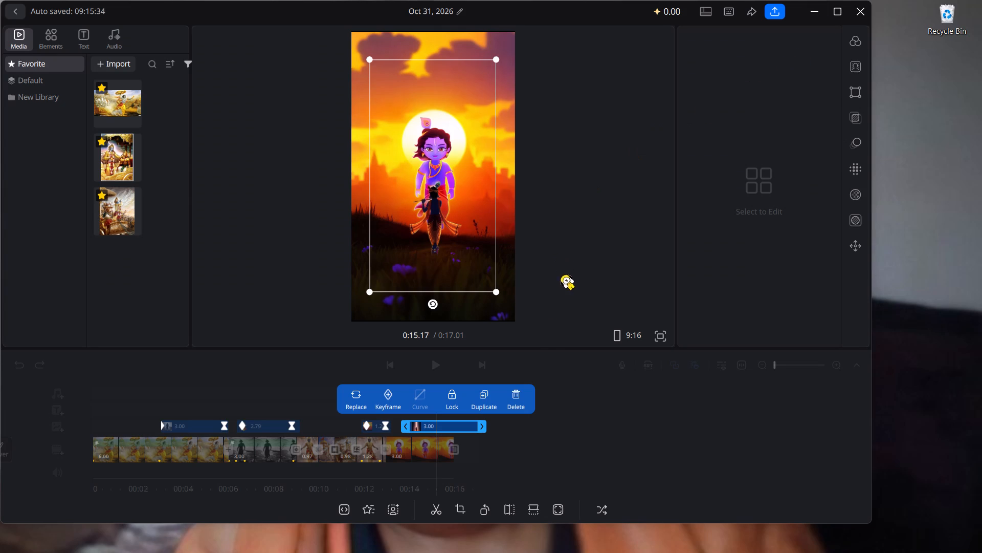
# Play through to the sunset clip and move the flute-playing Krishna overlay earlier, starting at about 0:13.4.
pyautogui.click(437, 370)
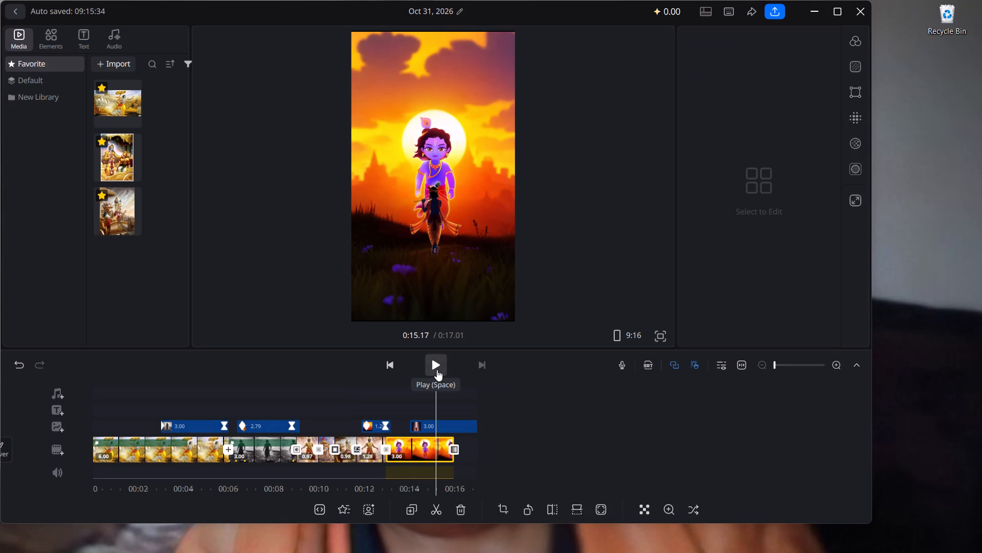
pyautogui.click(437, 370)
pyautogui.click(437, 370)
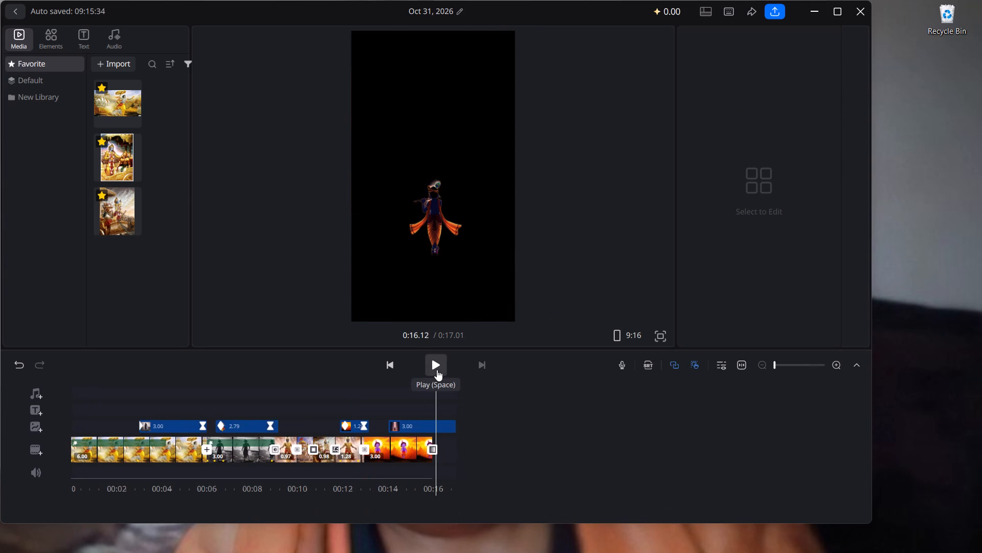
pyautogui.click(427, 456)
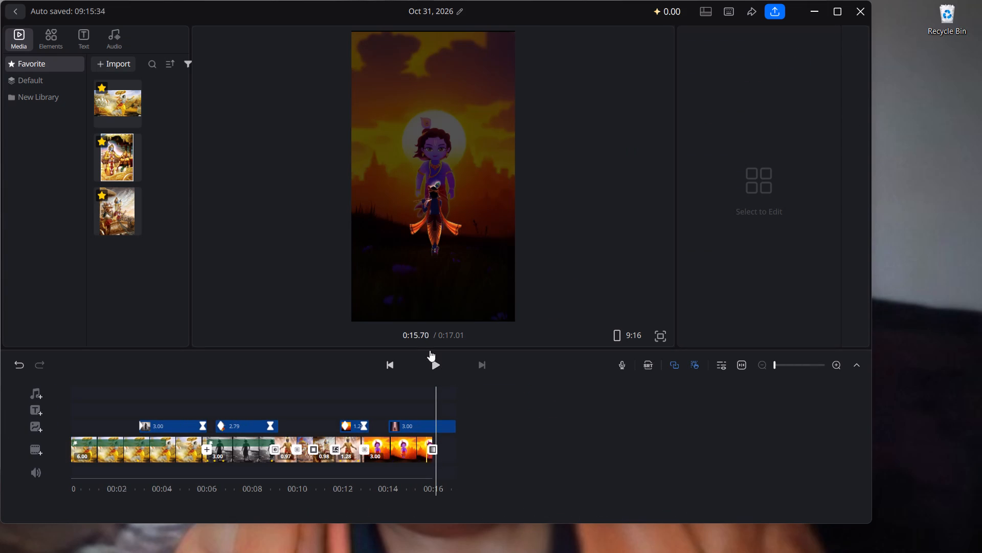
pyautogui.click(431, 360)
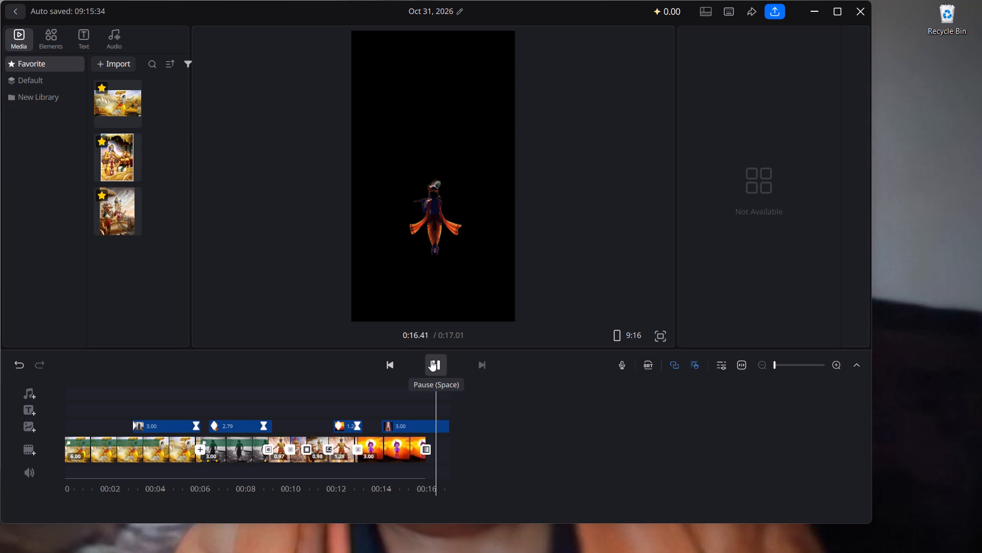
pyautogui.click(431, 360)
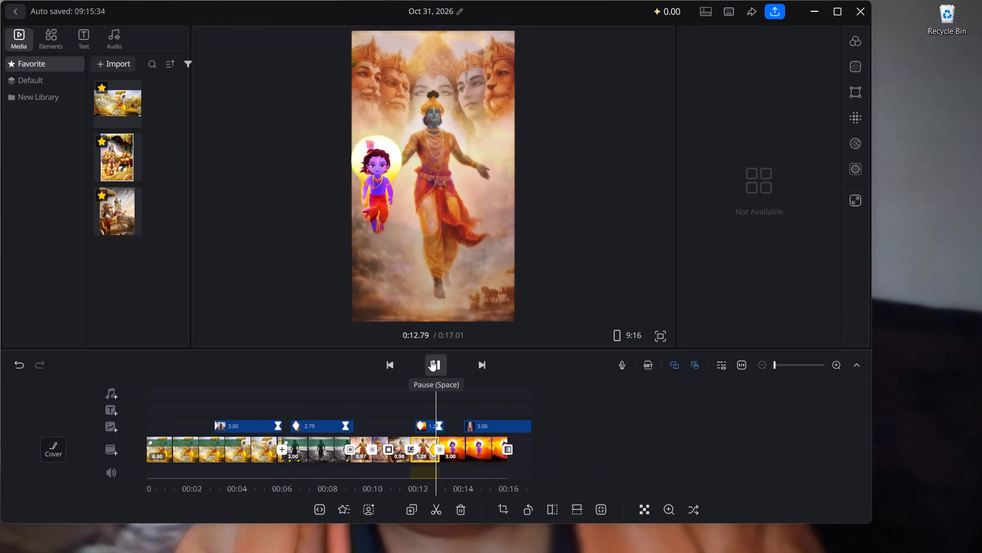
pyautogui.click(431, 360)
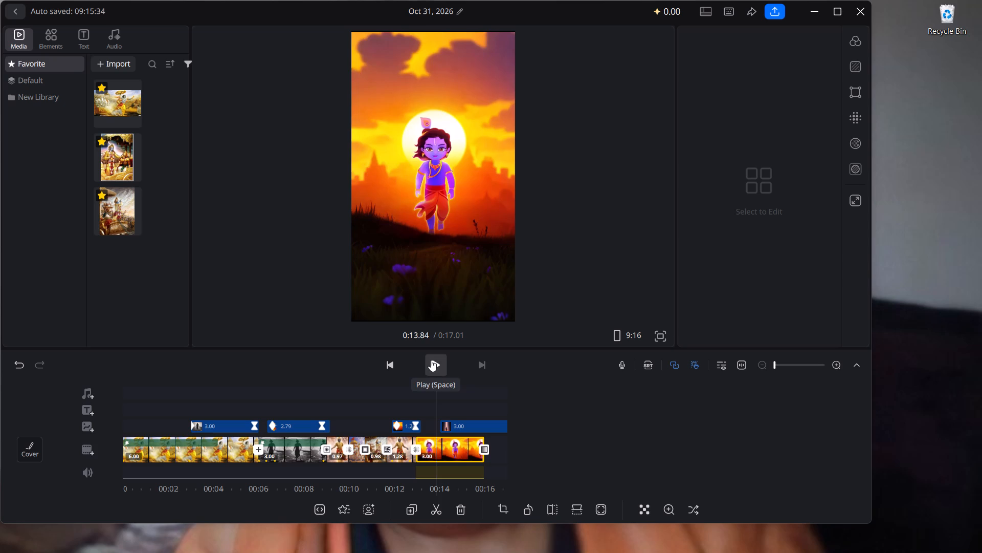
pyautogui.click(478, 422)
pyautogui.moveTo(411, 422); pyautogui.dragTo(398, 421)
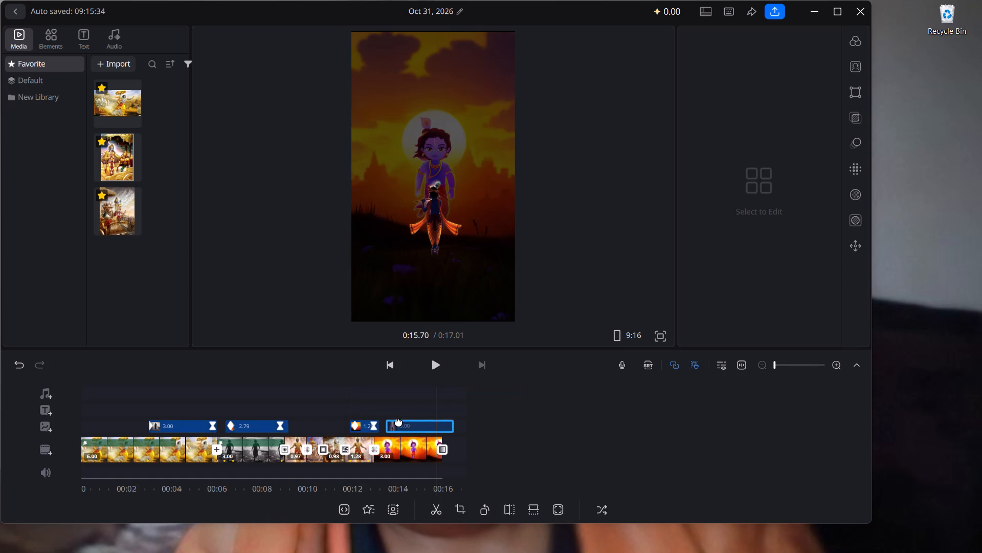
pyautogui.moveTo(398, 421); pyautogui.dragTo(398, 421)
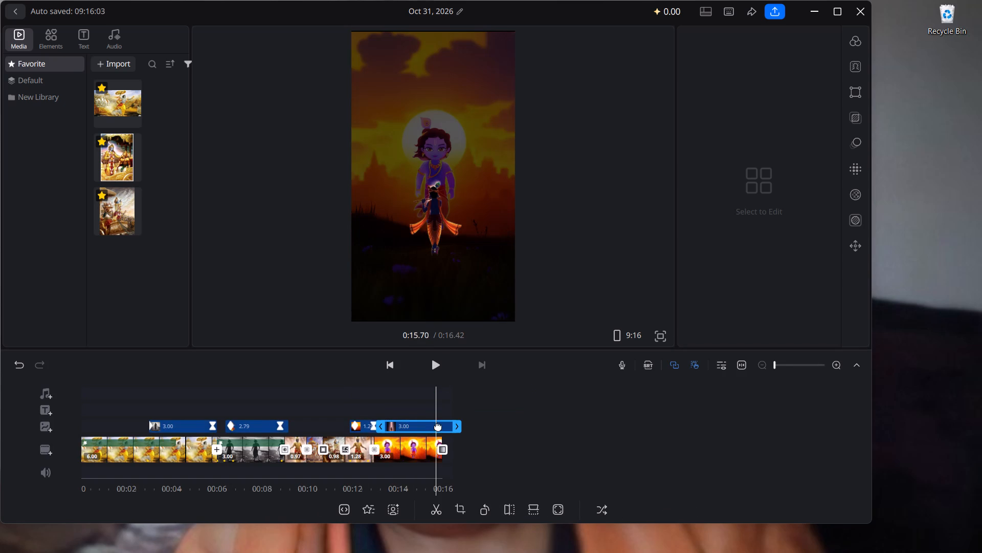
# Trim the end of the flute-playing Krishna overlay to a duration of 2.51 s.
pyautogui.click(447, 427)
pyautogui.moveTo(459, 427); pyautogui.dragTo(456, 427)
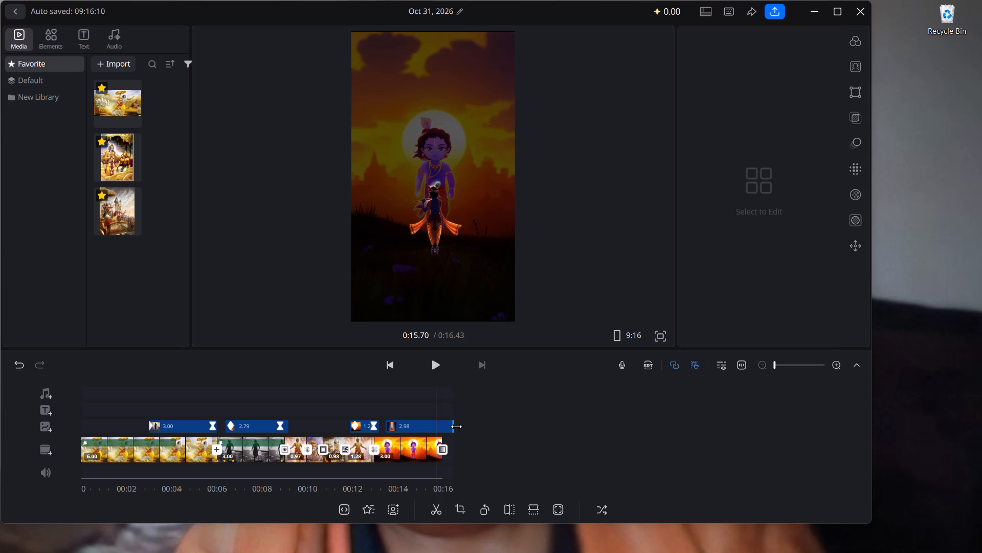
pyautogui.moveTo(456, 427); pyautogui.dragTo(448, 428)
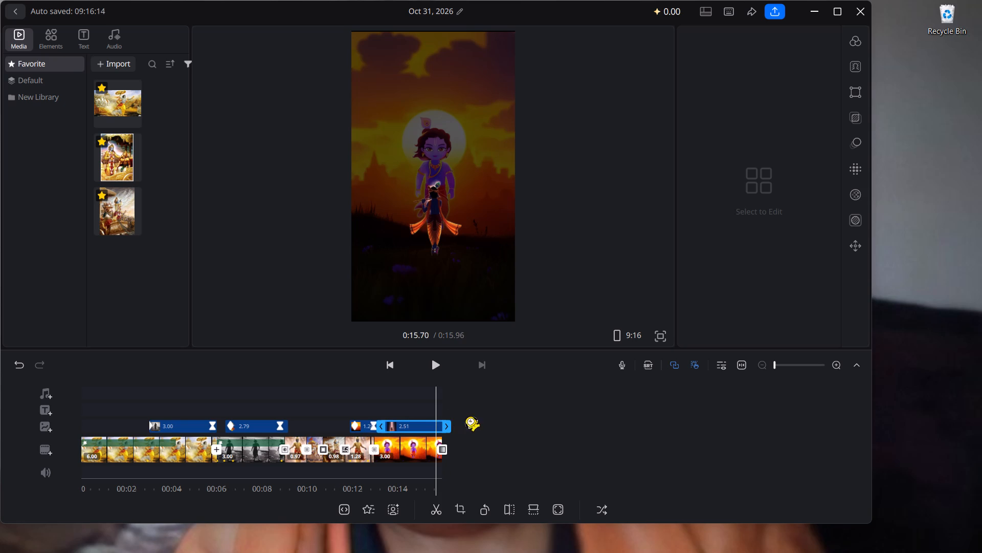
# Play back the sunset section and add keyframes to the flute-playing Krishna overlay at 0:13.80 and 0:15.38.
pyautogui.click(439, 374)
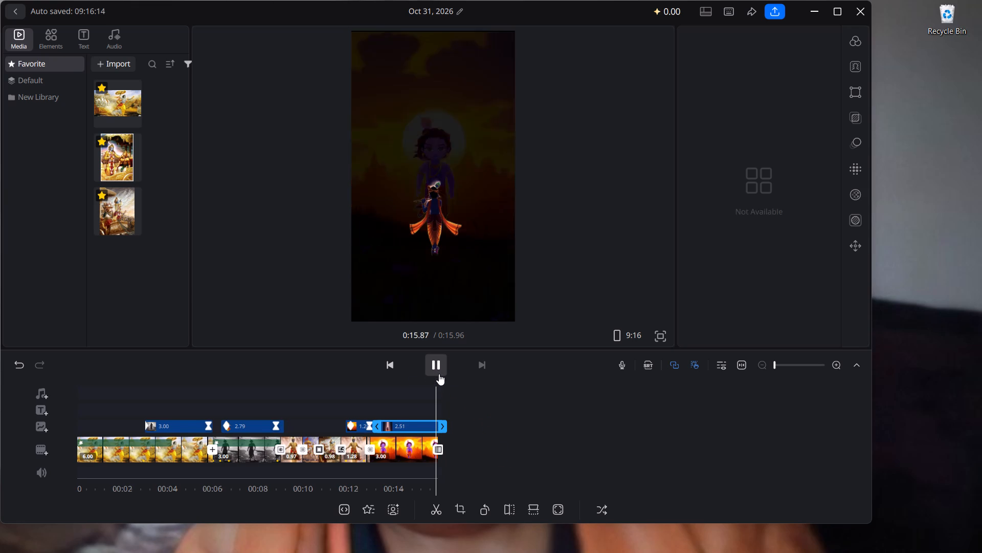
pyautogui.click(439, 374)
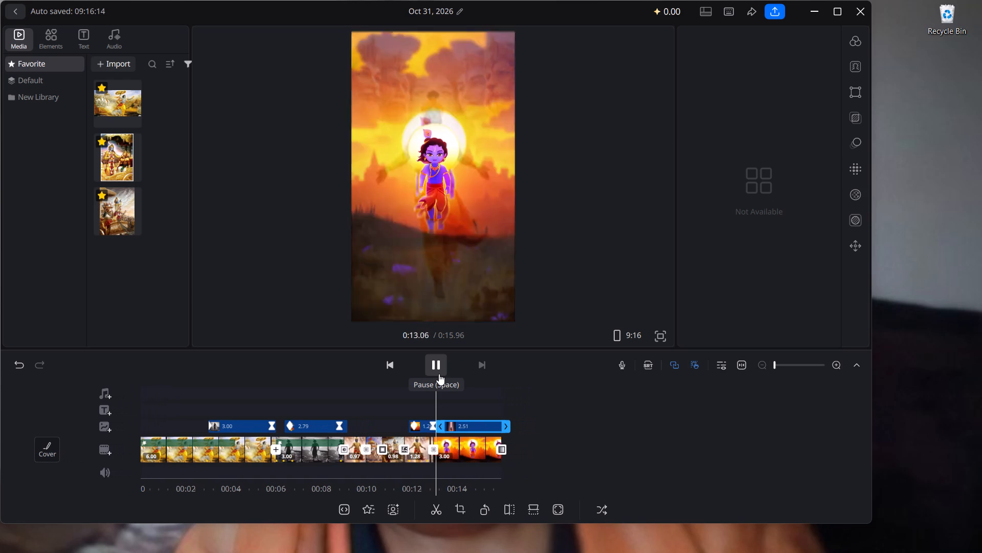
pyautogui.click(439, 374)
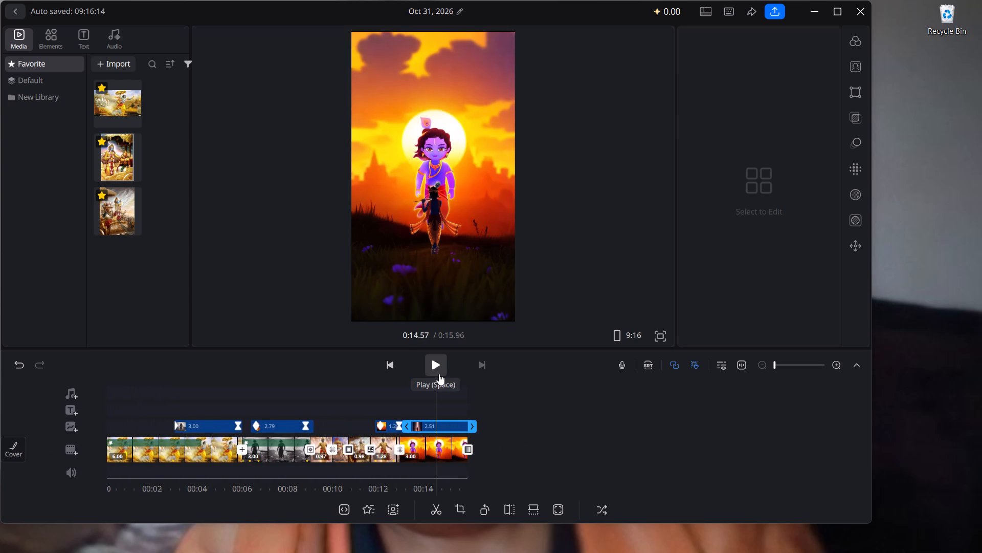
pyautogui.click(419, 430)
pyautogui.click(390, 397)
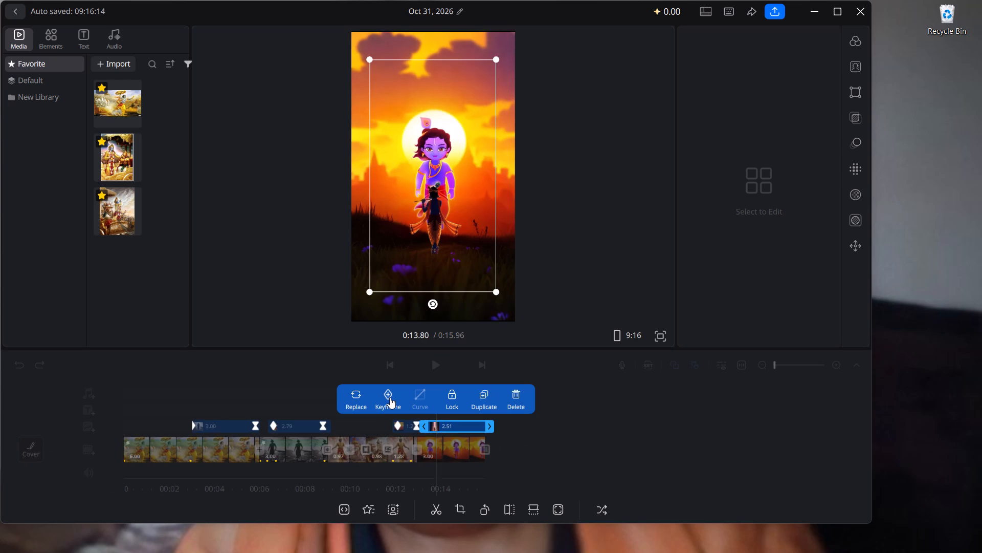
pyautogui.click(472, 424)
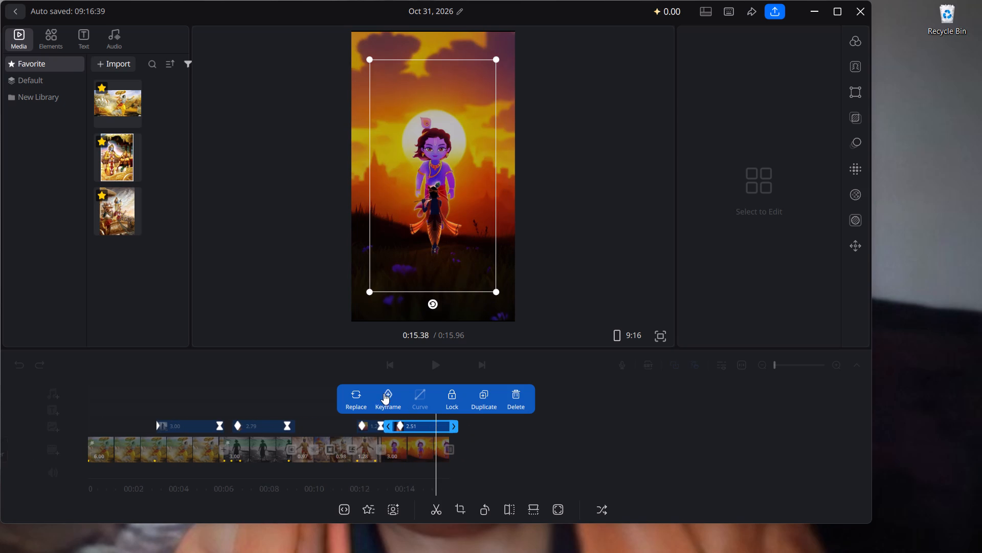
pyautogui.click(395, 394)
# At its first keyframe, 0:13.80, move the flute-playing Krishna overlay out past the right edge of the video frame.
pyautogui.click(403, 426)
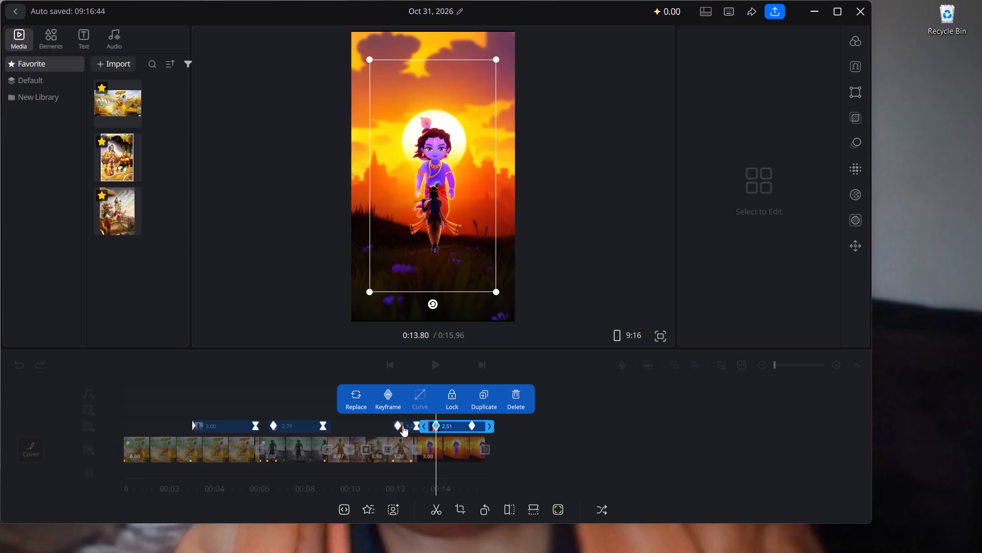
pyautogui.moveTo(426, 233); pyautogui.dragTo(540, 231)
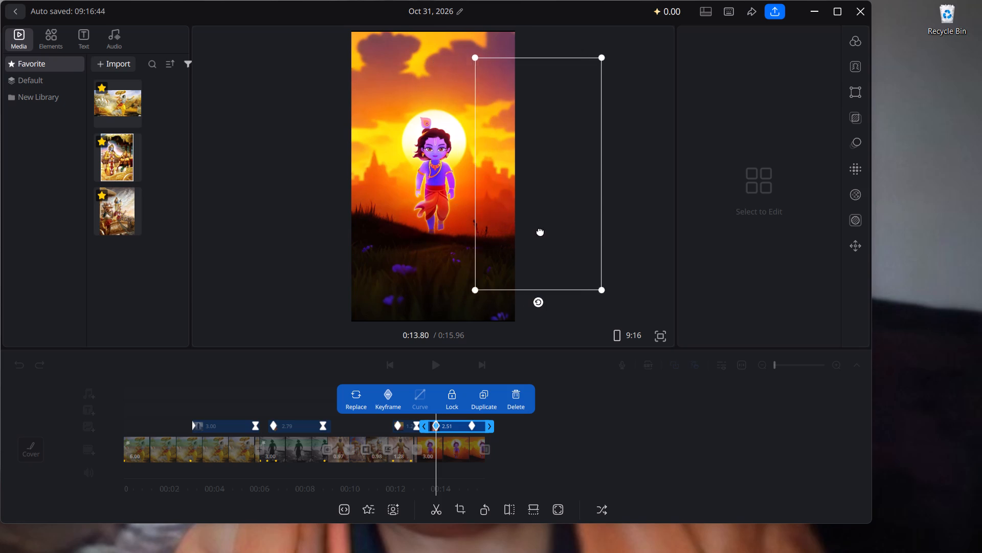
# At the 0:13.80 keyframe, move the flute-playing Krishna overlay slightly further out past the video frame's right edge.
pyautogui.moveTo(540, 231); pyautogui.dragTo(552, 232)
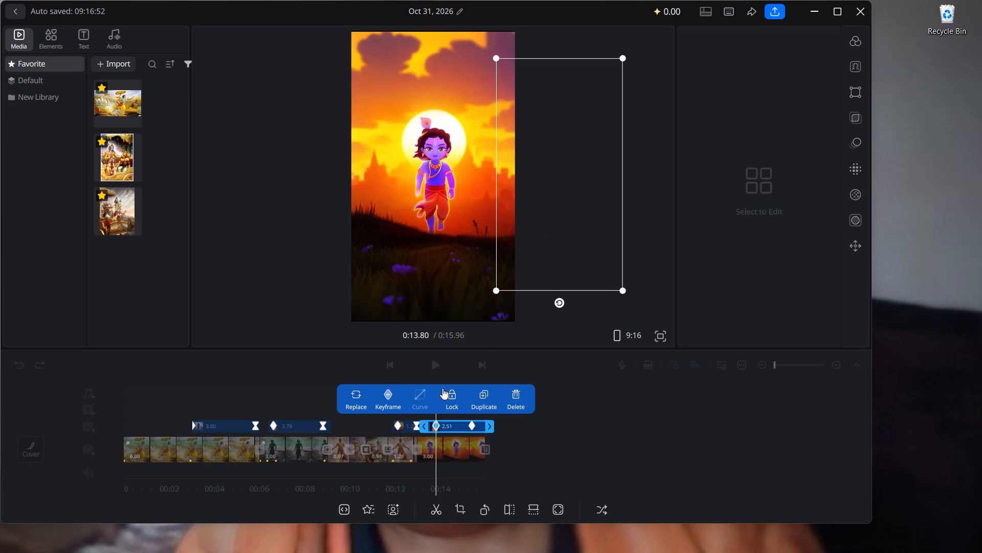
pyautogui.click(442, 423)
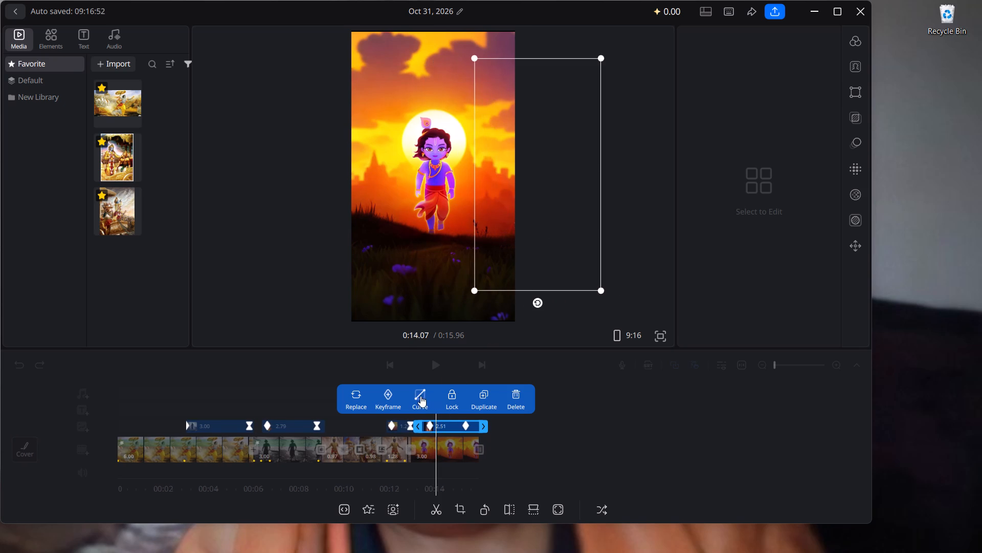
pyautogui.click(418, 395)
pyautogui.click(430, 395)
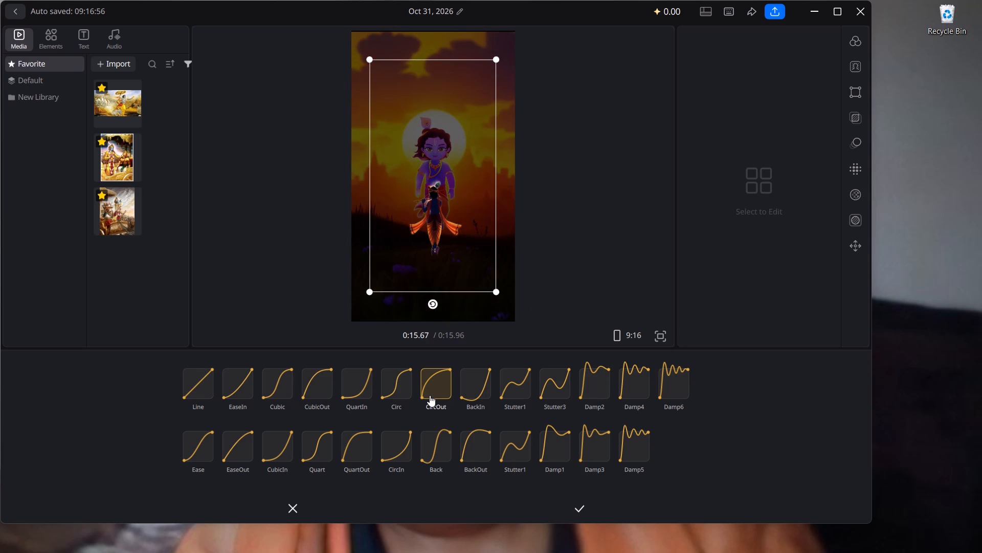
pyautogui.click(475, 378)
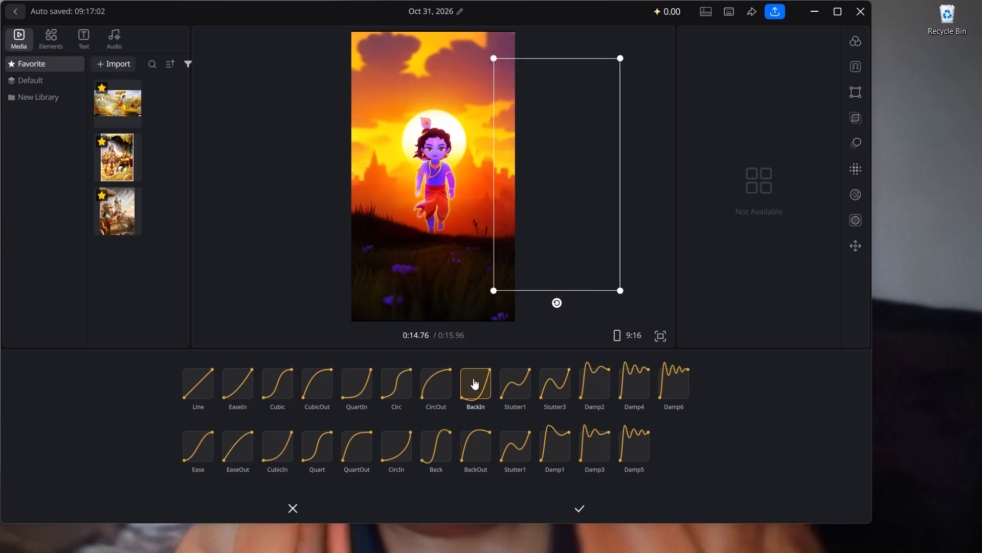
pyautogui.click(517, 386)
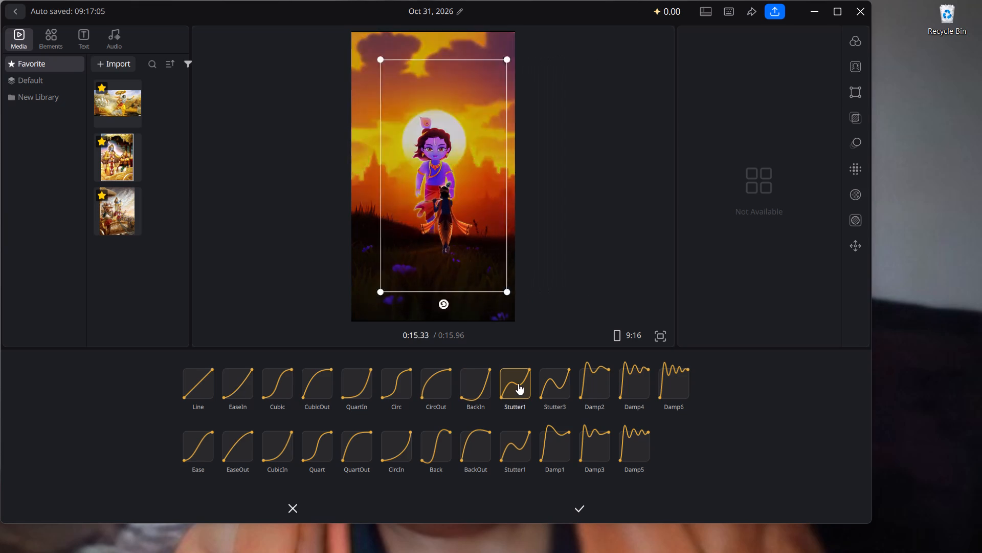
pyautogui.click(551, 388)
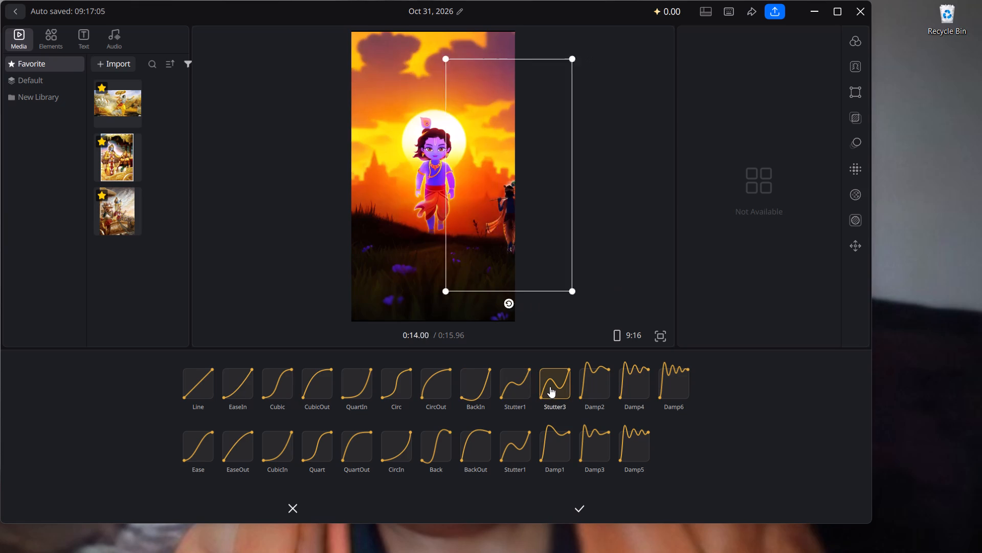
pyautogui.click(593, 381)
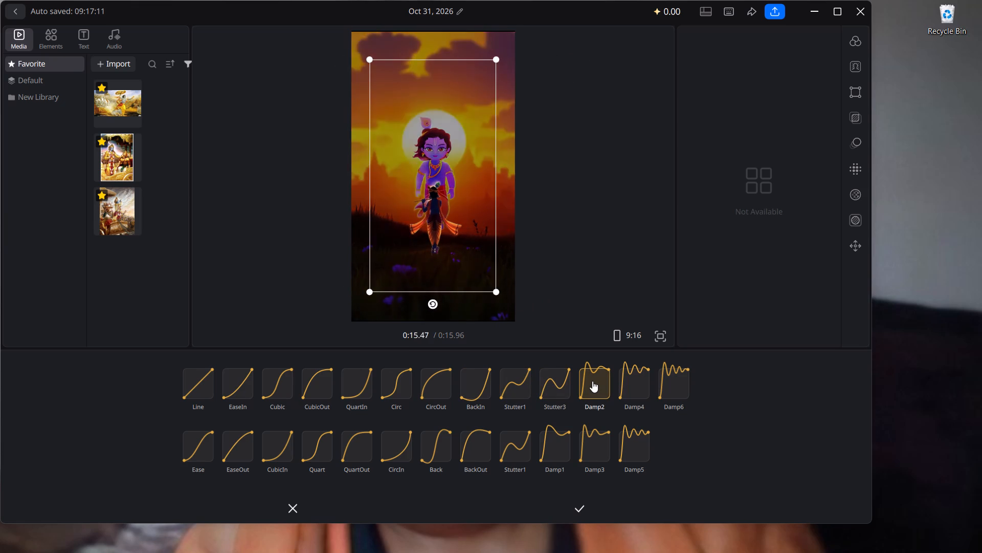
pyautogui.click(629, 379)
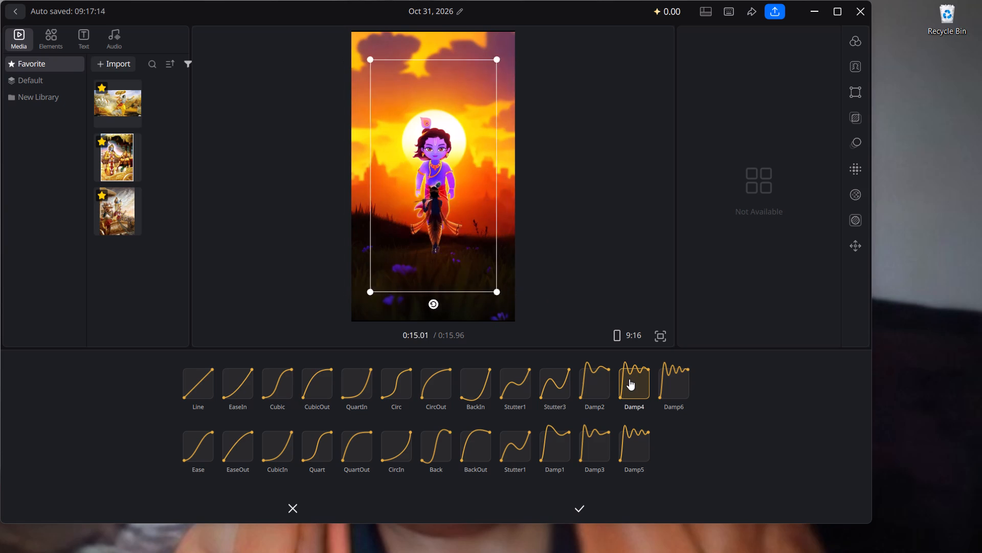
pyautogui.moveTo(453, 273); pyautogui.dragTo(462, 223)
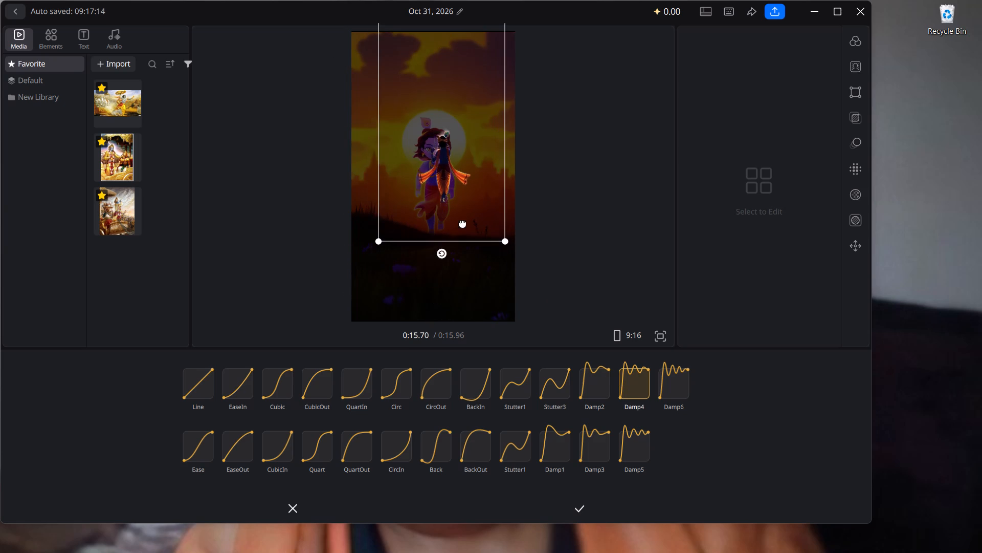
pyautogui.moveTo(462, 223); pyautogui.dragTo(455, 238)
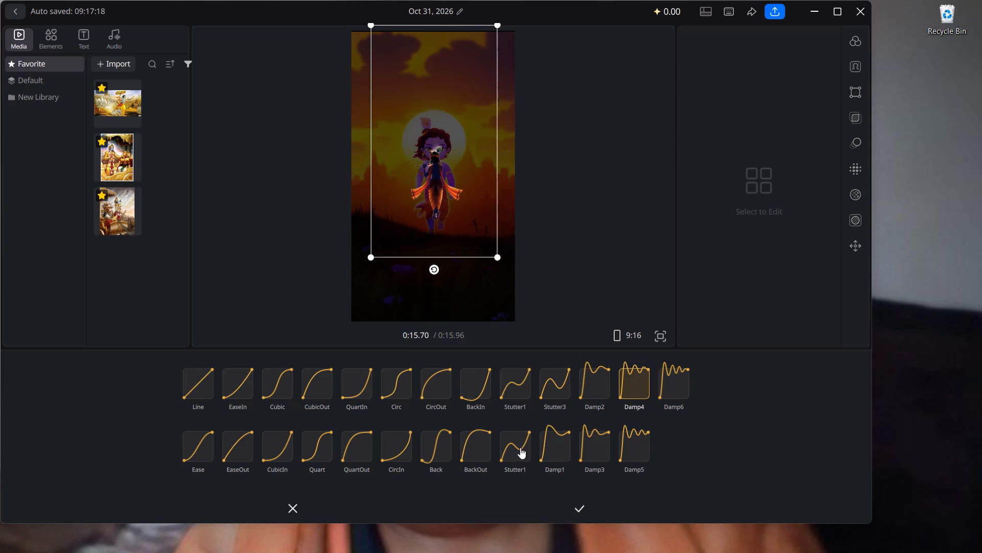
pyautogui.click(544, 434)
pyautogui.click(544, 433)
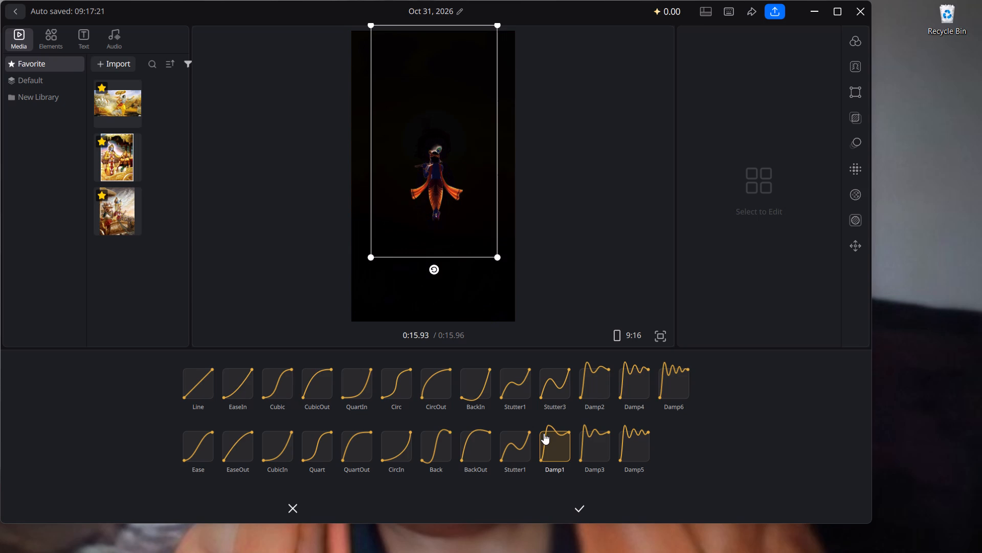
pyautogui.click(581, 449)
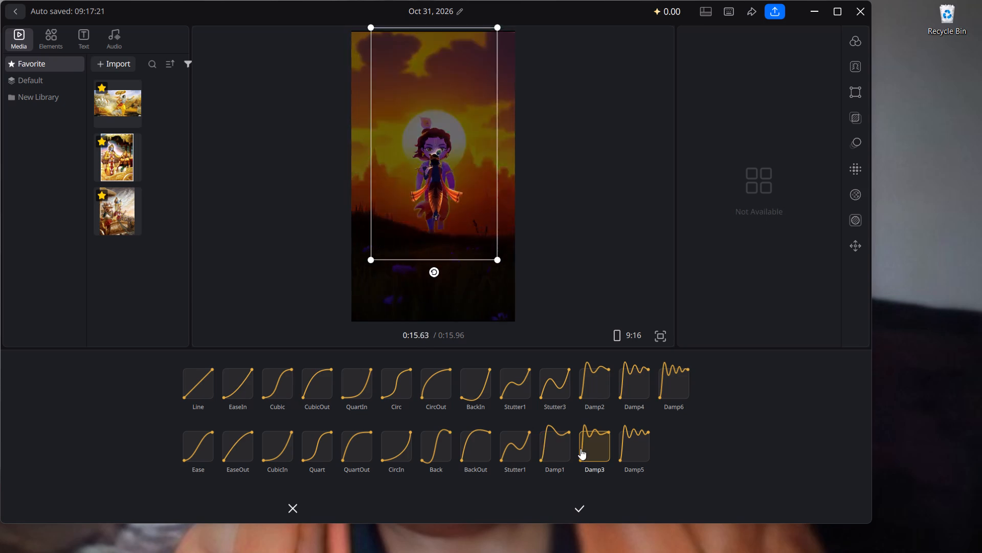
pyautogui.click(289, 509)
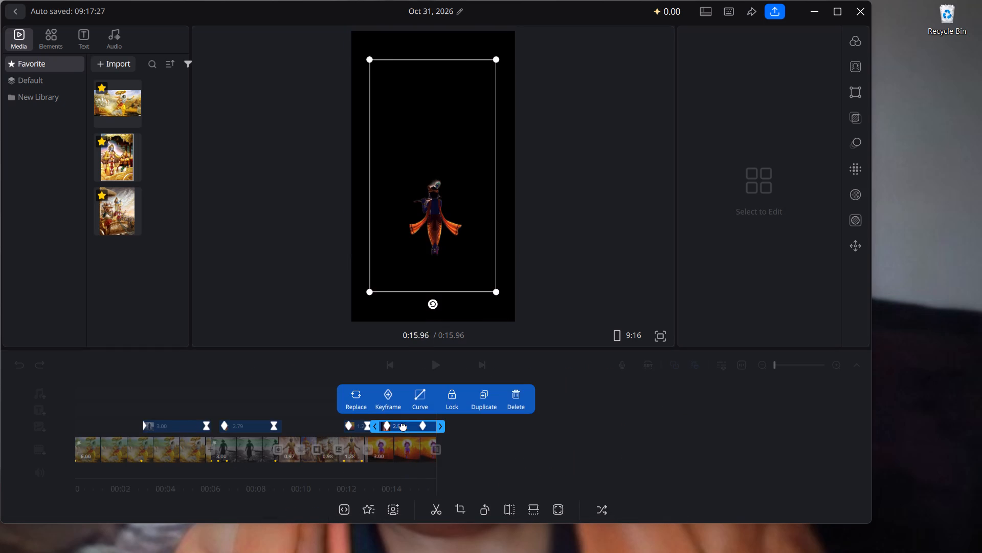
# Preview the CircIn, Back, BackOut, Stutter1 and BackIn keyframe curves on the flute-playing Krishna overlay, and apply the Circ curve.
pyautogui.click(401, 424)
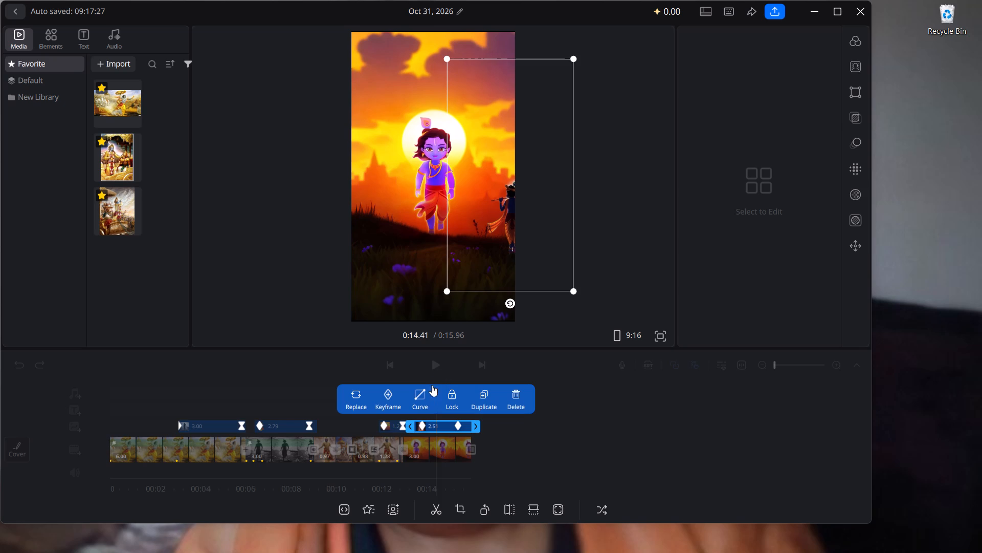
pyautogui.click(419, 396)
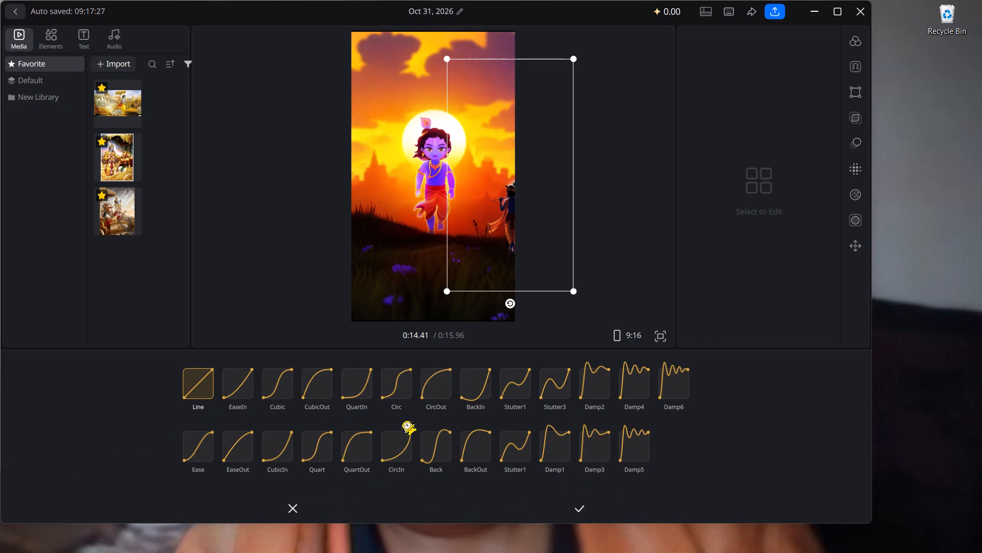
pyautogui.click(396, 434)
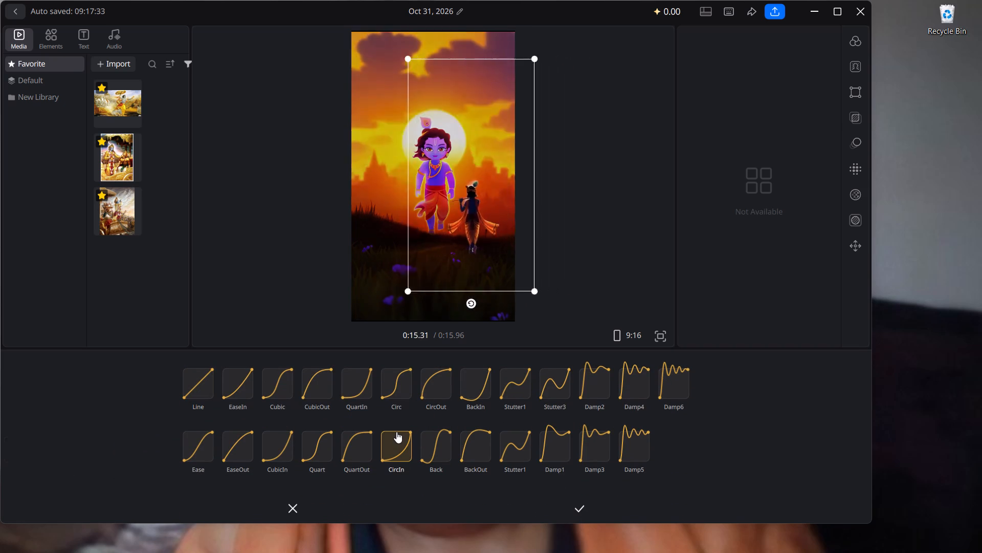
pyautogui.click(426, 437)
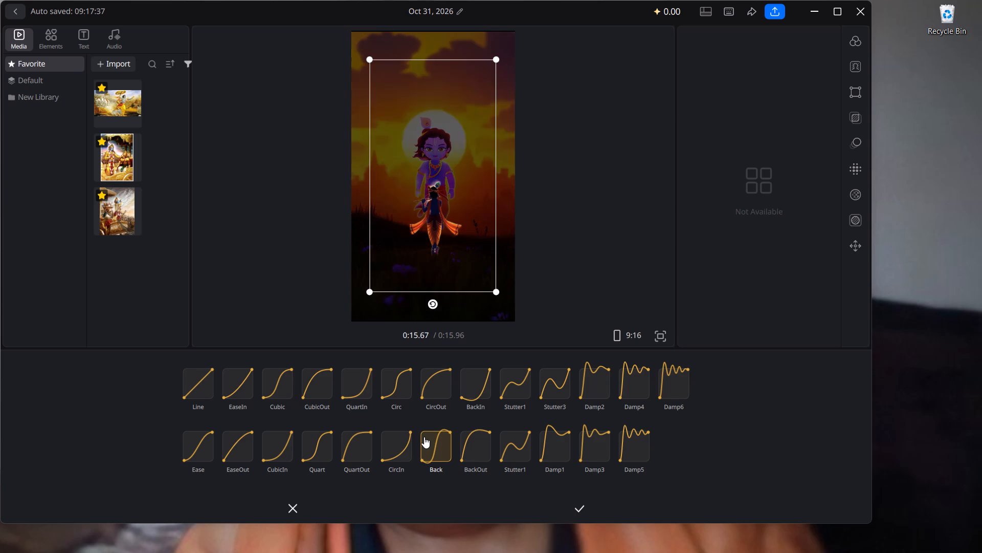
pyautogui.click(477, 454)
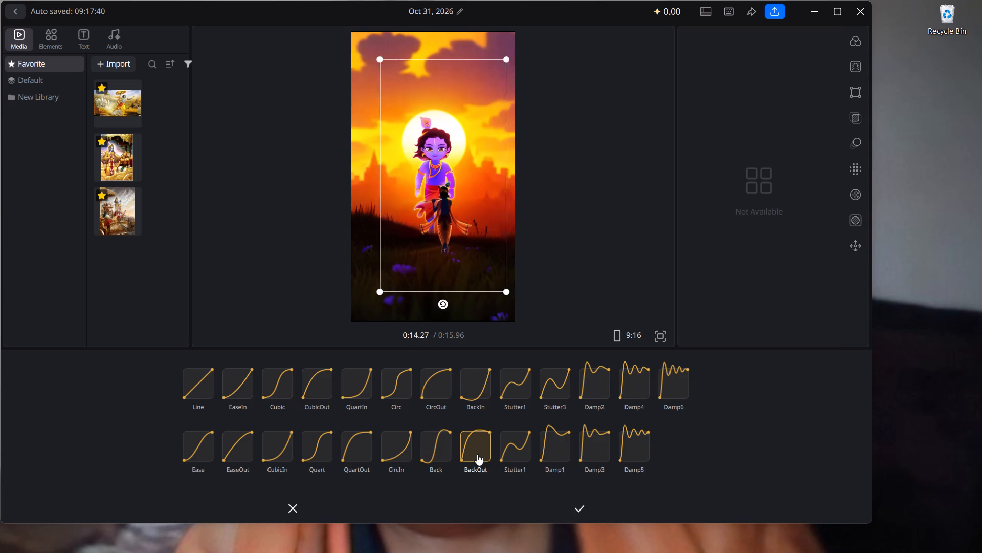
pyautogui.click(511, 447)
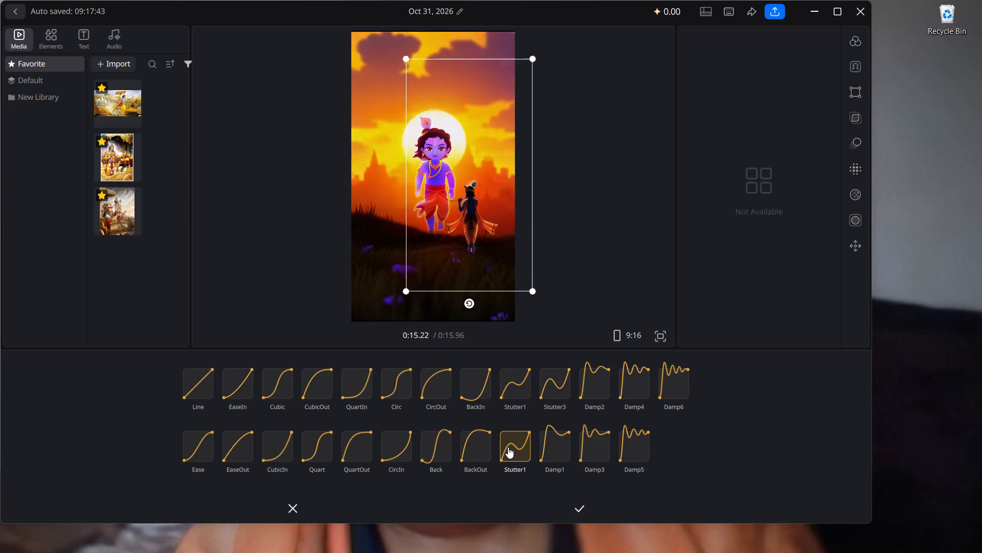
pyautogui.click(475, 383)
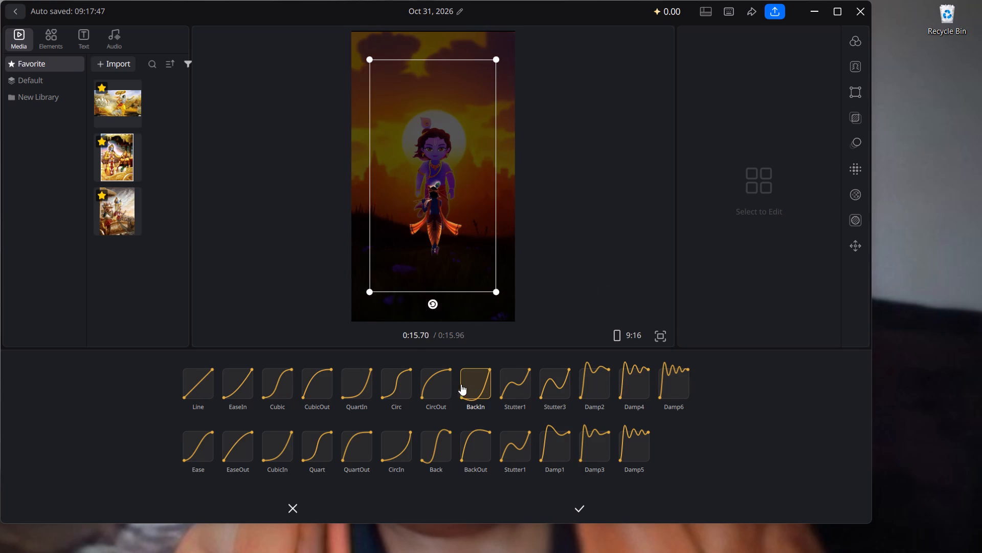
pyautogui.click(393, 390)
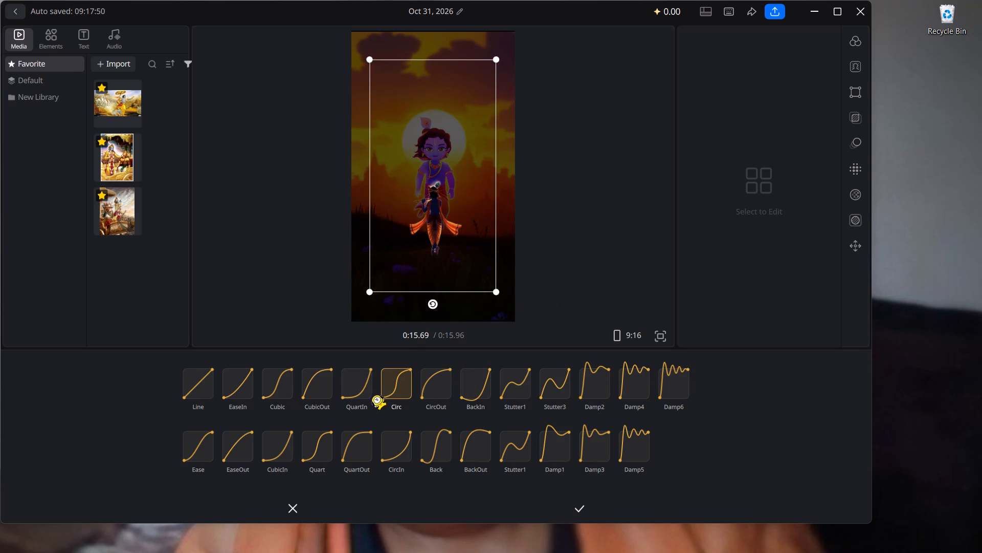
pyautogui.click(573, 493)
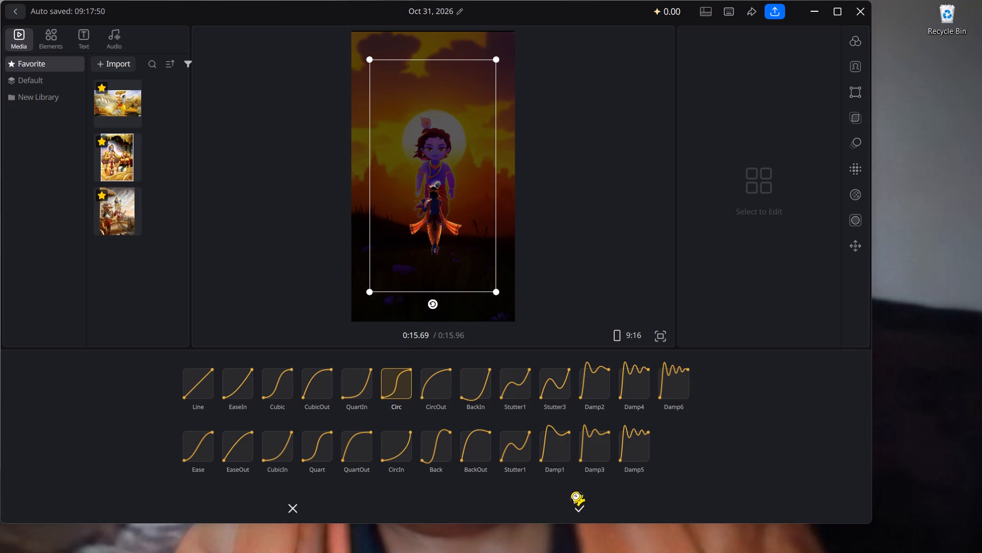
pyautogui.click(575, 505)
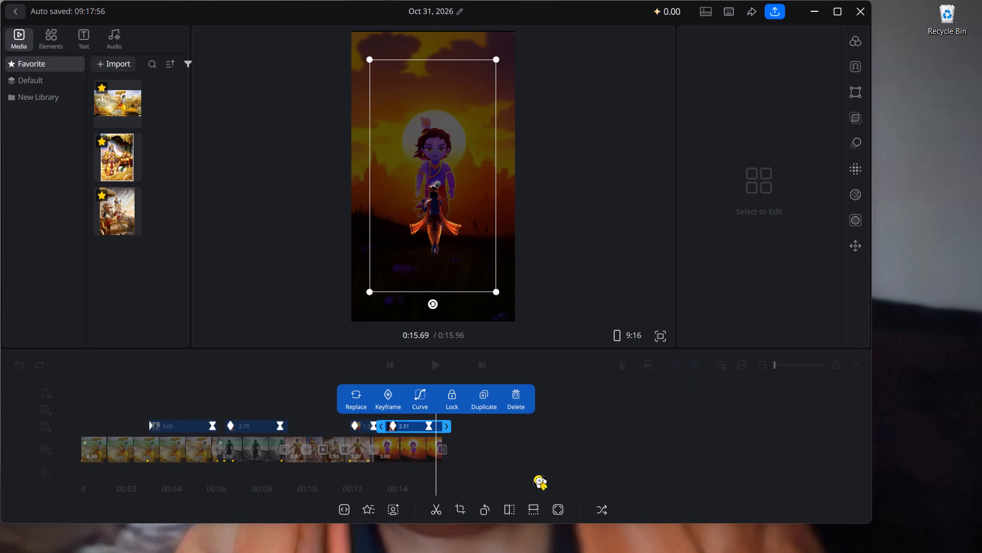
# Play to the video's end, add the Desktop image of Krishna in a light beam to the main track, and place it after the sunset clip.
pyautogui.click(476, 451)
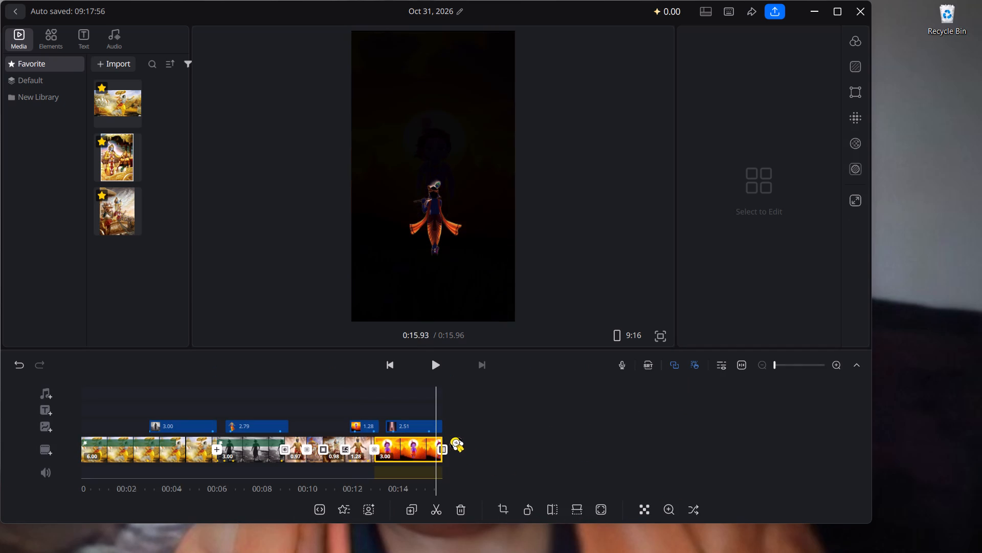
pyautogui.click(436, 363)
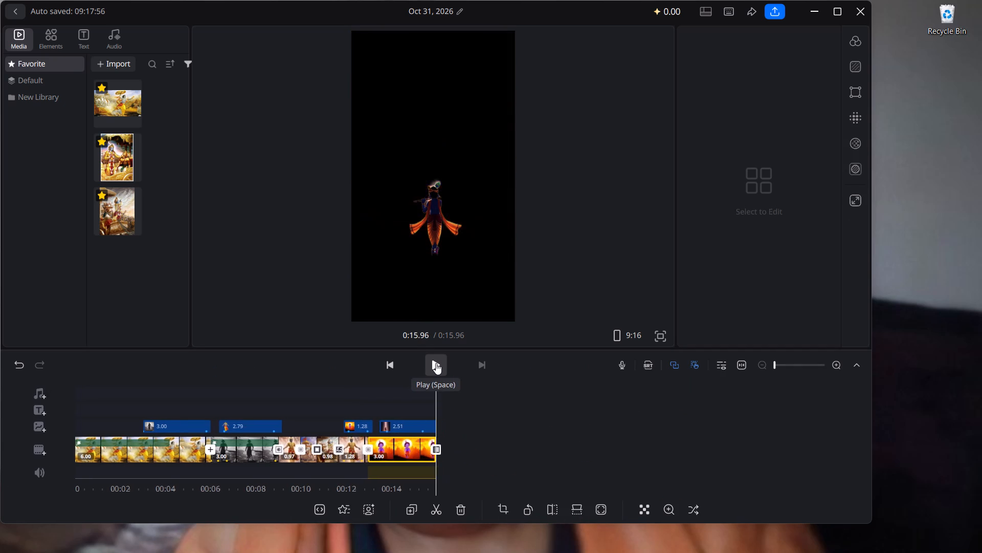
pyautogui.click(436, 363)
pyautogui.click(436, 363)
pyautogui.click(436, 363)
pyautogui.click(44, 451)
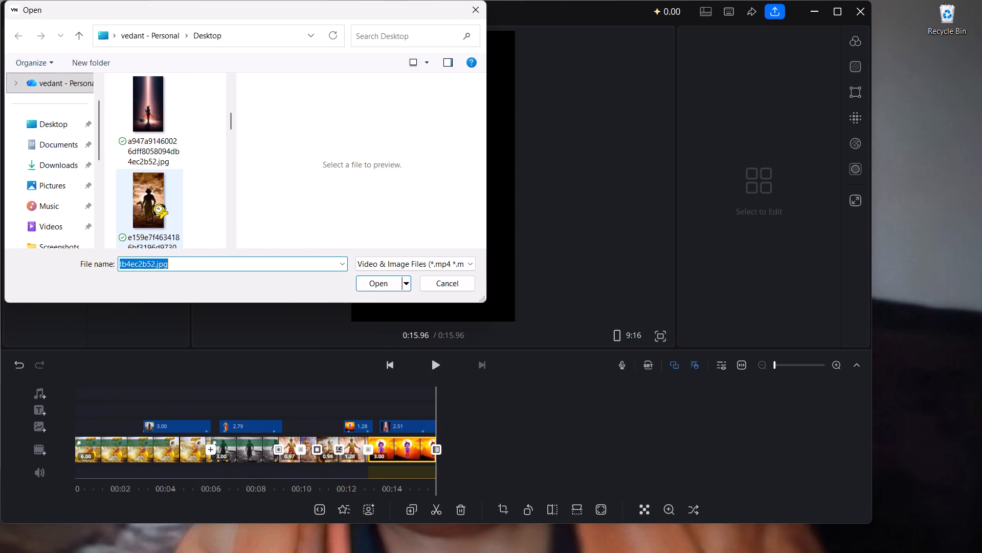
pyautogui.click(154, 136)
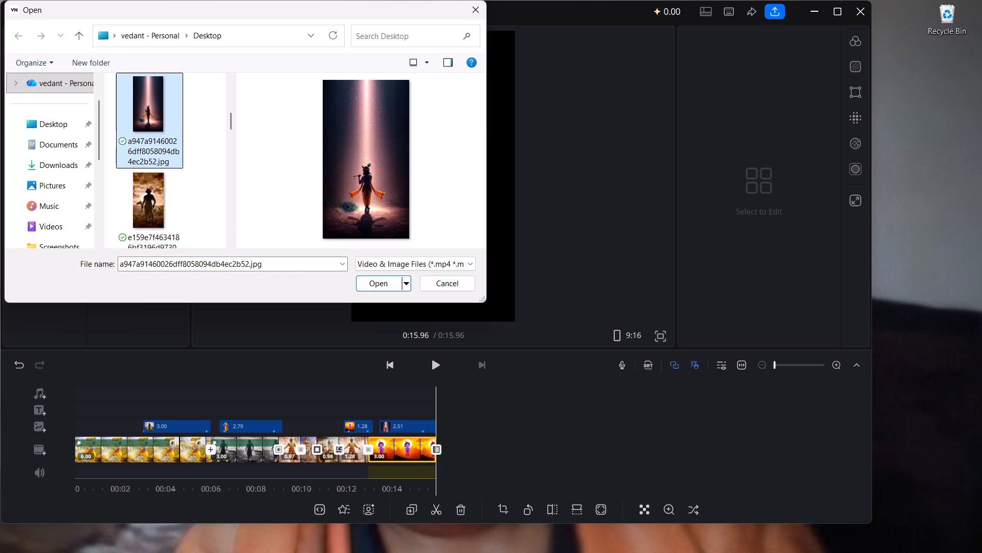
pyautogui.click(370, 282)
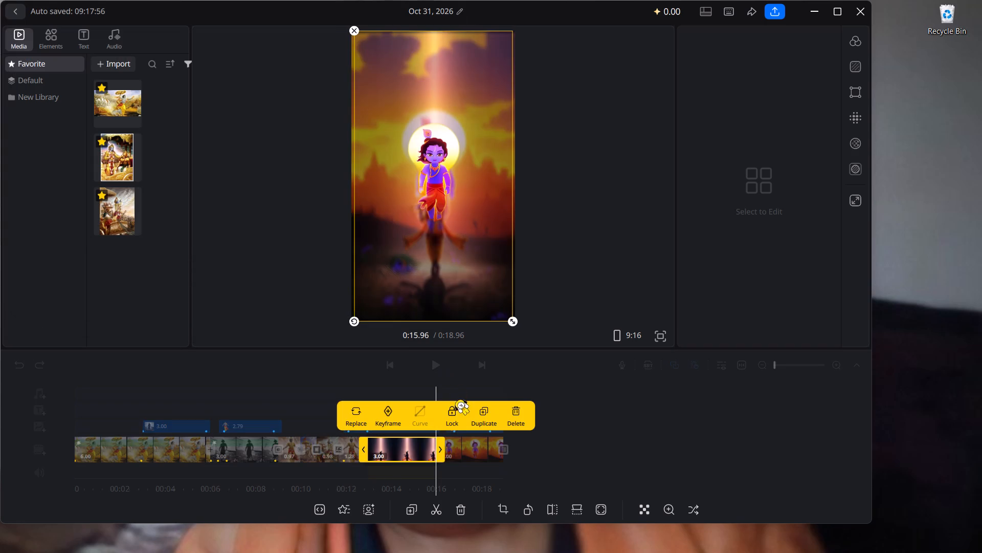
pyautogui.moveTo(394, 454); pyautogui.dragTo(466, 461)
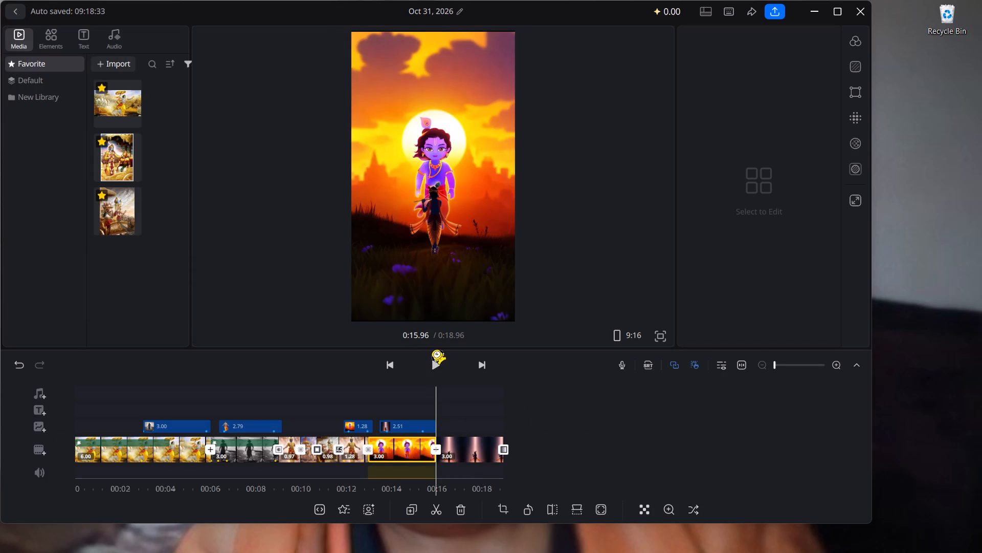
# Play back the sunset clip with its flute-playing Krishna overlay through into the light-beam Krishna clip to check how they join.
pyautogui.click(434, 351)
pyautogui.click(434, 351)
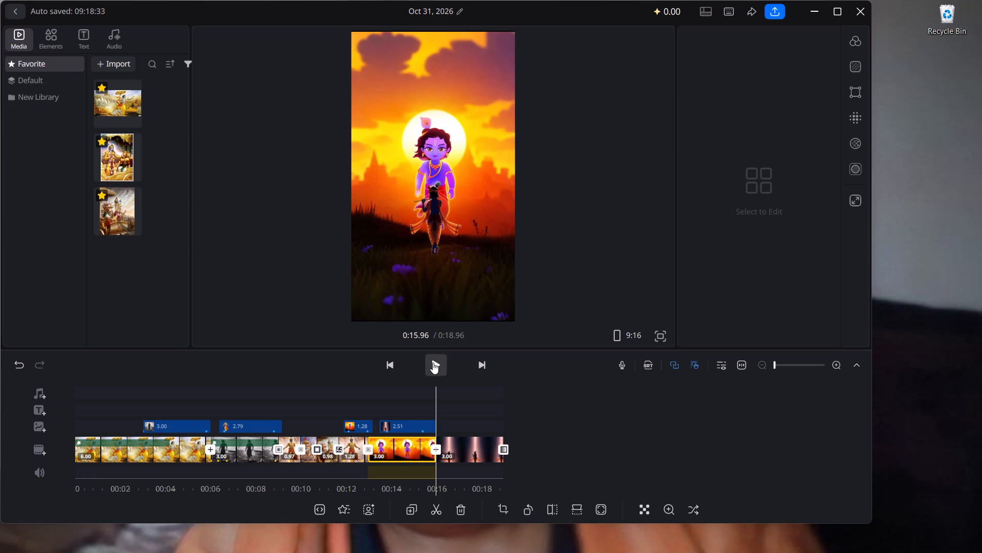
pyautogui.click(433, 364)
pyautogui.click(433, 365)
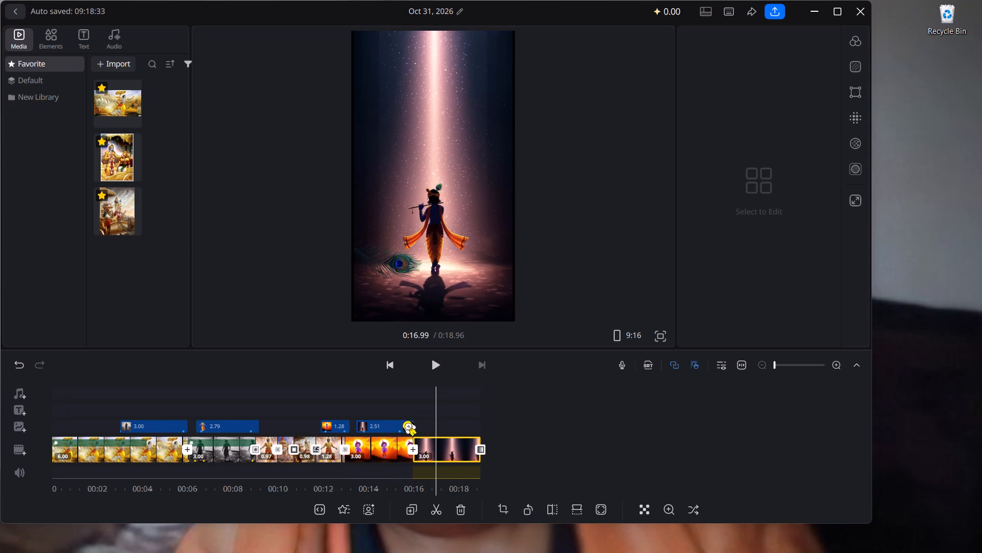
pyautogui.click(367, 449)
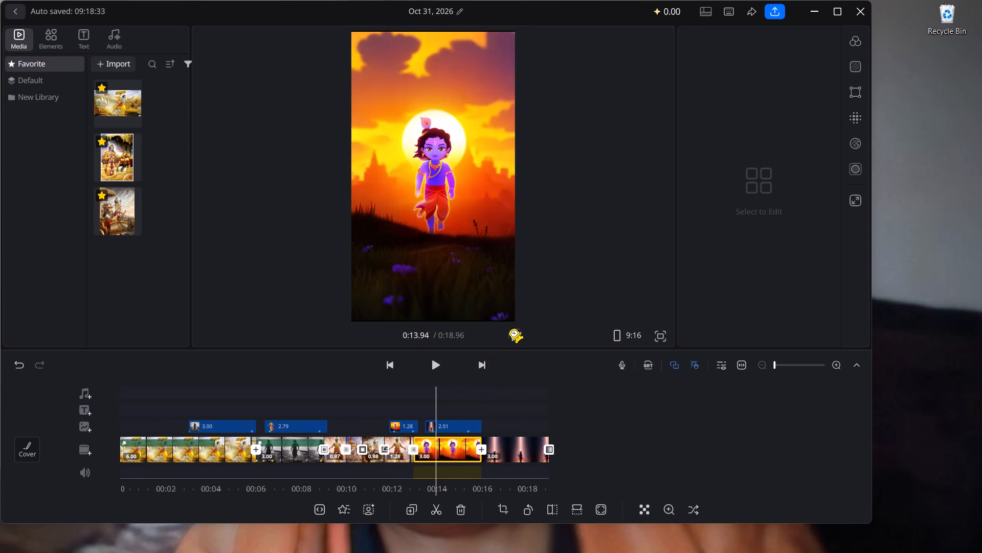
pyautogui.click(441, 355)
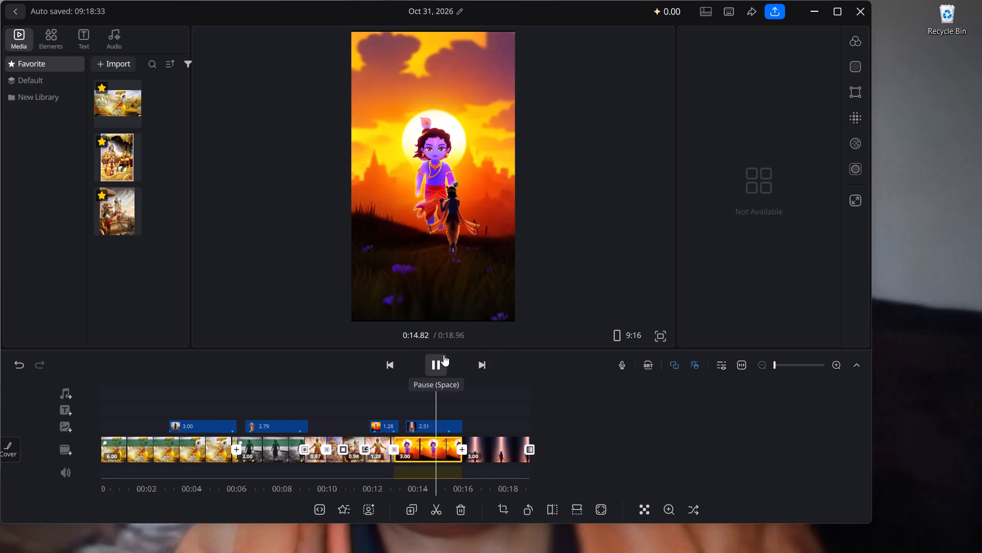
pyautogui.click(443, 355)
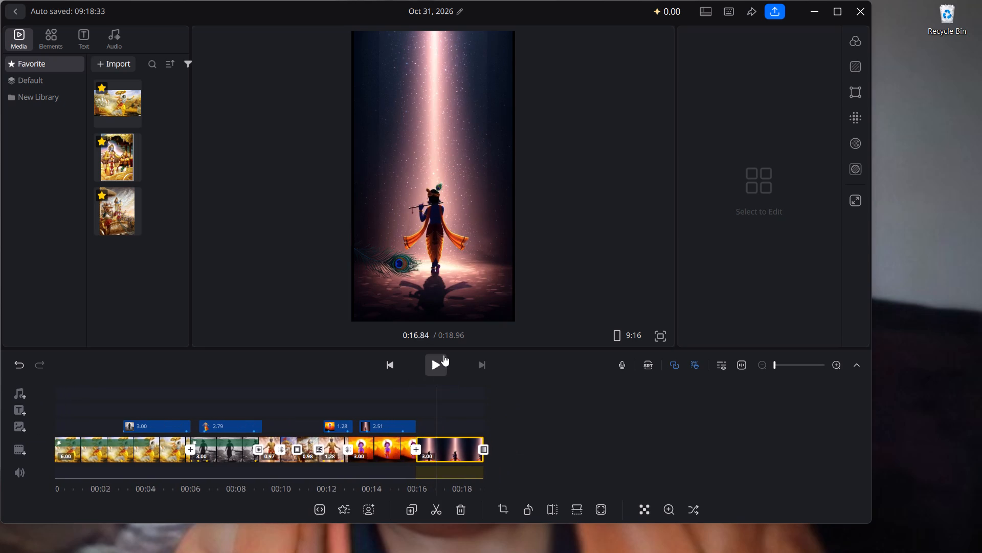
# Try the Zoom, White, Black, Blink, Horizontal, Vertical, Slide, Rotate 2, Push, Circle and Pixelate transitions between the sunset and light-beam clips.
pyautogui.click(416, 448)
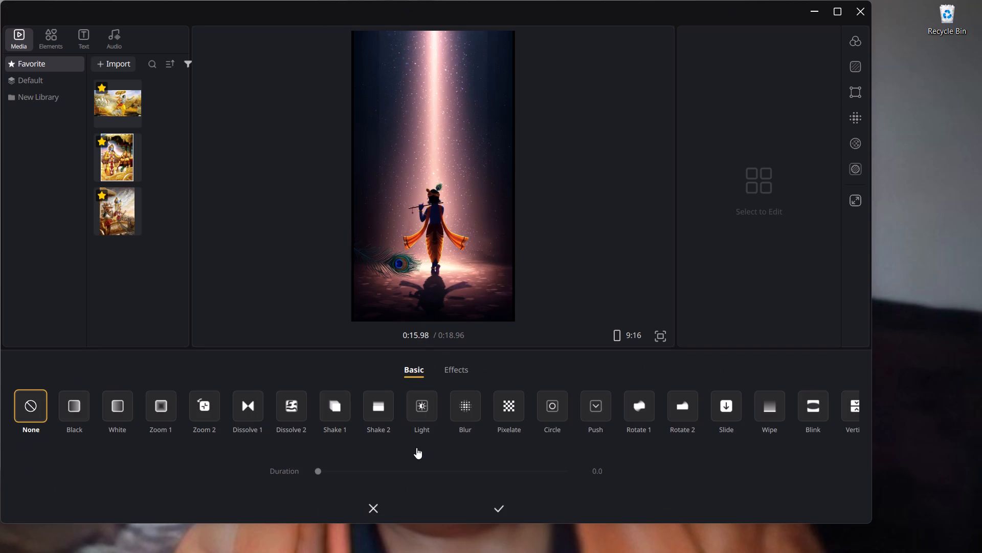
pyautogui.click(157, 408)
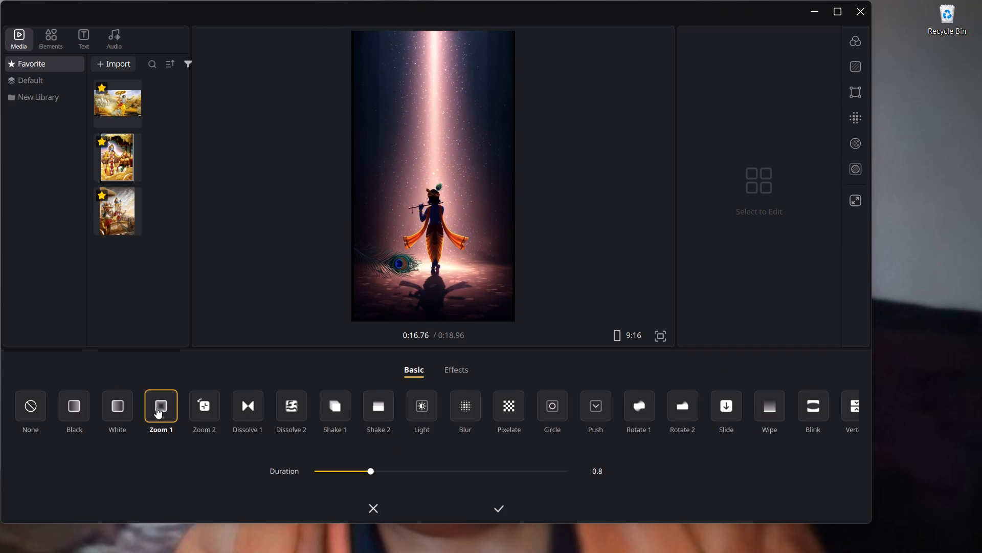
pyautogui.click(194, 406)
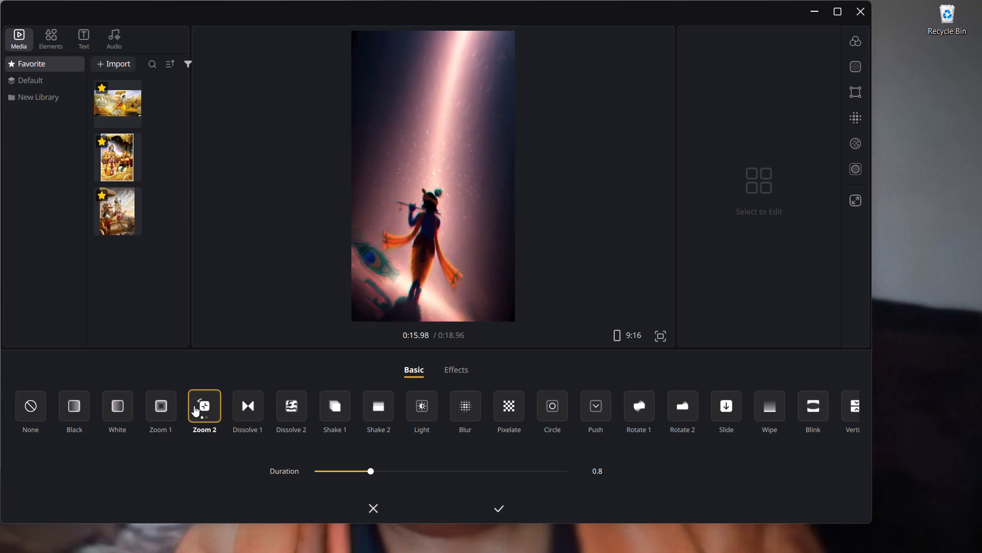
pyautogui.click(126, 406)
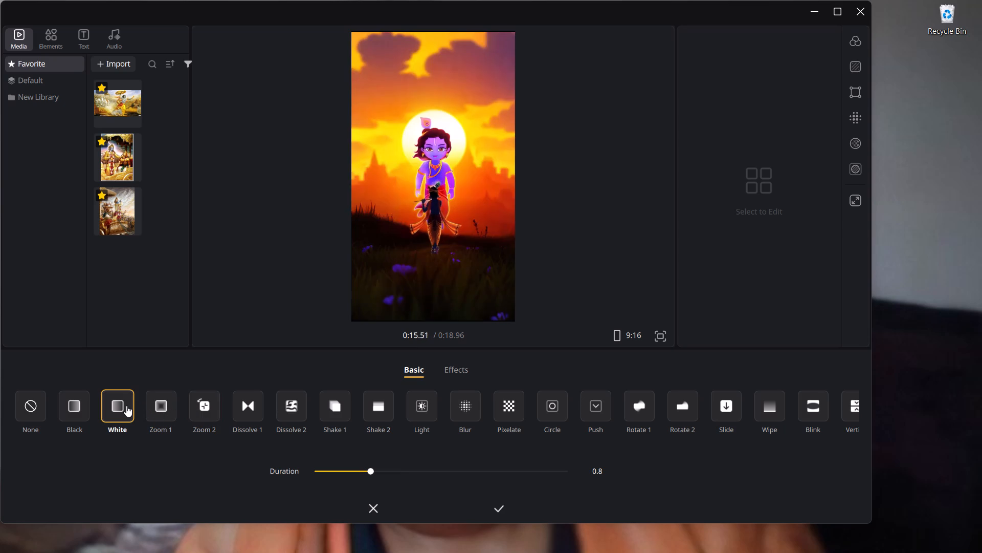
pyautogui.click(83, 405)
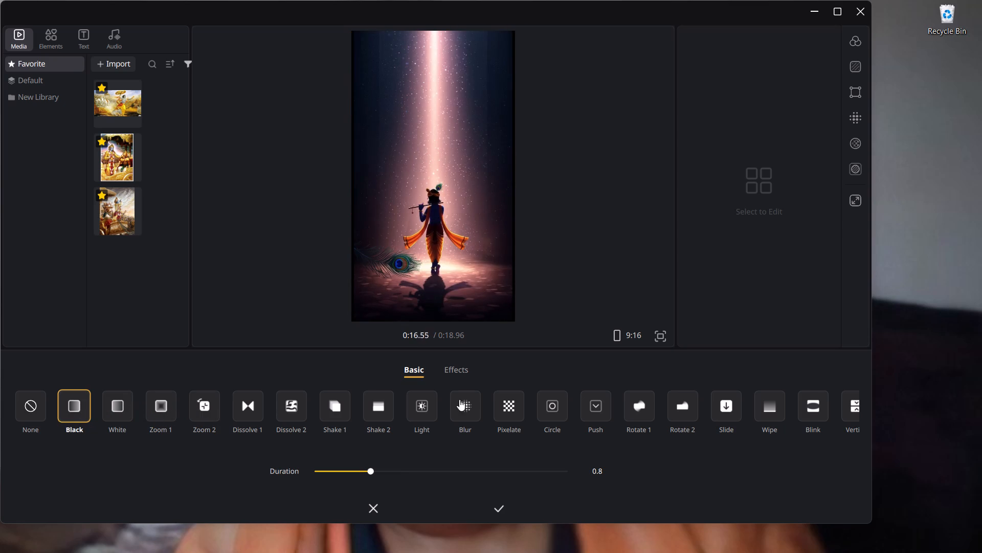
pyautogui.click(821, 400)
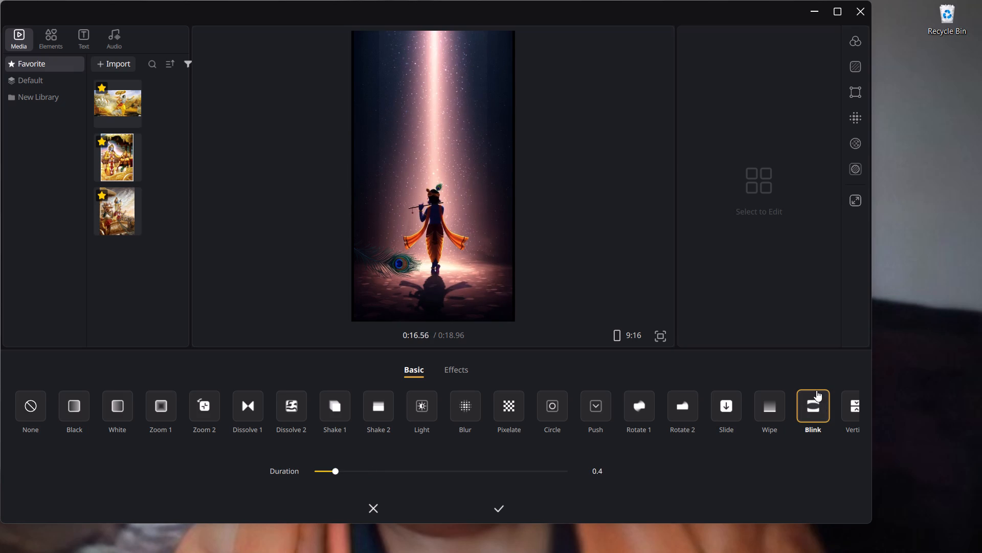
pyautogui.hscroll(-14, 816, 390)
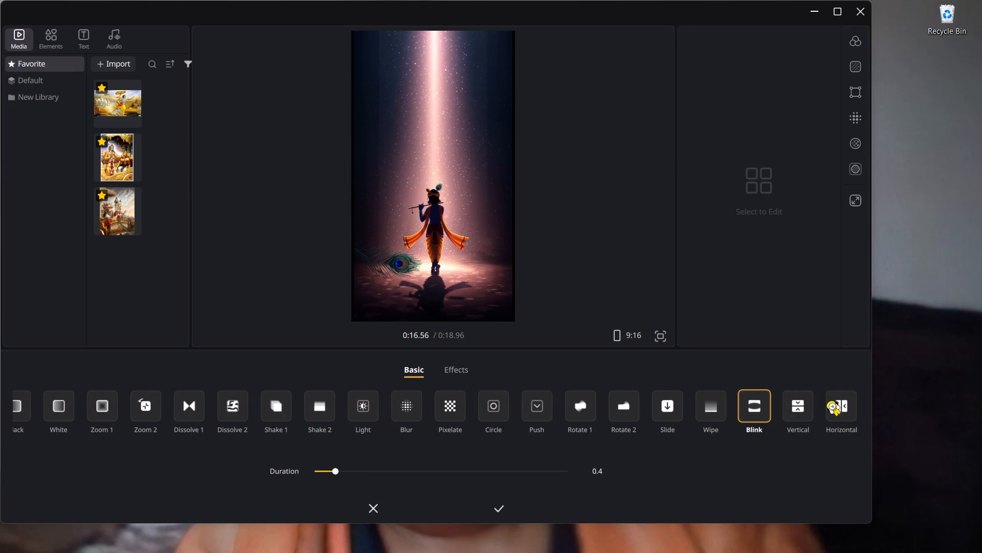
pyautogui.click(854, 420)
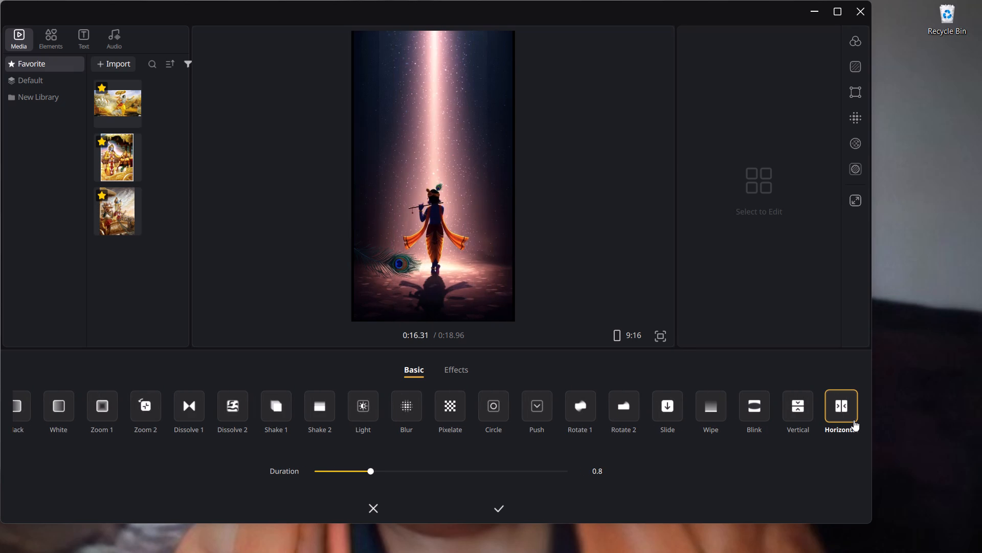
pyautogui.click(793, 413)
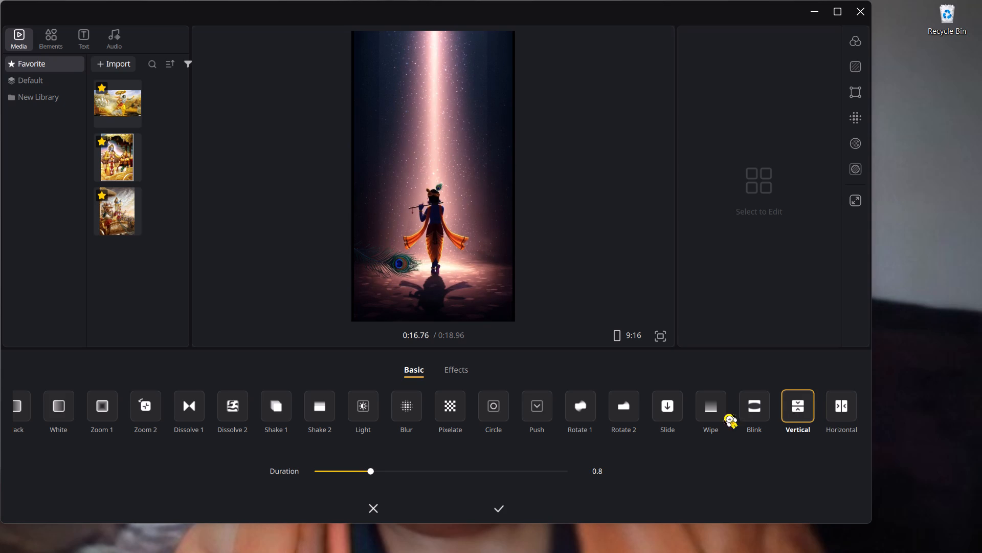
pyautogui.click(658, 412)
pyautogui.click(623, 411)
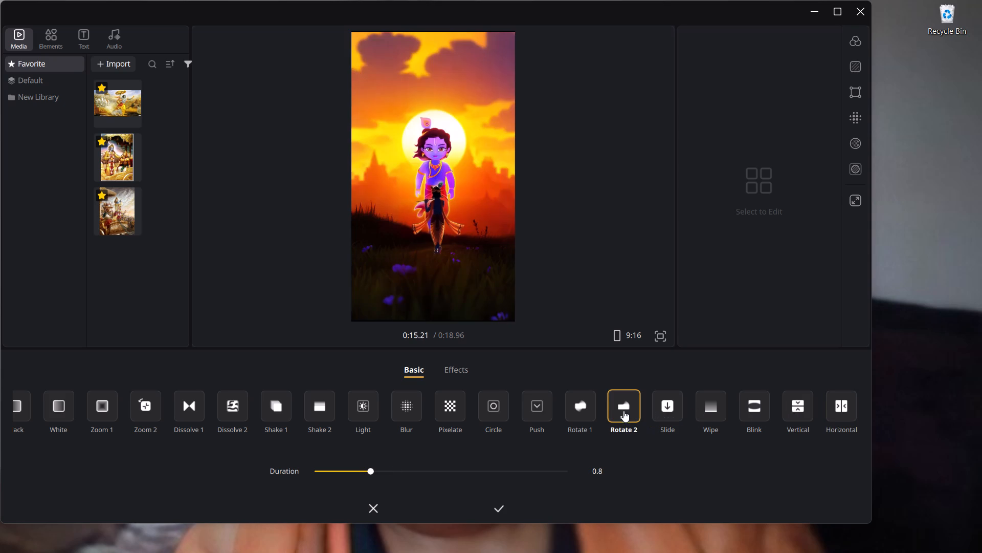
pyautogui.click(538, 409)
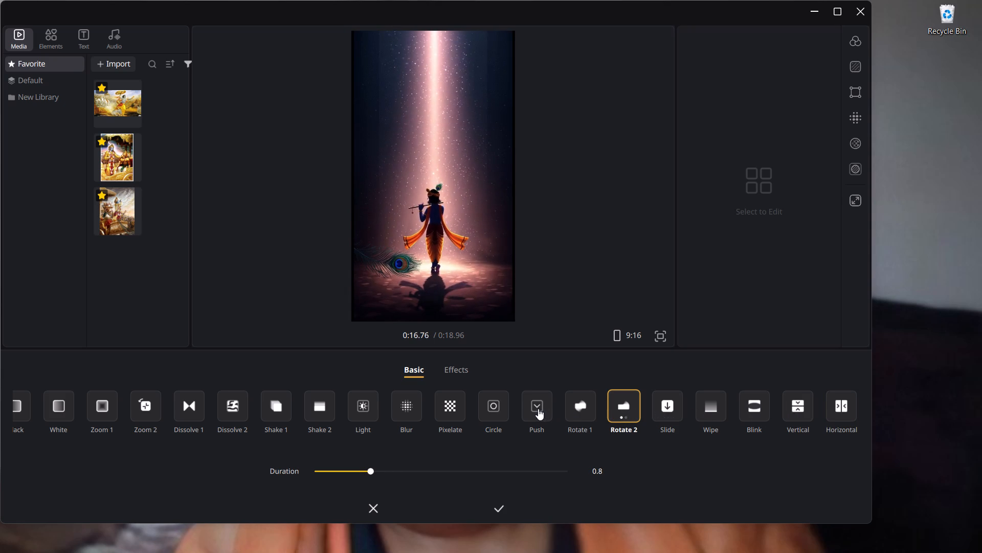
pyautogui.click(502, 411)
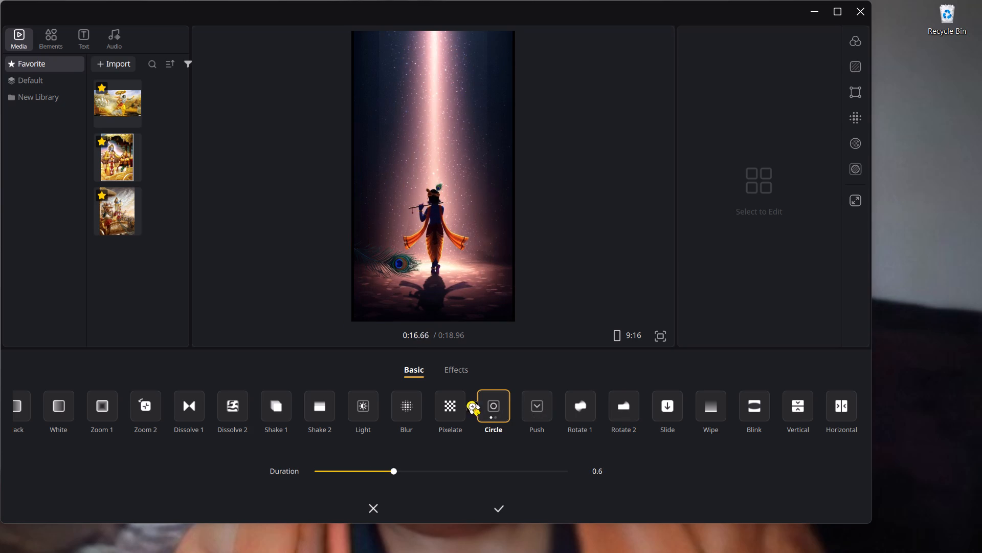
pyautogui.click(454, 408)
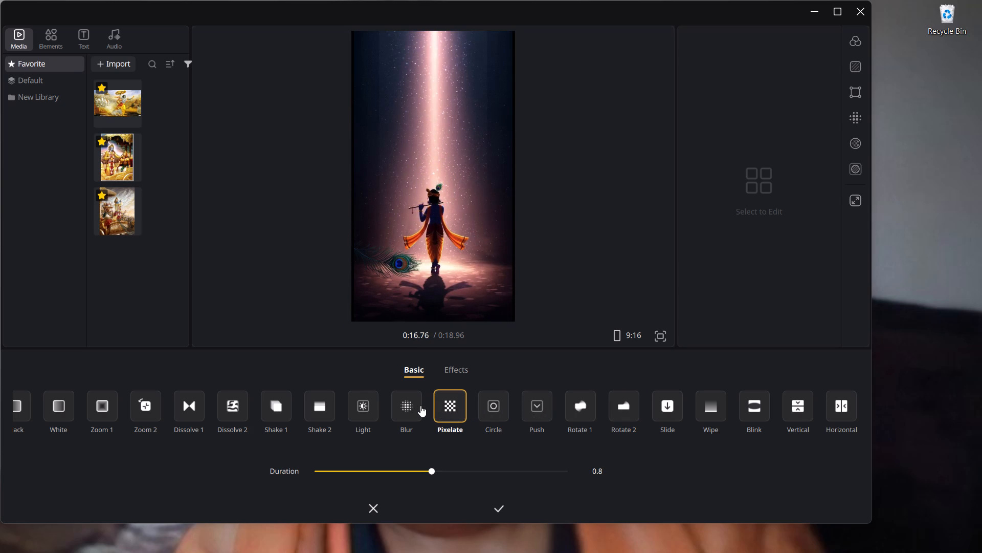
# Apply a Blur transition with a duration of 0.6 between the sunset clip and the light-beam Krishna clip.
pyautogui.click(408, 406)
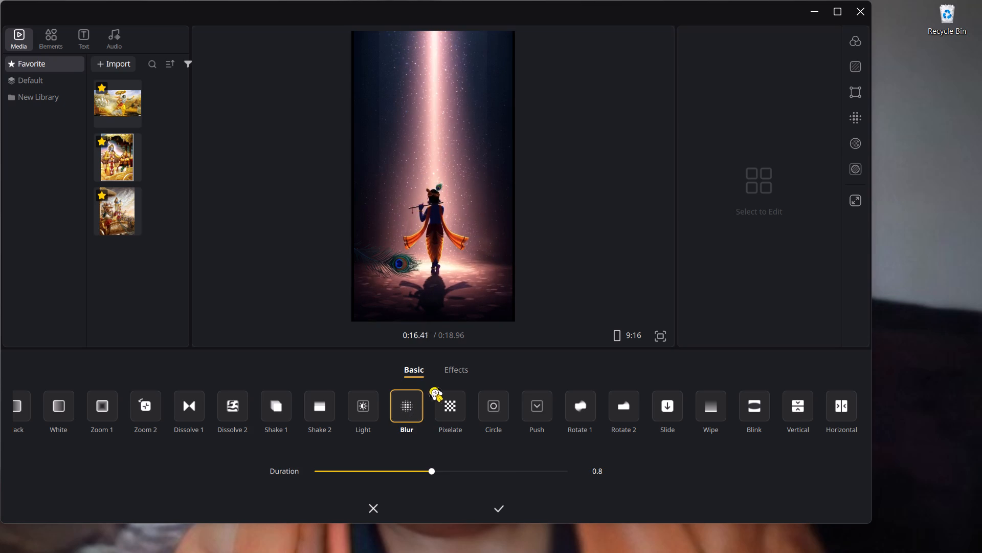
pyautogui.click(391, 461)
pyautogui.click(389, 475)
pyautogui.click(499, 507)
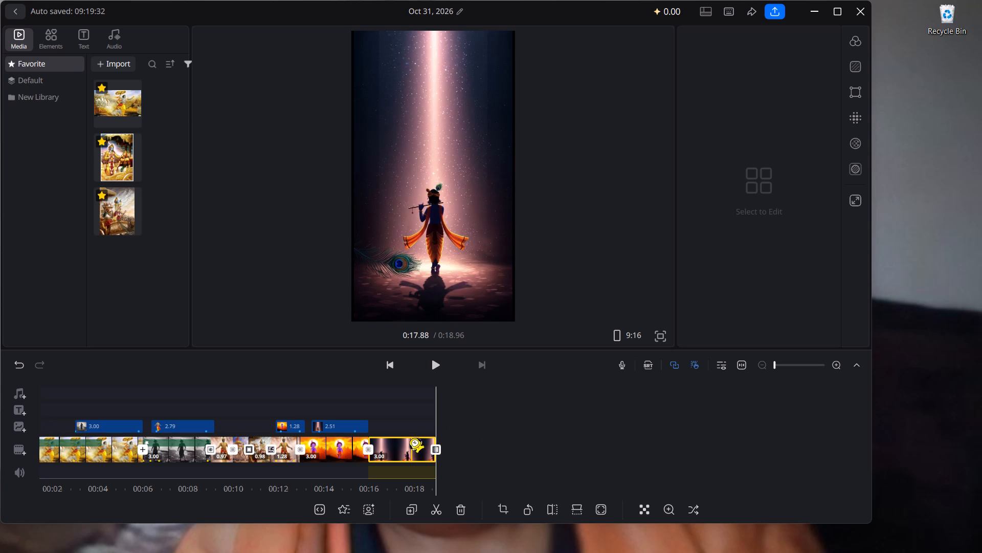
# Add the Desktop image of Krishna standing before a chariot as an overlay, and align its start with the beginning of the light-beam clip.
pyautogui.hscroll(4, 412, 439)
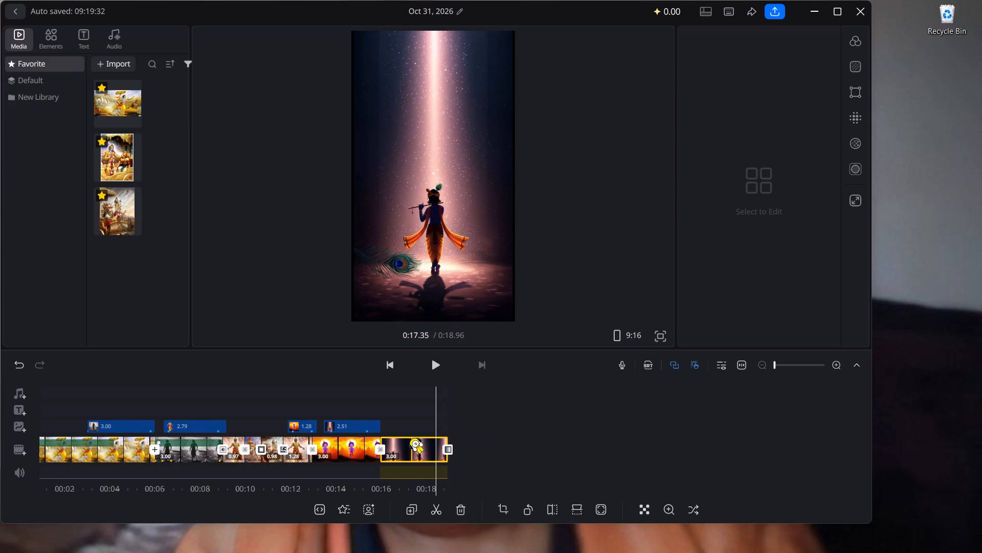
pyautogui.hscroll(5, 412, 439)
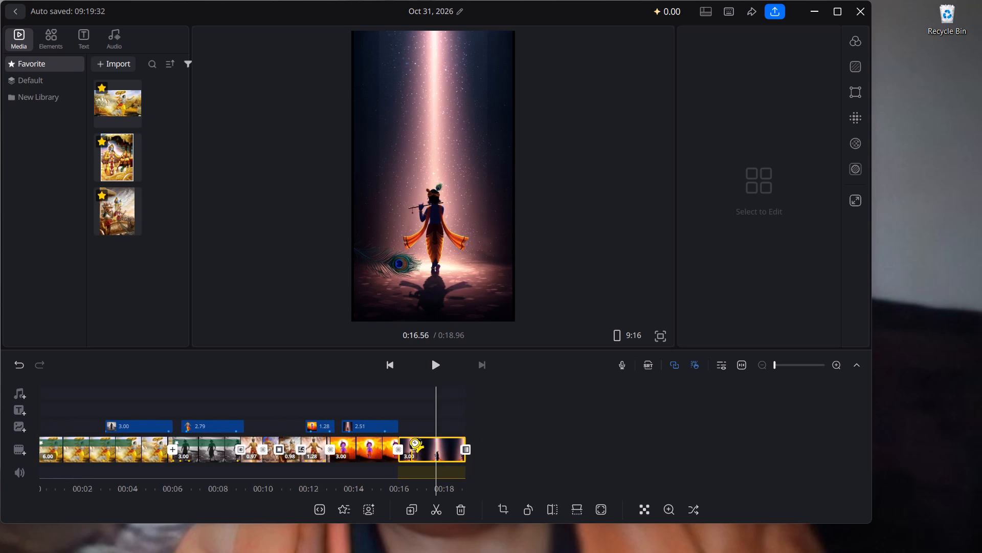
pyautogui.hscroll(1, 412, 439)
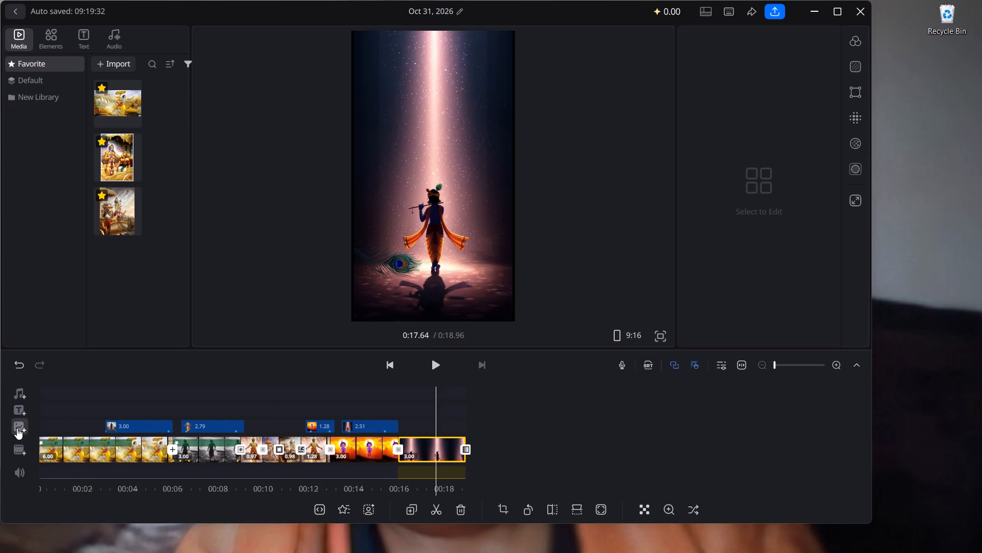
pyautogui.click(17, 428)
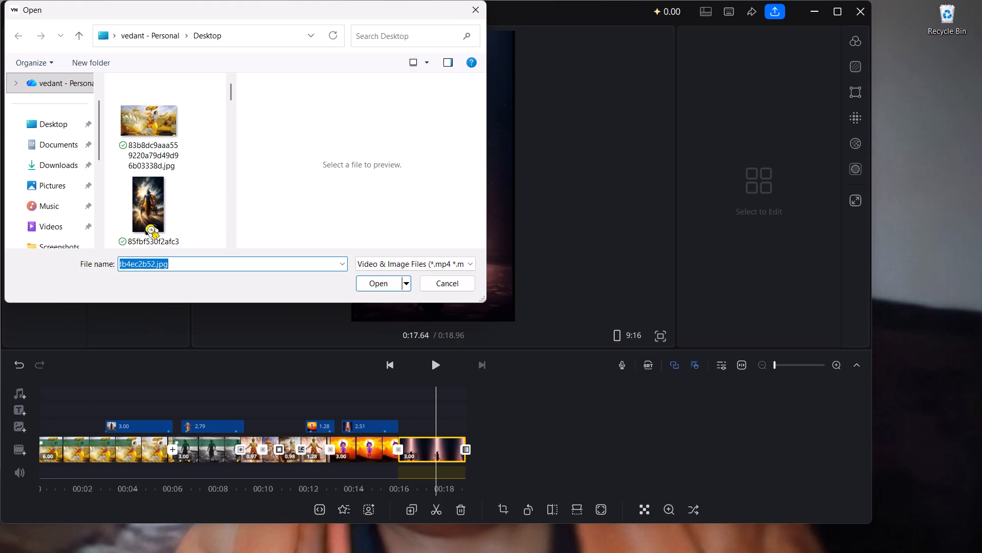
pyautogui.scroll(1, 141, 193)
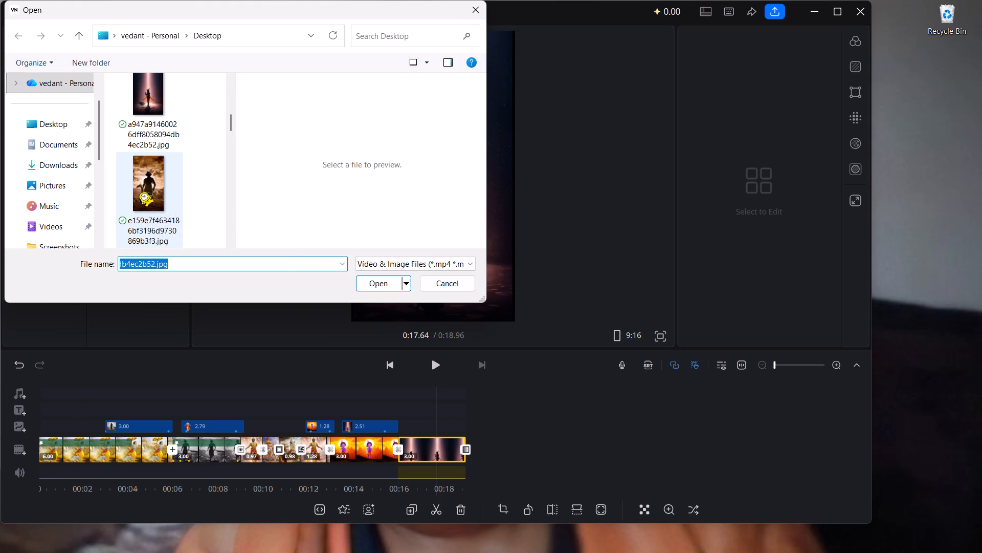
pyautogui.scroll(1, 141, 193)
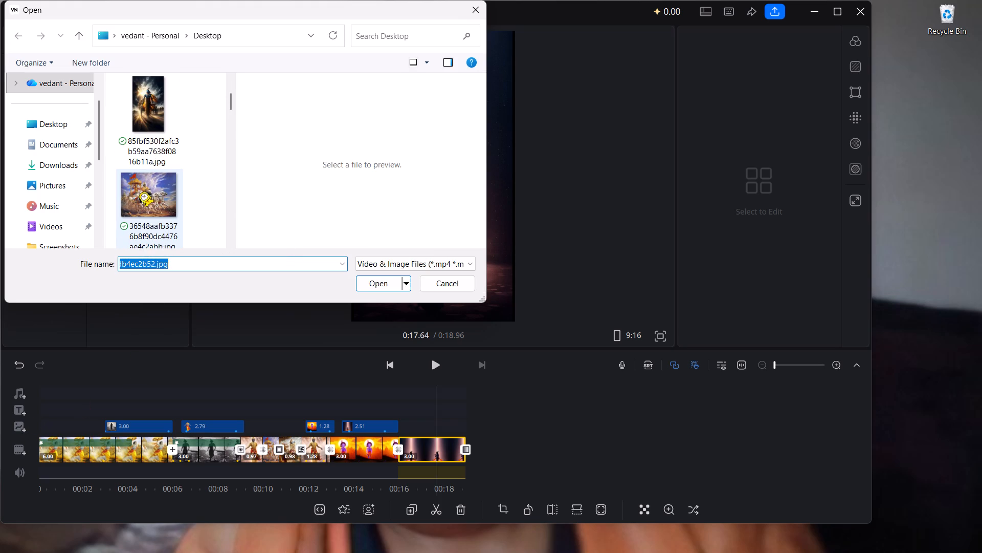
pyautogui.scroll(1, 141, 193)
pyautogui.click(141, 193)
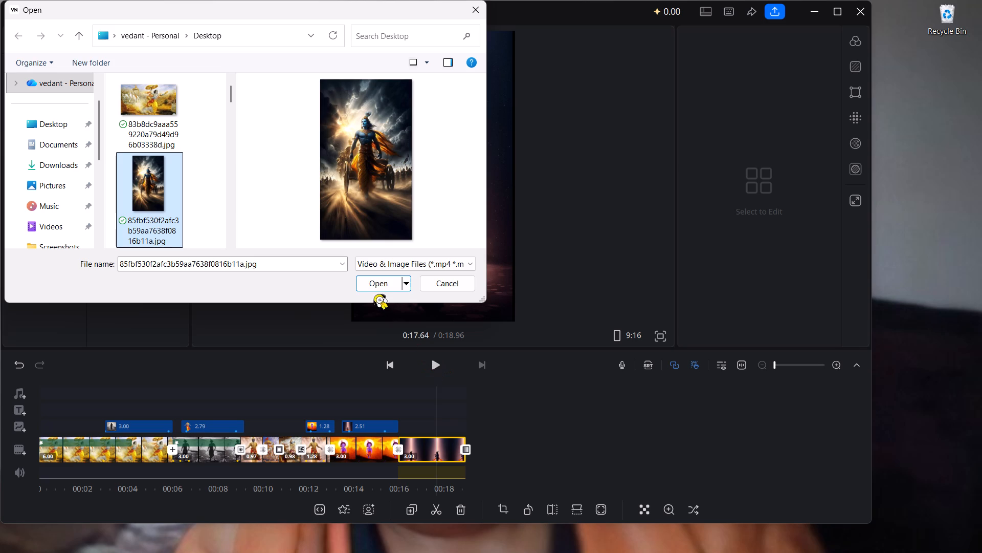
pyautogui.click(375, 278)
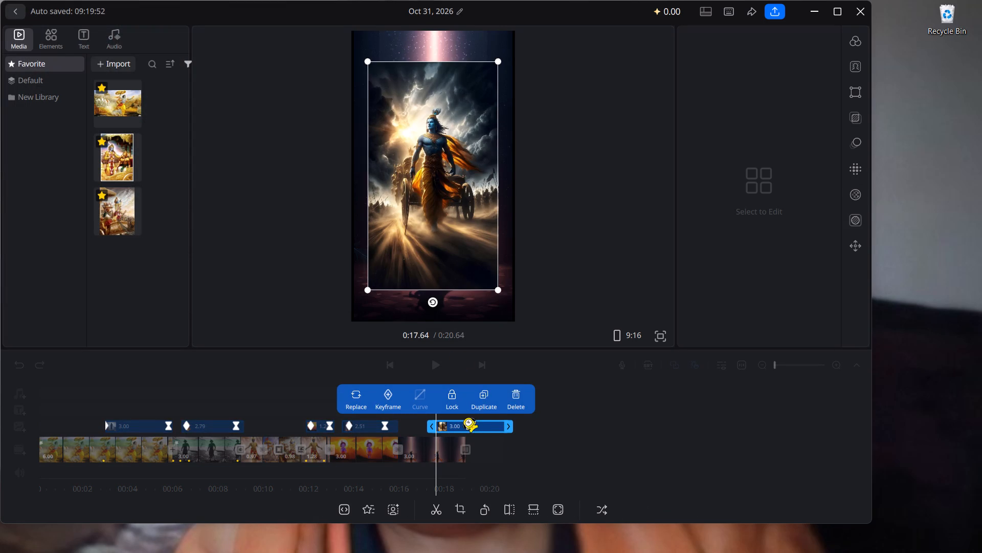
pyautogui.moveTo(463, 424); pyautogui.dragTo(437, 423)
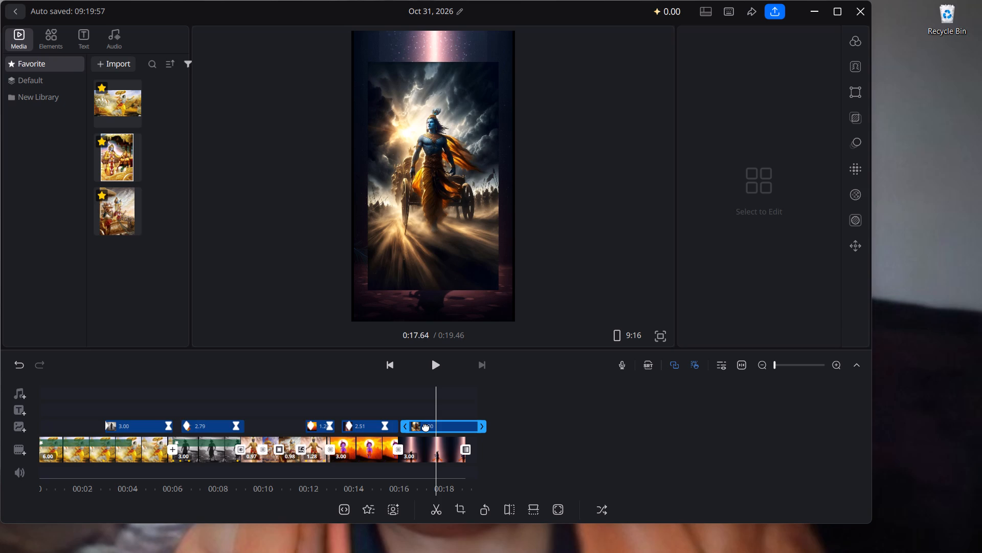
# Add keyframes to the chariot Krishna overlay at 0:17.02 and 0:18.56.
pyautogui.click(422, 427)
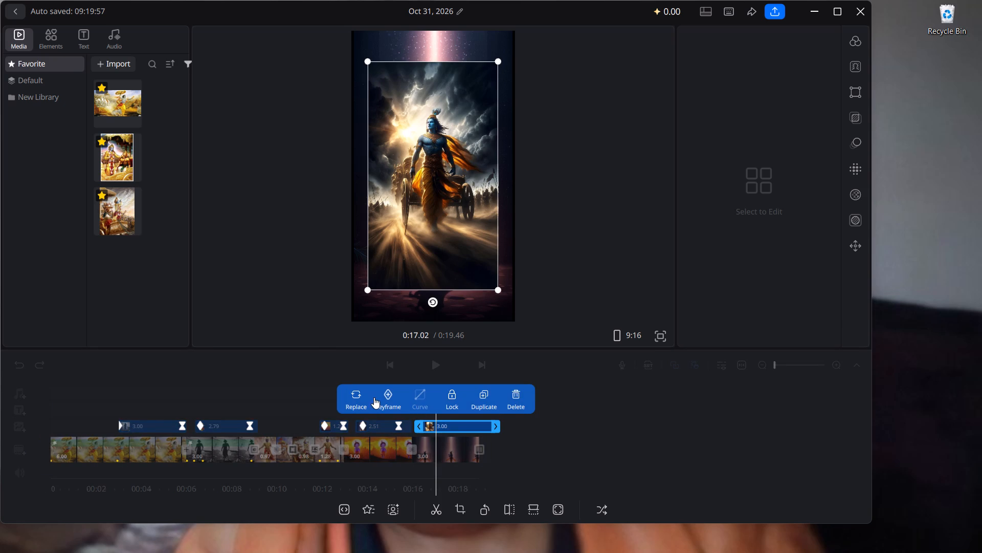
pyautogui.click(387, 398)
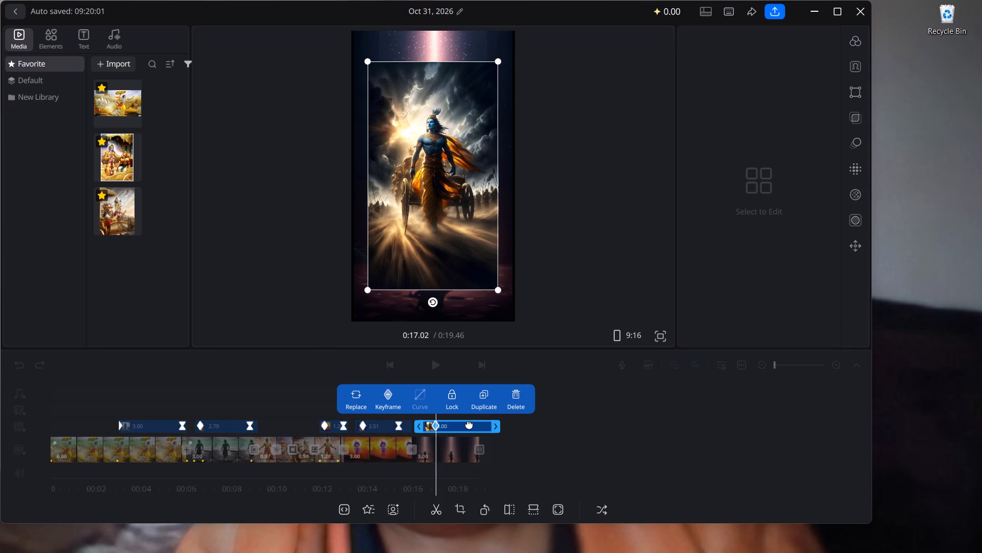
pyautogui.click(475, 424)
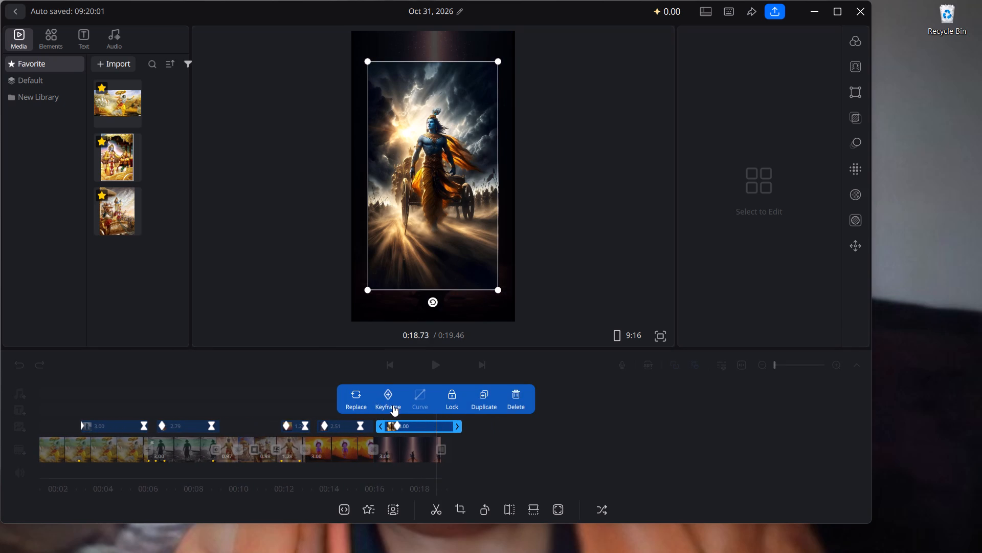
pyautogui.click(426, 419)
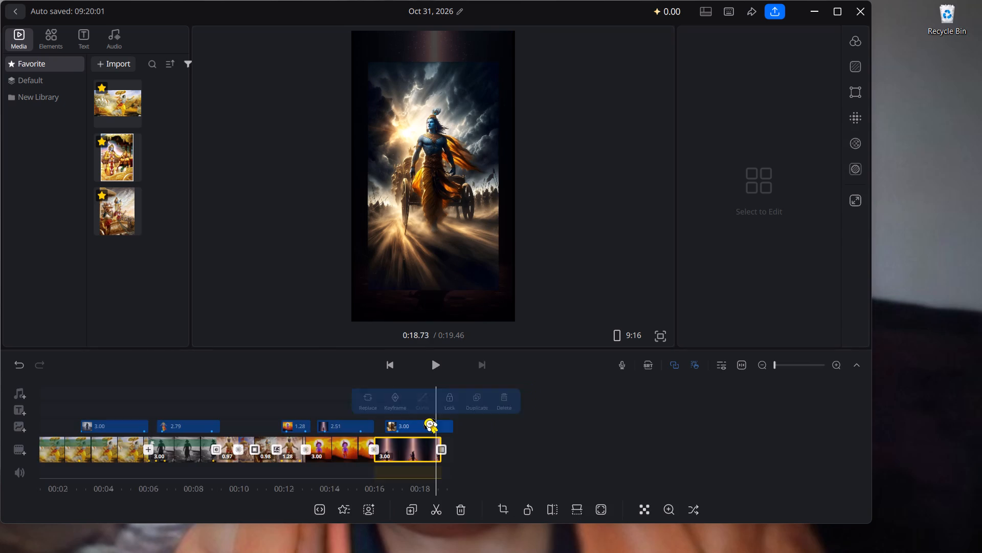
pyautogui.click(426, 419)
pyautogui.click(424, 254)
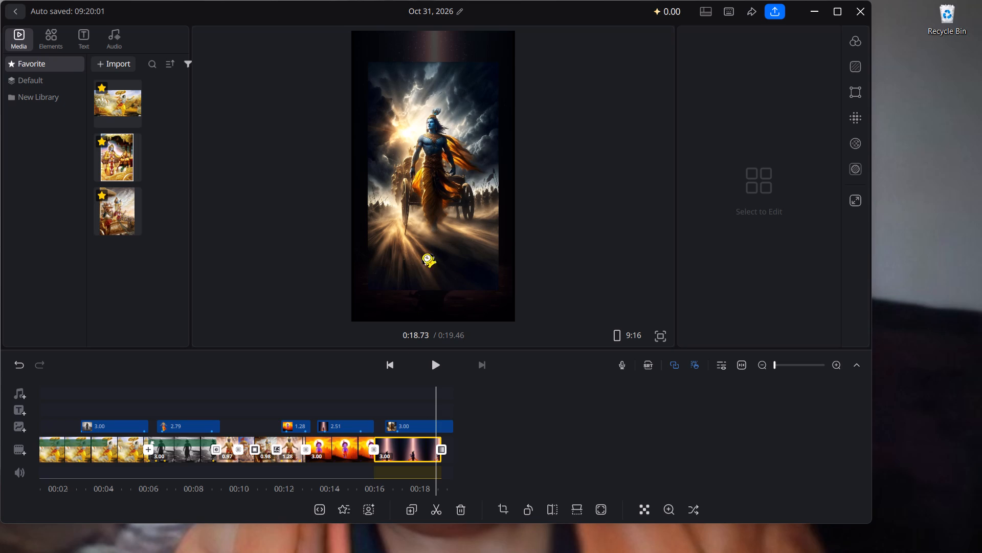
pyautogui.click(433, 427)
pyautogui.click(386, 398)
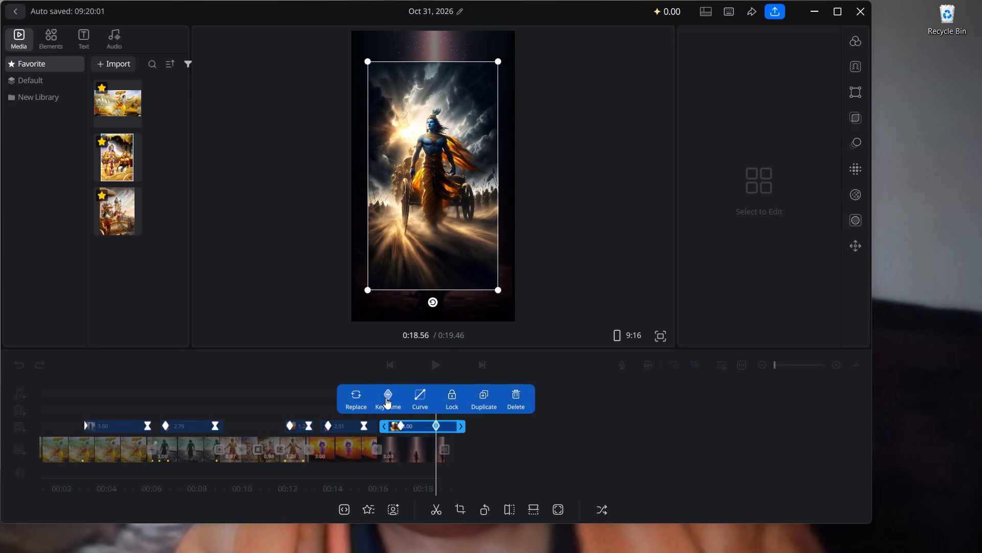
# Cut out Krishna and his chariot in the overlay, erasing the leftover army and flags beside the chariot's right wheel with brush size 20.
pyautogui.click(399, 420)
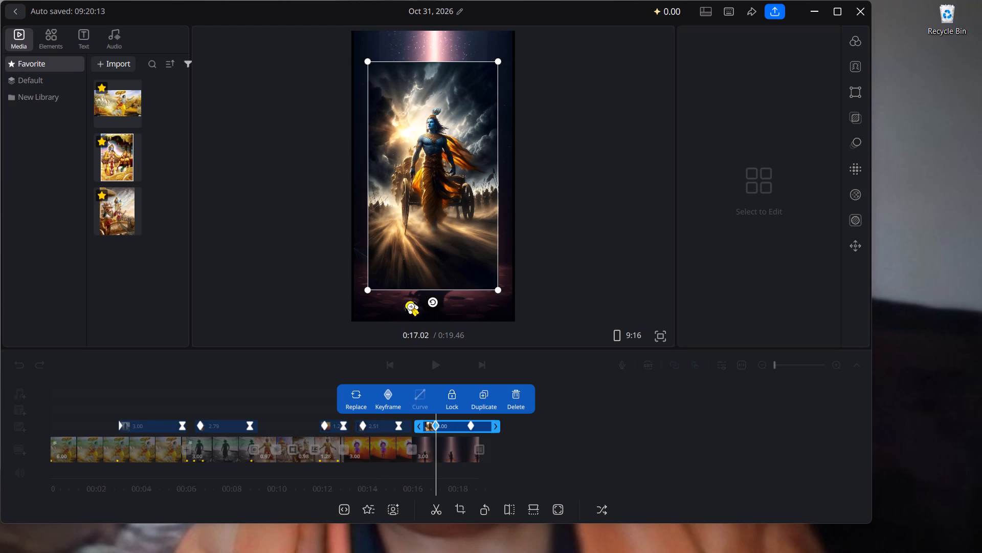
pyautogui.click(397, 504)
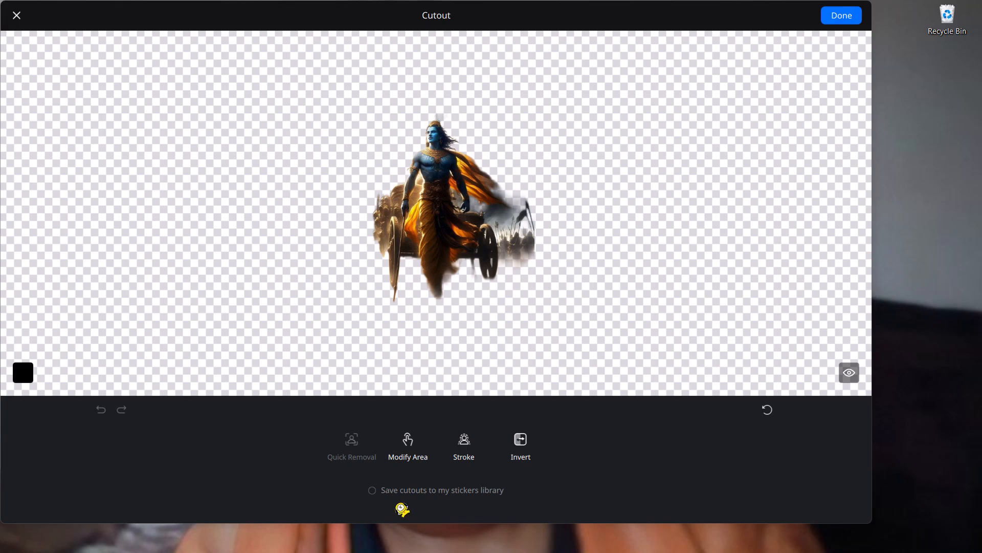
pyautogui.click(411, 444)
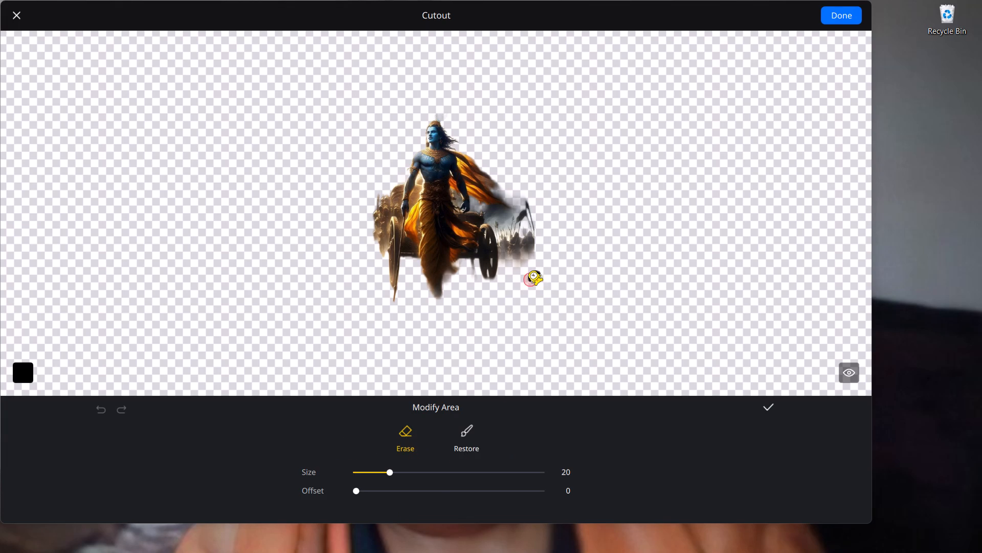
pyautogui.moveTo(530, 270); pyautogui.dragTo(529, 251)
pyautogui.click(529, 251)
pyautogui.moveTo(528, 240); pyautogui.dragTo(523, 252)
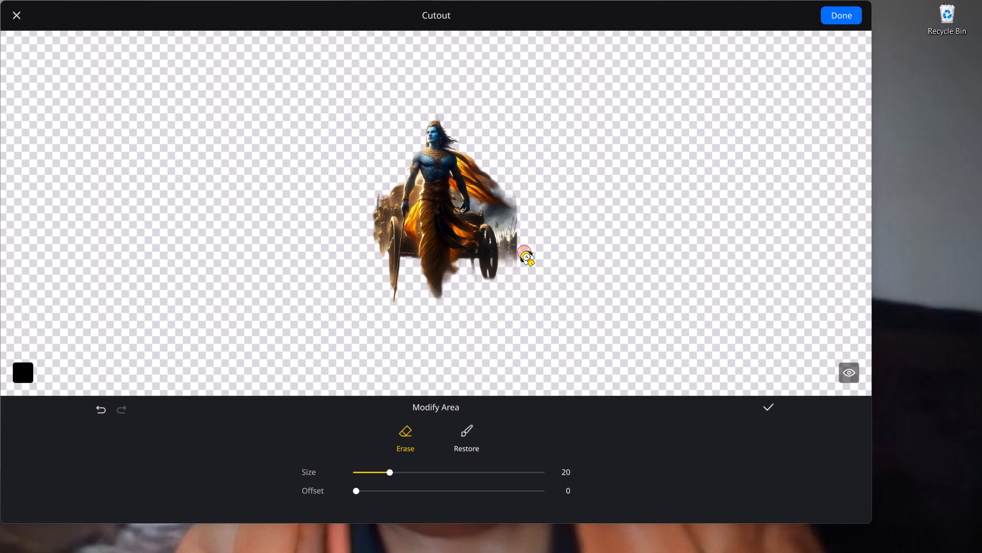
pyautogui.moveTo(523, 252); pyautogui.dragTo(518, 225)
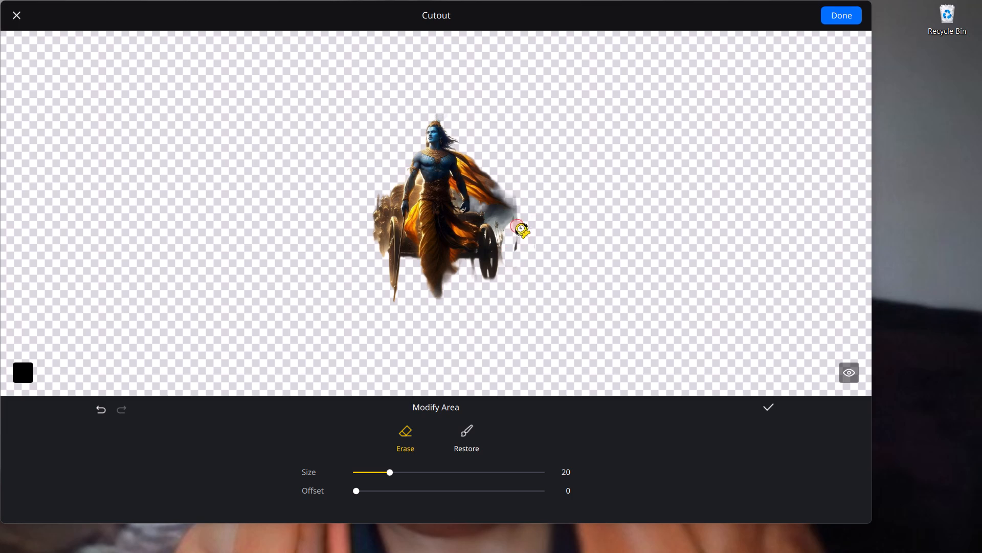
pyautogui.moveTo(518, 225); pyautogui.dragTo(524, 201)
pyautogui.moveTo(524, 201); pyautogui.dragTo(591, 277)
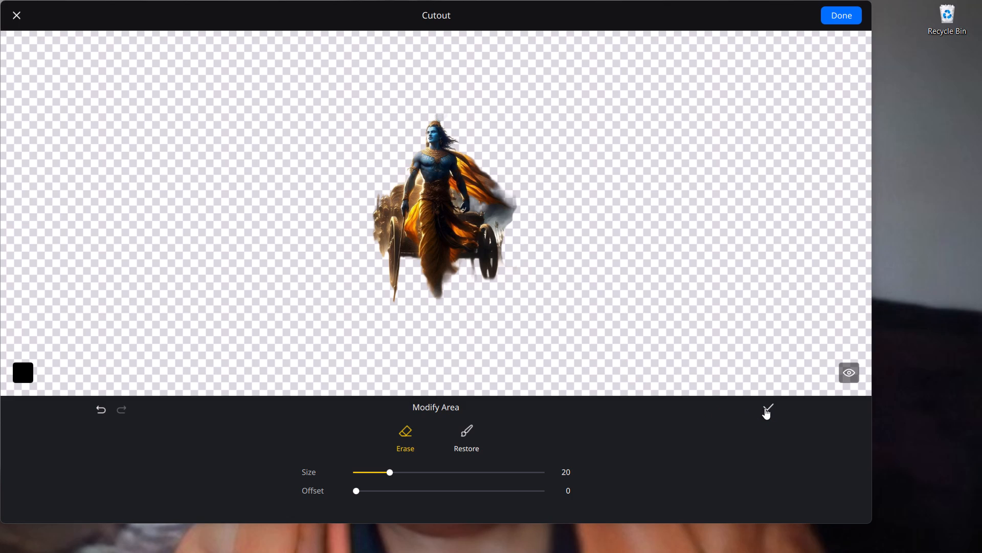
pyautogui.click(770, 408)
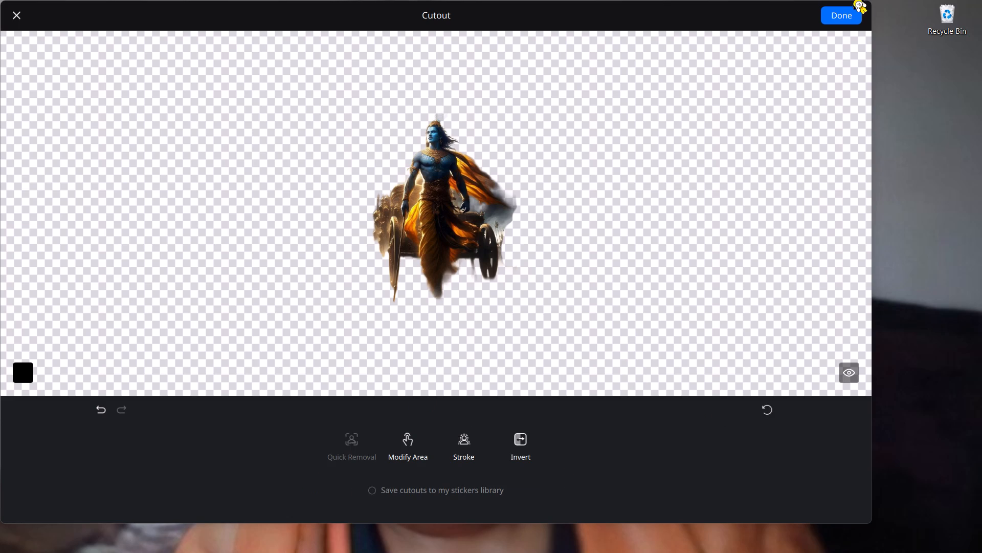
pyautogui.click(845, 6)
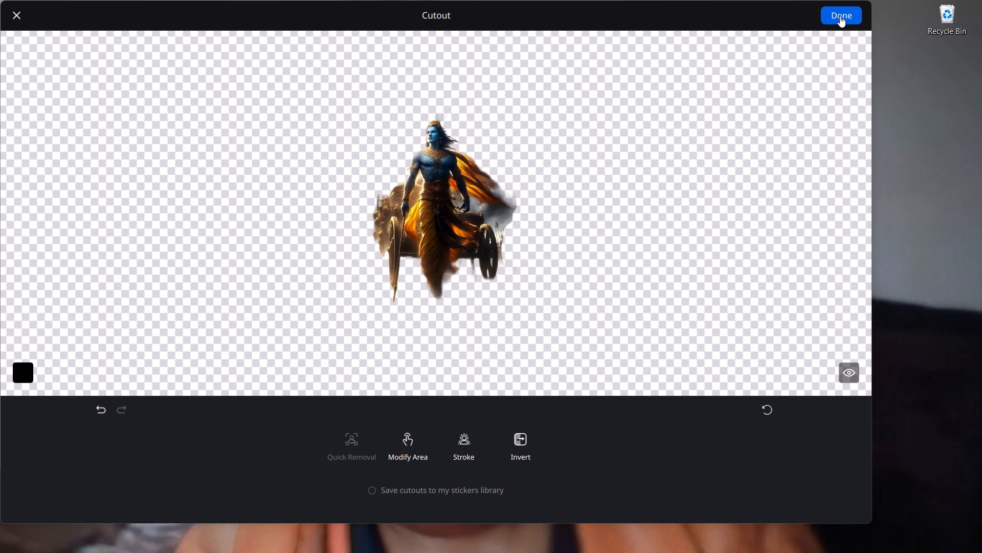
pyautogui.click(840, 16)
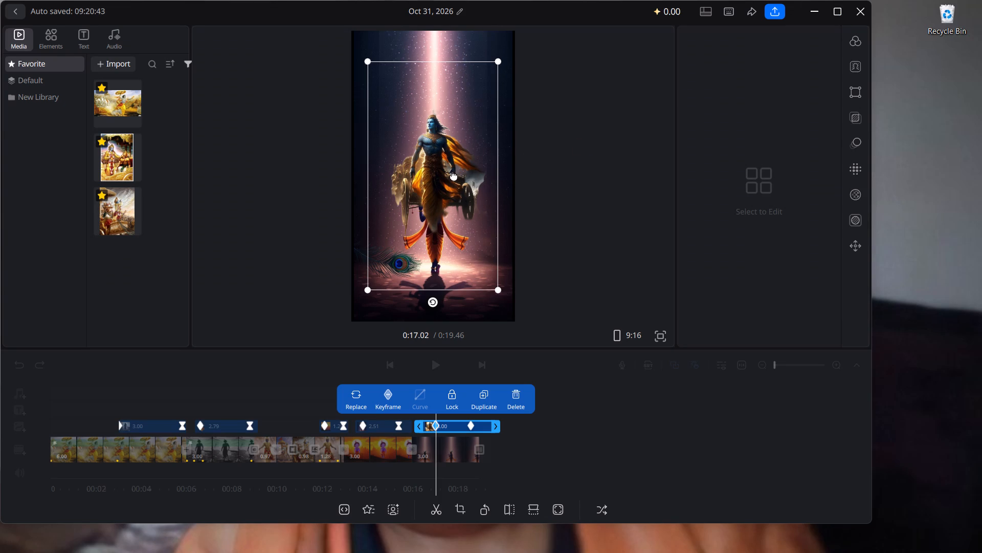
# Move the chariot Krishna cutout straight up out of the frame at its first keyframe, 0:17.02.
pyautogui.moveTo(442, 176); pyautogui.dragTo(447, 34)
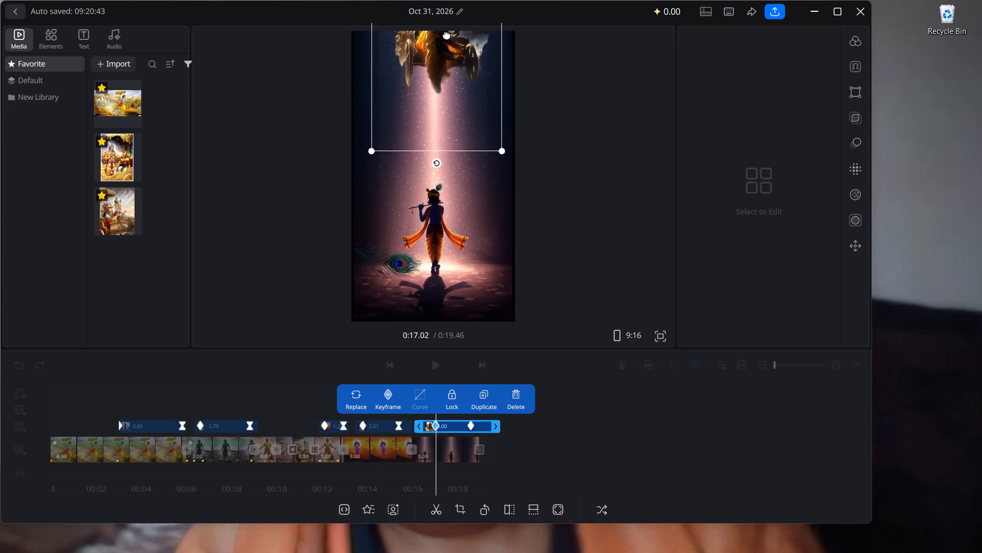
pyautogui.moveTo(447, 34); pyautogui.dragTo(443, 0)
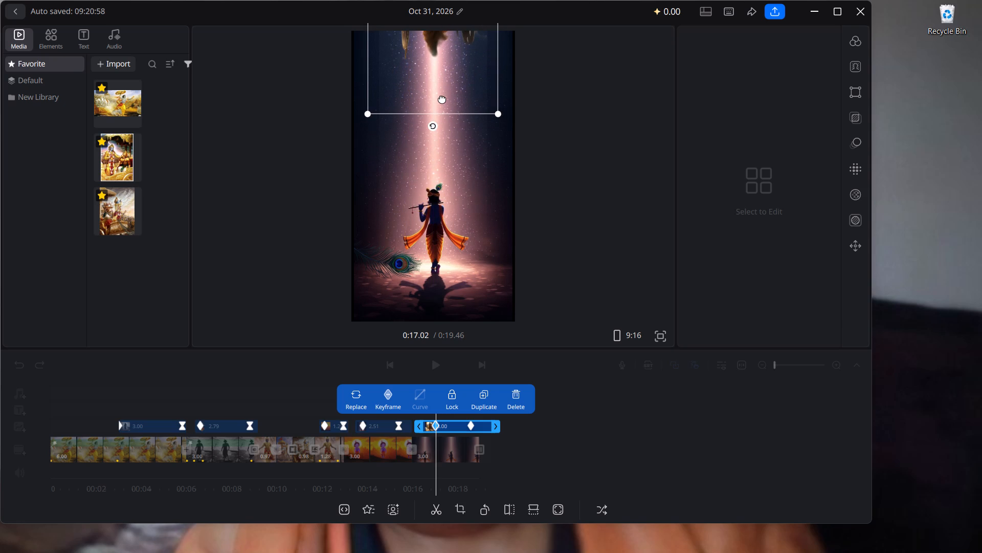
pyautogui.moveTo(442, 96); pyautogui.dragTo(443, 56)
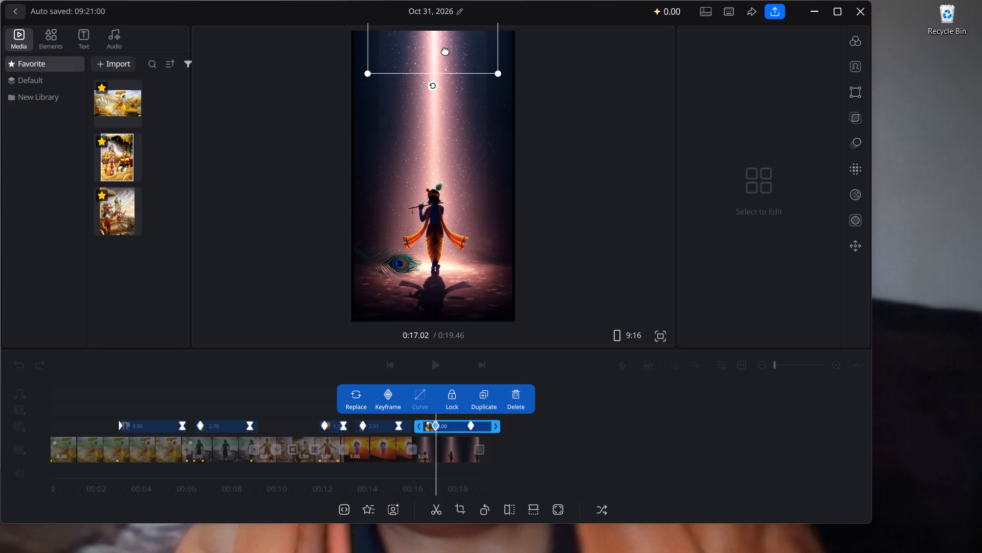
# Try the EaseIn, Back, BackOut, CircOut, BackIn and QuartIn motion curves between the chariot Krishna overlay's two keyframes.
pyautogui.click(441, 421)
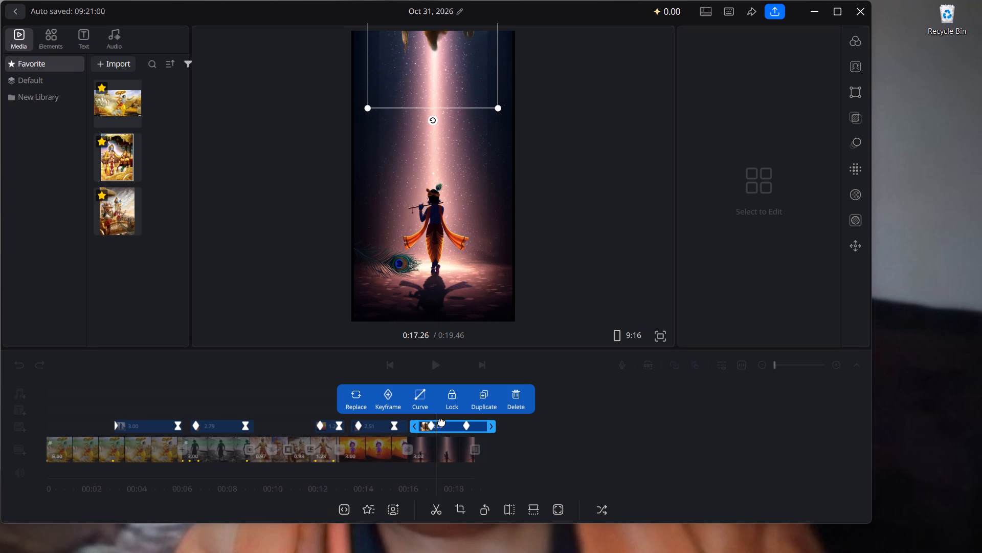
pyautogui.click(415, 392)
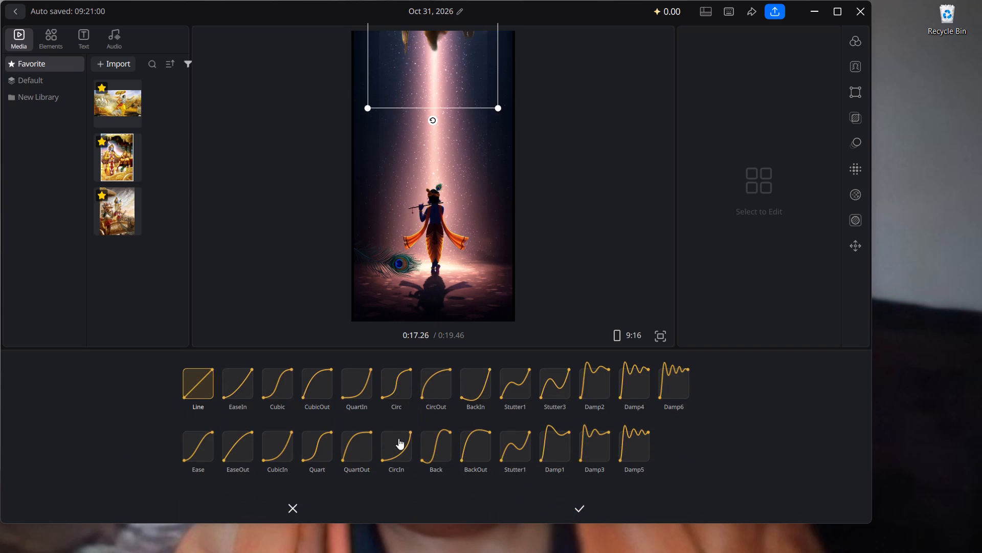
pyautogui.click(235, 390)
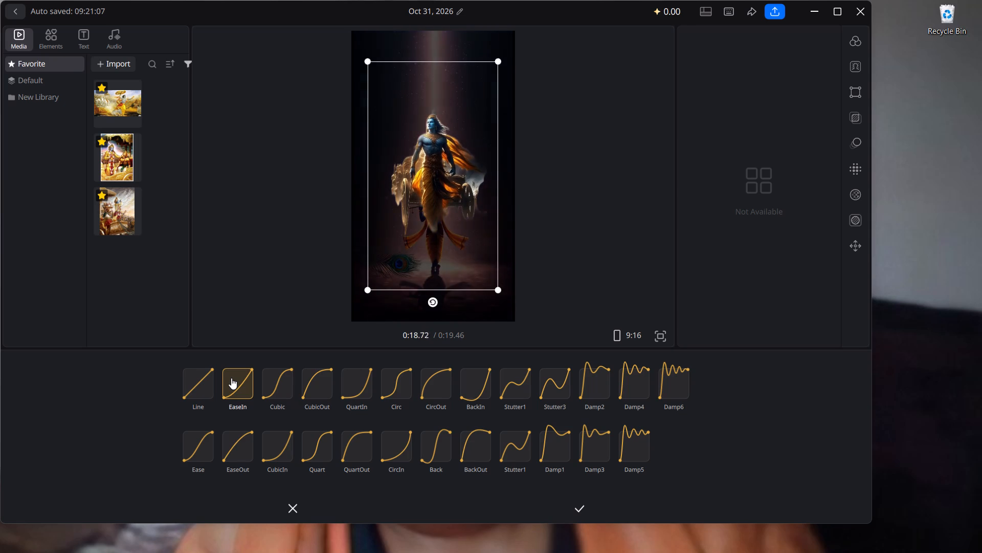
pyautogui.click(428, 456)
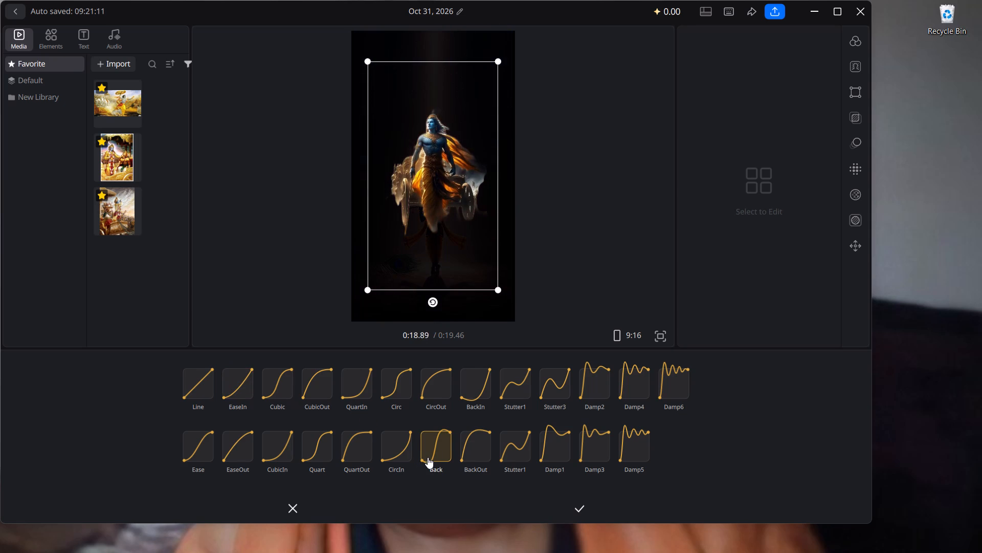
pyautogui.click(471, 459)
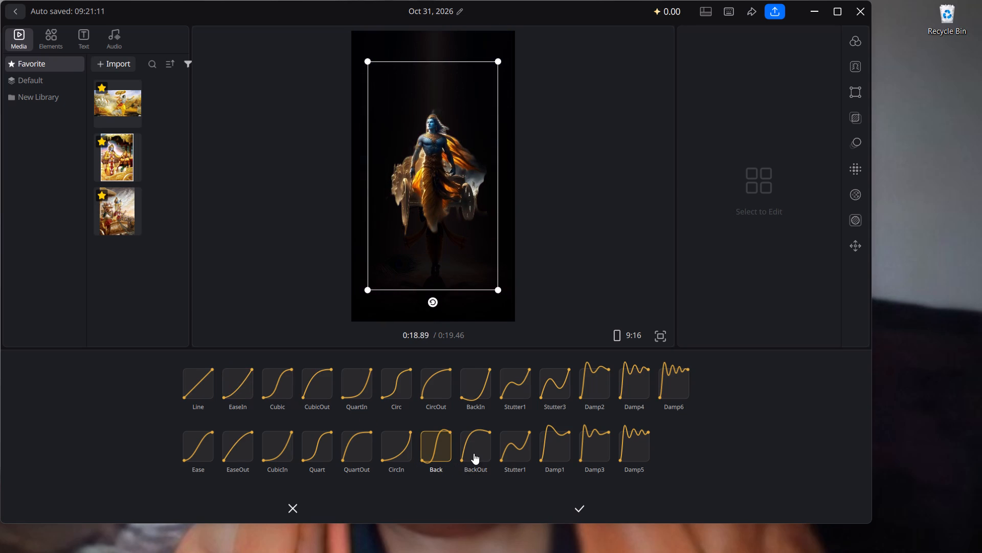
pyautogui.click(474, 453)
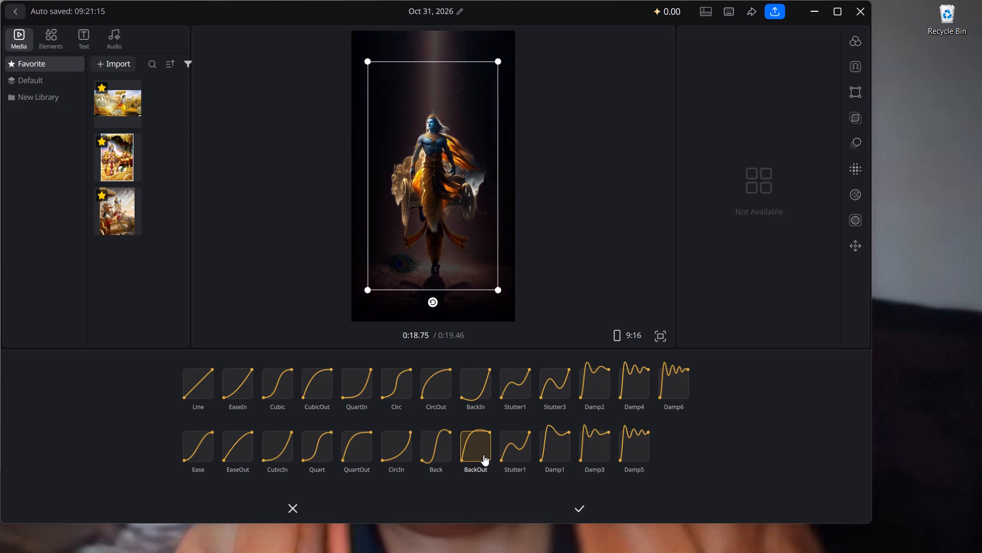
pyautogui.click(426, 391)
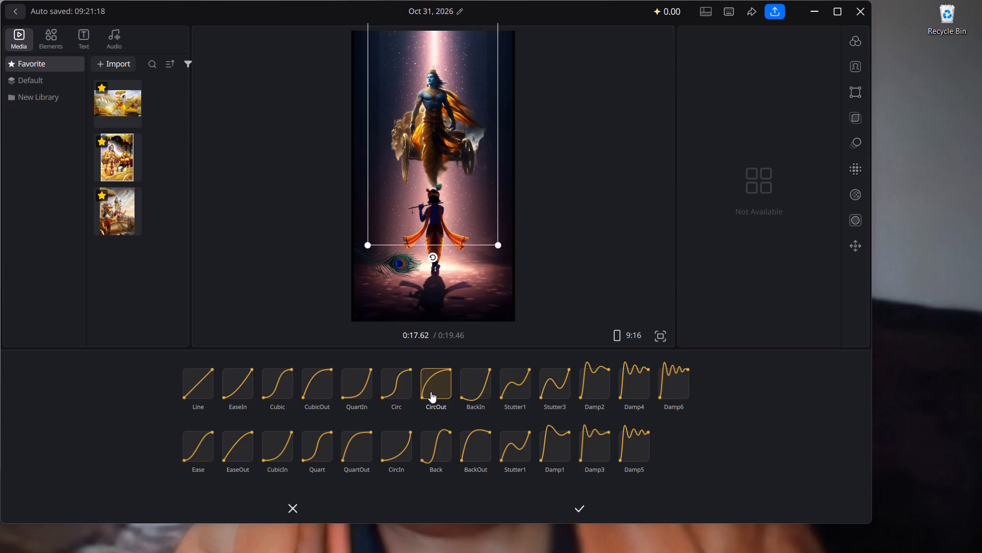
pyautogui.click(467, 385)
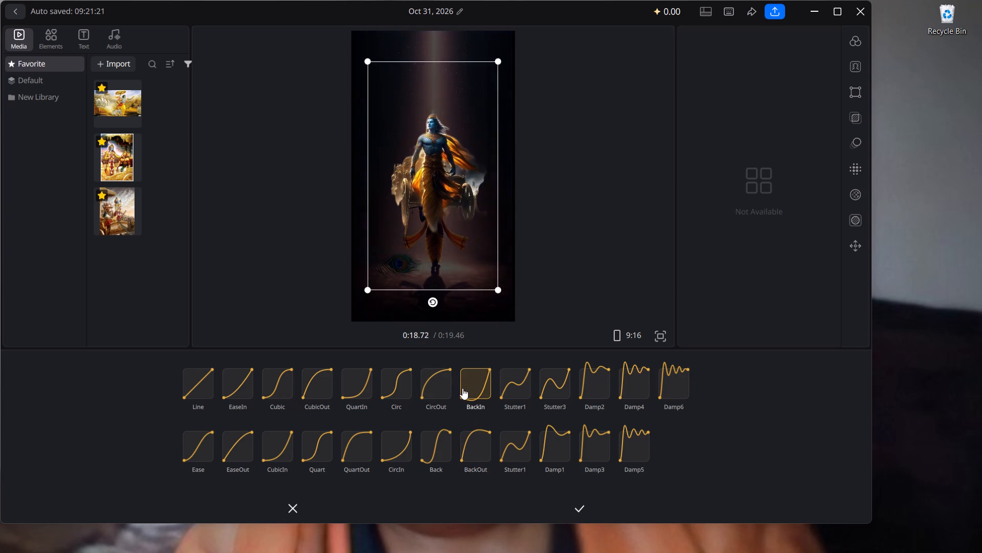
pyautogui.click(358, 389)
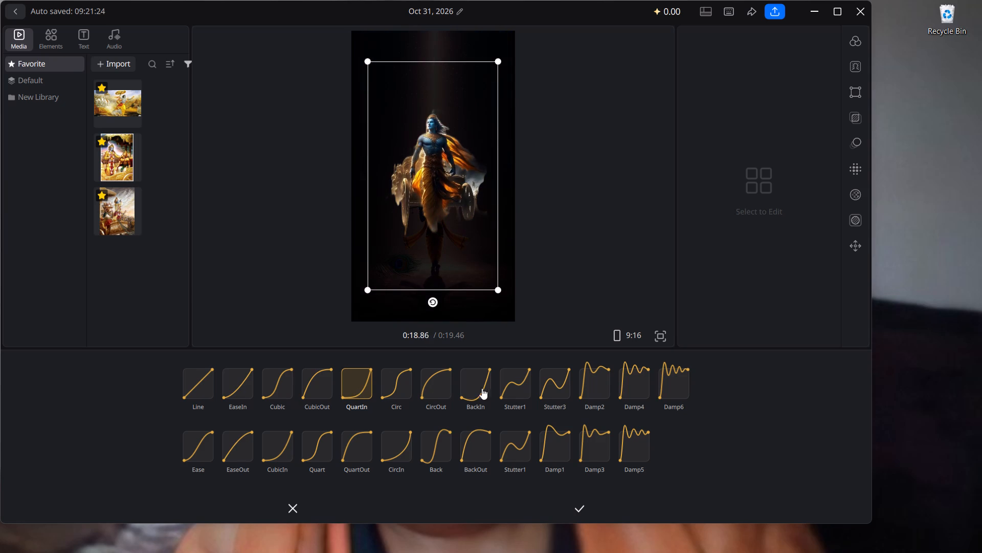
# Apply the CubicOut motion curve between the chariot Krishna overlay's two keyframes.
pyautogui.click(317, 388)
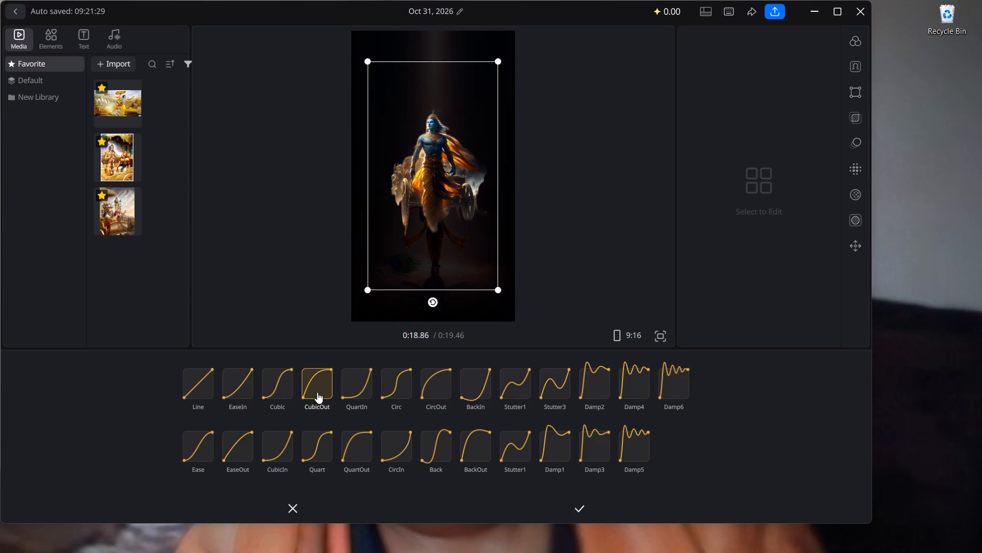
pyautogui.click(574, 511)
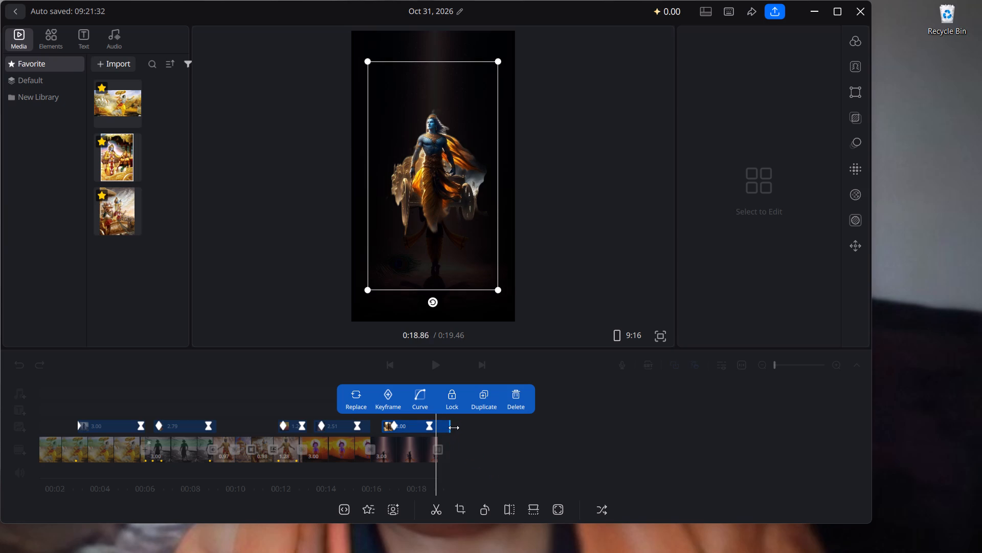
# Trim the end of the chariot Krishna overlay to a duration of 2.50, matching the end of the light-beam clip.
pyautogui.moveTo(454, 428); pyautogui.dragTo(442, 427)
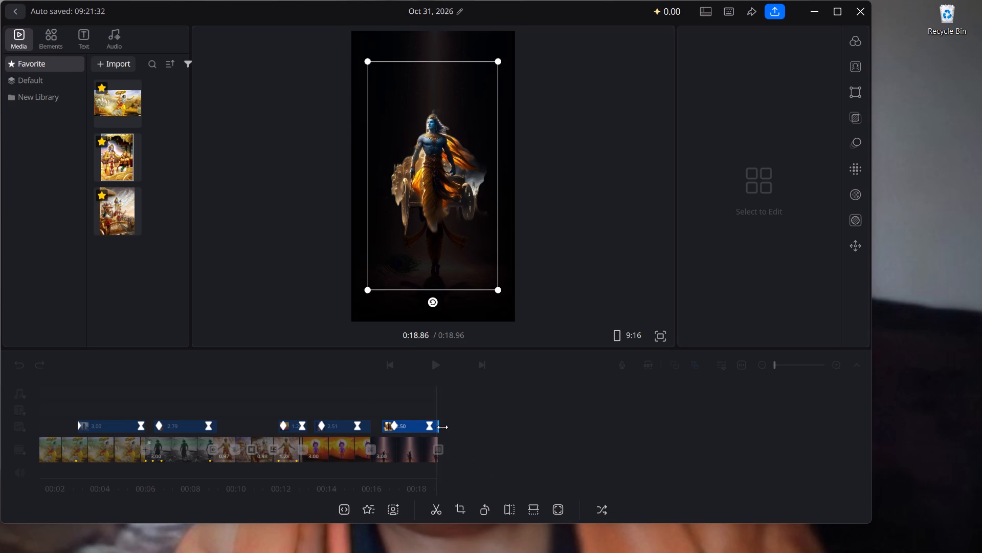
pyautogui.moveTo(442, 427); pyautogui.dragTo(442, 427)
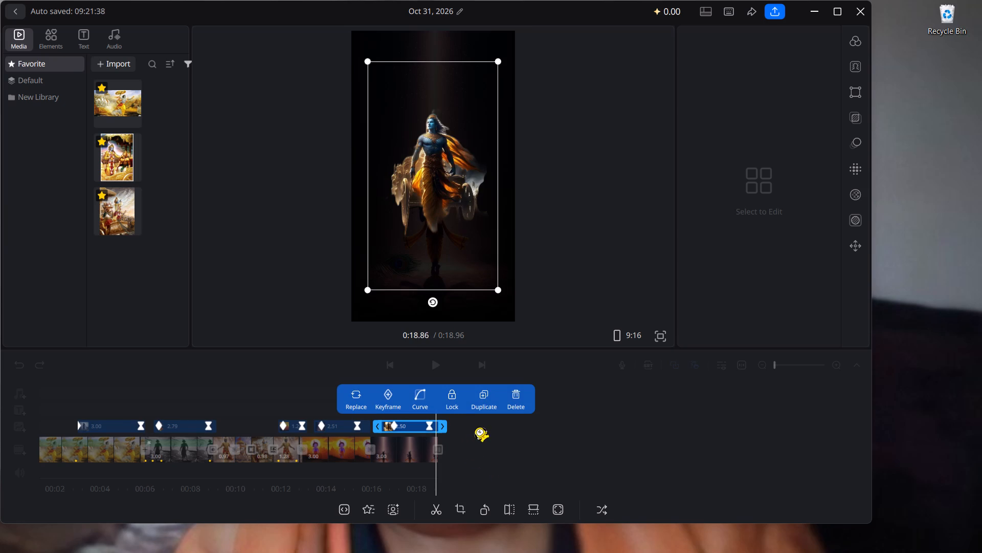
pyautogui.click(477, 429)
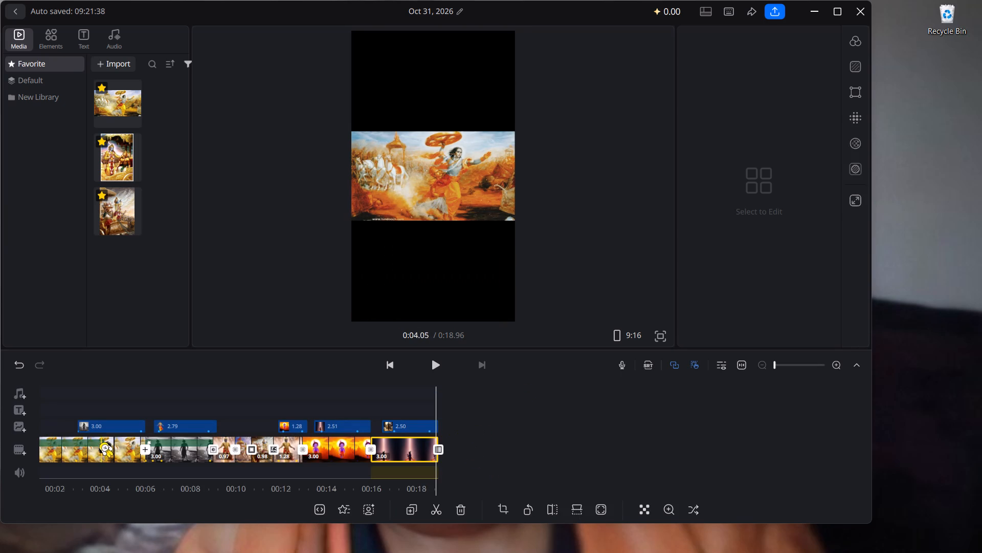
# Add the Desktop image of Krishna standing before a chariot to the main track, and place it after the light-beam clip.
pyautogui.hscroll(-16, 105, 443)
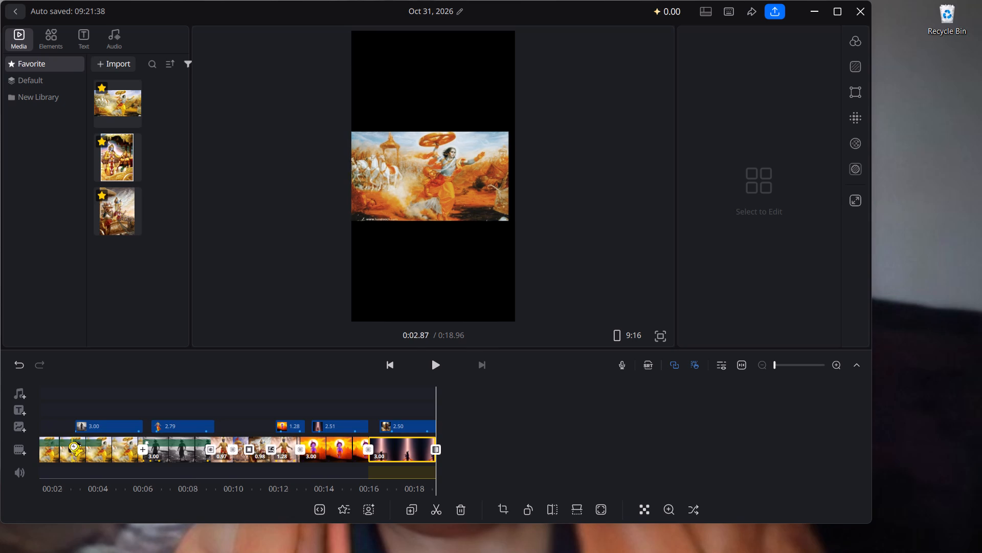
pyautogui.click(23, 447)
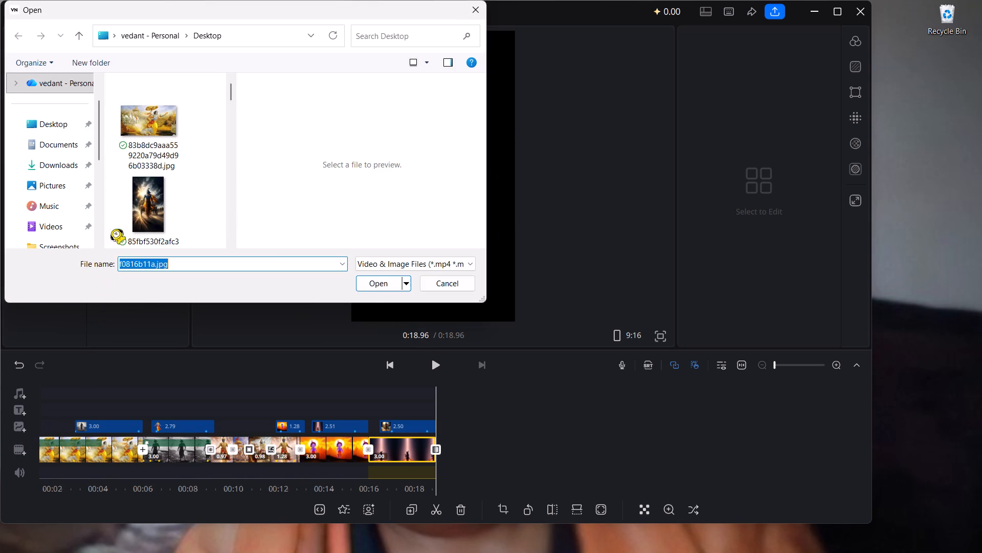
pyautogui.click(125, 200)
pyautogui.click(372, 281)
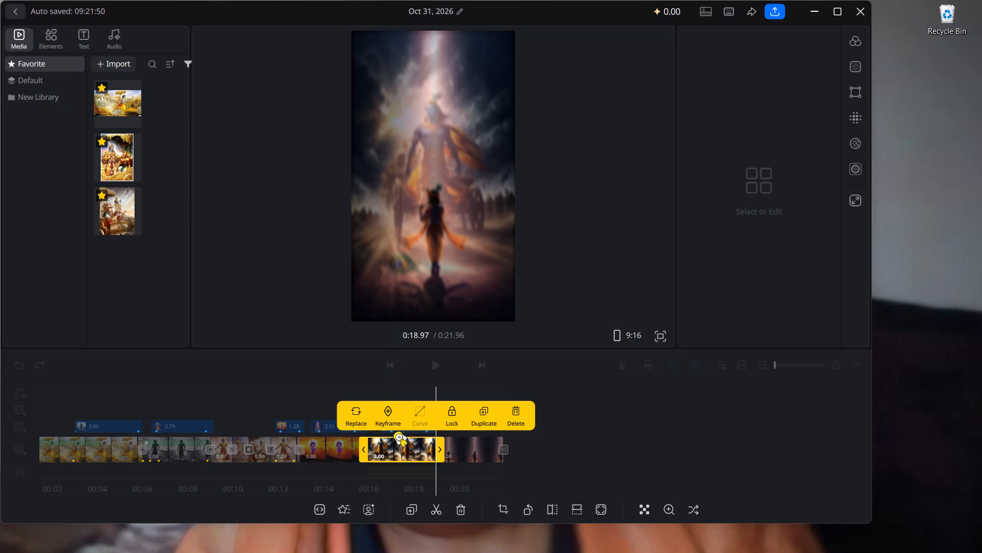
pyautogui.moveTo(401, 453); pyautogui.dragTo(444, 455)
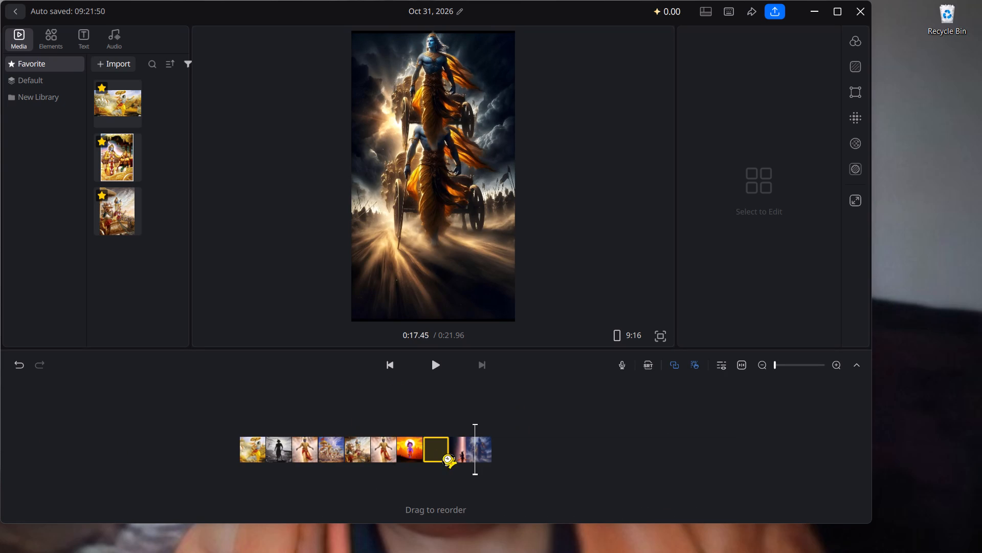
pyautogui.moveTo(444, 455); pyautogui.dragTo(459, 462)
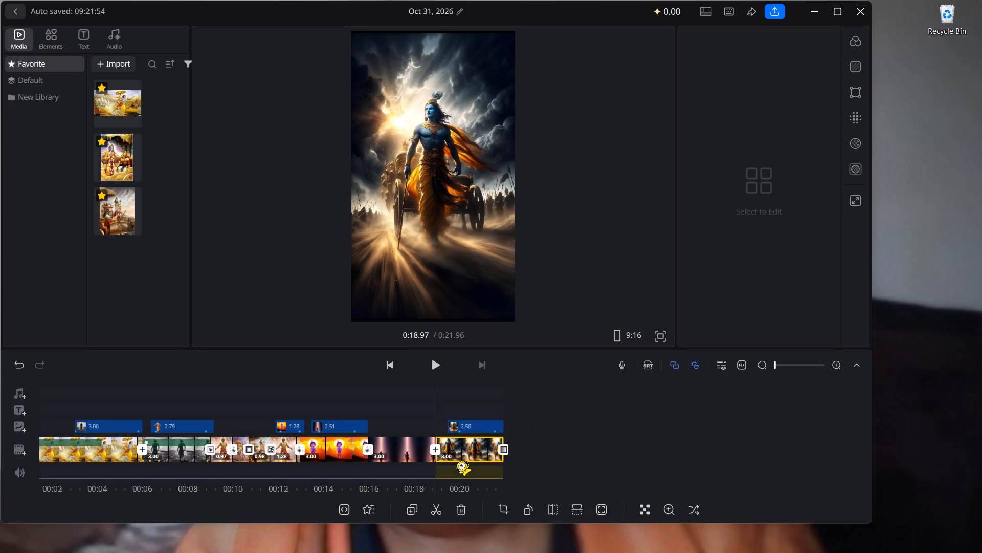
# Play back the final chariot Krishna clip and go through to the end of the video.
pyautogui.click(438, 361)
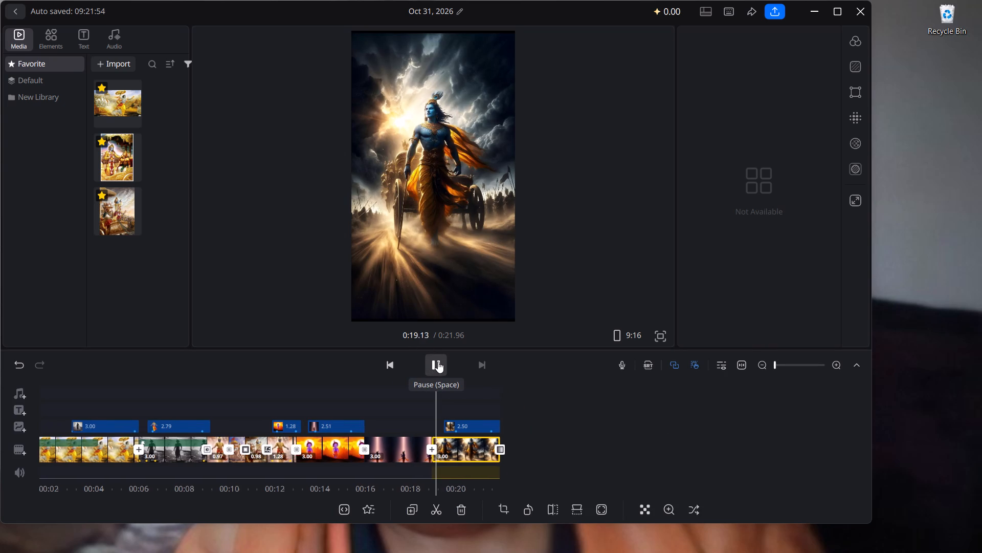
pyautogui.hscroll(8, 438, 361)
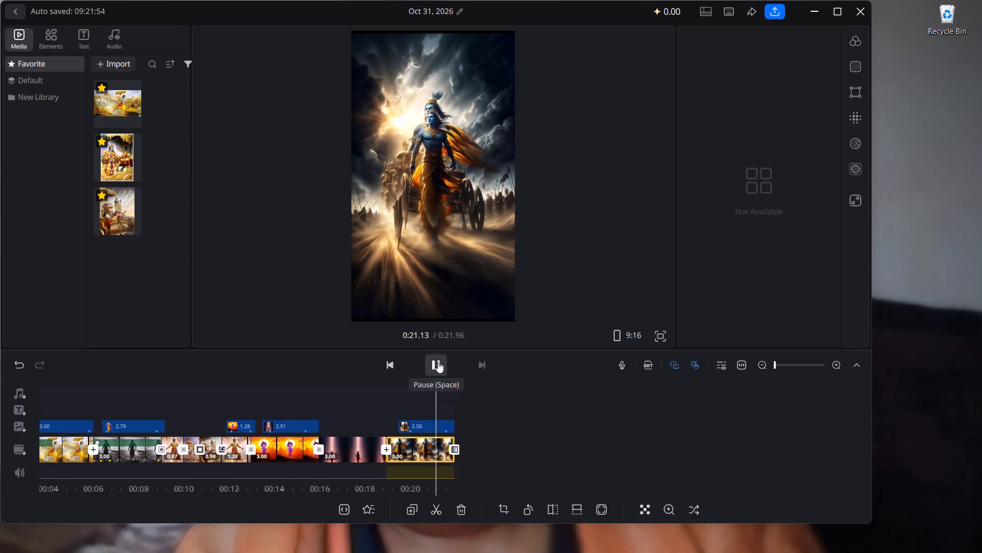
# Move the chariot Krishna overlay earlier so it sits over the light-beam clip instead of the final chariot clip.
pyautogui.click(398, 429)
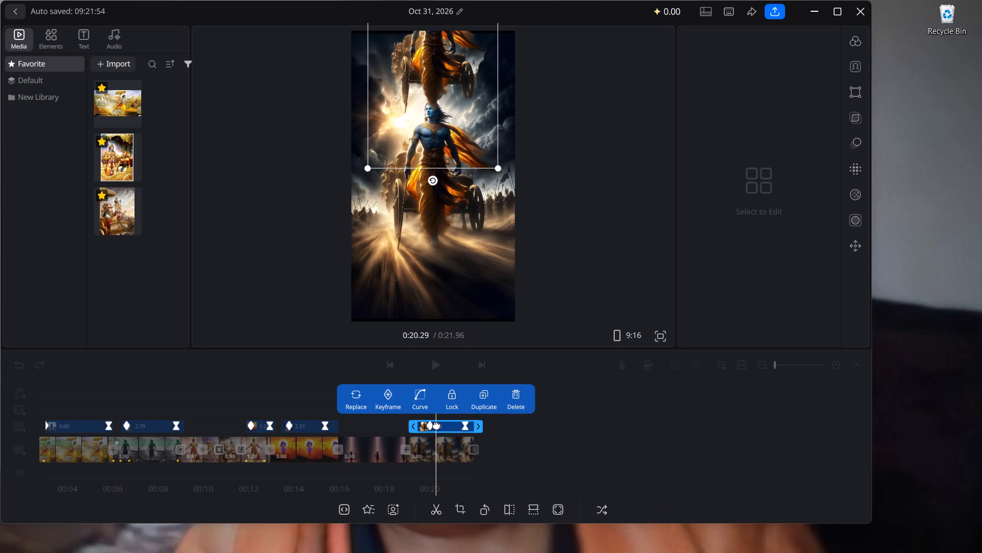
pyautogui.moveTo(435, 427); pyautogui.dragTo(384, 431)
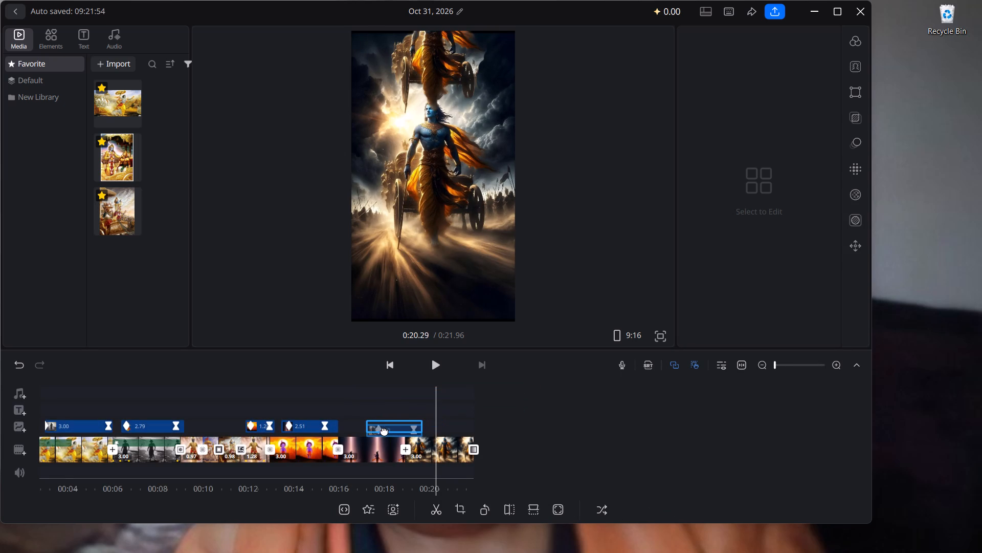
pyautogui.moveTo(384, 431); pyautogui.dragTo(372, 431)
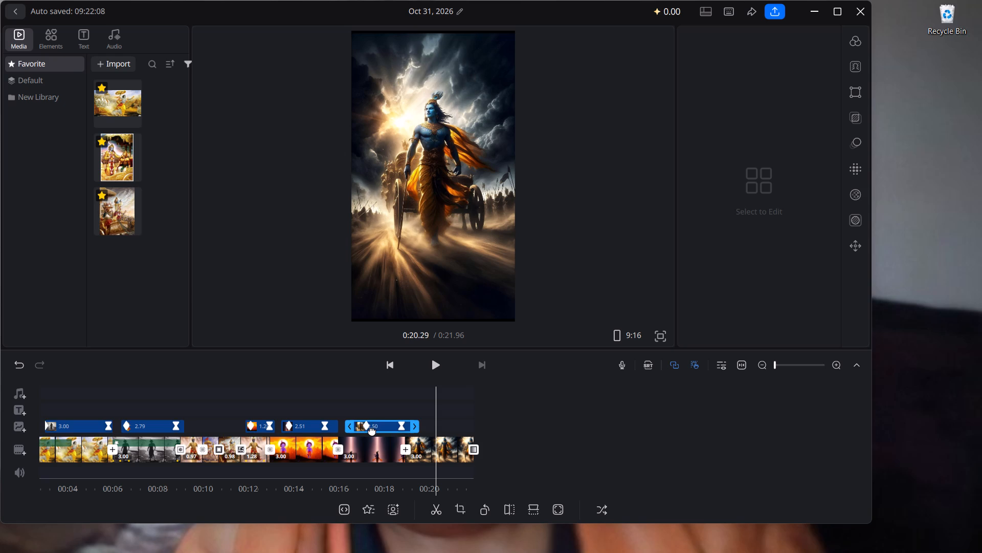
pyautogui.click(376, 430)
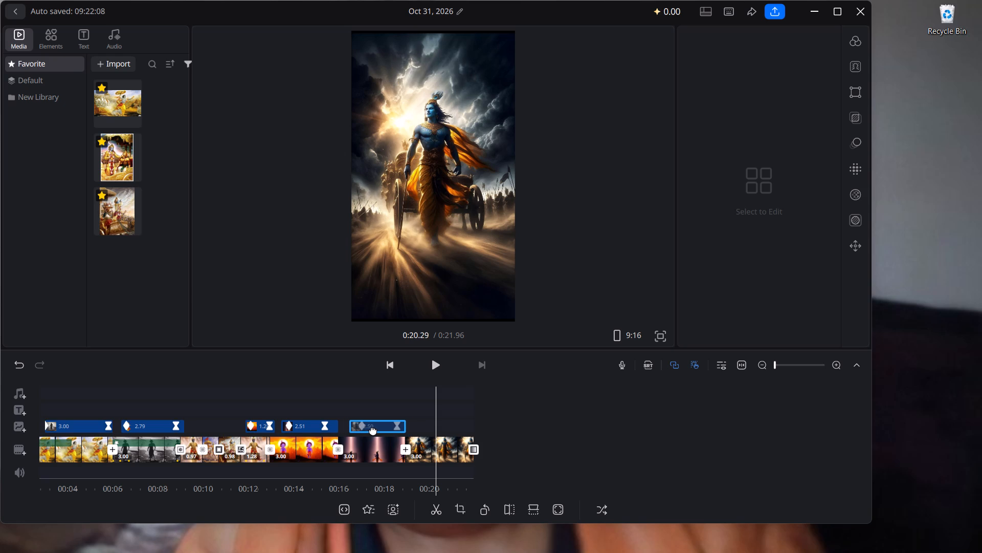
# Play back the video from the young Krishna sunset clip to the end to check the moved overlay.
pyautogui.click(433, 371)
pyautogui.hscroll(14, 433, 371)
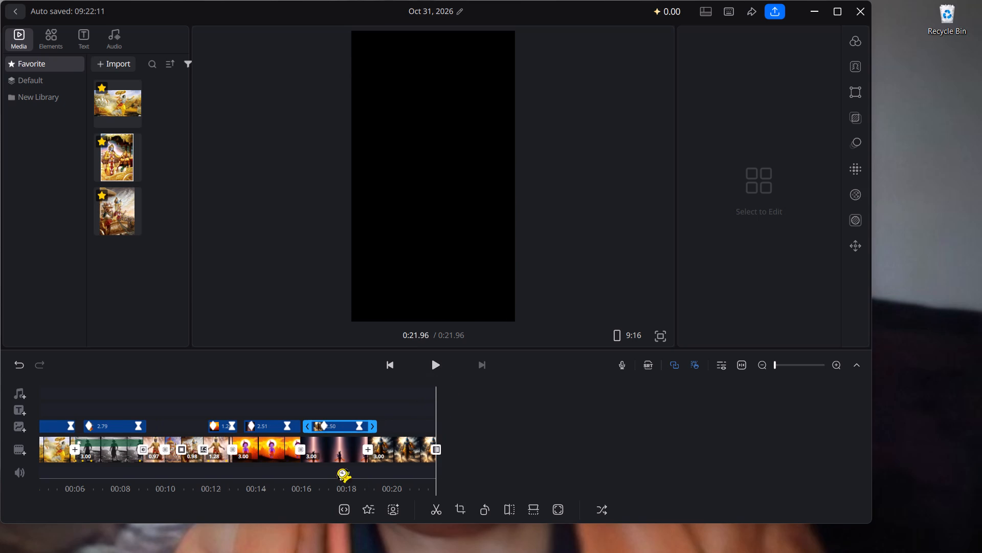
pyautogui.hscroll(6, 339, 470)
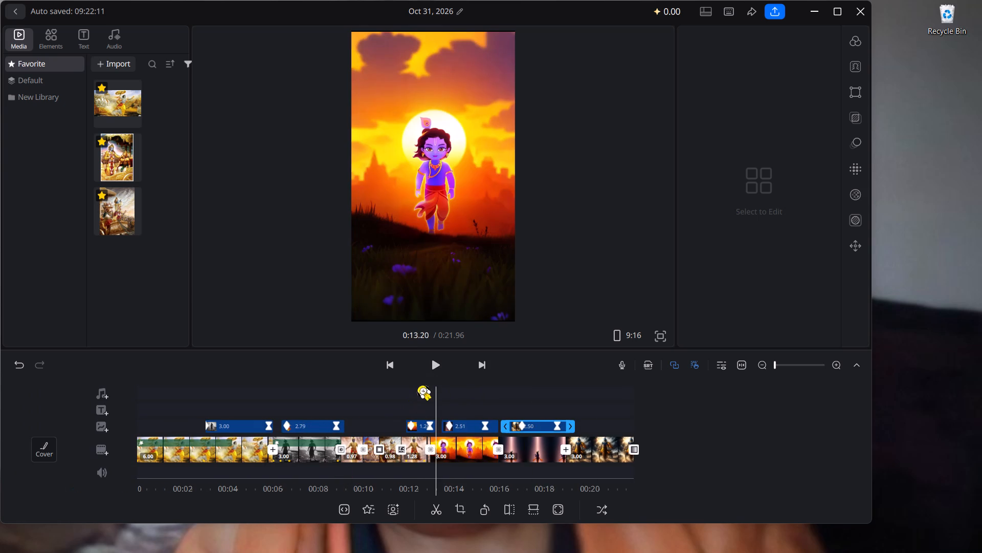
pyautogui.click(434, 359)
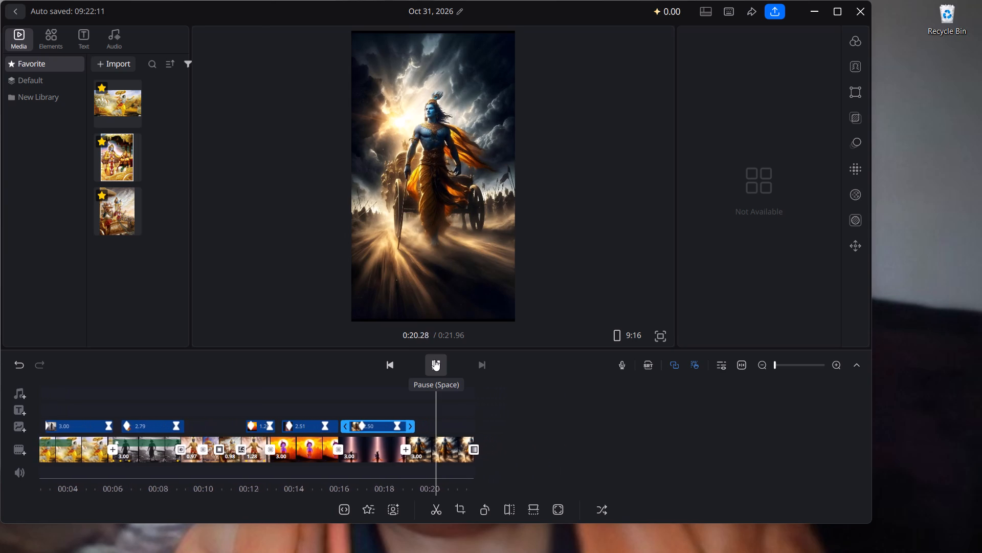
pyautogui.hscroll(2, 434, 359)
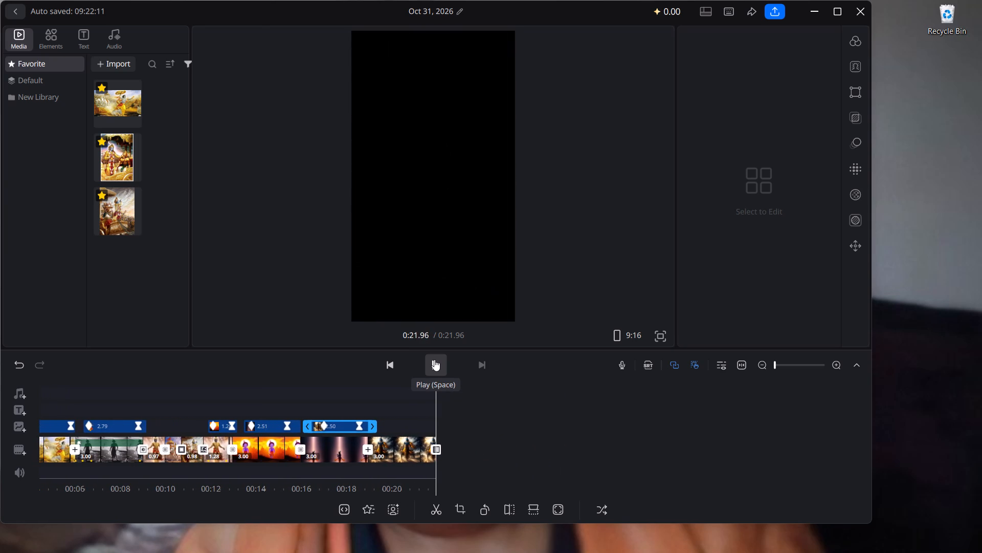
# Try several basic transitions between the light-beam and final chariot Krishna clips, and apply Black with a duration of 0.4.
pyautogui.click(365, 450)
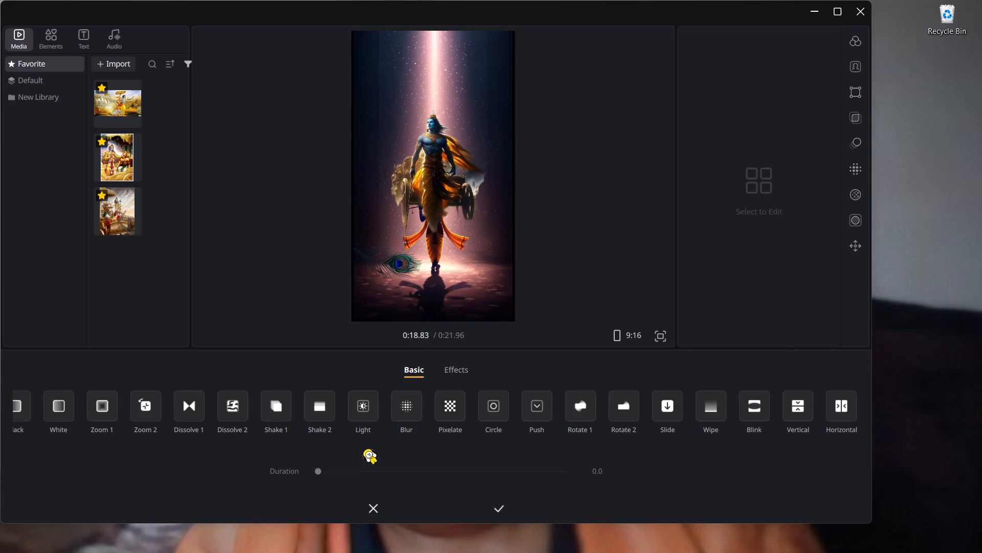
pyautogui.click(229, 414)
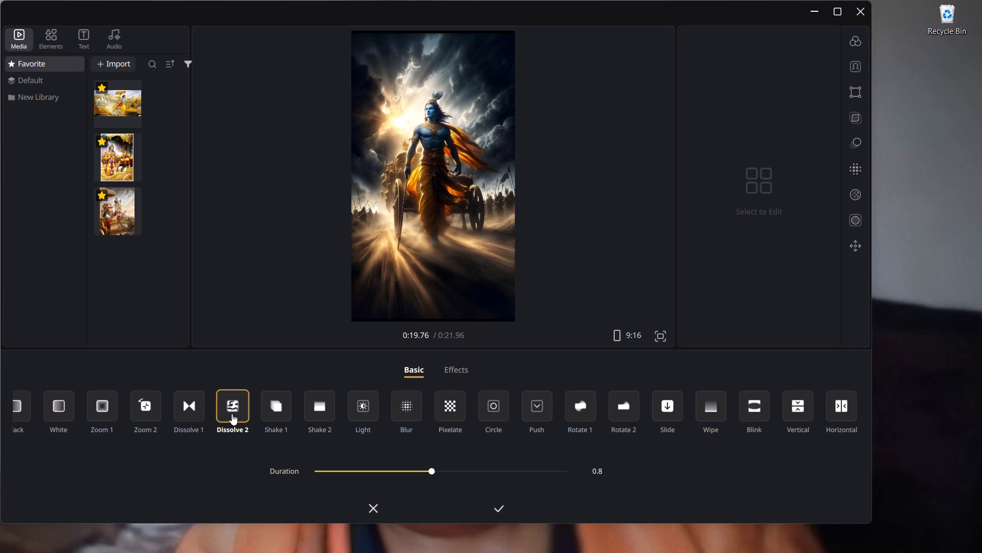
pyautogui.click(195, 409)
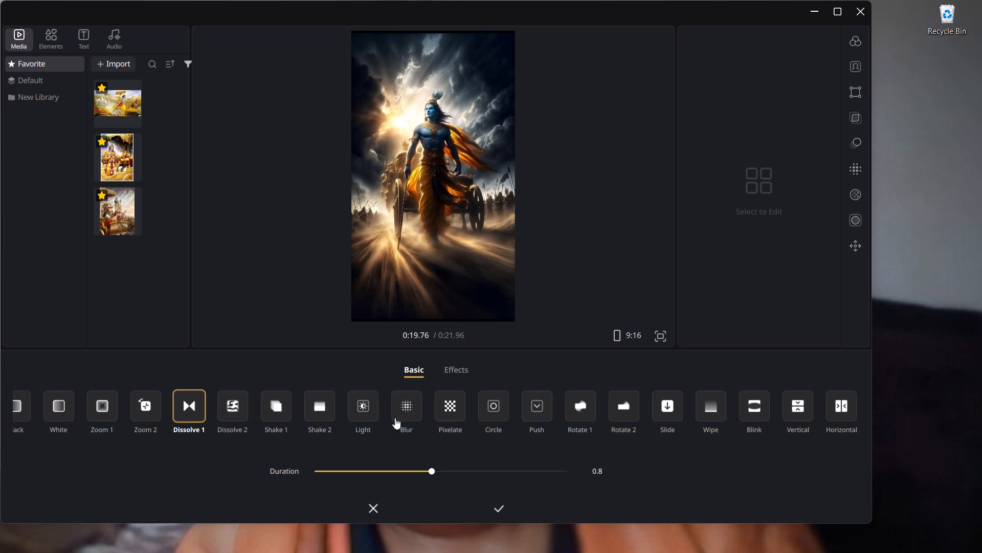
pyautogui.click(450, 417)
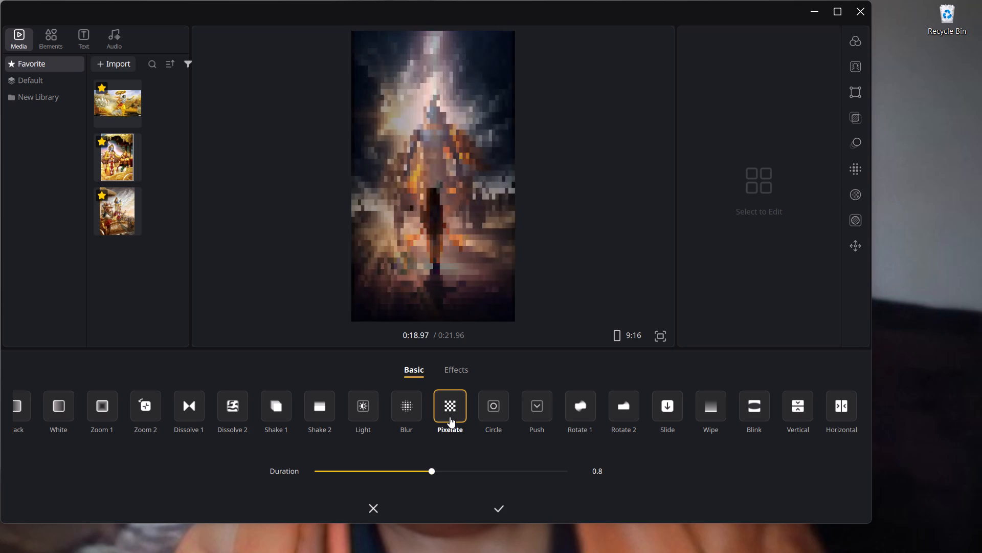
pyautogui.click(365, 413)
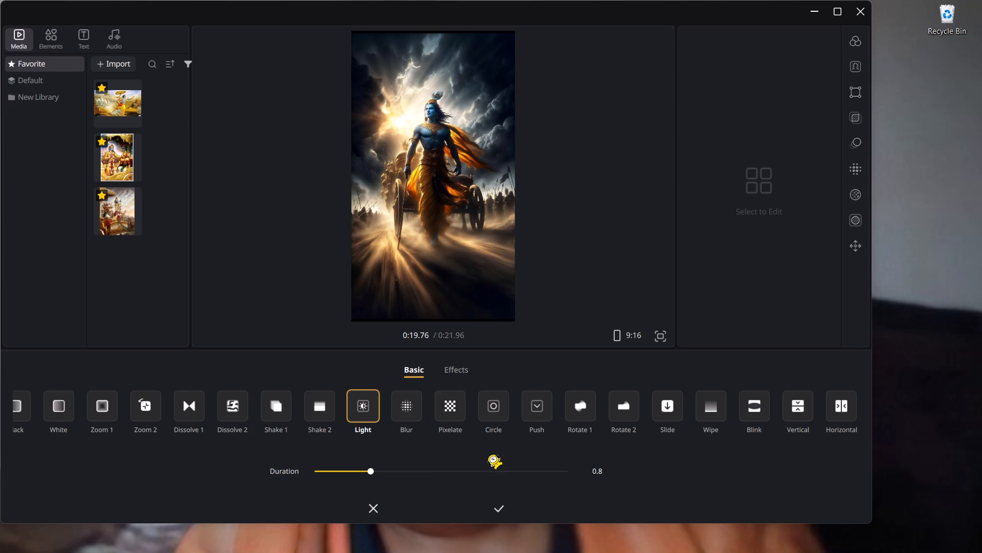
pyautogui.click(495, 424)
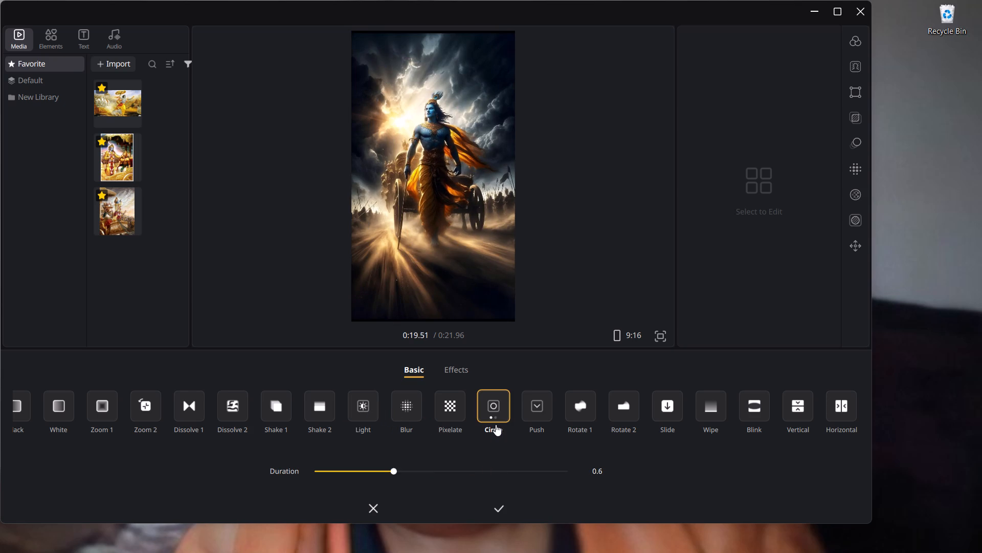
pyautogui.click(522, 421)
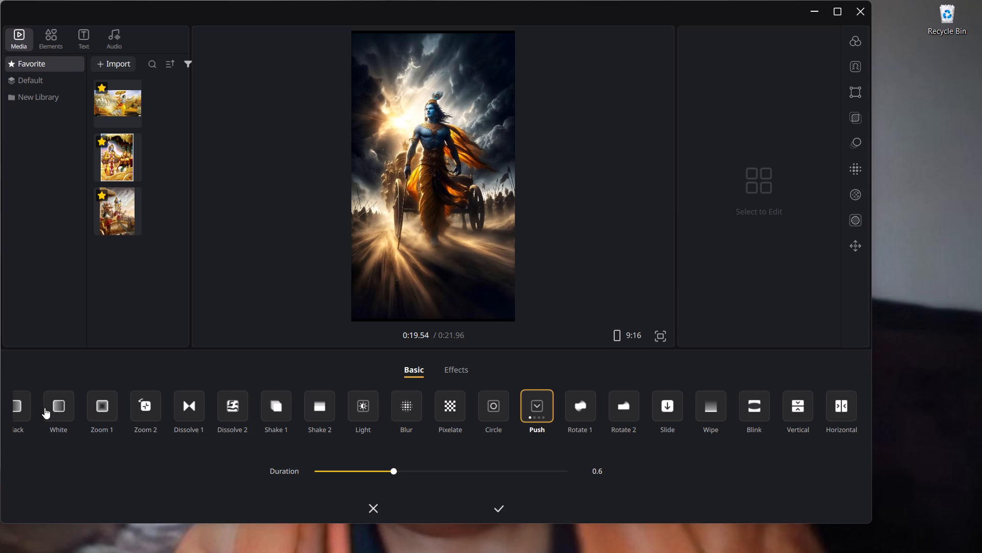
pyautogui.click(20, 411)
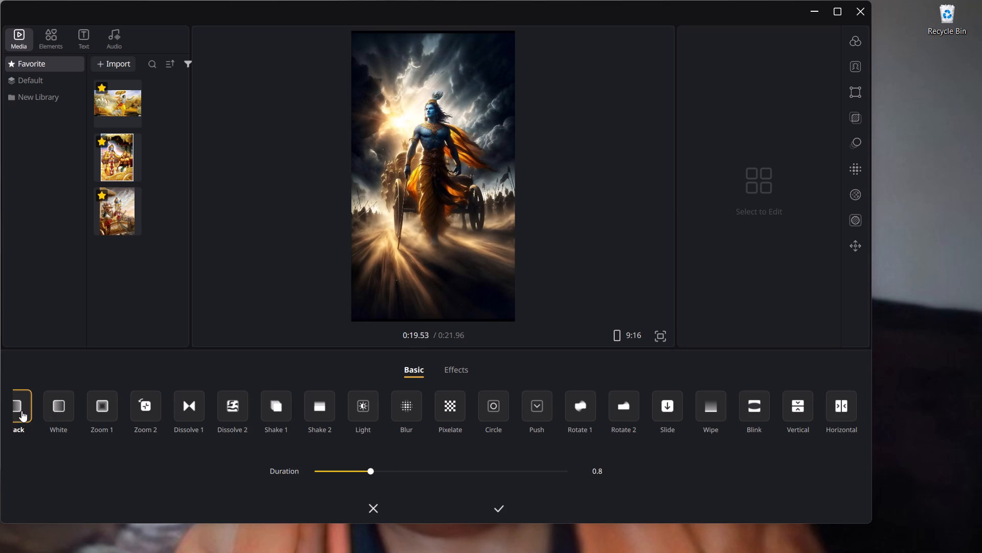
pyautogui.click(434, 471)
pyautogui.click(332, 470)
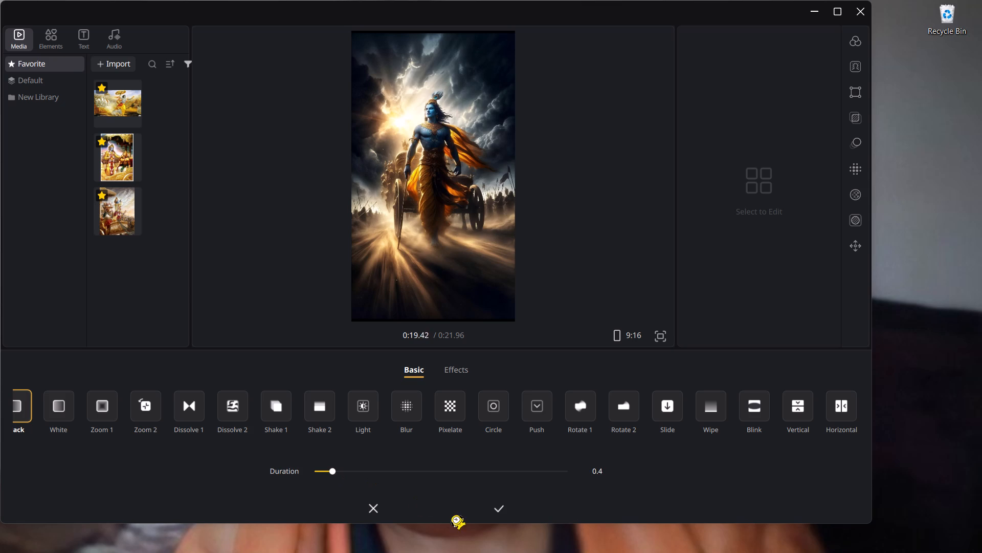
pyautogui.click(495, 511)
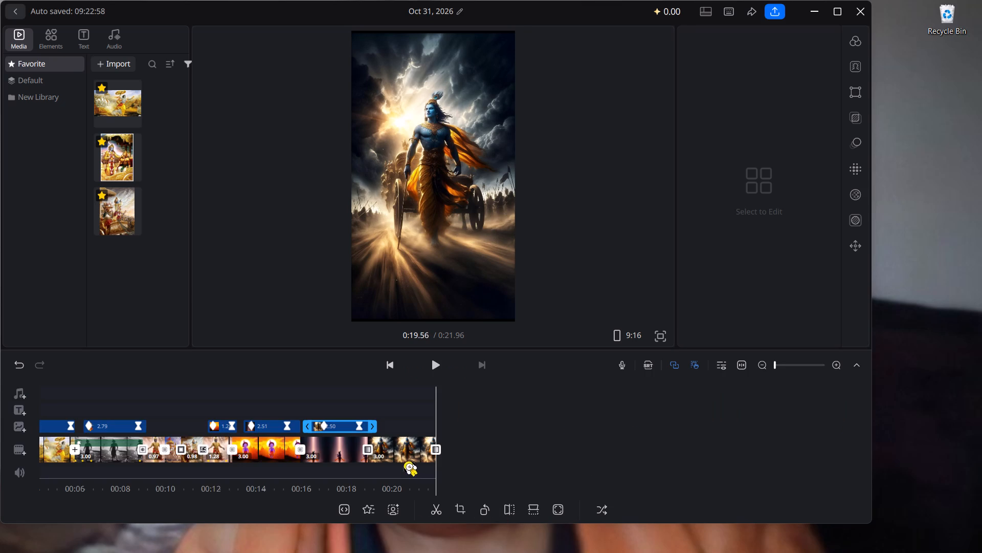
# Trim the end of the final chariot Krishna clip so that the video ends at 0:19.63.
pyautogui.click(406, 461)
pyautogui.moveTo(467, 457); pyautogui.dragTo(414, 456)
pyautogui.click(472, 449)
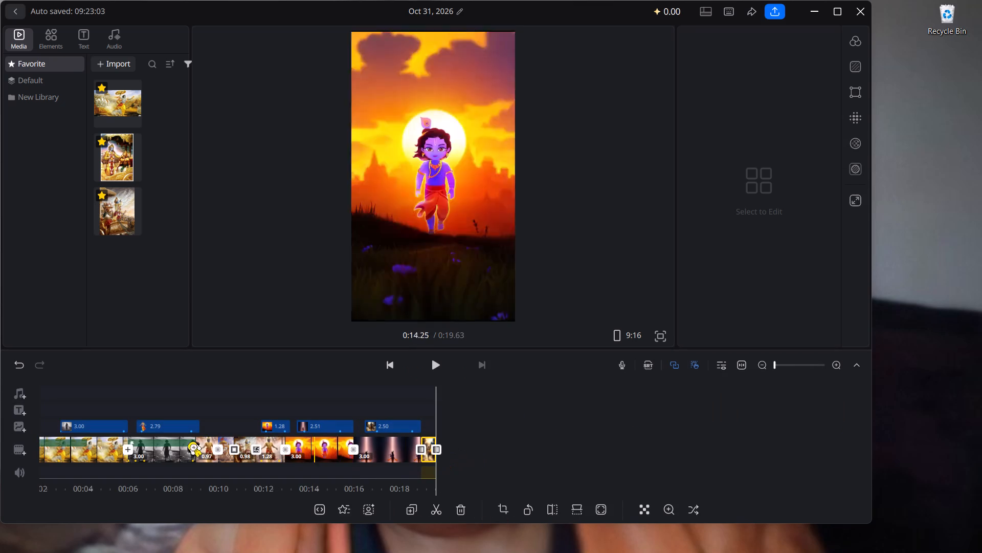
# Add the Desktop image images (4).jpg to the main track and place it after the final chariot Krishna clip.
pyautogui.click(19, 453)
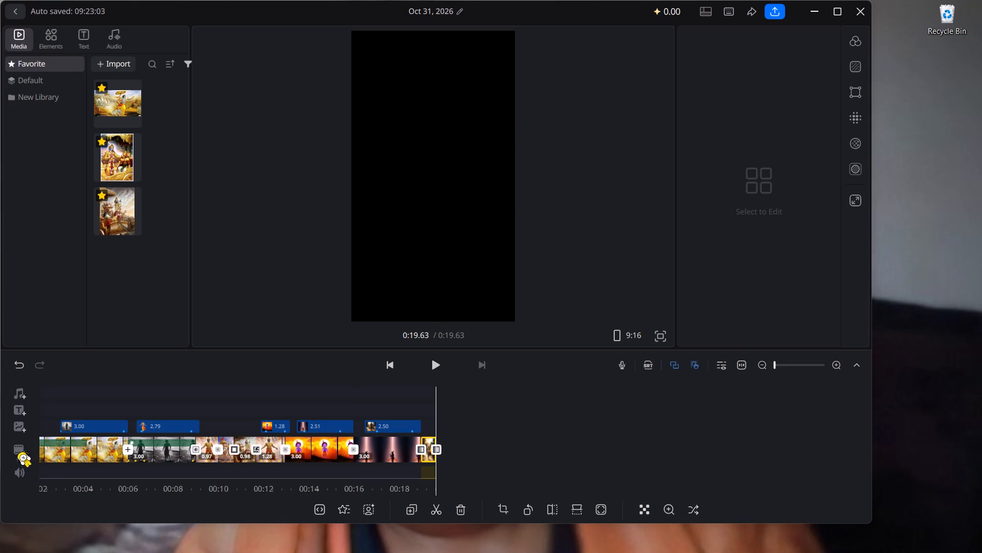
pyautogui.scroll(-1, 141, 202)
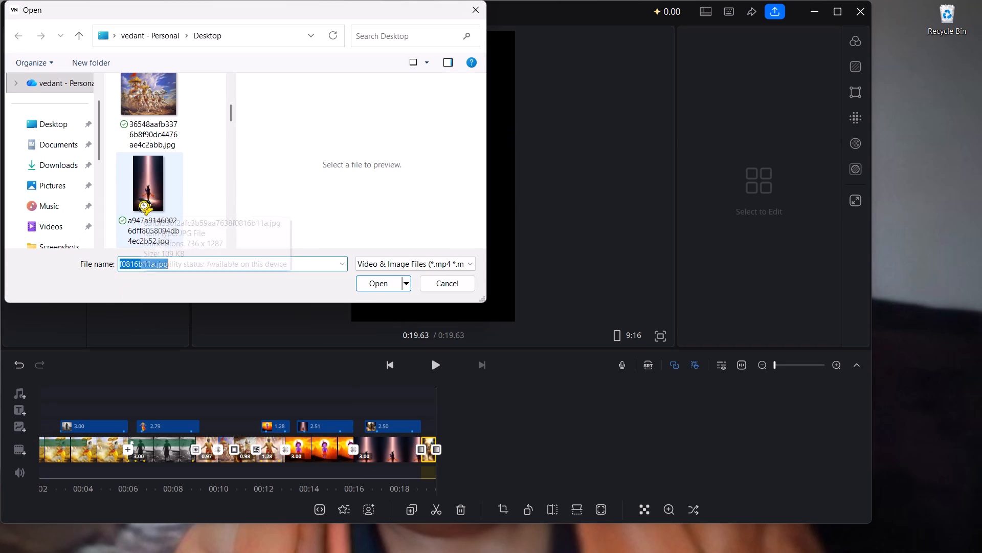
pyautogui.scroll(-2, 141, 202)
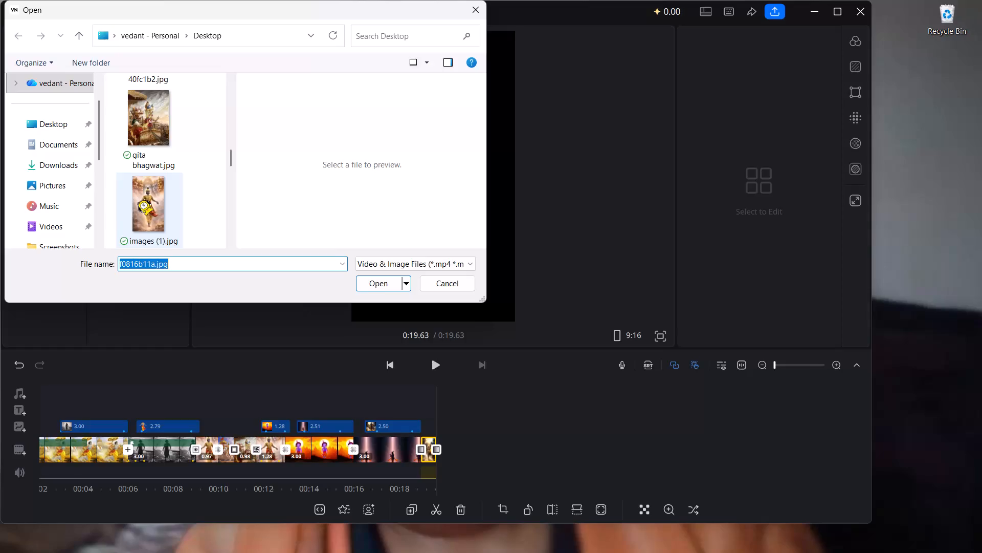
pyautogui.scroll(-2, 141, 202)
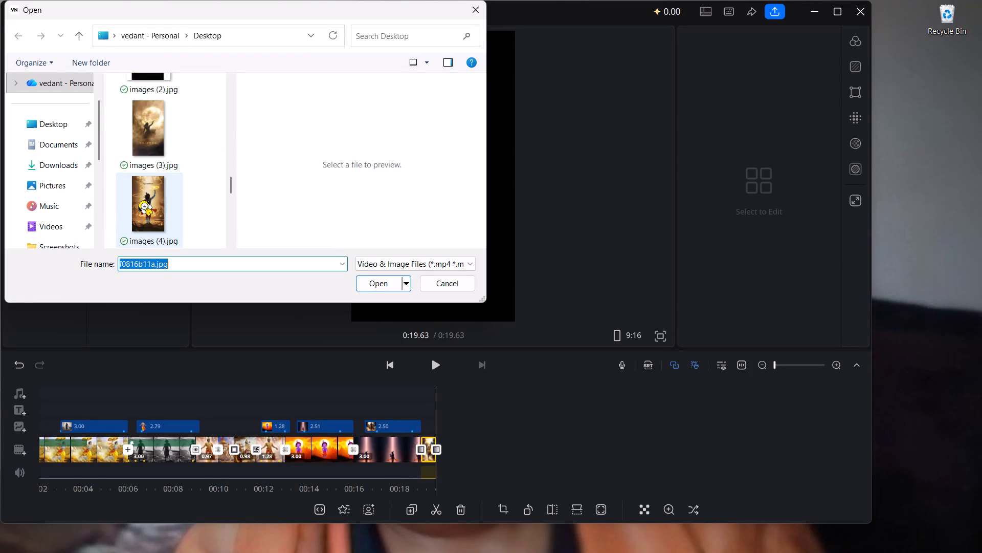
pyautogui.click(141, 202)
pyautogui.click(375, 283)
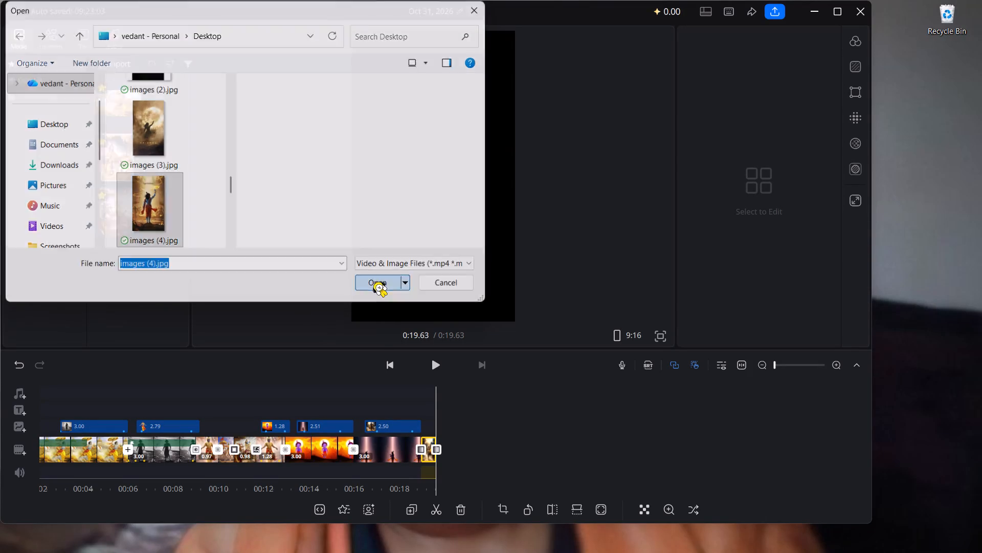
pyautogui.moveTo(448, 445); pyautogui.dragTo(502, 443)
# Trim the end of the raised-arm Krishna clip so that the video ends at 0:20.14.
pyautogui.click(468, 444)
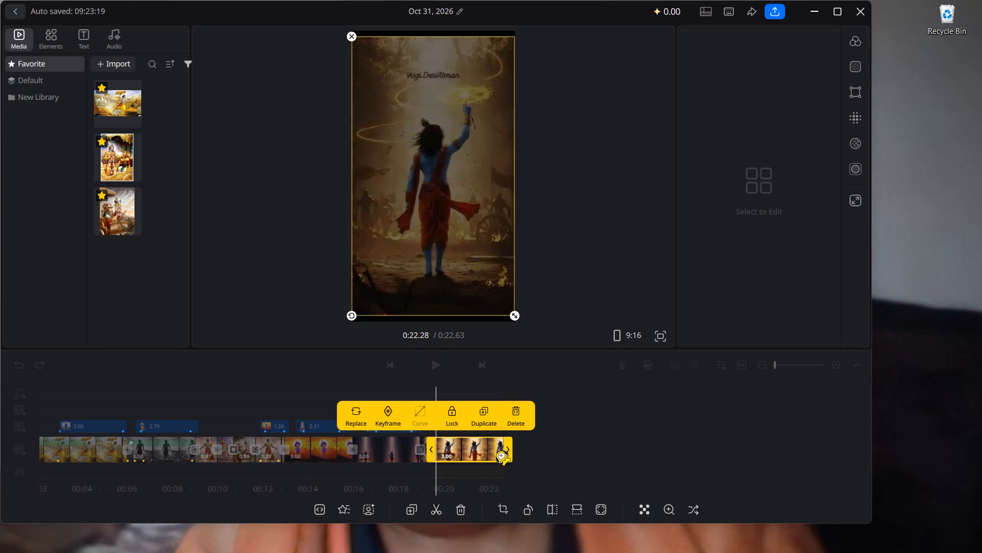
pyautogui.moveTo(508, 452); pyautogui.dragTo(449, 452)
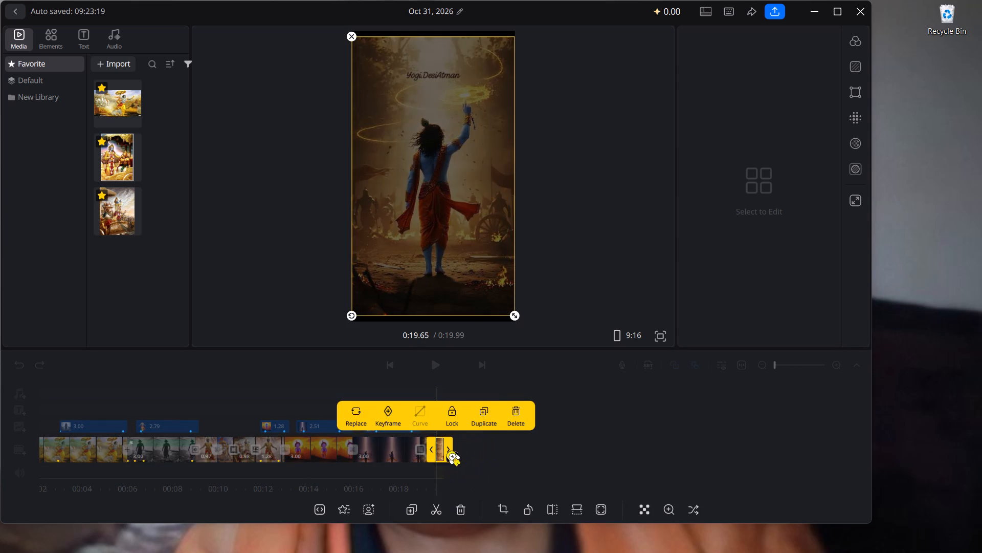
pyautogui.moveTo(449, 452); pyautogui.dragTo(452, 452)
pyautogui.doubleClick(452, 452)
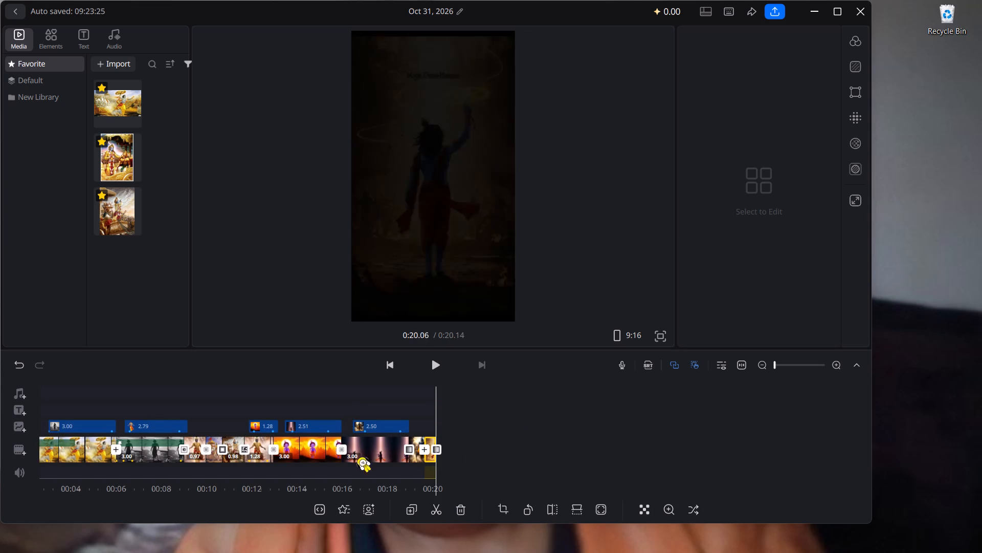
# Add the Desktop image images (3).jpg to the main track and place it after the raised-arm Krishna clip.
pyautogui.click(19, 450)
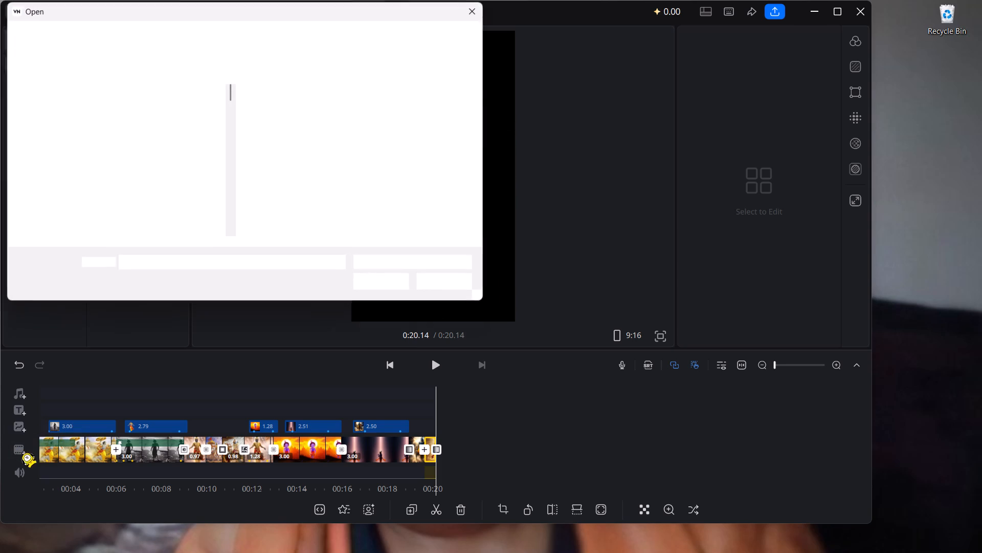
pyautogui.scroll(-2, 91, 236)
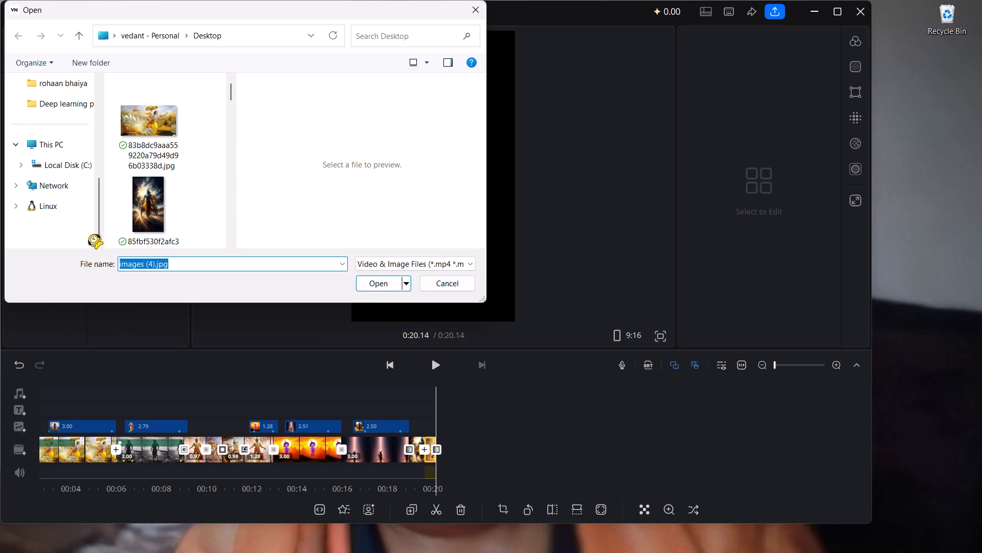
pyautogui.scroll(-1, 91, 236)
pyautogui.scroll(-9, 152, 131)
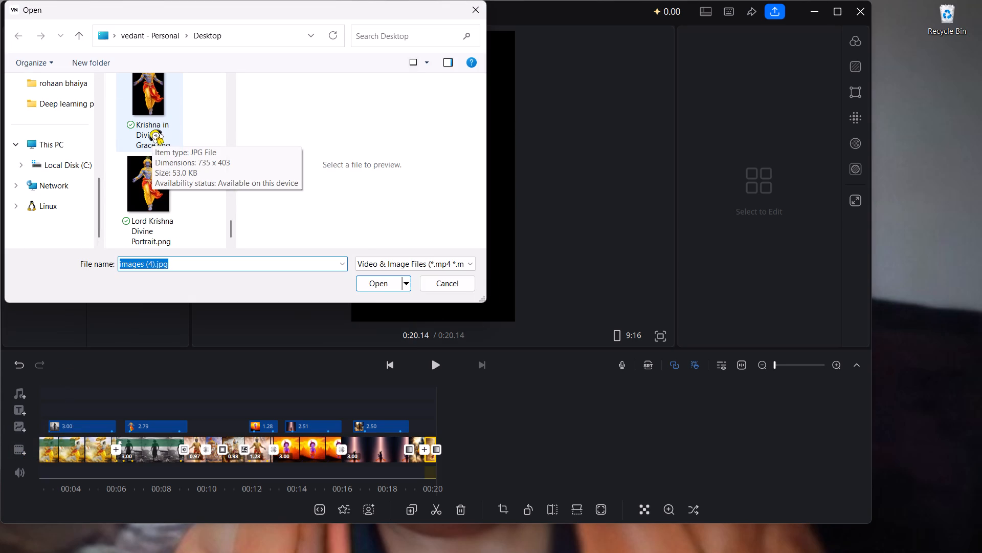
pyautogui.scroll(2, 152, 131)
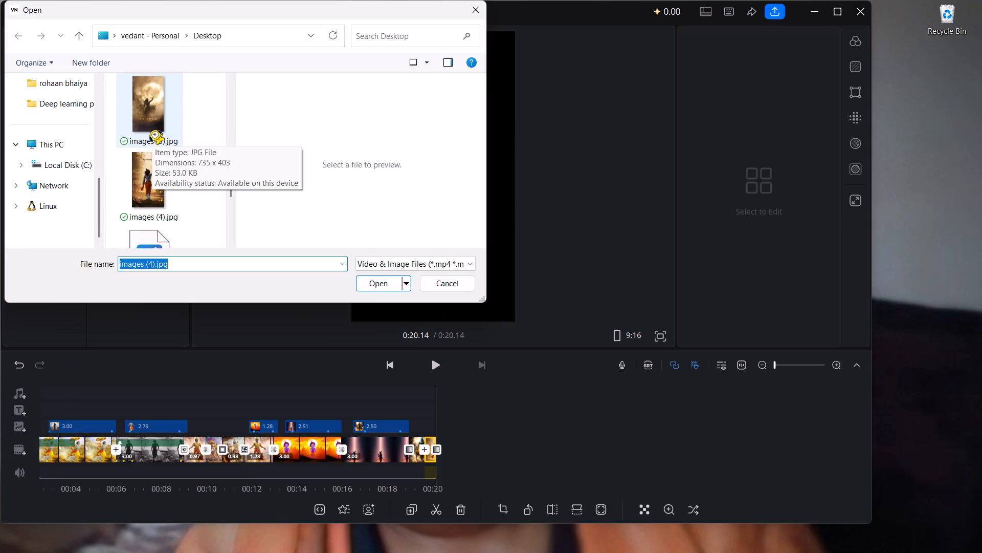
pyautogui.click(152, 131)
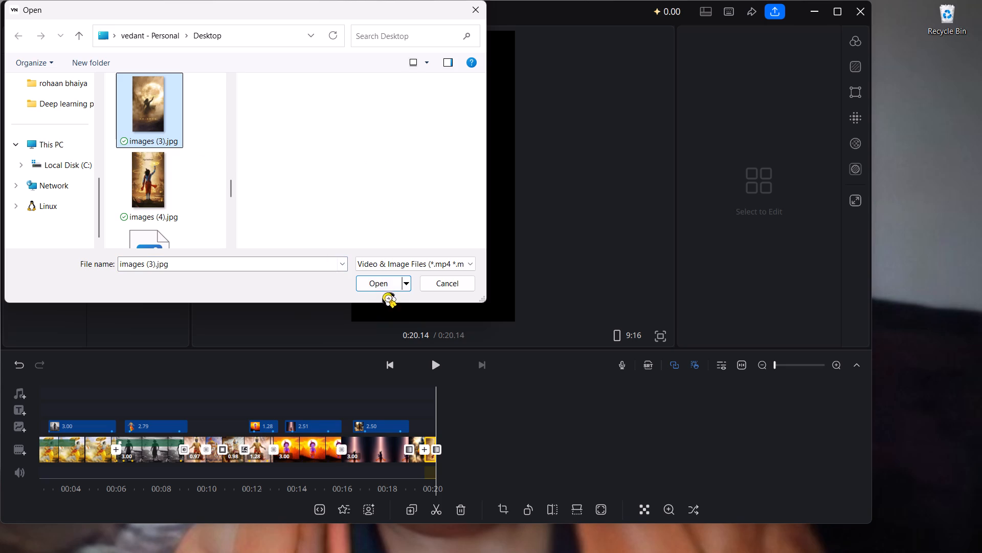
pyautogui.click(380, 283)
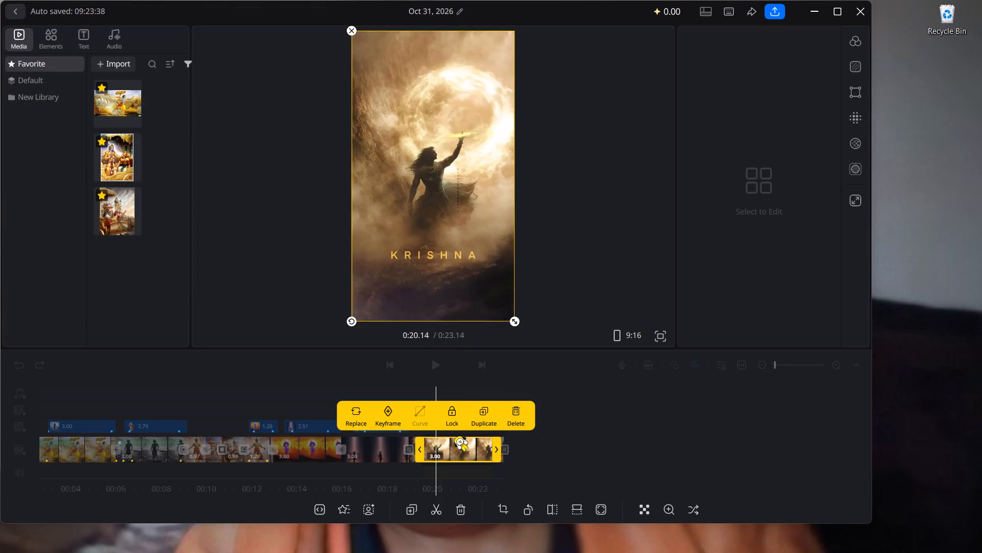
pyautogui.moveTo(455, 446); pyautogui.dragTo(519, 452)
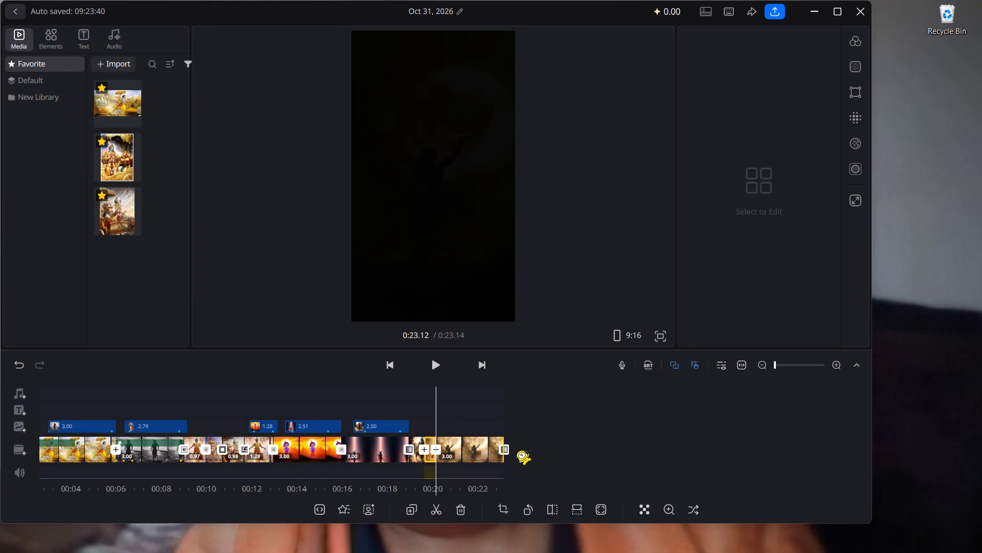
# Trim the end of the final KRISHNA-titled clip on the main track so that the video ends at 0:20.61.
pyautogui.click(478, 451)
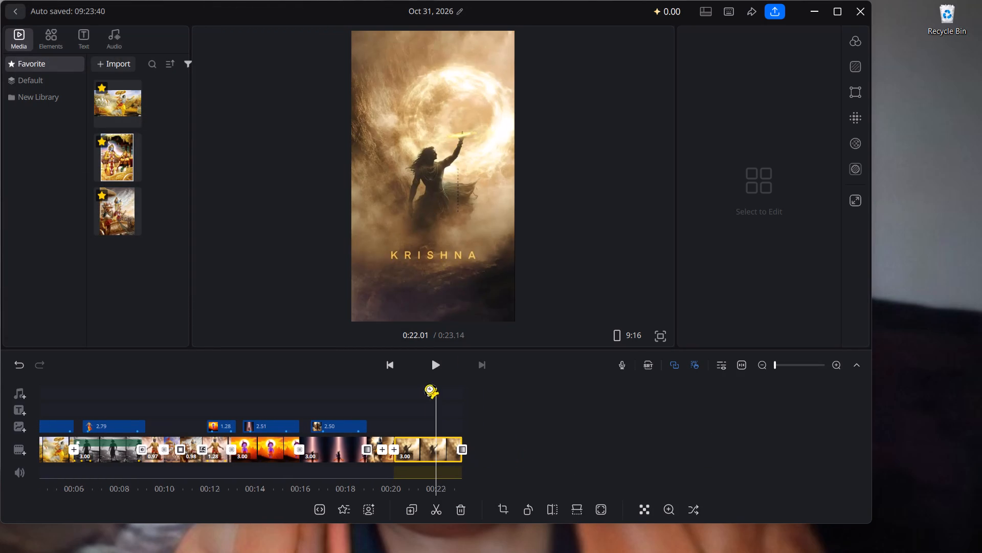
pyautogui.click(448, 178)
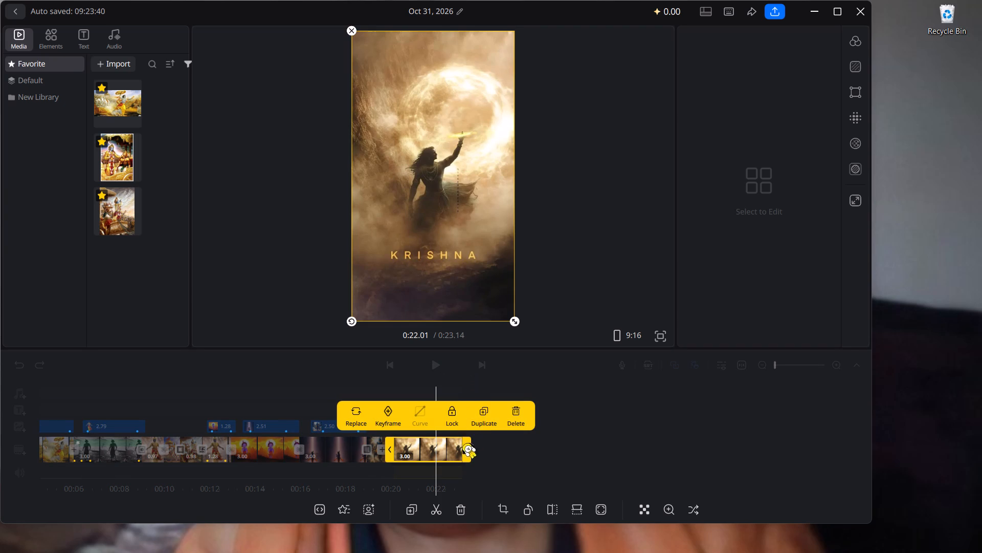
pyautogui.moveTo(464, 450); pyautogui.dragTo(422, 458)
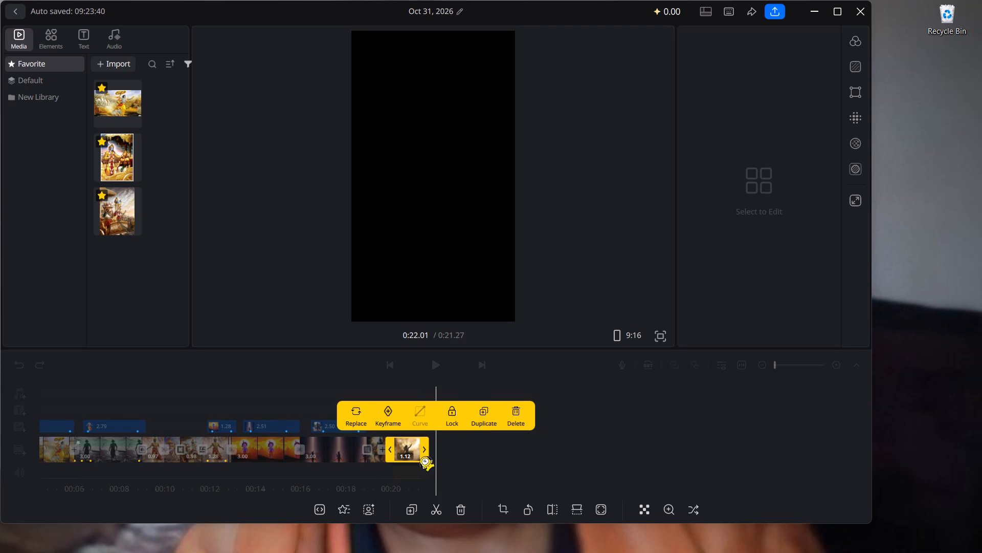
pyautogui.moveTo(422, 458); pyautogui.dragTo(416, 455)
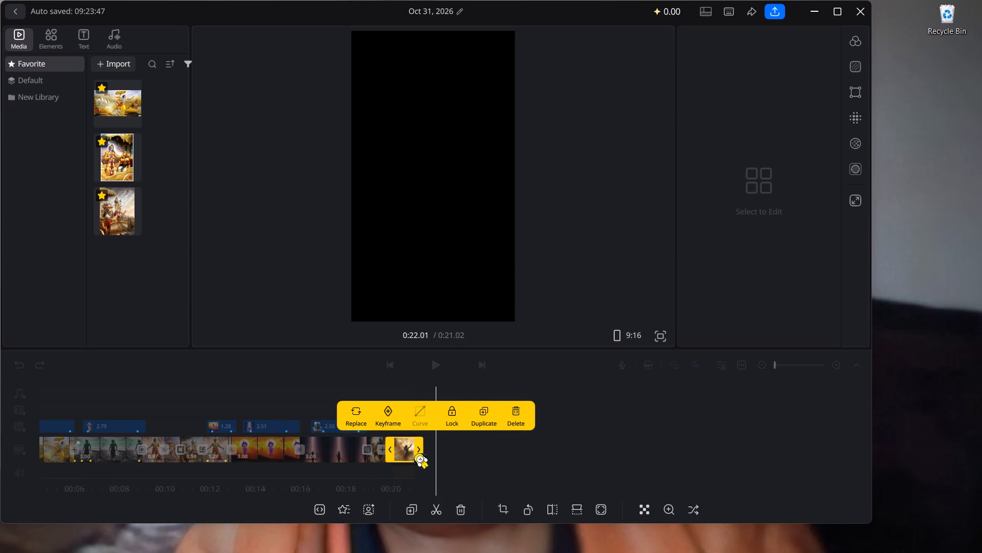
pyautogui.moveTo(416, 455); pyautogui.dragTo(426, 448)
pyautogui.click(434, 446)
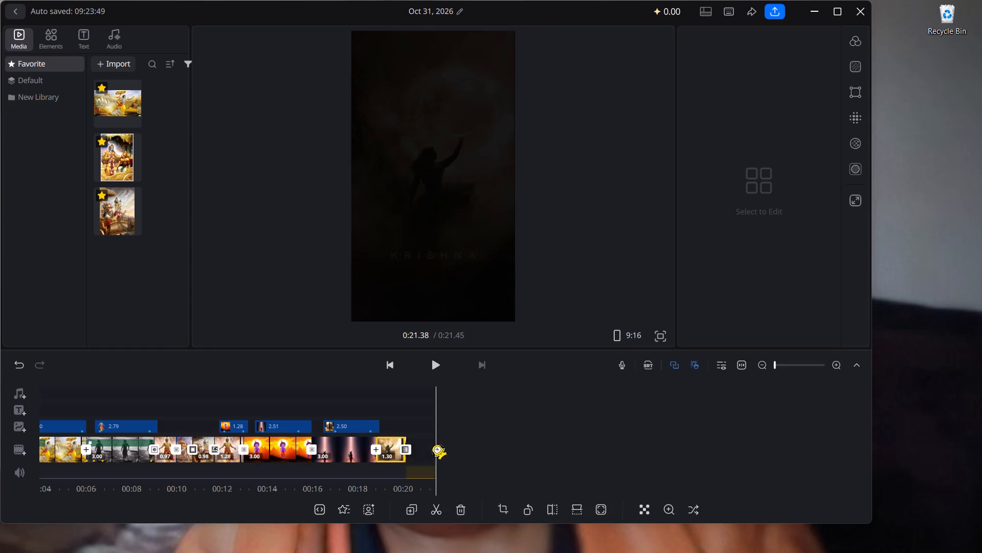
pyautogui.click(434, 446)
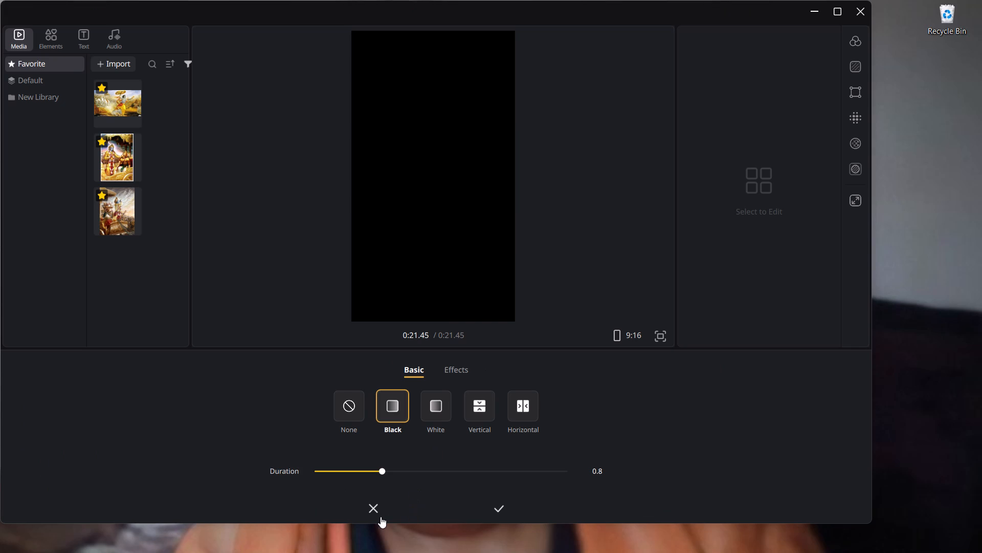
pyautogui.click(373, 505)
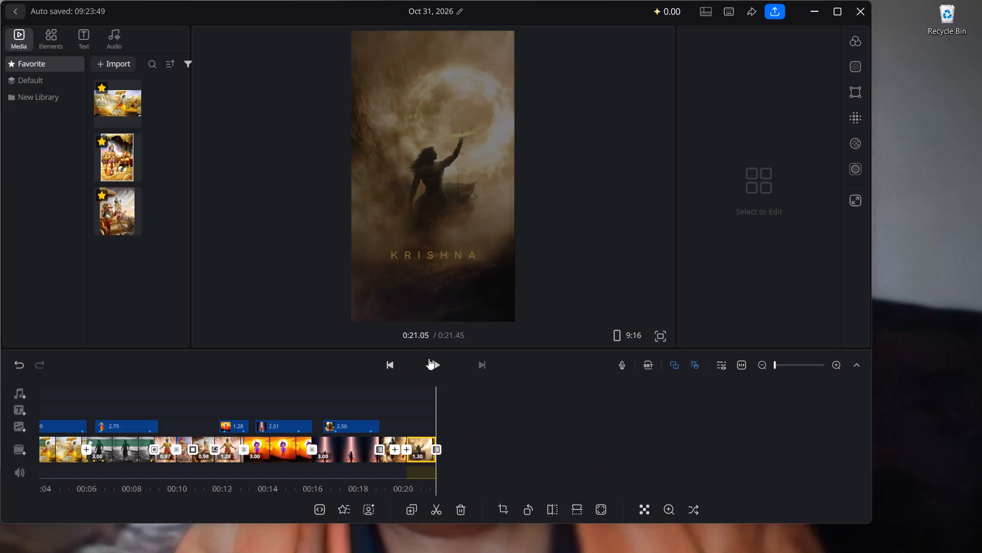
pyautogui.click(422, 244)
pyautogui.moveTo(441, 455); pyautogui.dragTo(429, 456)
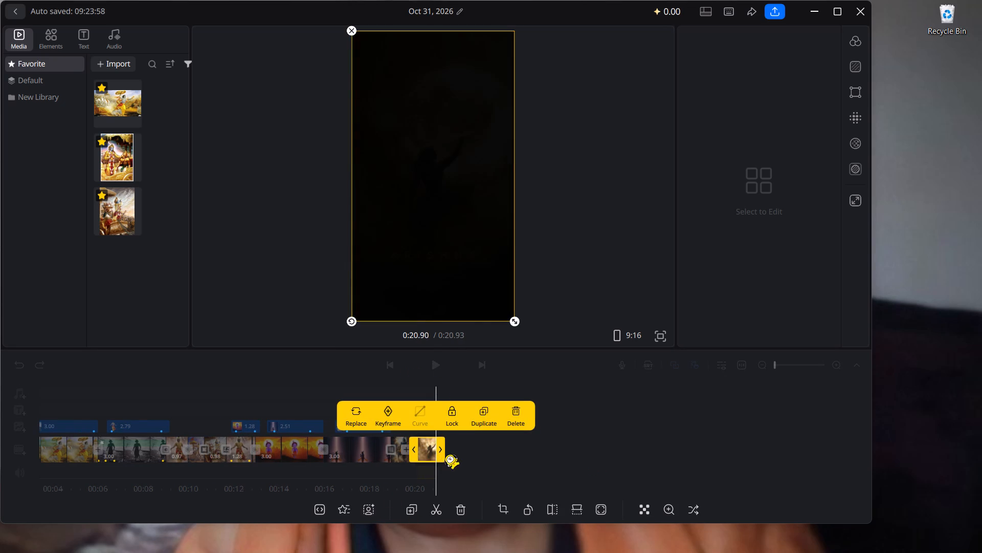
pyautogui.moveTo(438, 457); pyautogui.dragTo(429, 459)
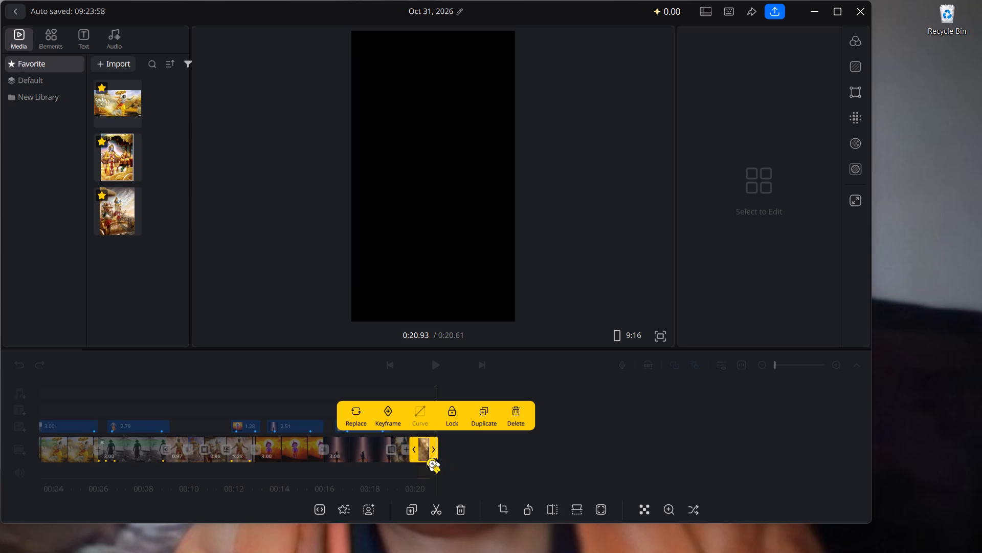
pyautogui.moveTo(429, 459); pyautogui.dragTo(431, 460)
pyautogui.click(434, 355)
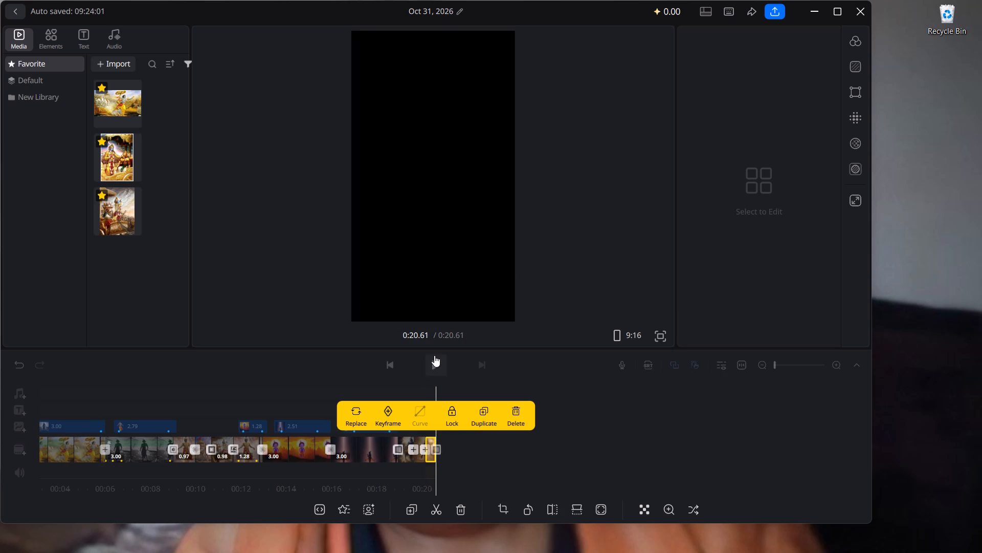
# Add the Desktop image 83b8dc9aaa559220a79d49d96b03338d.jpg to the main track and place it after the KRISHNA-titled clip.
pyautogui.hscroll(1, 121, 463)
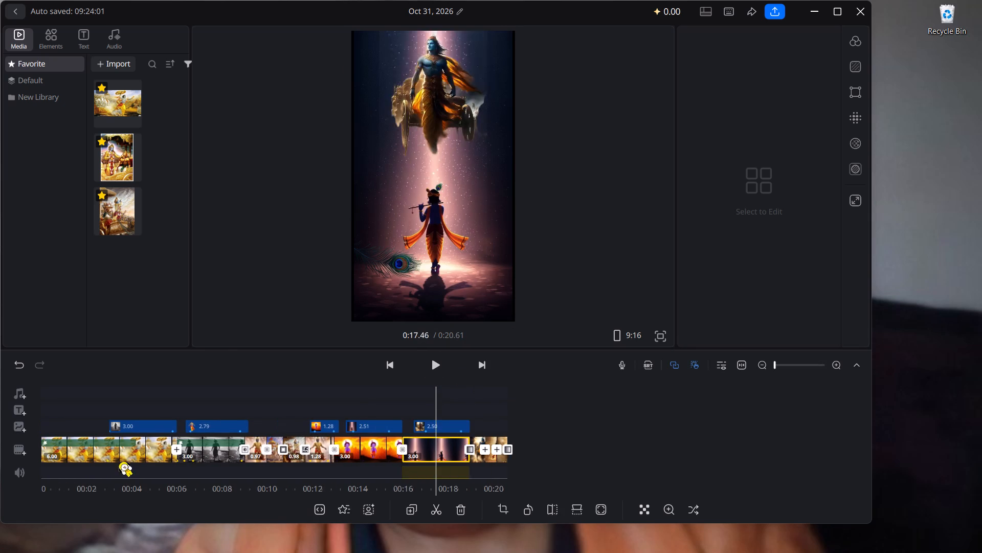
pyautogui.hscroll(2, 121, 463)
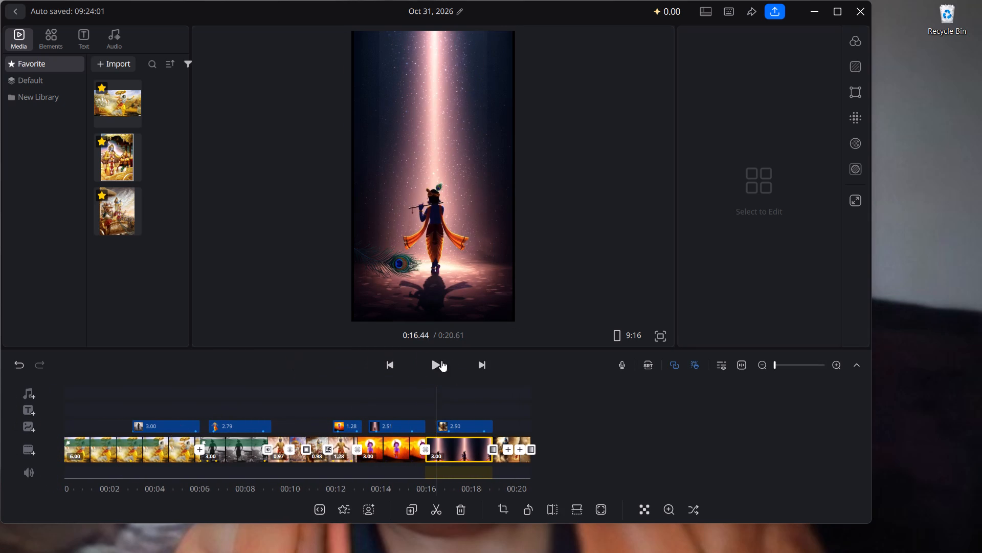
pyautogui.click(435, 368)
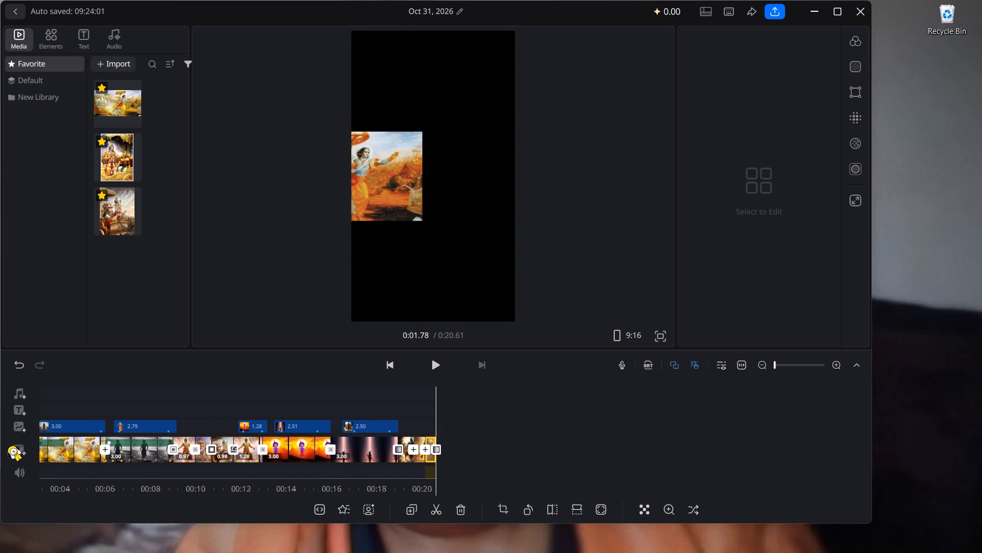
pyautogui.click(28, 447)
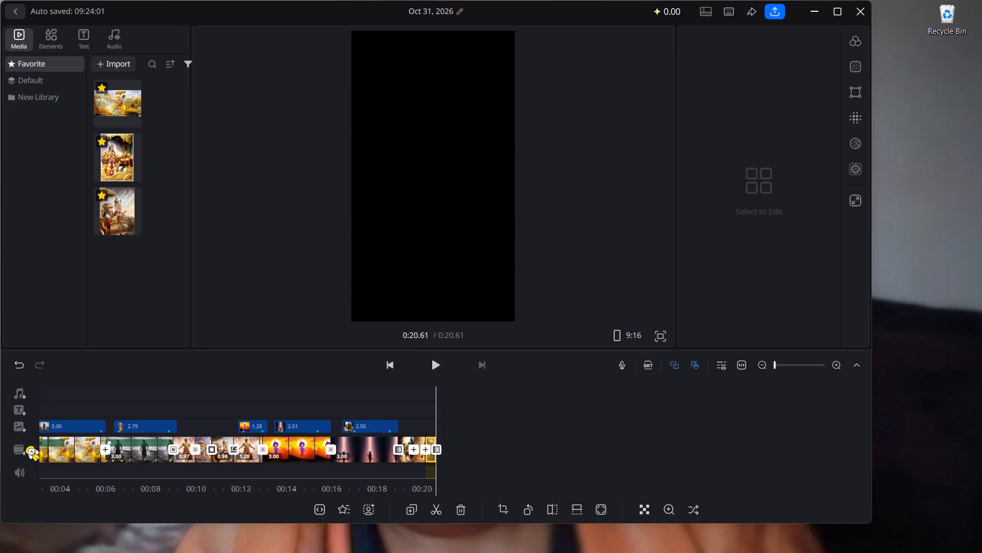
pyautogui.click(155, 120)
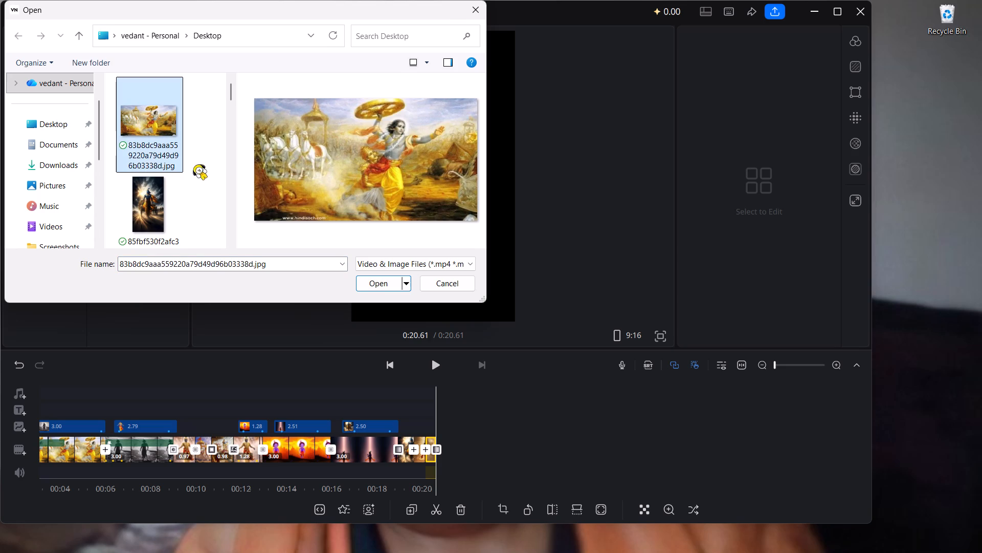
pyautogui.click(372, 284)
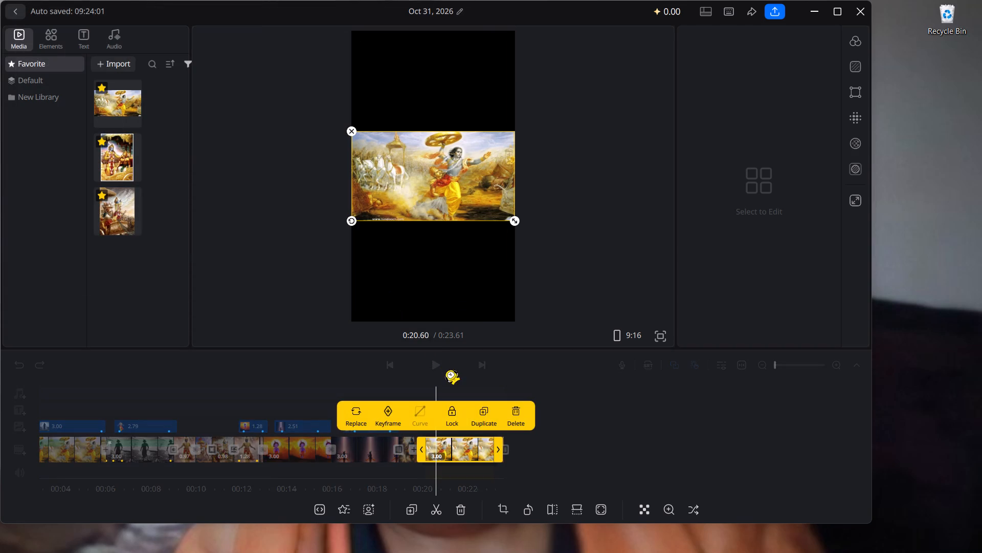
pyautogui.moveTo(447, 456); pyautogui.dragTo(536, 462)
pyautogui.click(479, 443)
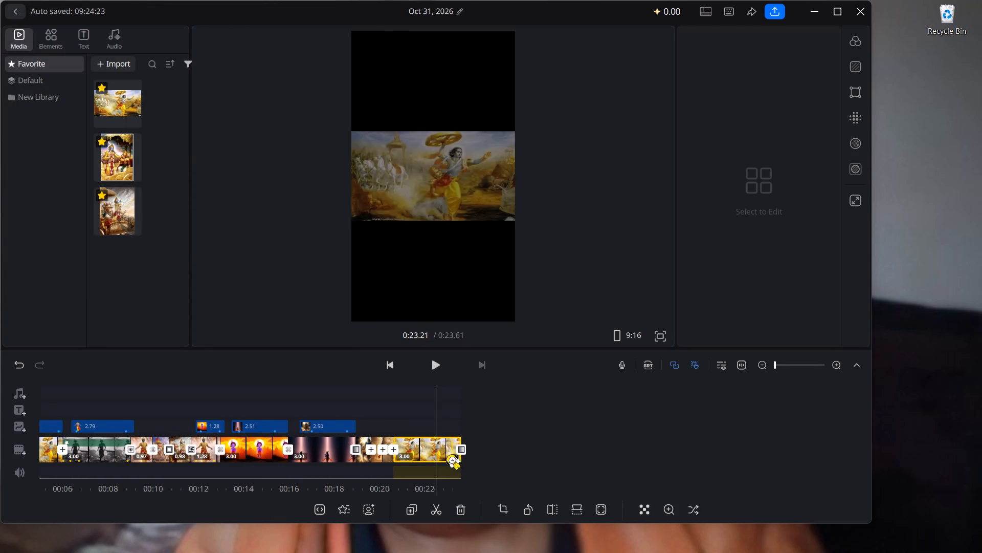
# Trim the end of the final golden battlefield Krishna clip so that the video ends at 0:21.22.
pyautogui.click(437, 230)
pyautogui.click(435, 162)
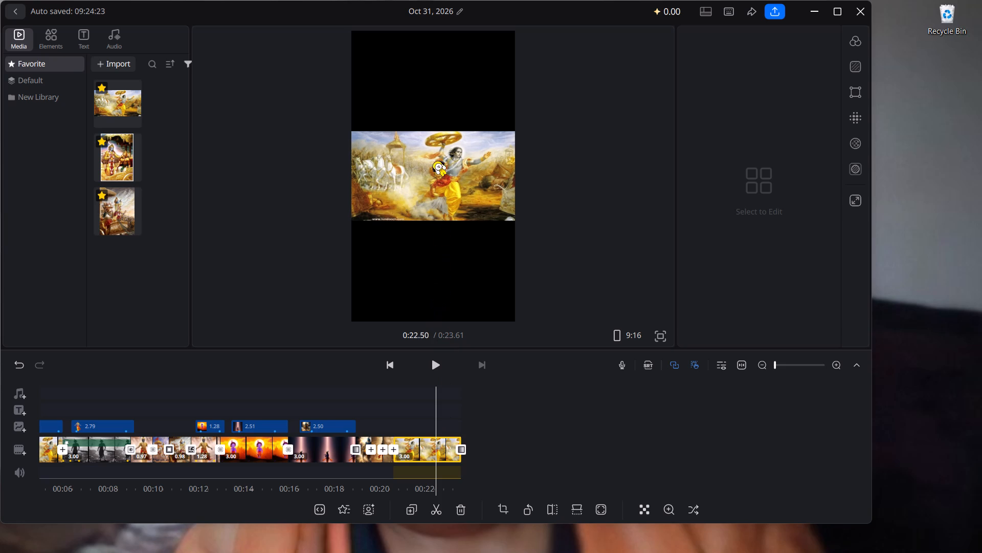
pyautogui.moveTo(465, 449); pyautogui.dragTo(409, 447)
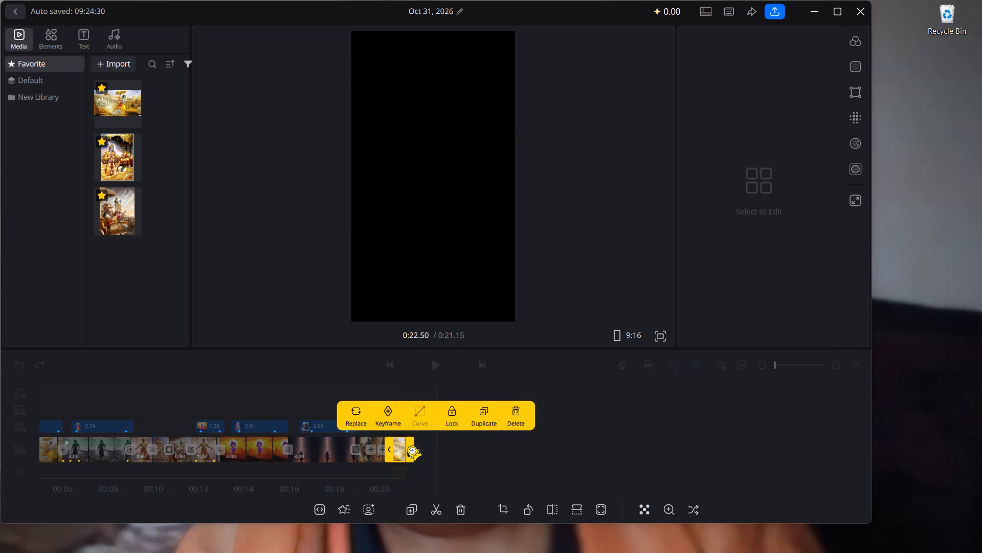
pyautogui.moveTo(409, 447); pyautogui.dragTo(414, 441)
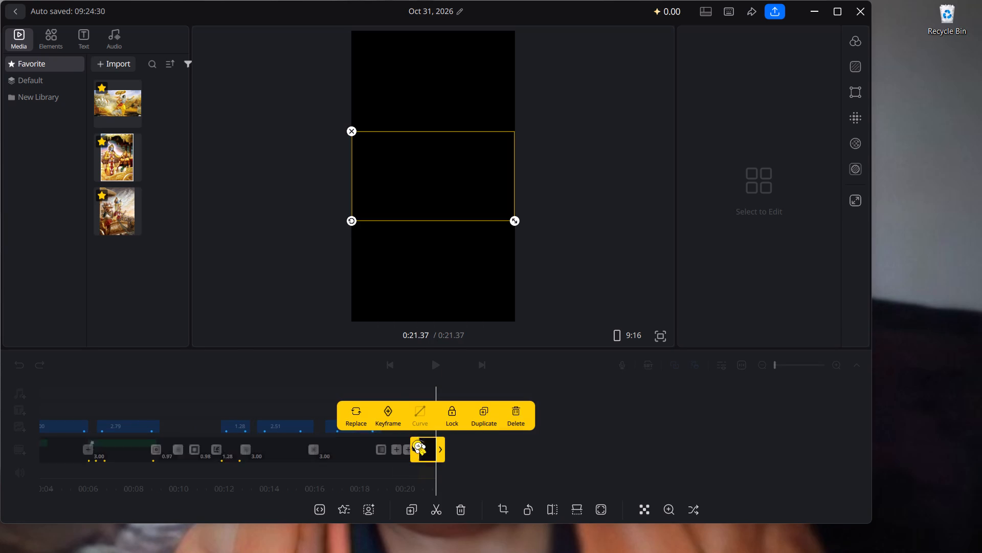
pyautogui.click(437, 454)
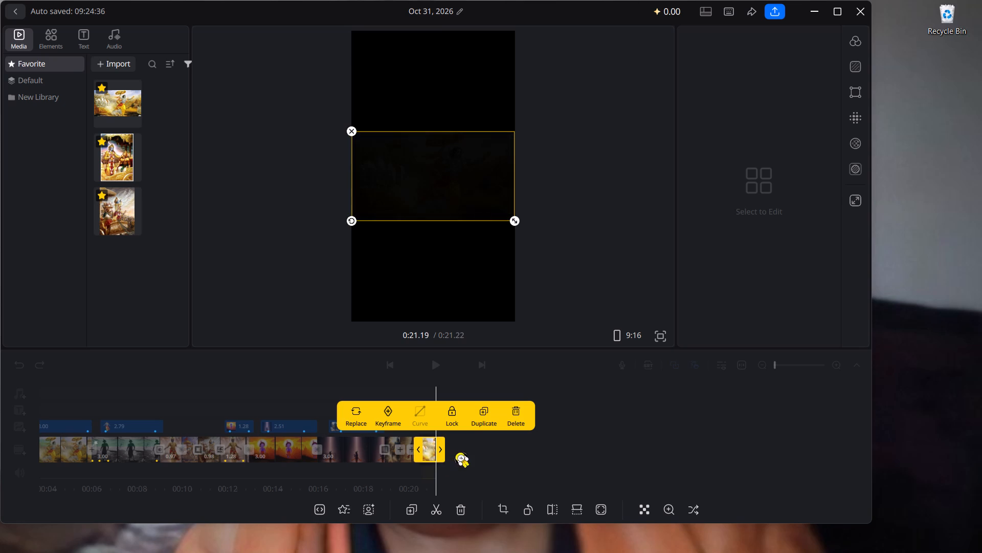
pyautogui.click(449, 453)
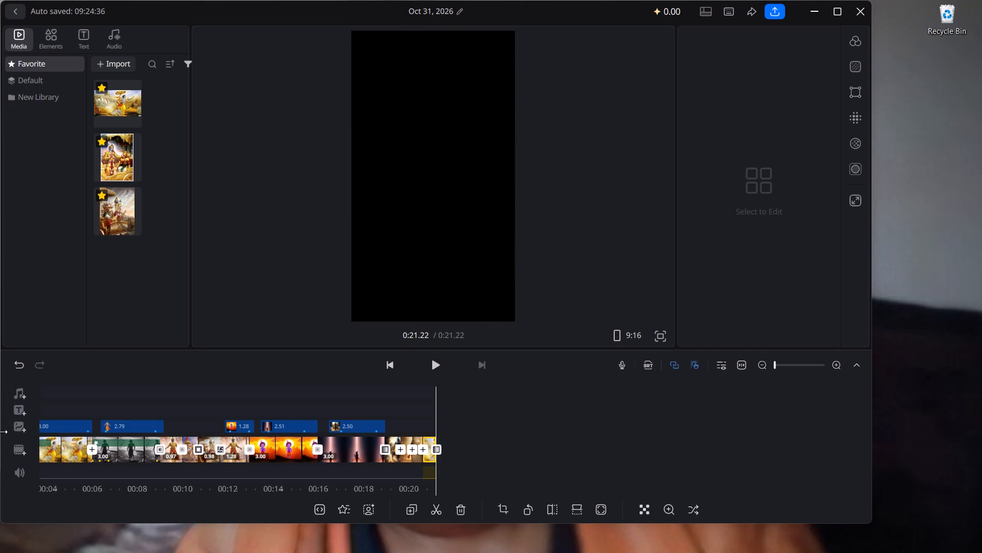
# Add the Desktop image e159e7f4634186bf3196d9730869b3f3.jpg to the main track near the end of the video.
pyautogui.click(24, 448)
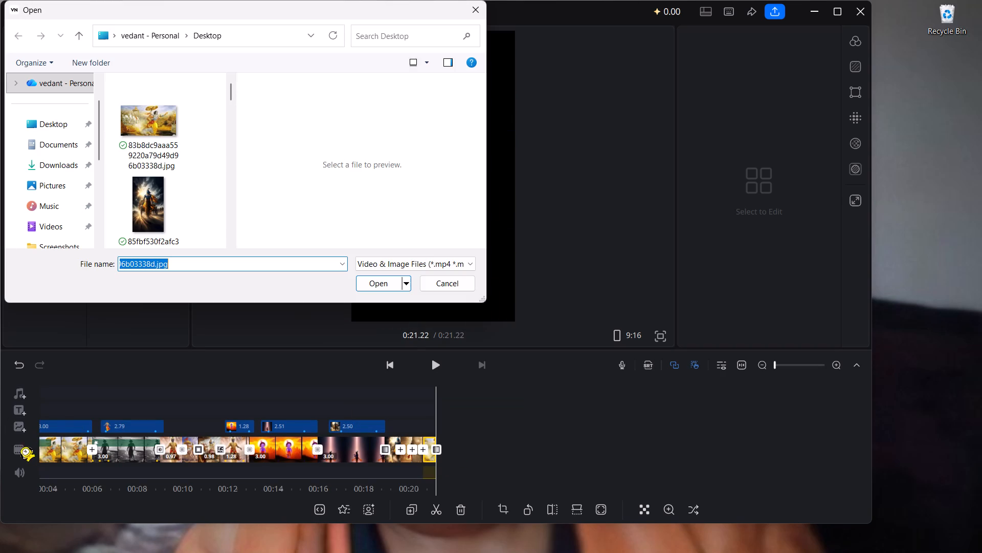
pyautogui.scroll(1, 141, 217)
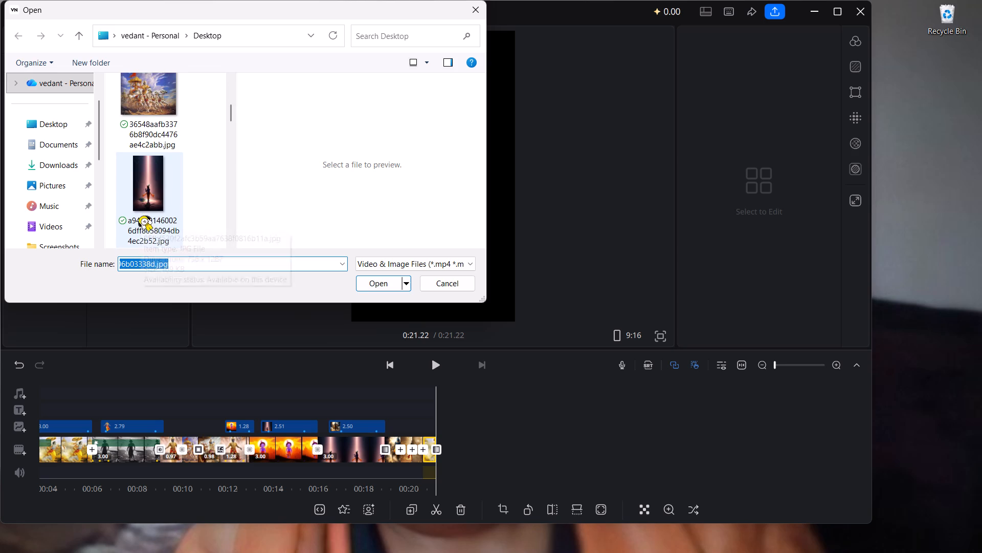
pyautogui.scroll(1, 141, 217)
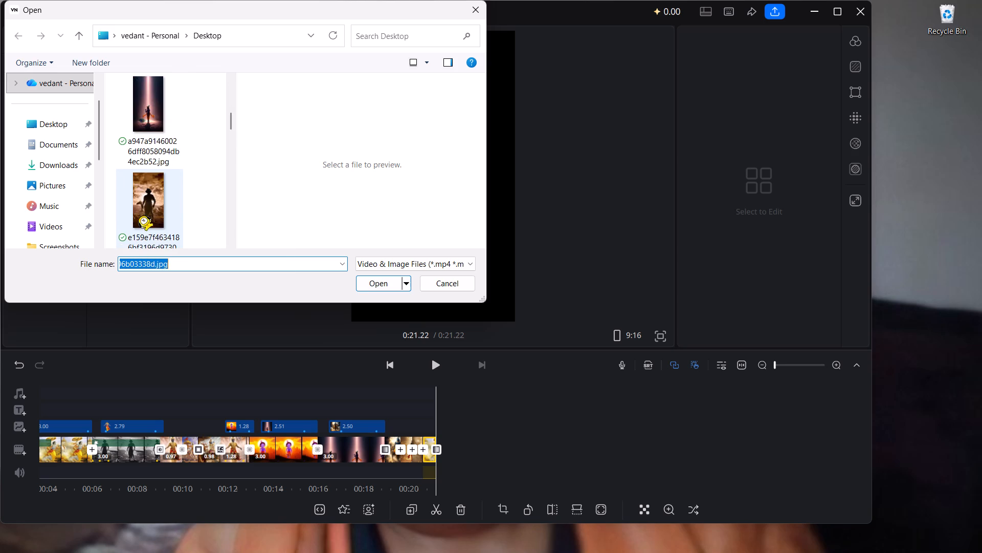
pyautogui.scroll(1, 141, 217)
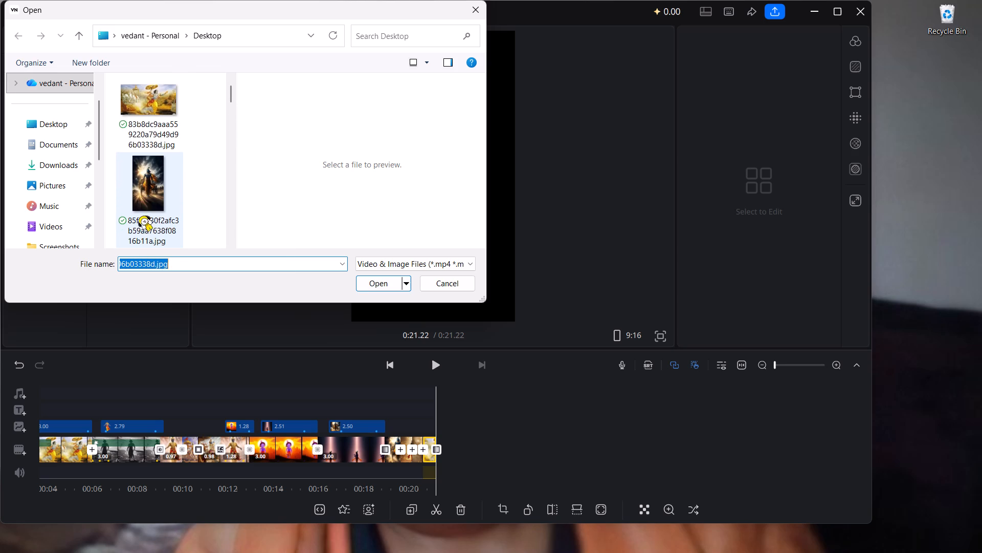
pyautogui.scroll(-1, 141, 217)
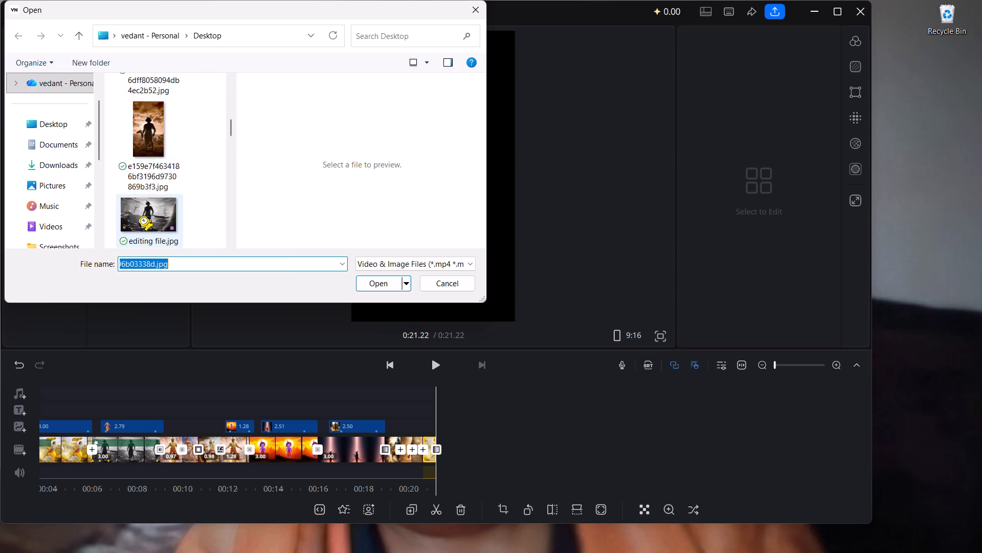
pyautogui.scroll(-1, 141, 217)
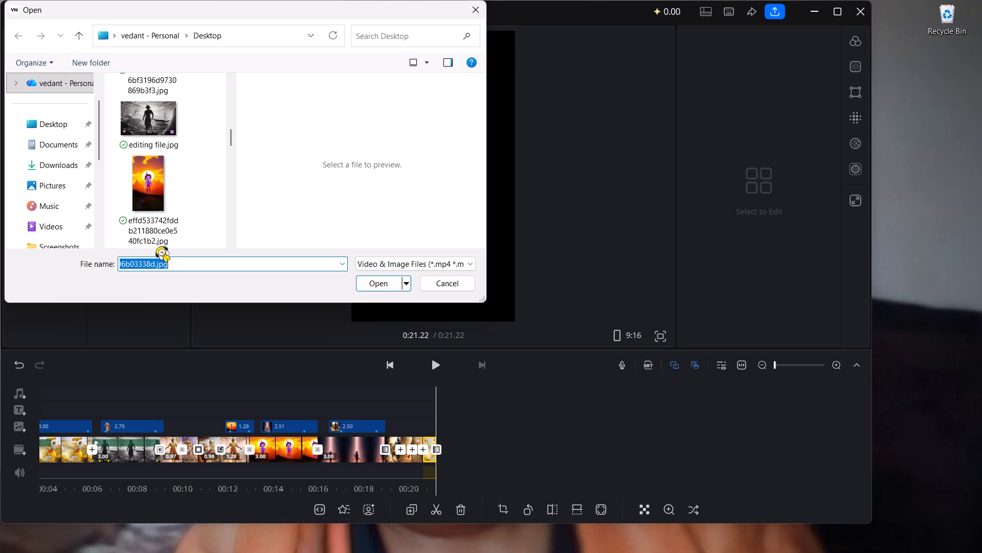
pyautogui.scroll(1, 155, 177)
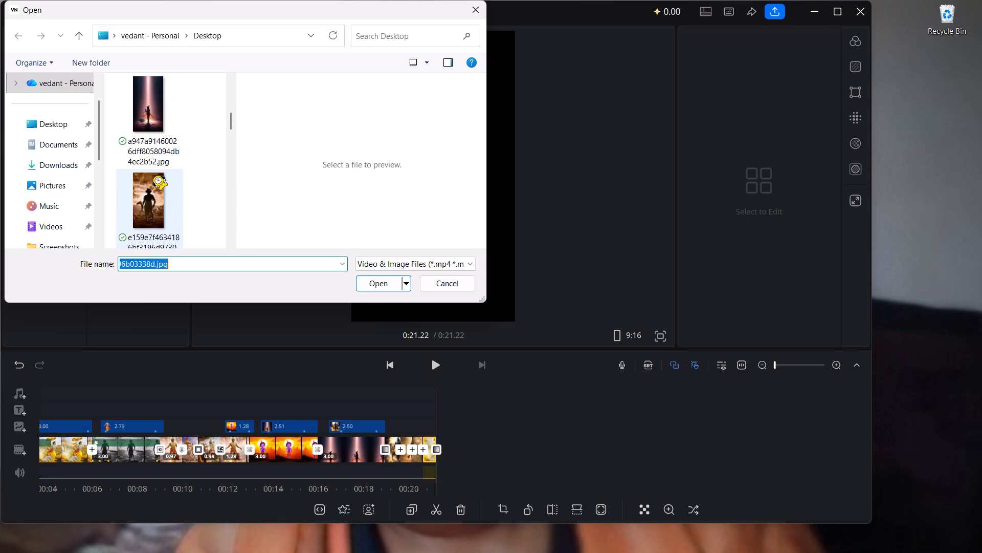
pyautogui.scroll(1, 155, 177)
pyautogui.click(155, 177)
pyautogui.click(377, 283)
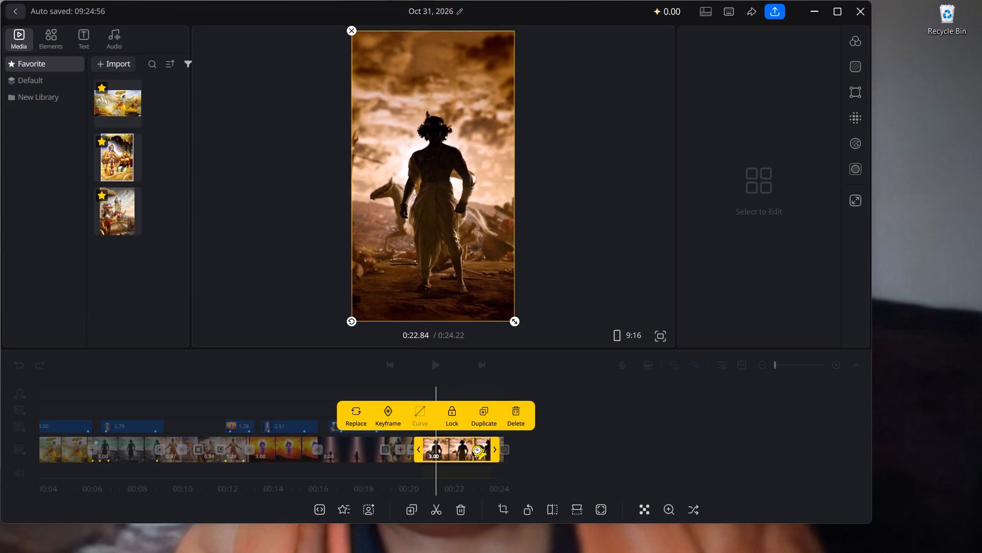
# Trim the end of the standing silhouette clip with the white horse so that the video ends at 0:21.80.
pyautogui.moveTo(494, 448); pyautogui.dragTo(446, 443)
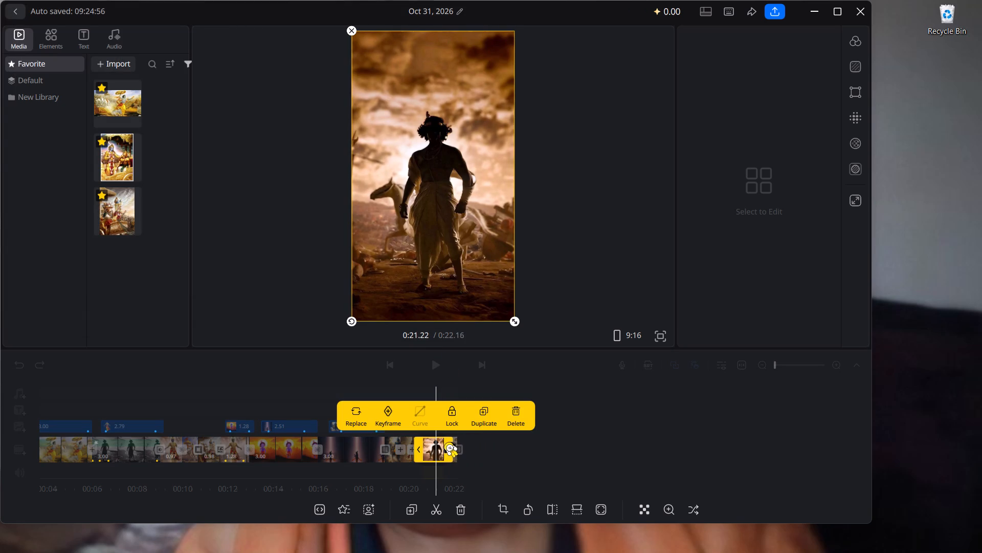
pyautogui.moveTo(446, 443); pyautogui.dragTo(437, 446)
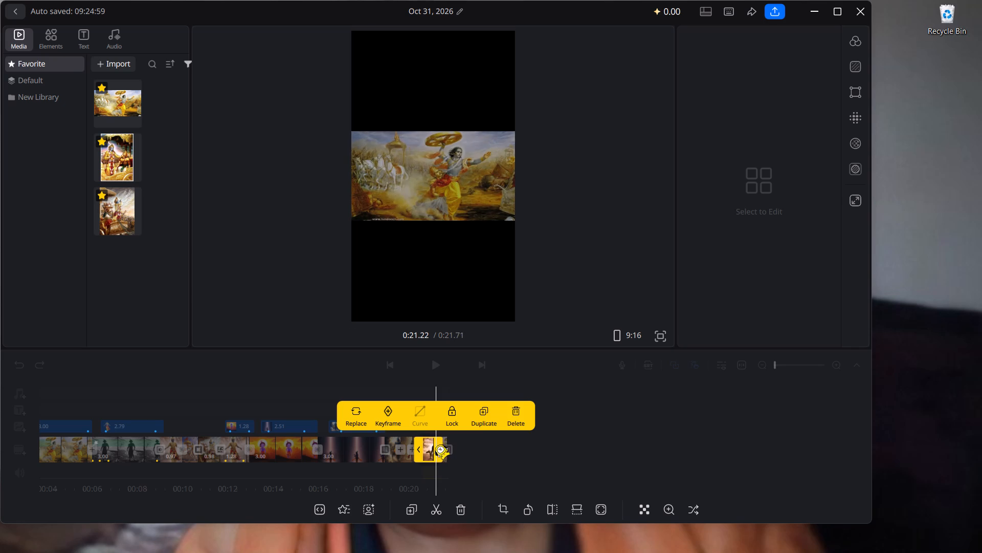
pyautogui.moveTo(437, 446); pyautogui.dragTo(440, 447)
pyautogui.moveTo(440, 447); pyautogui.dragTo(423, 448, button='right')
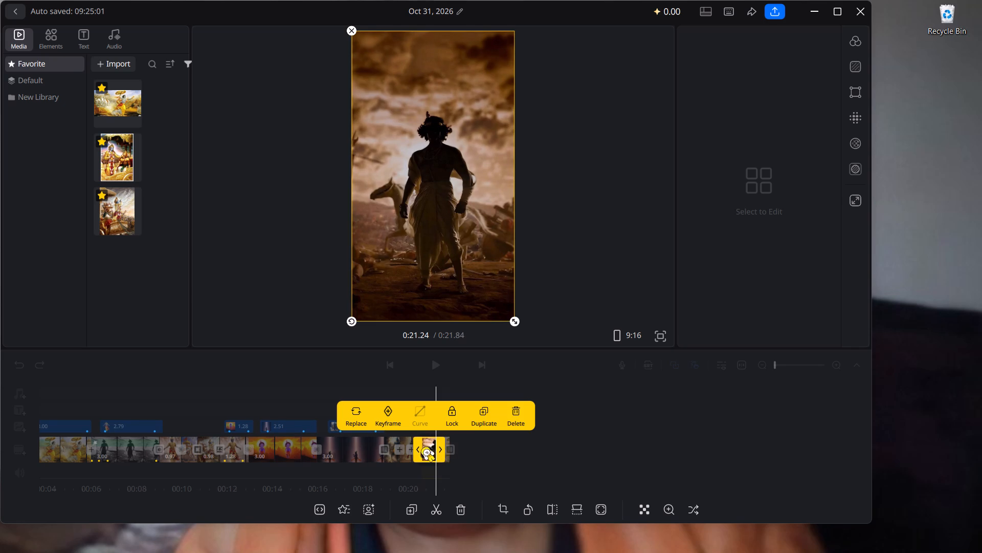
pyautogui.moveTo(423, 448); pyautogui.dragTo(445, 446, button='right')
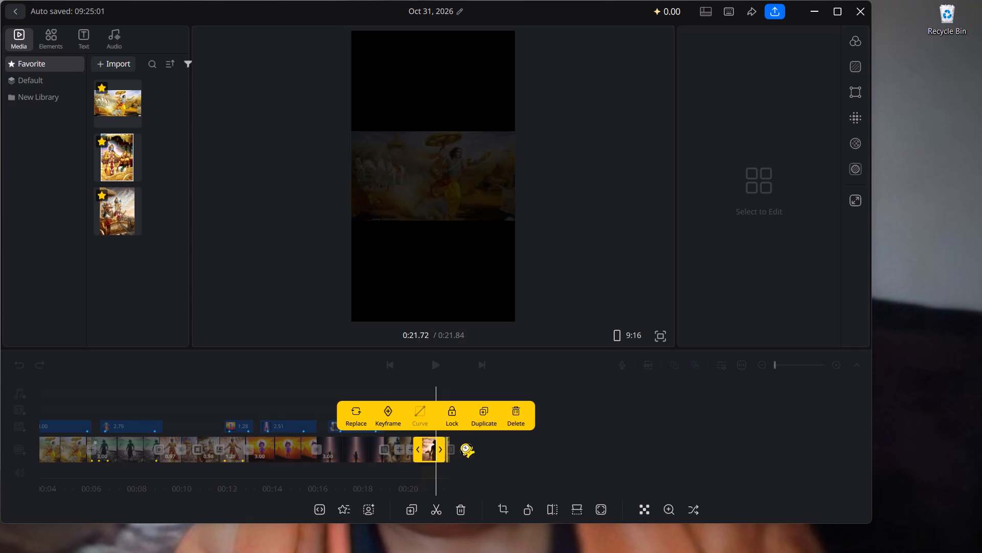
pyautogui.click(437, 457)
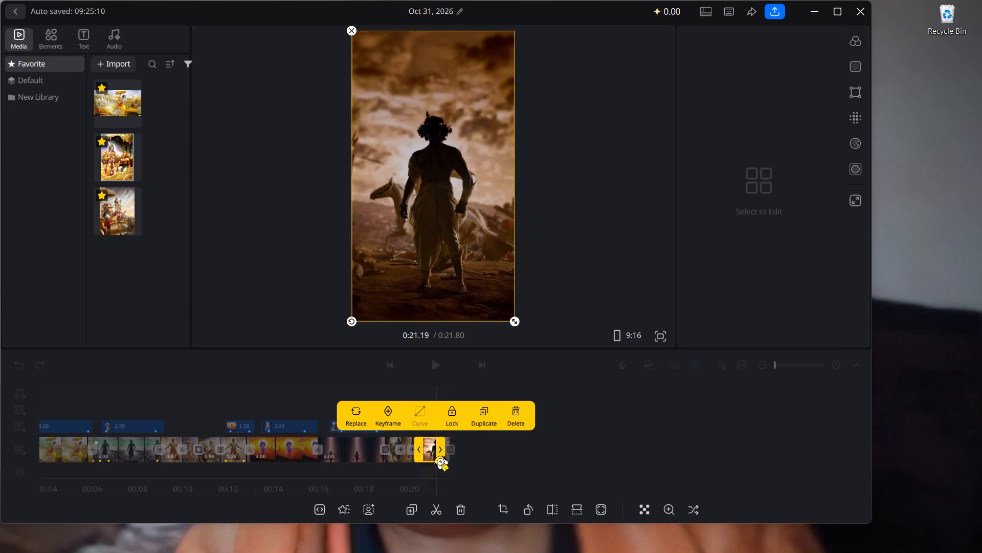
# Play back the video from about 0:12.87 to the end to review the run of short clips.
pyautogui.click(490, 449)
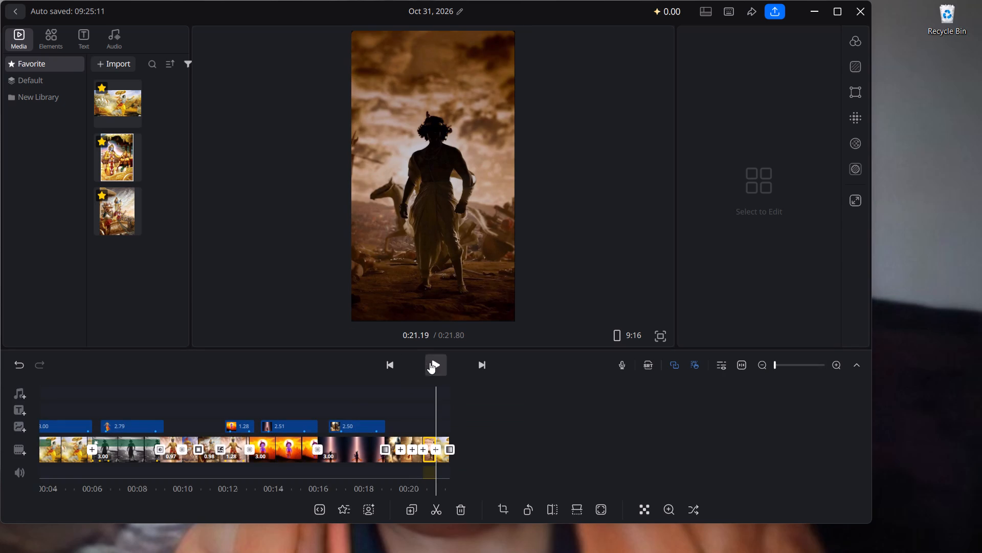
pyautogui.hscroll(4, 411, 373)
pyautogui.hscroll(5, 376, 436)
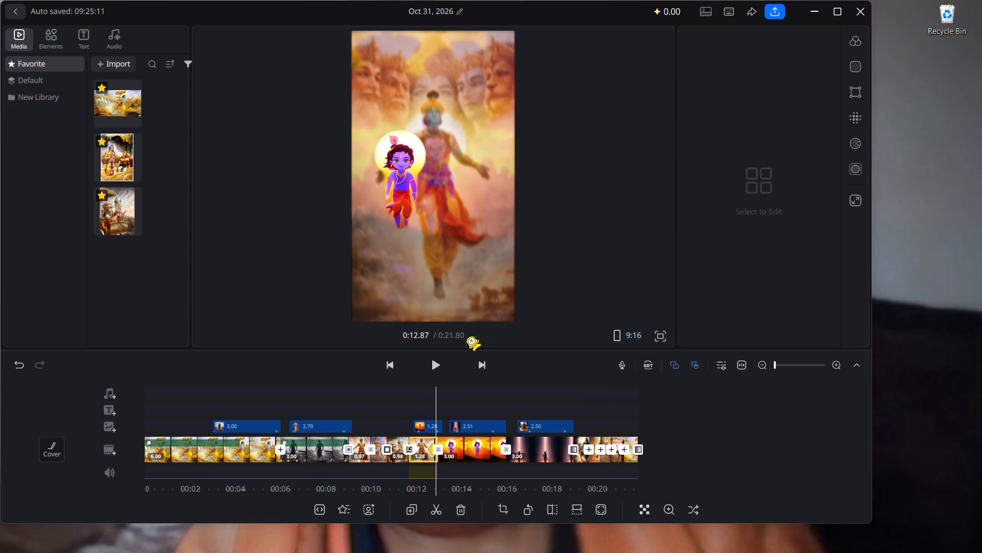
pyautogui.click(437, 359)
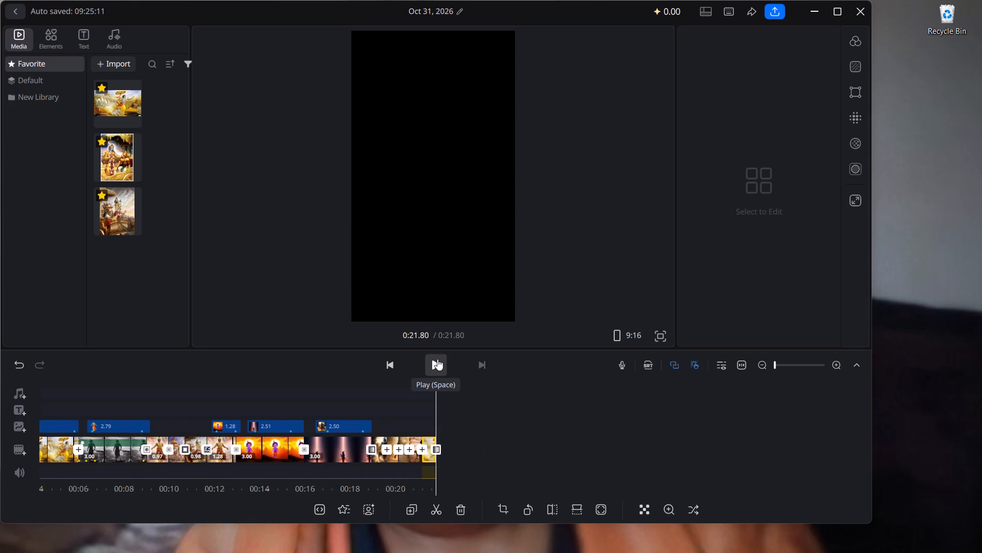
# Add the Desktop image 36548aafb3376b8f90dc4476ae4c2abb.jpg to the main track at the end of the video.
pyautogui.click(23, 450)
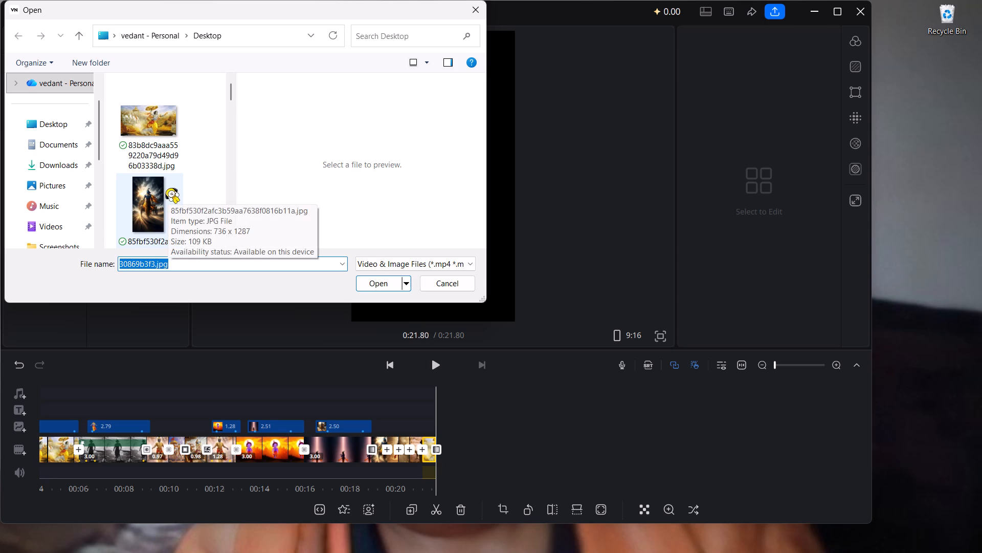
pyautogui.scroll(-1, 168, 189)
pyautogui.click(168, 189)
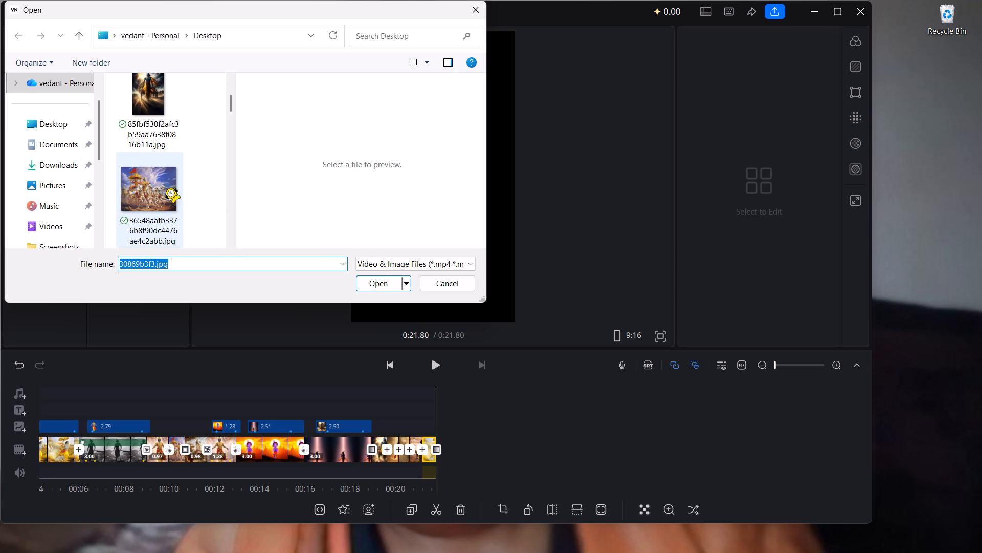
pyautogui.click(389, 283)
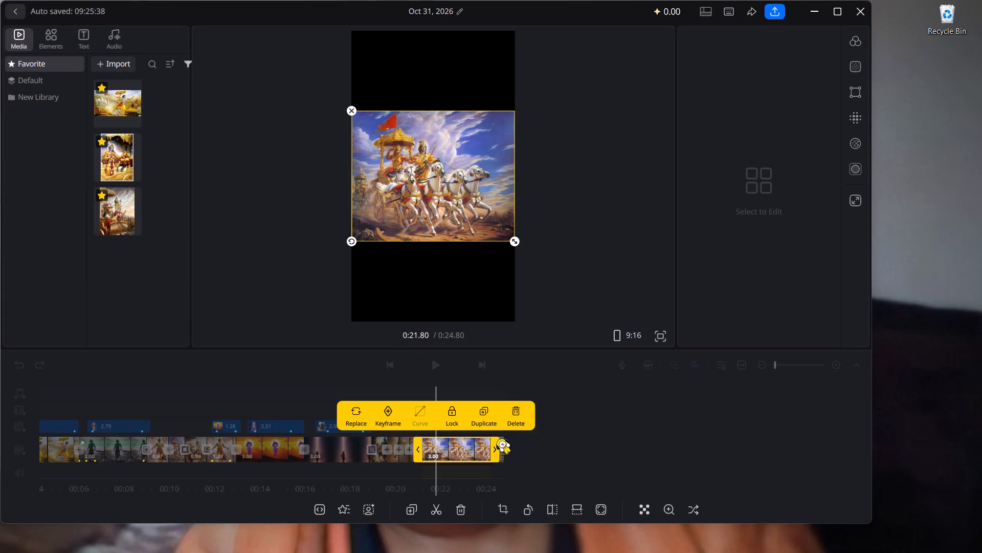
# Trim the end of the blue-sky chariot clip with the white horses so that the video ends at 0:22.31.
pyautogui.moveTo(493, 446); pyautogui.dragTo(468, 463)
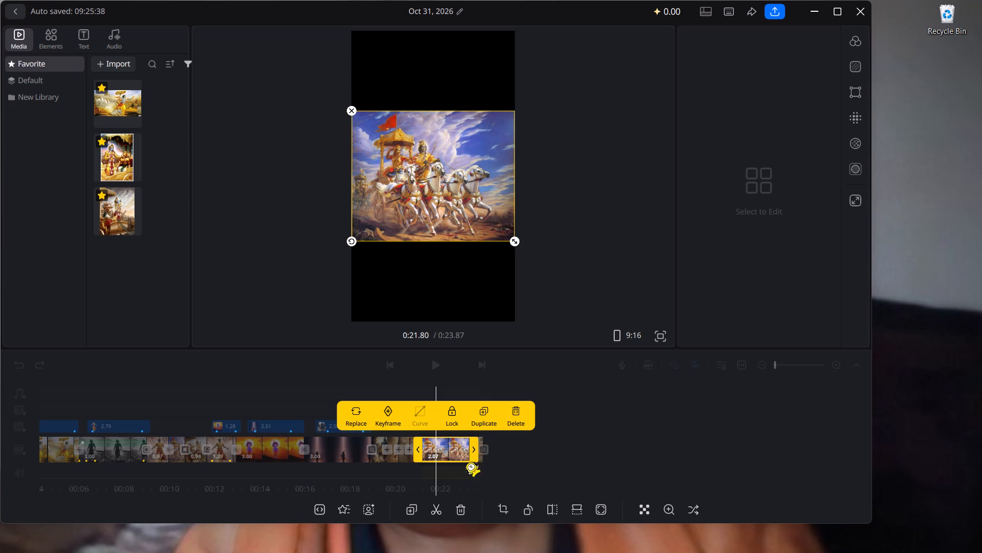
pyautogui.moveTo(468, 463); pyautogui.dragTo(432, 462)
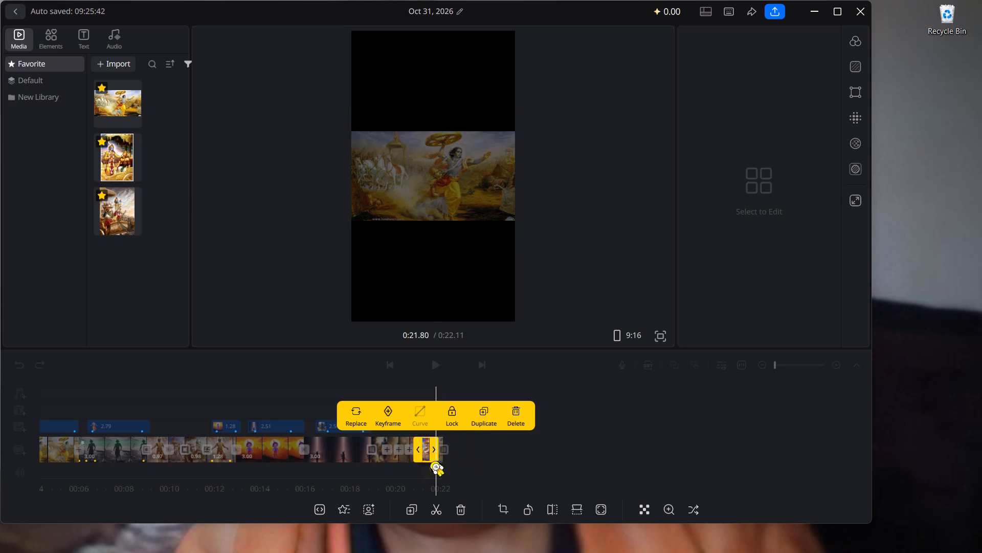
pyautogui.moveTo(432, 462); pyautogui.dragTo(437, 464)
pyautogui.click(472, 444)
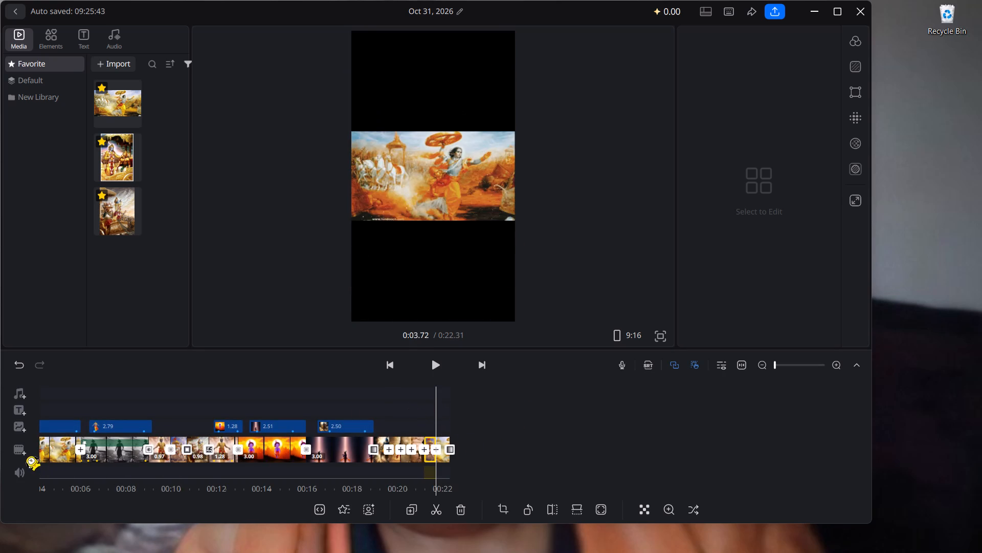
# Add the Desktop image gita bhagwat.jpg to the main track at the end of the video.
pyautogui.hscroll(-15, 398, 435)
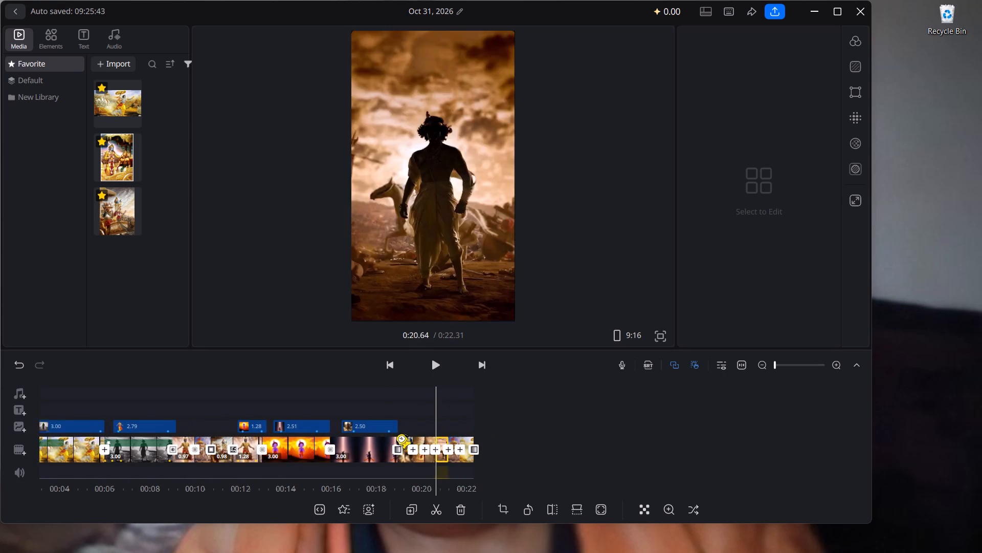
pyautogui.hscroll(-13, 398, 435)
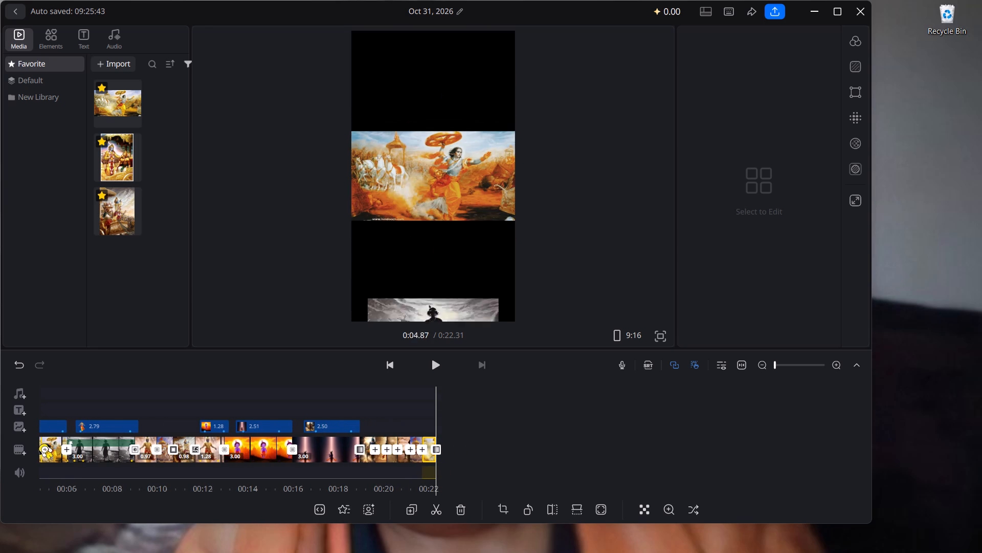
pyautogui.click(24, 449)
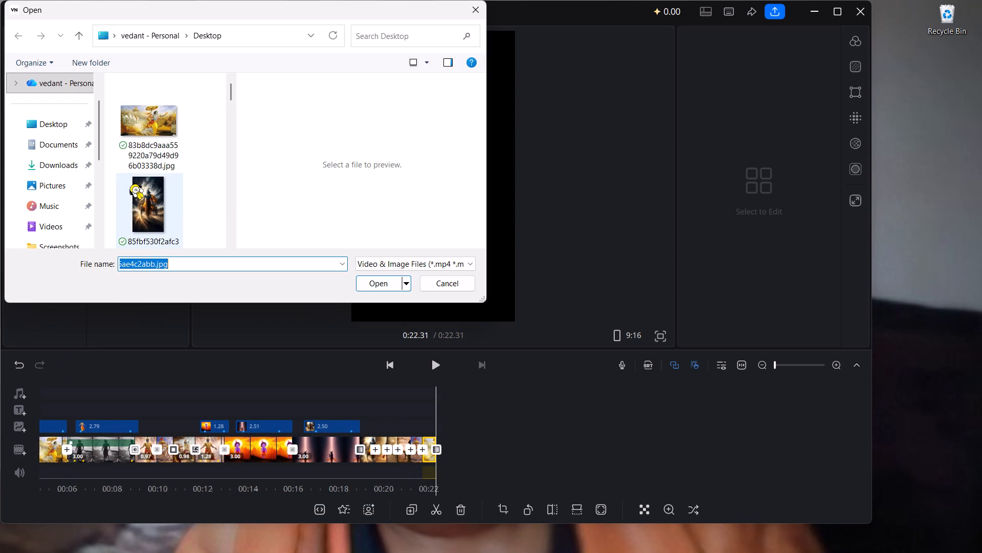
pyautogui.scroll(-2, 135, 183)
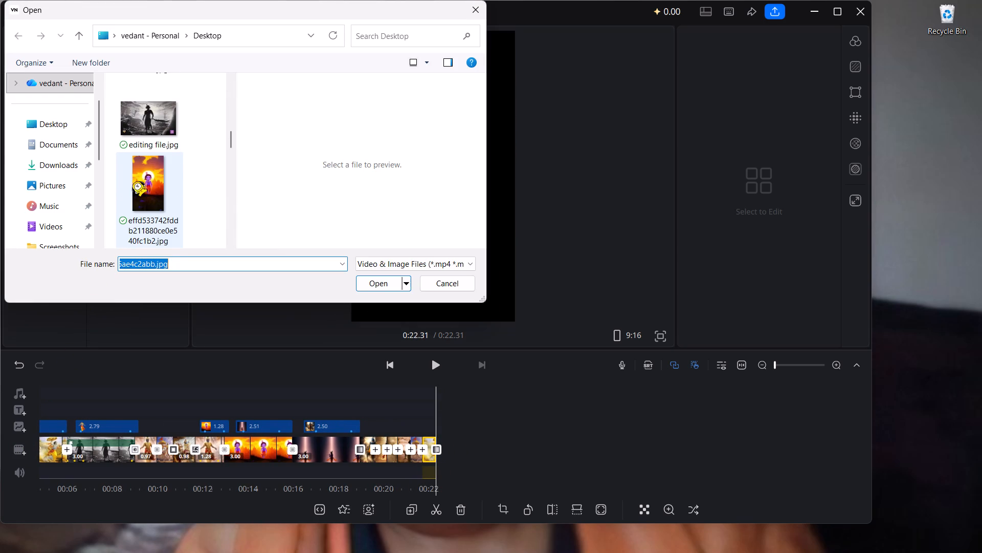
pyautogui.scroll(-1, 135, 183)
pyautogui.click(135, 183)
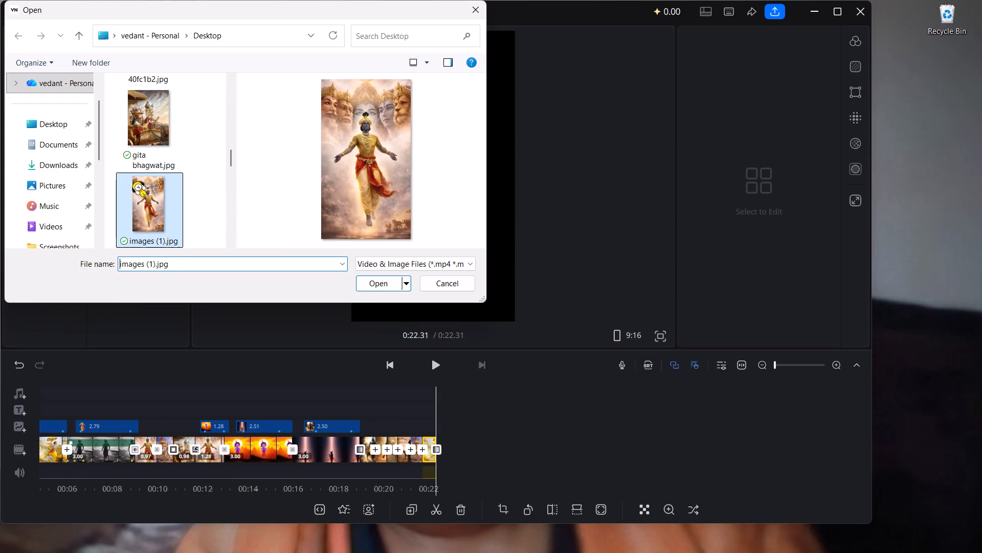
pyautogui.click(166, 130)
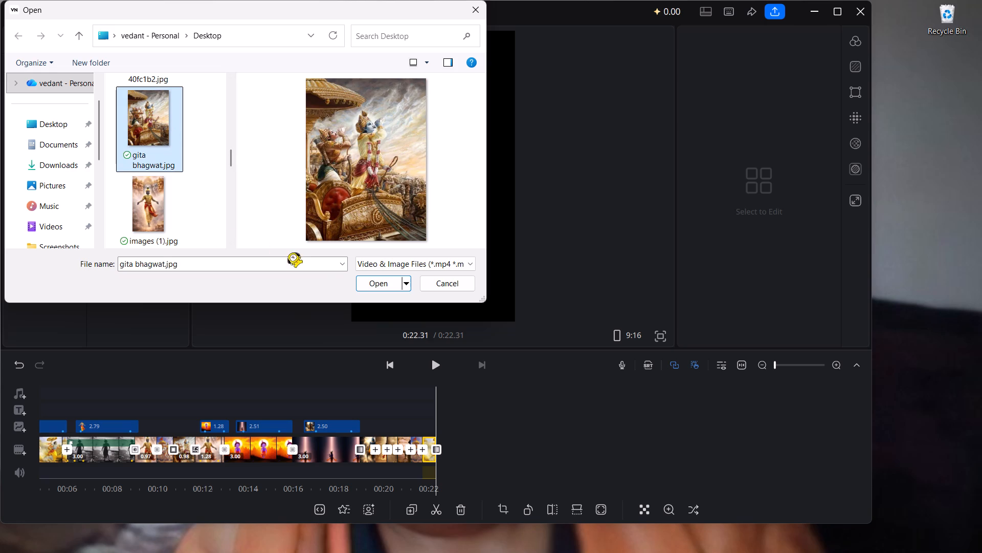
pyautogui.click(364, 281)
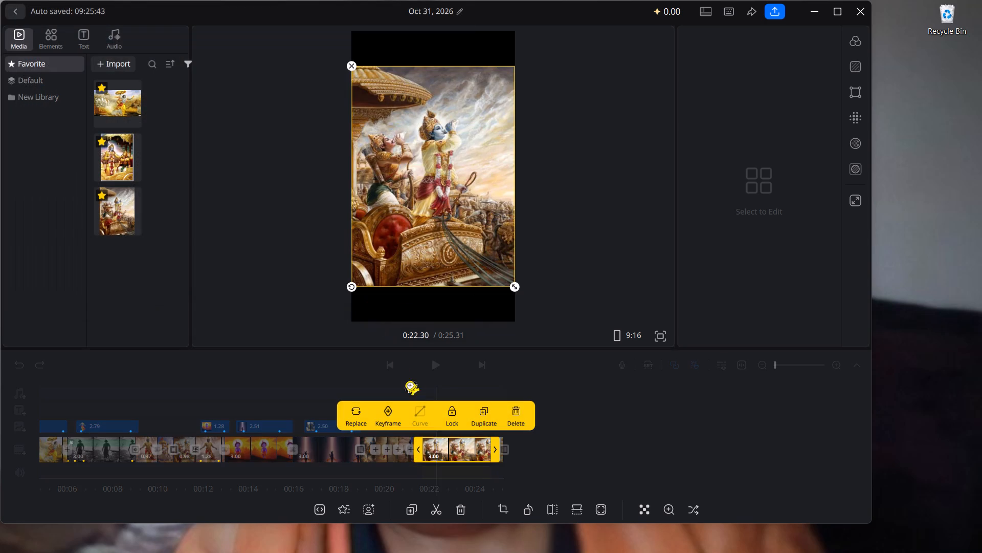
# Trim the end of the clip of Krishna blowing the conch on the chariot so that the video ends at 0:22.82.
pyautogui.moveTo(495, 454); pyautogui.dragTo(489, 455)
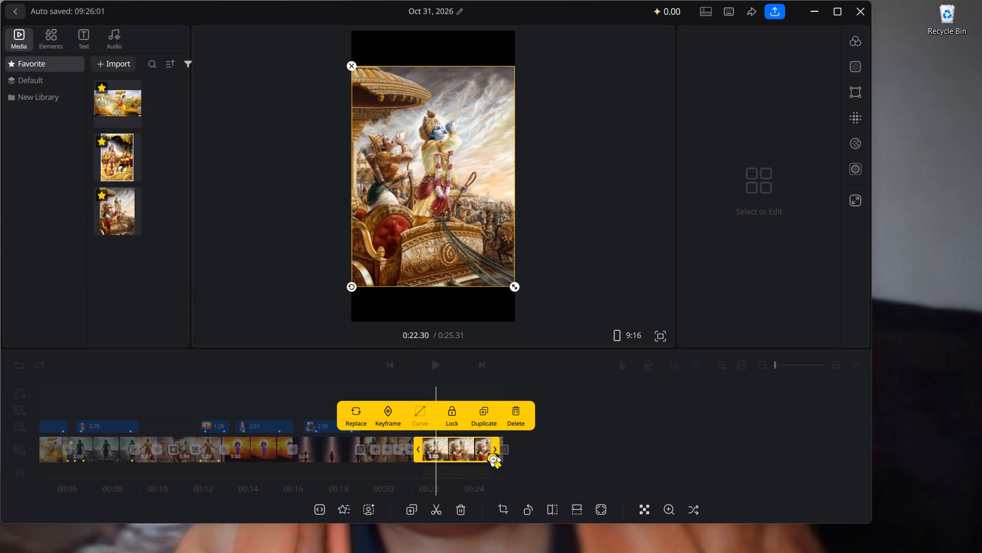
pyautogui.moveTo(489, 455); pyautogui.dragTo(439, 457)
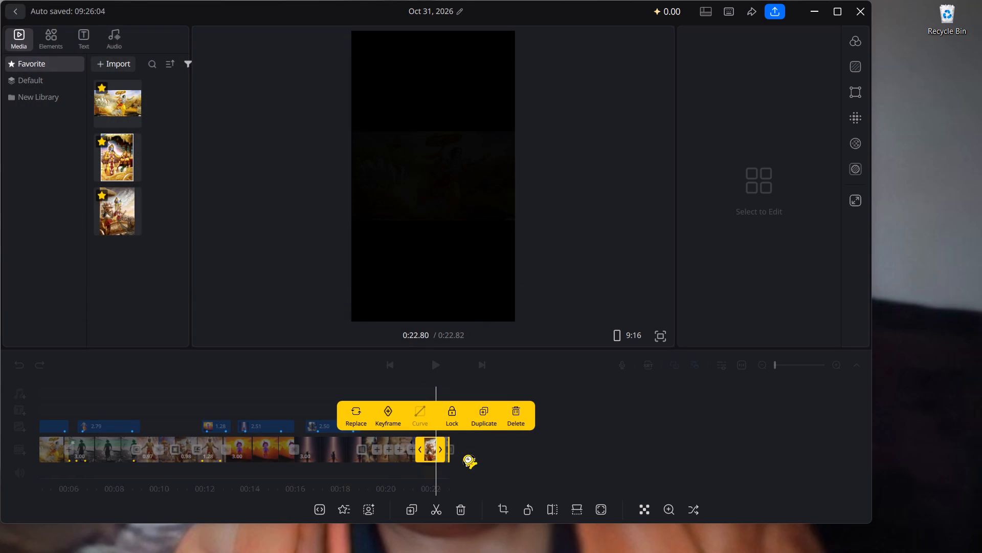
pyautogui.click(474, 451)
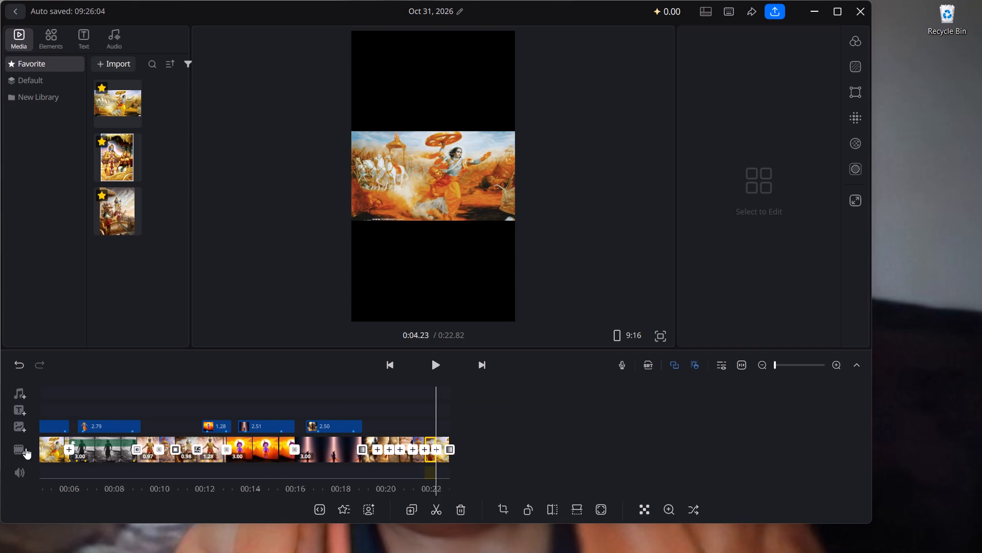
# Add the Desktop image images (2).jpg to the main track near the end of the video, before the conch-blowing Krishna clip.
pyautogui.click(18, 448)
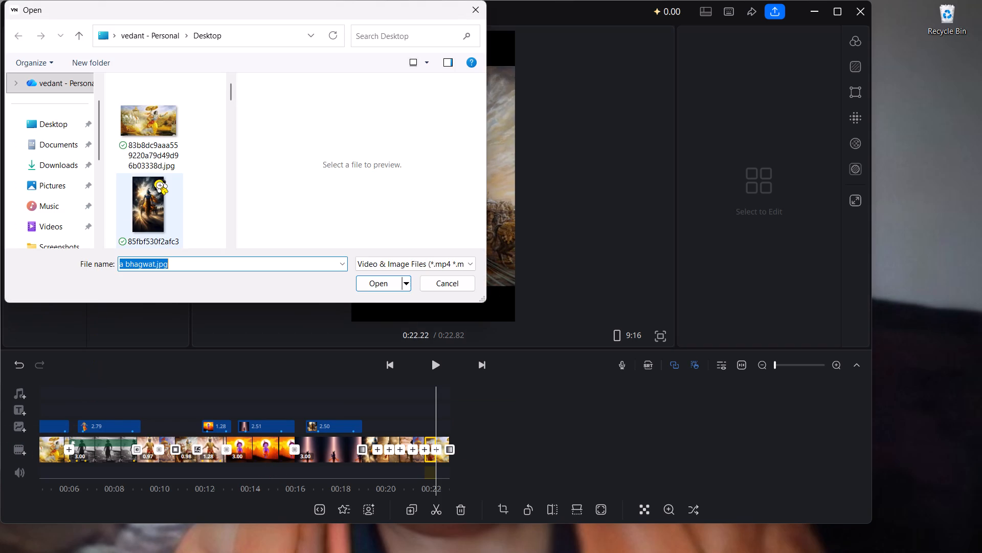
pyautogui.scroll(-1, 156, 181)
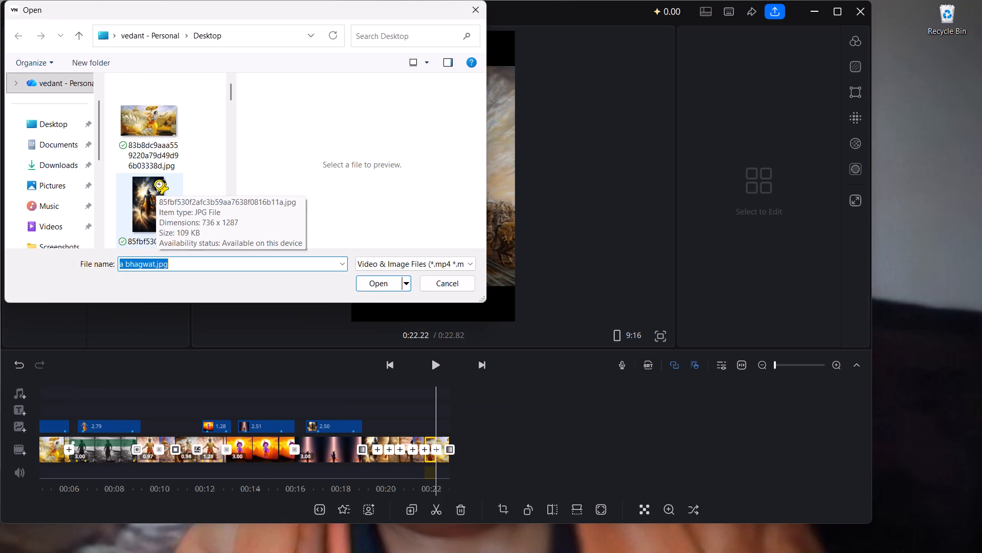
pyautogui.scroll(-1, 156, 181)
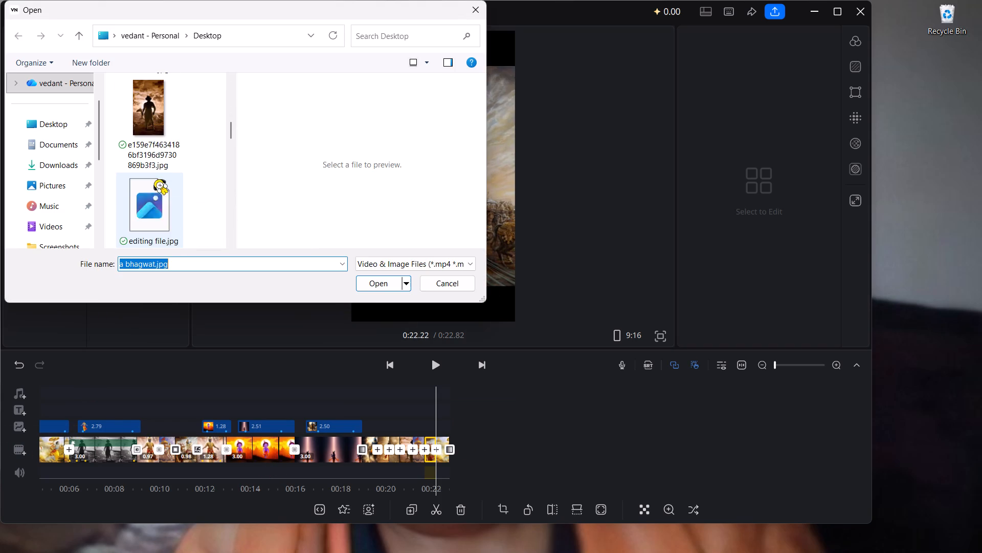
pyautogui.scroll(-1, 156, 181)
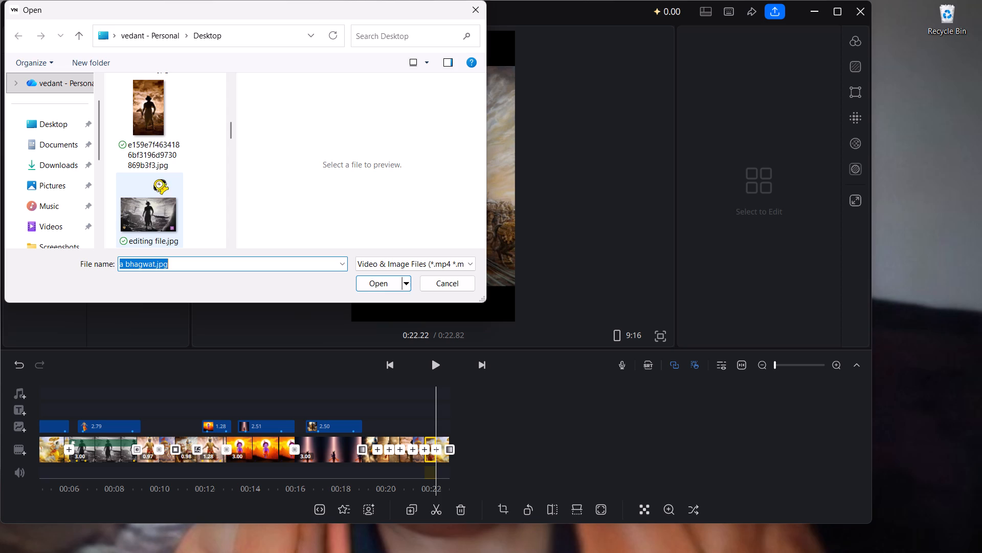
pyautogui.scroll(-1, 156, 181)
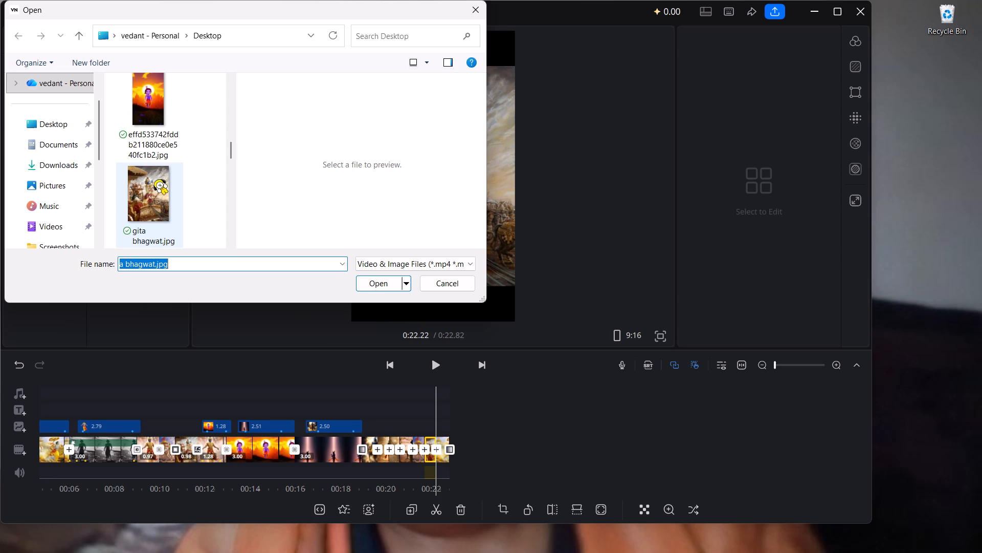
pyautogui.scroll(-2, 156, 181)
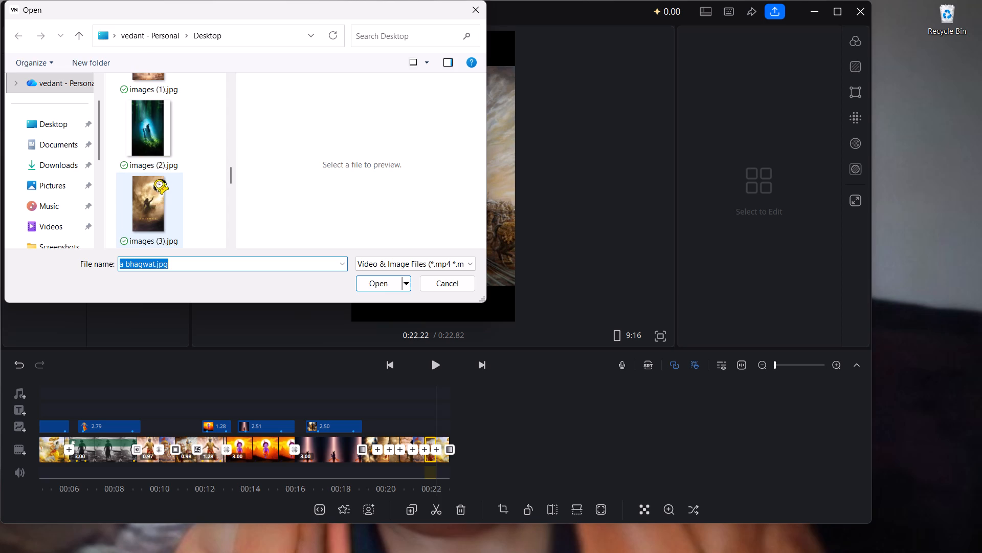
pyautogui.click(154, 131)
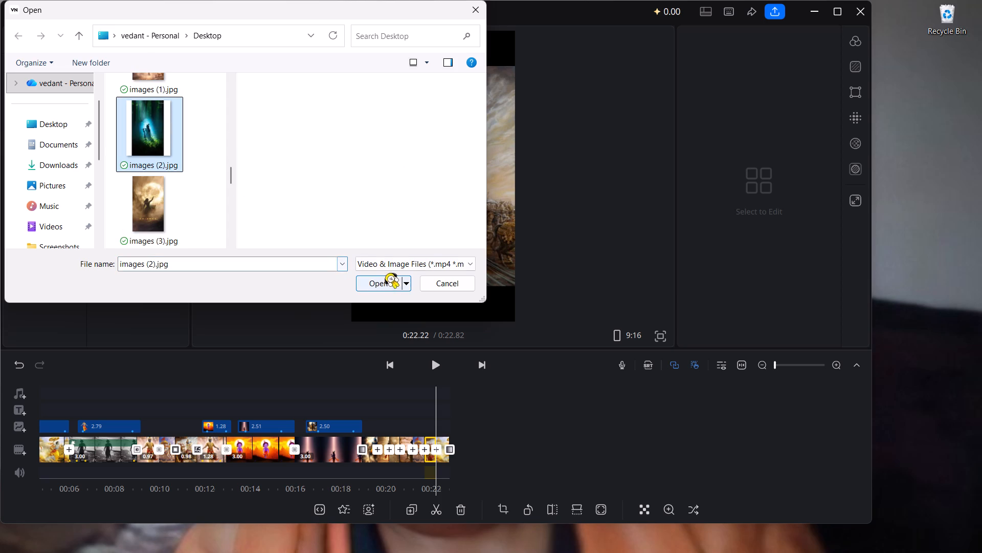
pyautogui.click(387, 273)
pyautogui.click(378, 280)
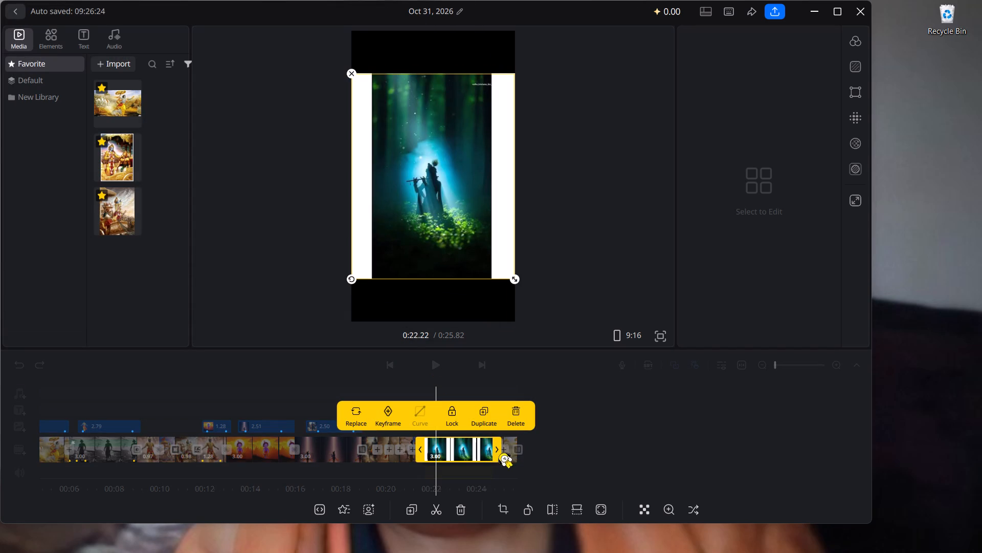
# Trim the end of the blue-green forest flute clip so that the video ends at 0:23.40.
pyautogui.moveTo(496, 454); pyautogui.dragTo(419, 478)
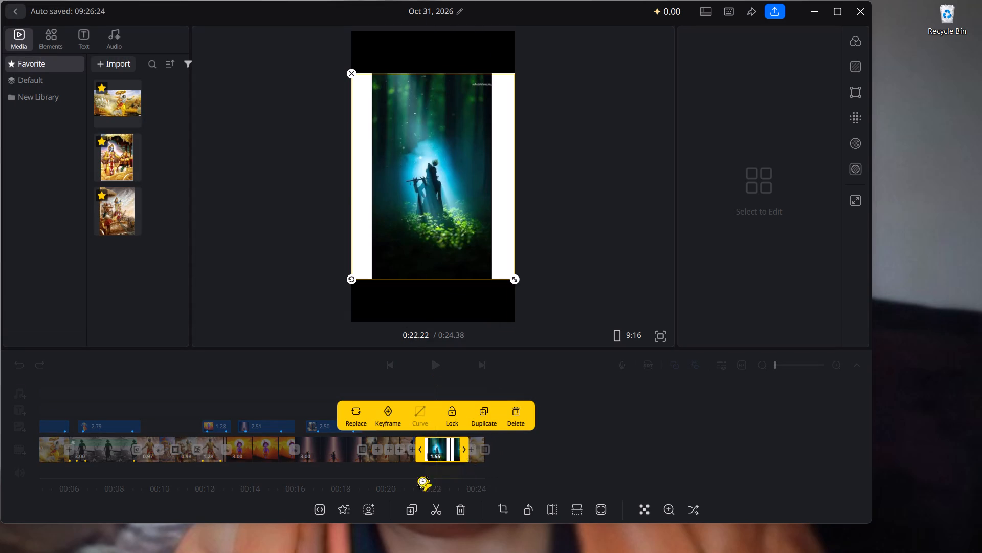
pyautogui.moveTo(419, 478); pyautogui.dragTo(434, 538)
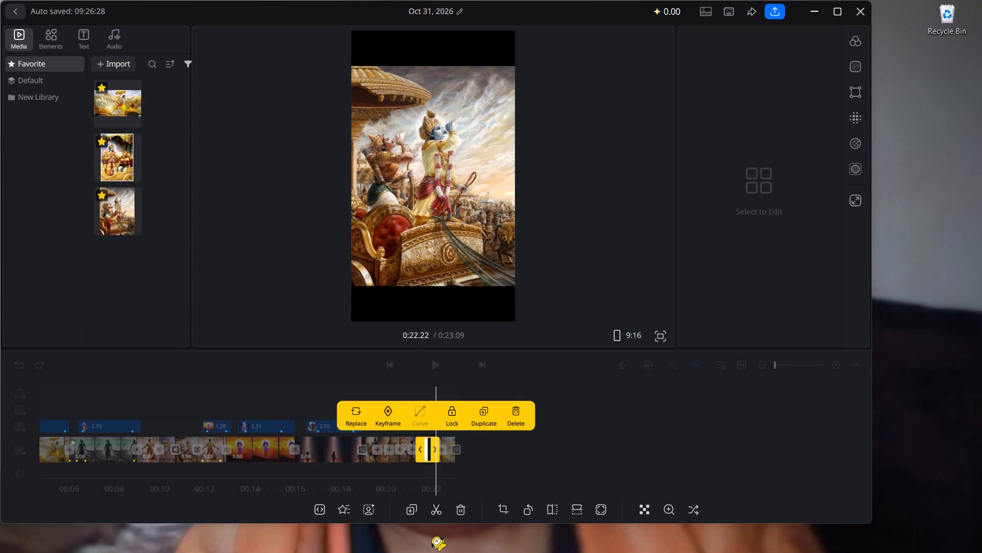
pyautogui.moveTo(434, 538); pyautogui.dragTo(438, 538)
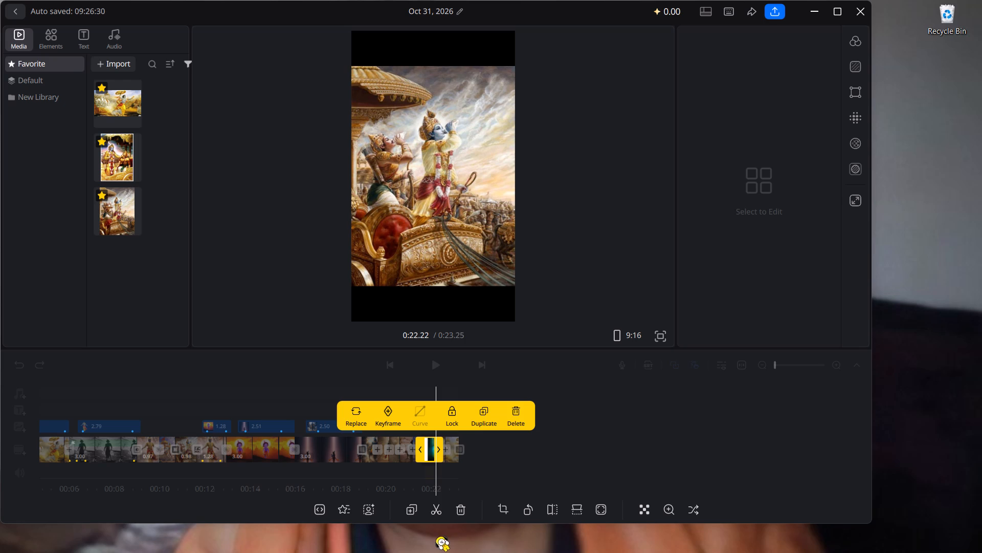
pyautogui.moveTo(438, 538); pyautogui.dragTo(441, 538)
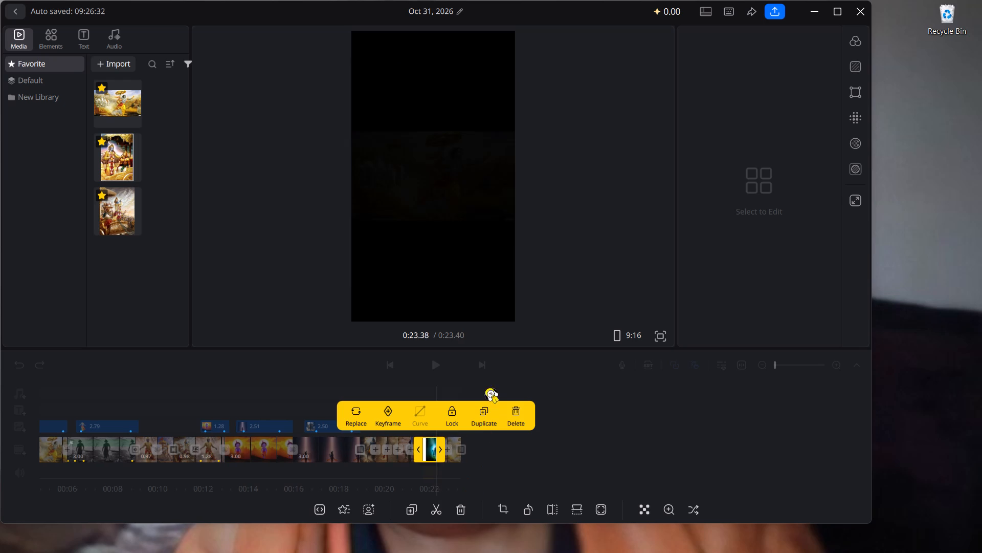
pyautogui.click(623, 374)
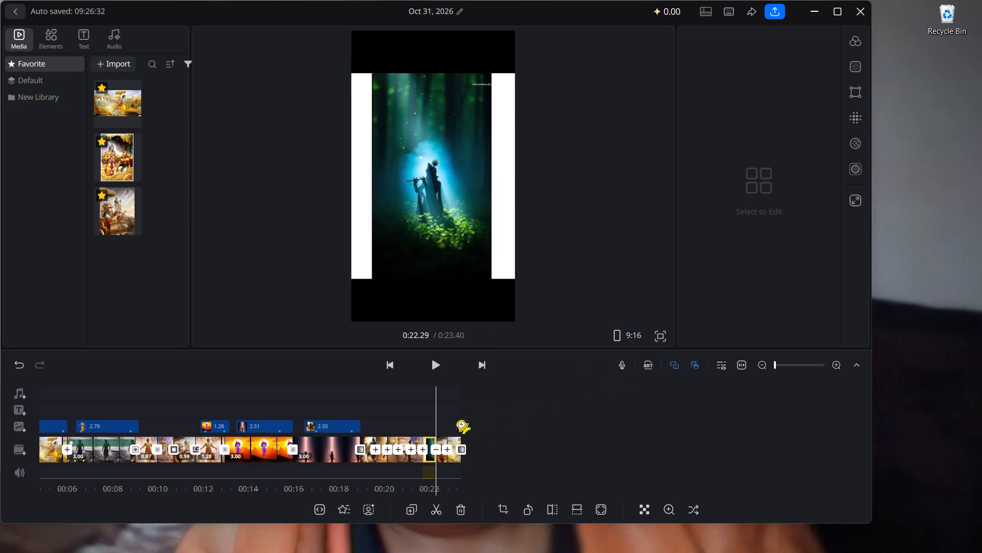
# Play back the video to the end and review the sequence with the newly added clips.
pyautogui.hscroll(4, 446, 421)
pyautogui.click(434, 368)
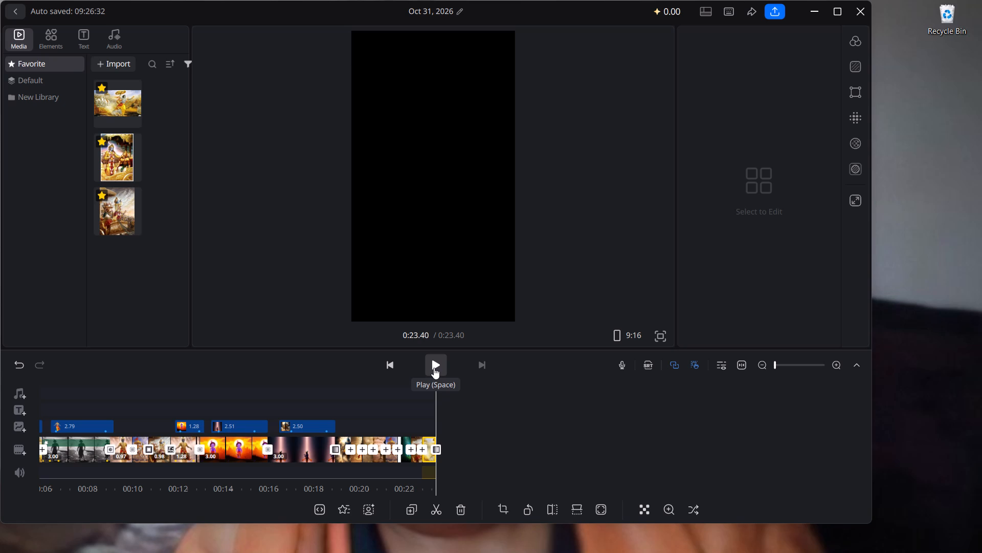
pyautogui.hscroll(18, 434, 368)
pyautogui.hscroll(10, 301, 397)
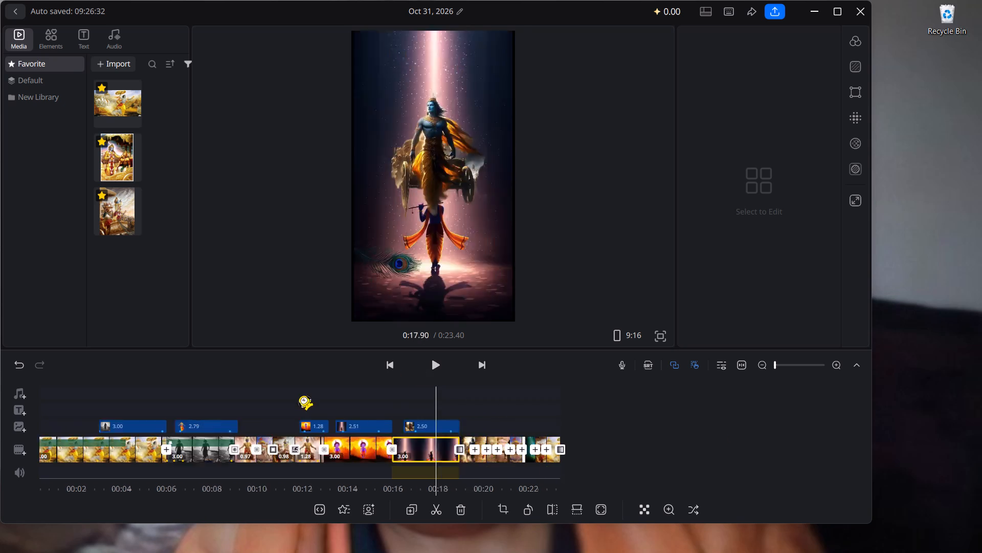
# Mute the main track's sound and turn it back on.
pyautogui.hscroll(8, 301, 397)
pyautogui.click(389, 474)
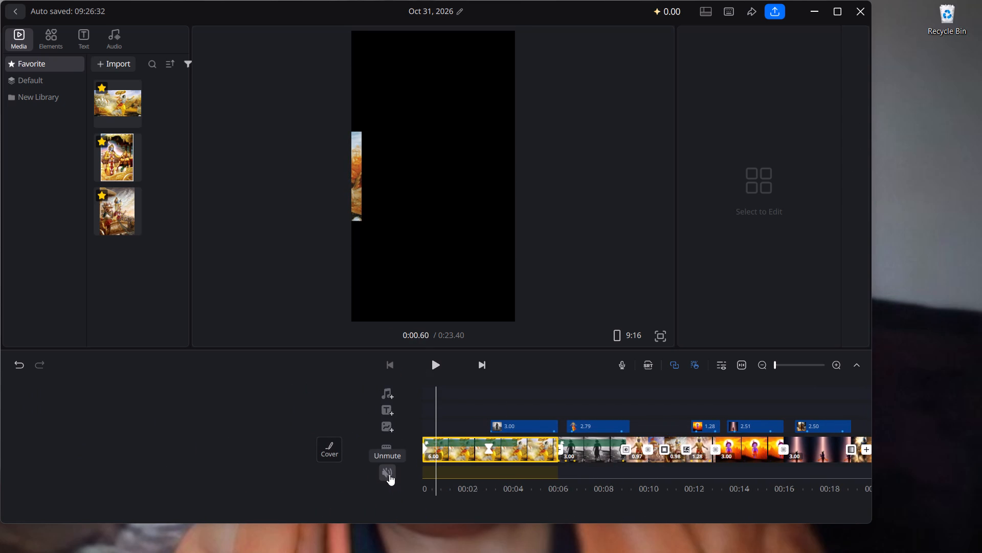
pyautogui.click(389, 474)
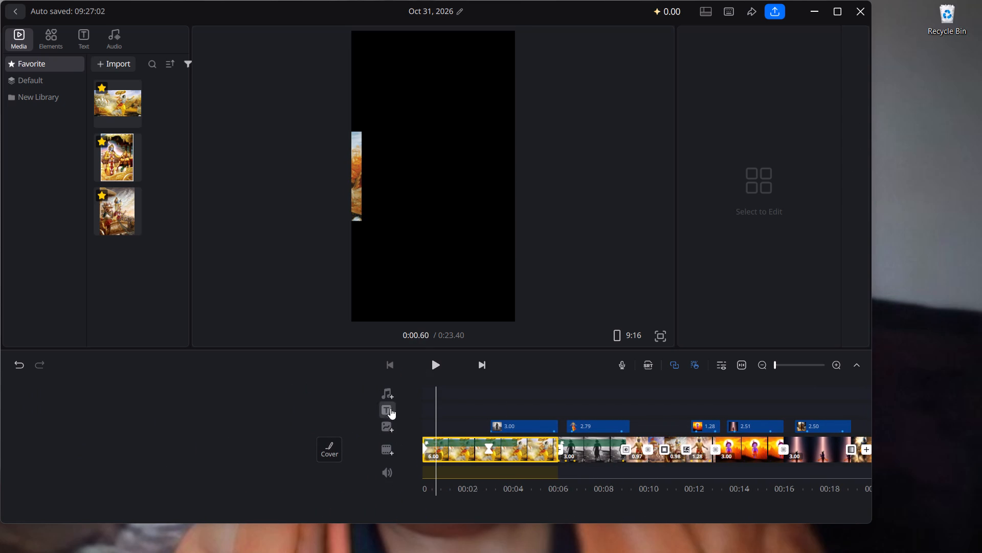
# Browse the Music, Pictures, Documents and Desktop folders for an audio file to add, and leave without importing one.
pyautogui.click(390, 395)
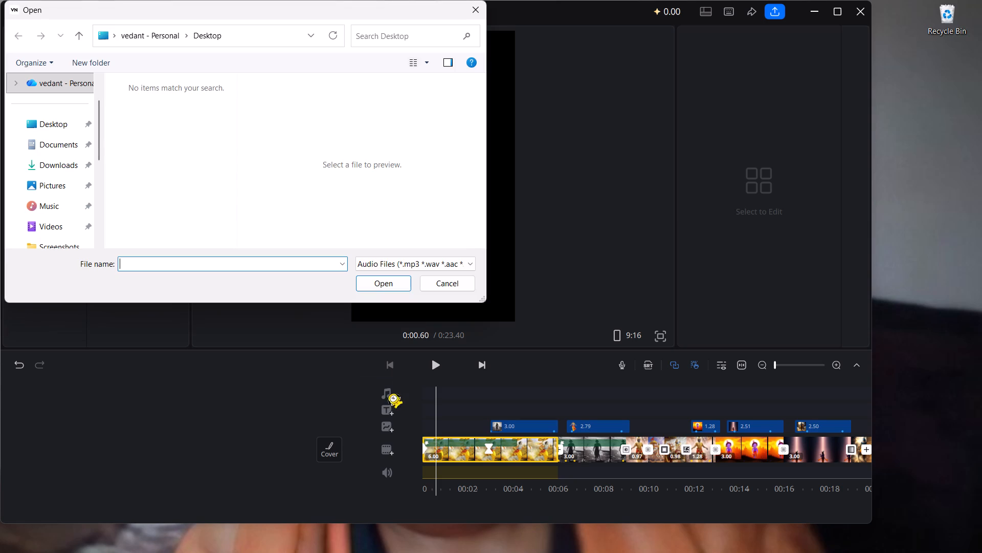
pyautogui.click(74, 205)
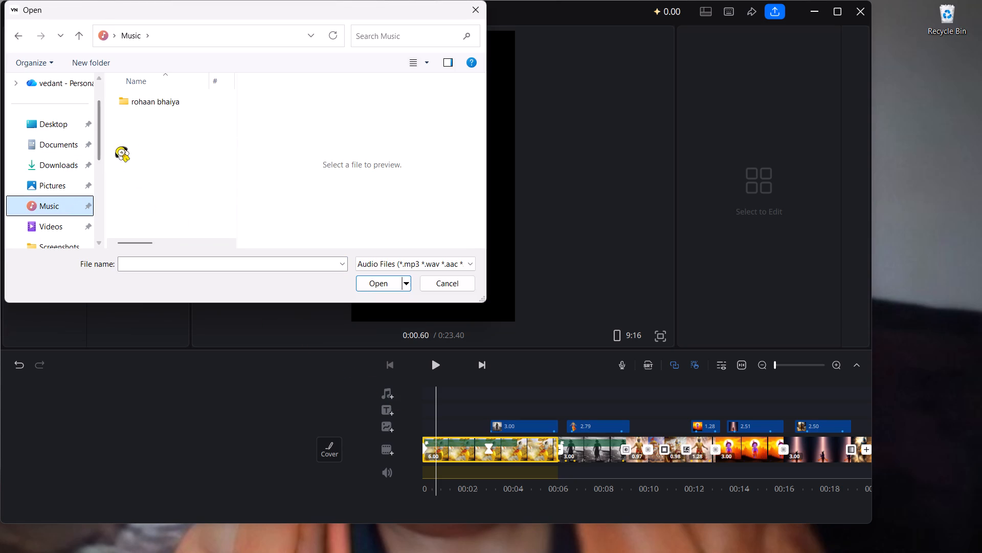
pyautogui.click(150, 104)
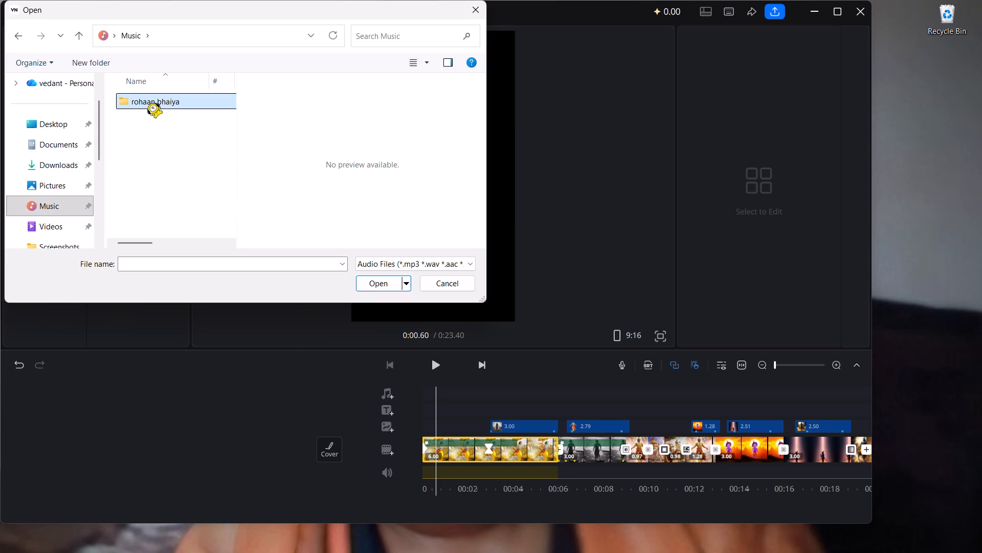
pyautogui.click(150, 104)
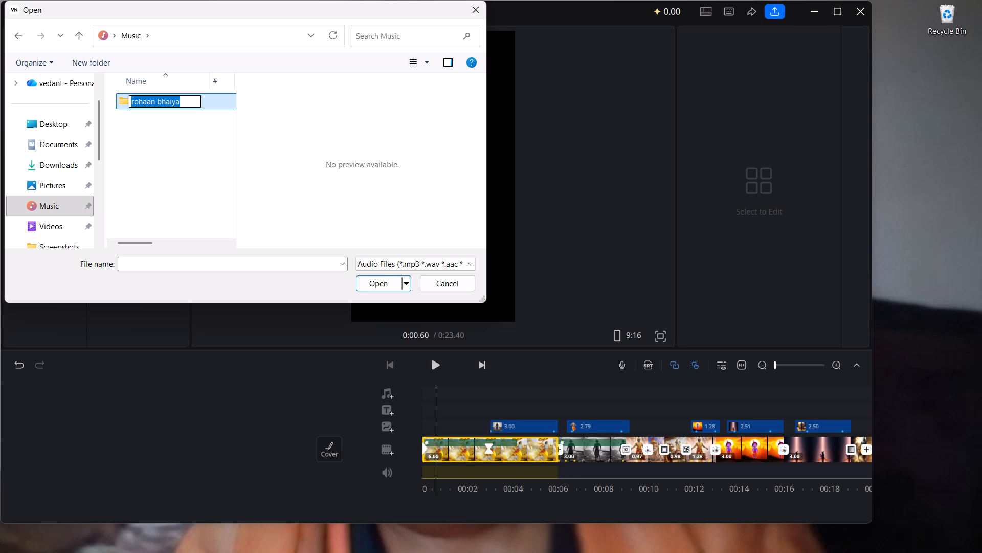
pyautogui.rightClick(242, 173)
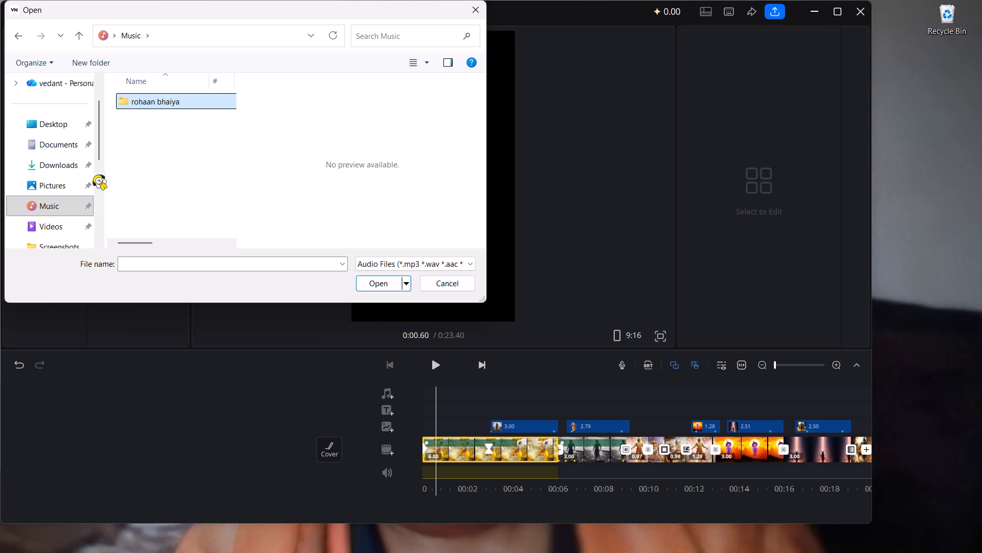
pyautogui.click(77, 179)
pyautogui.click(80, 153)
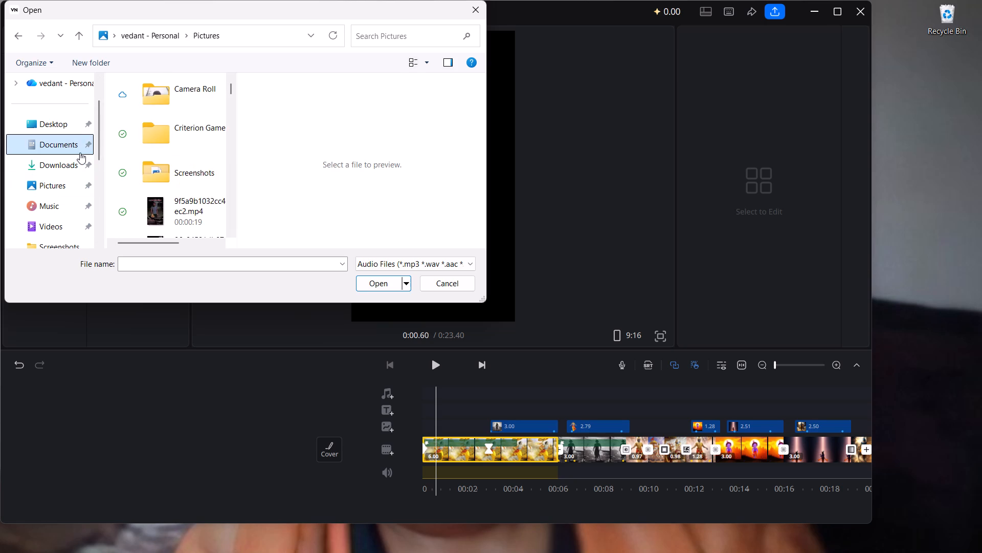
pyautogui.click(78, 126)
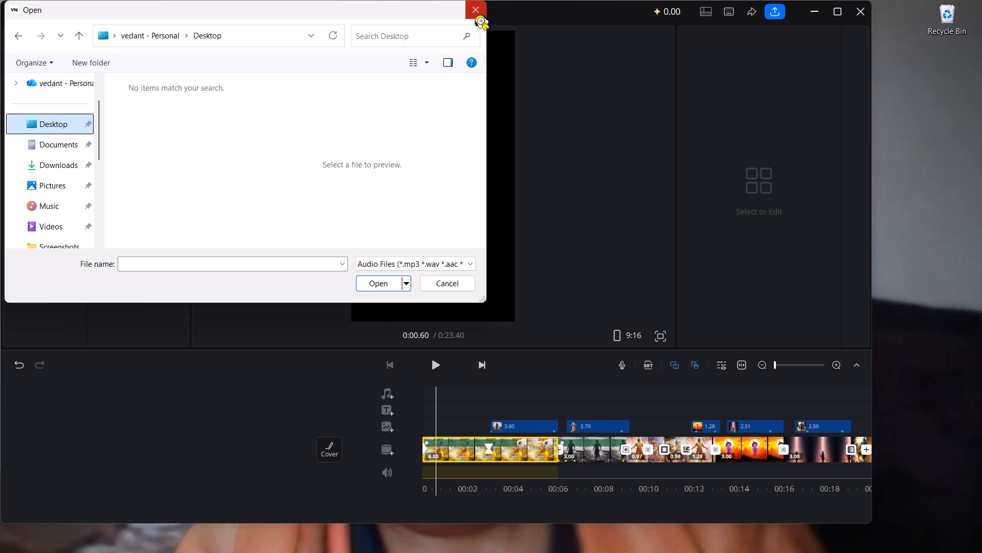
pyautogui.click(477, 32)
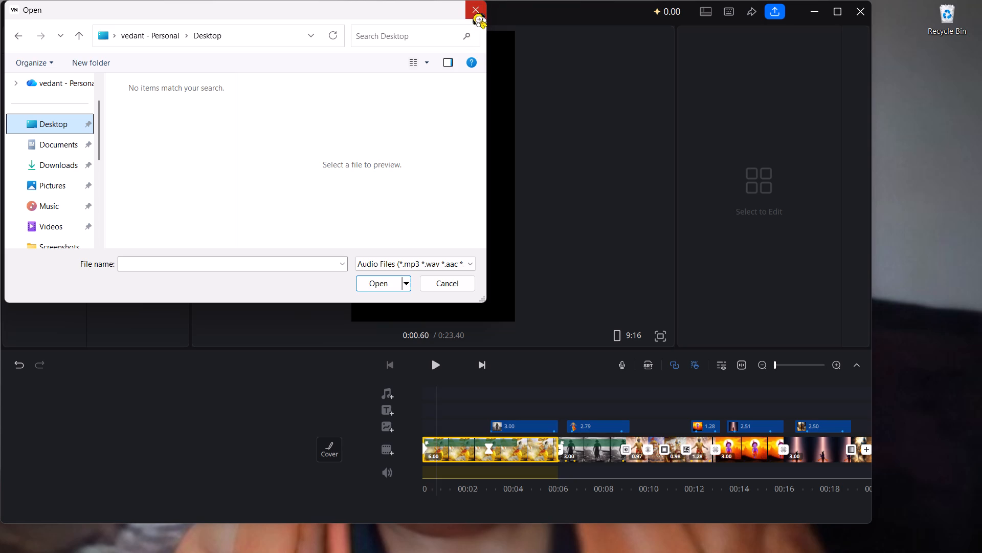
pyautogui.click(475, 10)
# Play back the whole video from the start and review the full sequence.
pyautogui.hscroll(-6, 681, 394)
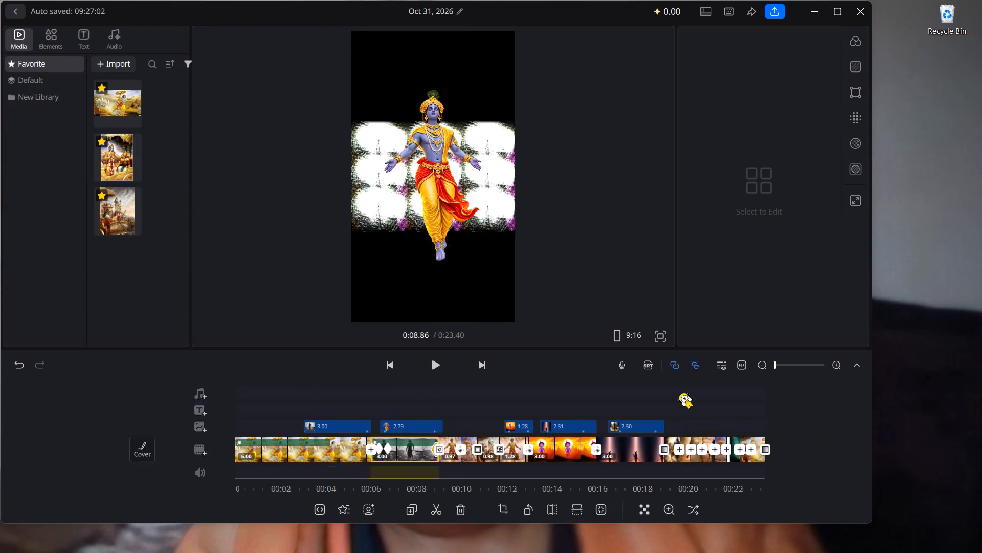
pyautogui.hscroll(-6, 681, 394)
pyautogui.hscroll(-18, 681, 394)
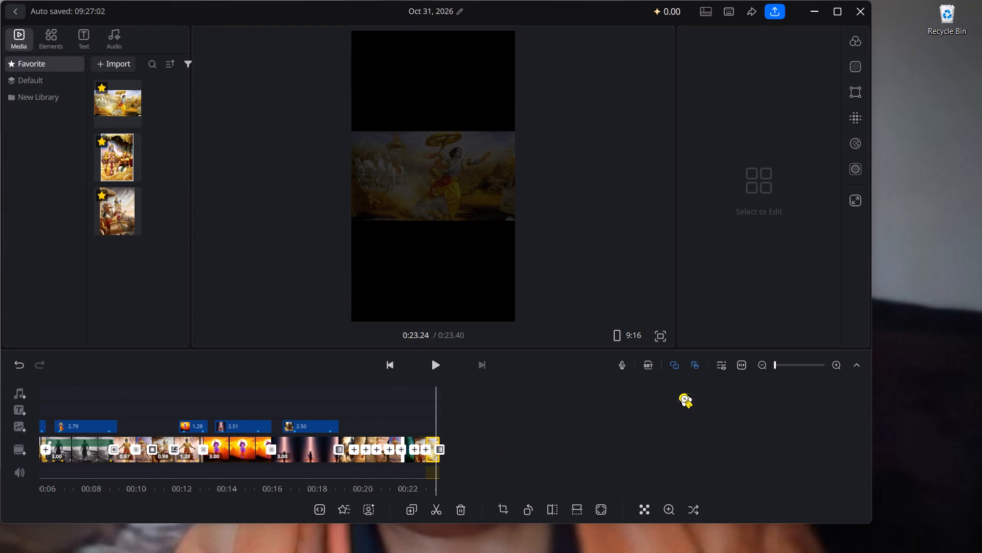
pyautogui.hscroll(-5, 700, 391)
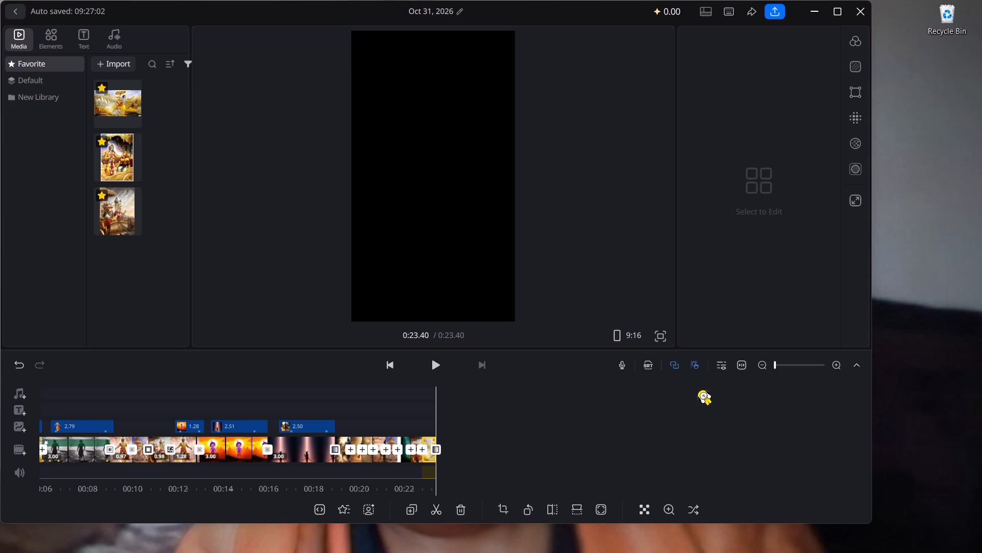
pyautogui.hscroll(8, 700, 391)
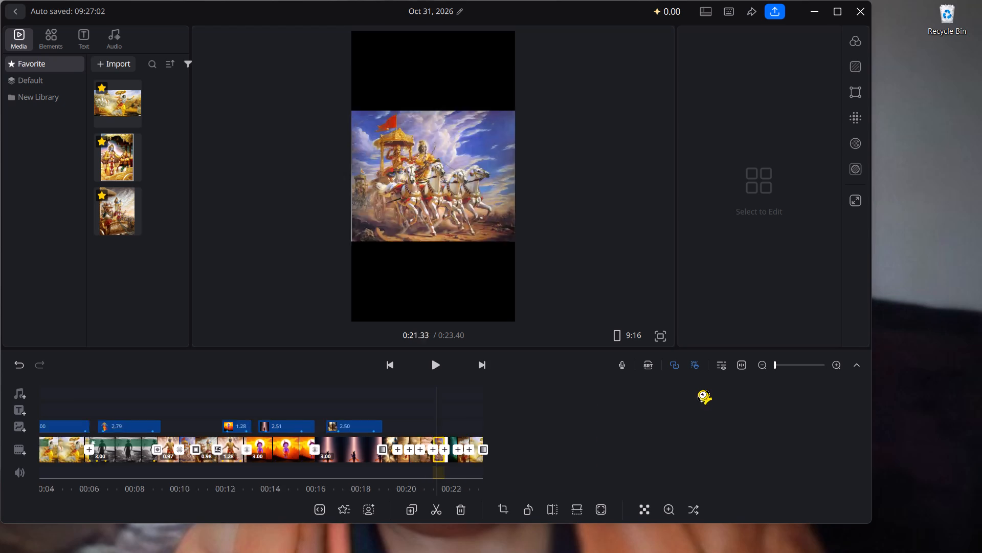
pyautogui.hscroll(5, 700, 391)
pyautogui.hscroll(20, 700, 391)
pyautogui.hscroll(6, 700, 391)
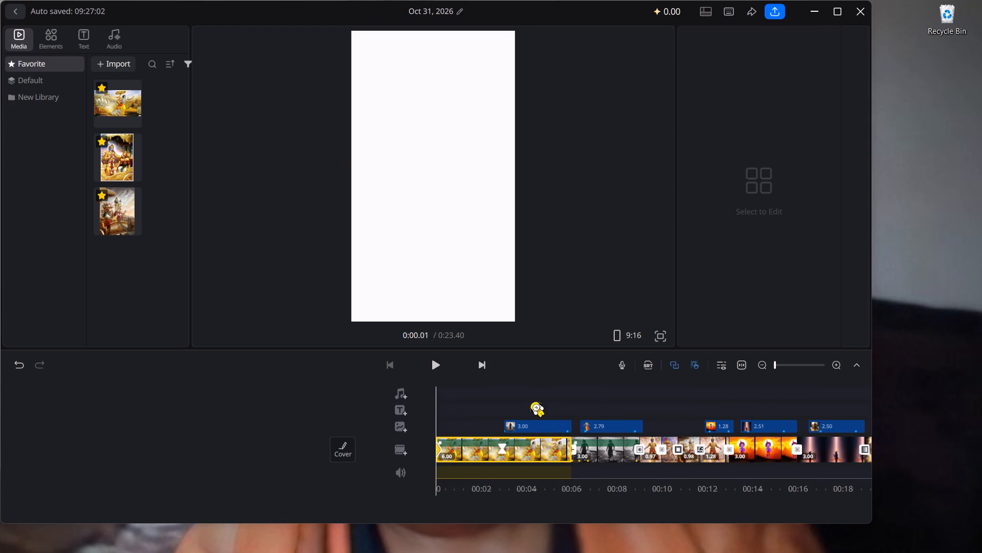
pyautogui.hscroll(4, 532, 403)
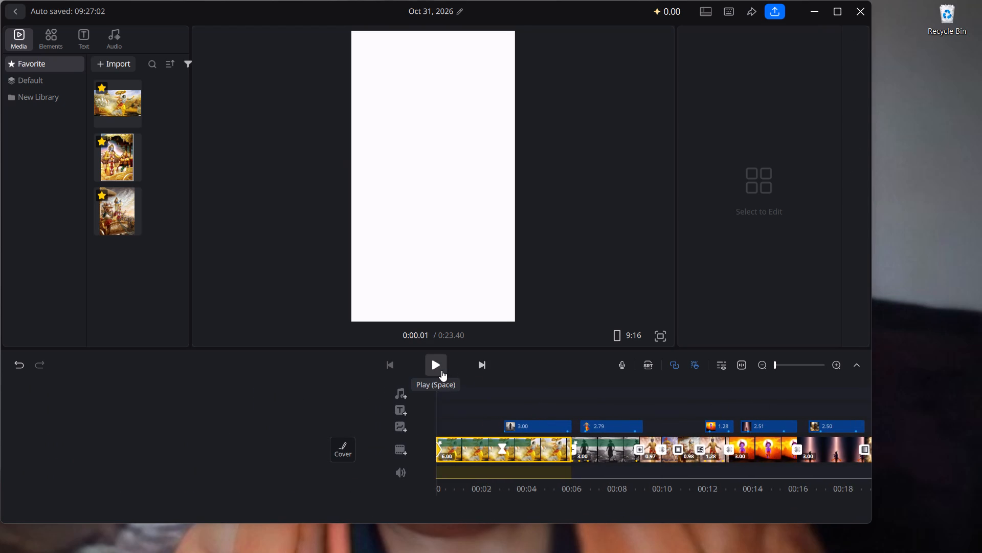
pyautogui.click(441, 370)
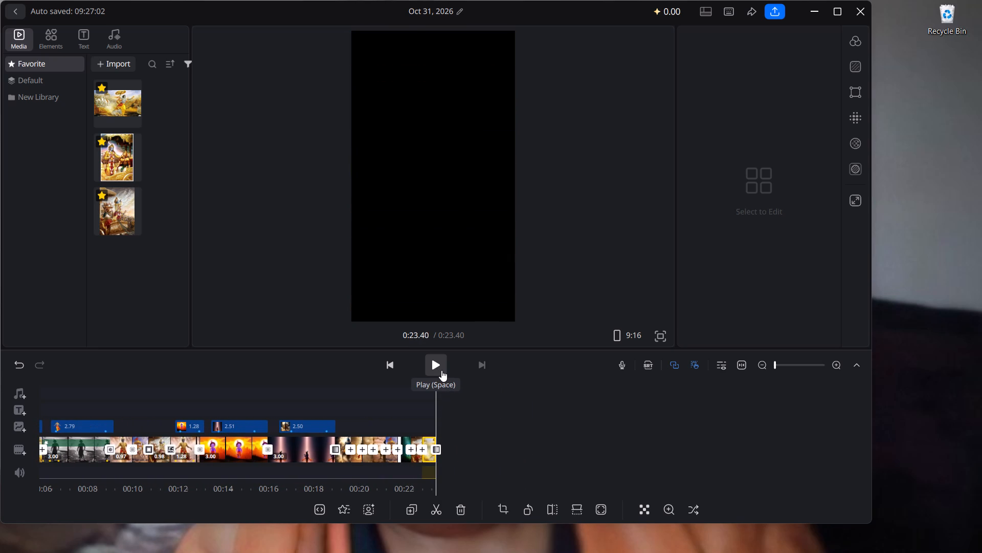
# Trim the end of the multi-faced Vishvarupa Krishna clip near 0:09 so that the video ends at 0:23.13.
pyautogui.click(124, 457)
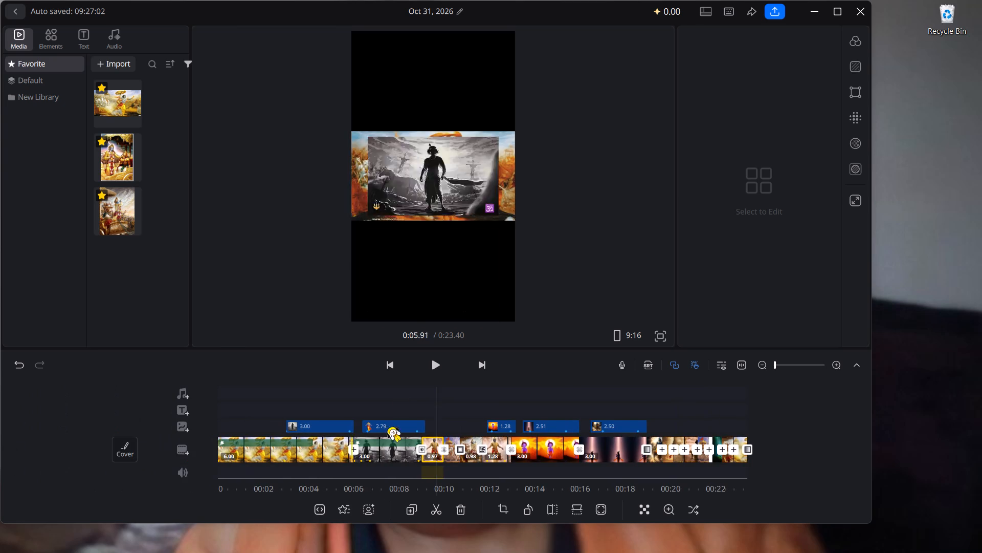
pyautogui.click(418, 245)
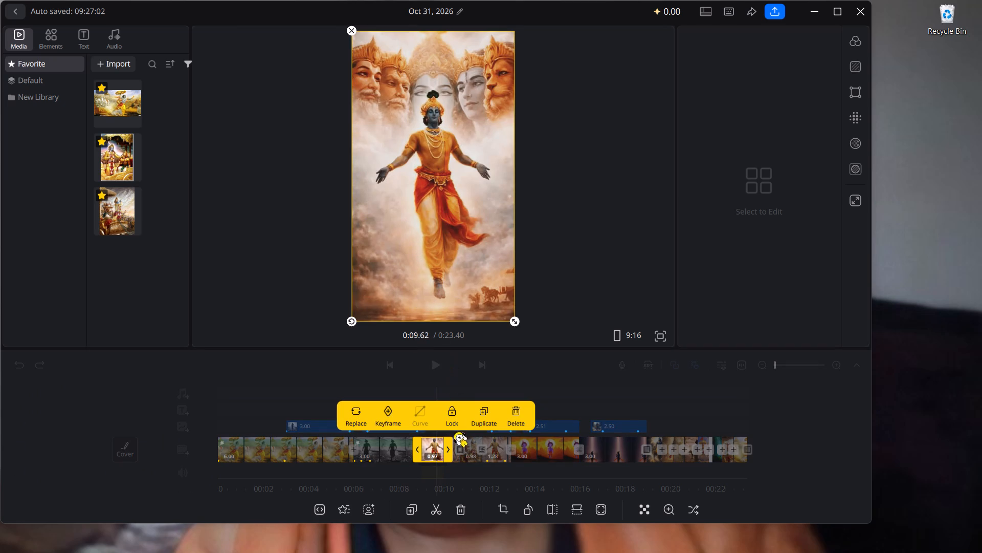
pyautogui.moveTo(447, 446); pyautogui.dragTo(441, 446)
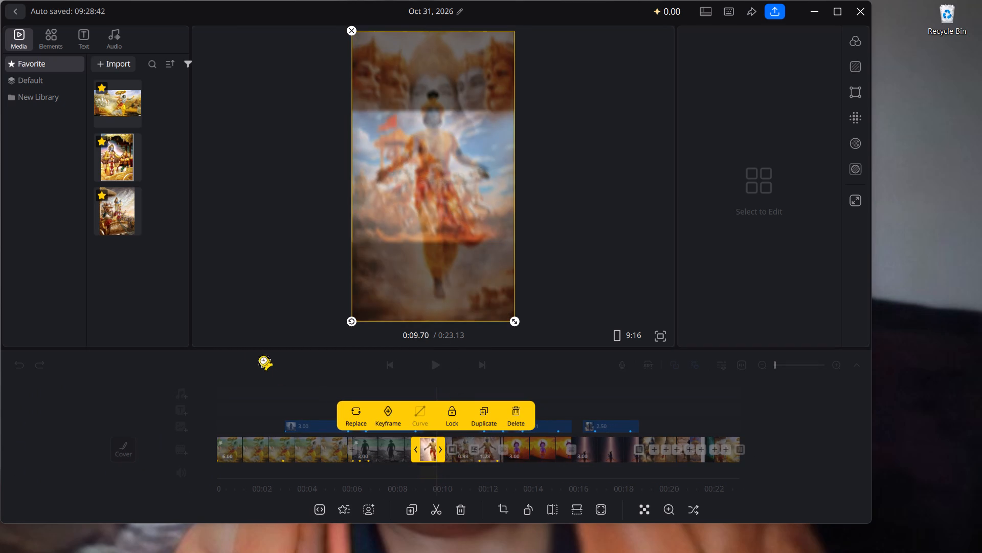
pyautogui.click(243, 341)
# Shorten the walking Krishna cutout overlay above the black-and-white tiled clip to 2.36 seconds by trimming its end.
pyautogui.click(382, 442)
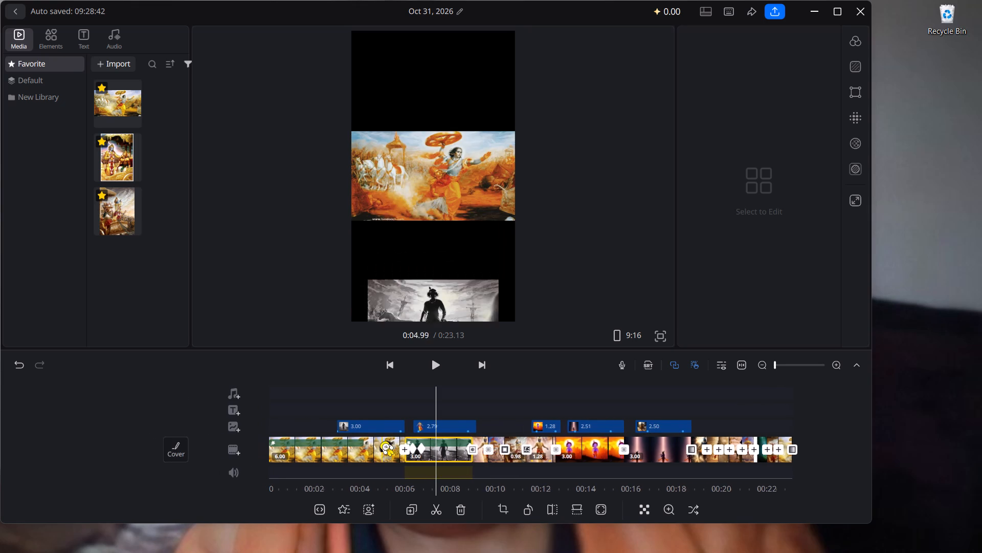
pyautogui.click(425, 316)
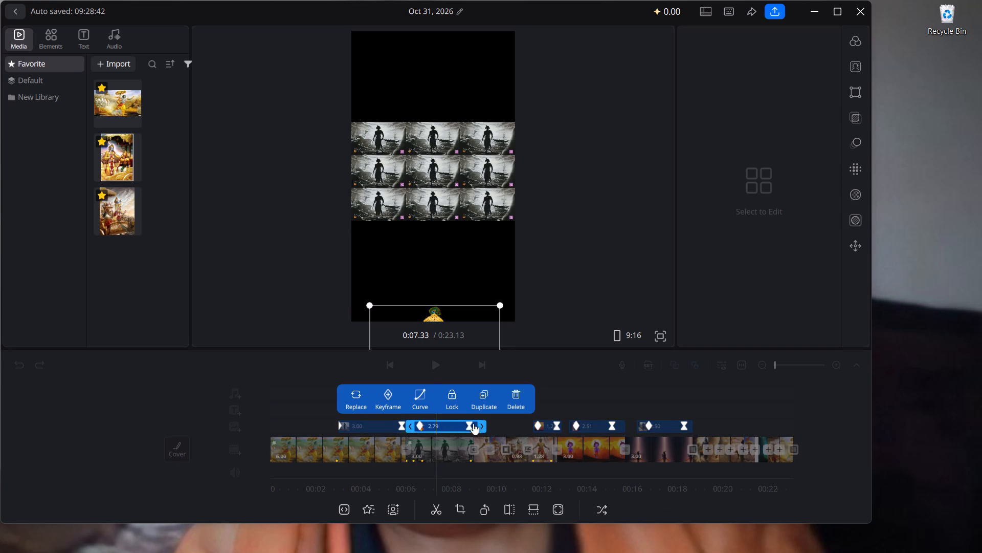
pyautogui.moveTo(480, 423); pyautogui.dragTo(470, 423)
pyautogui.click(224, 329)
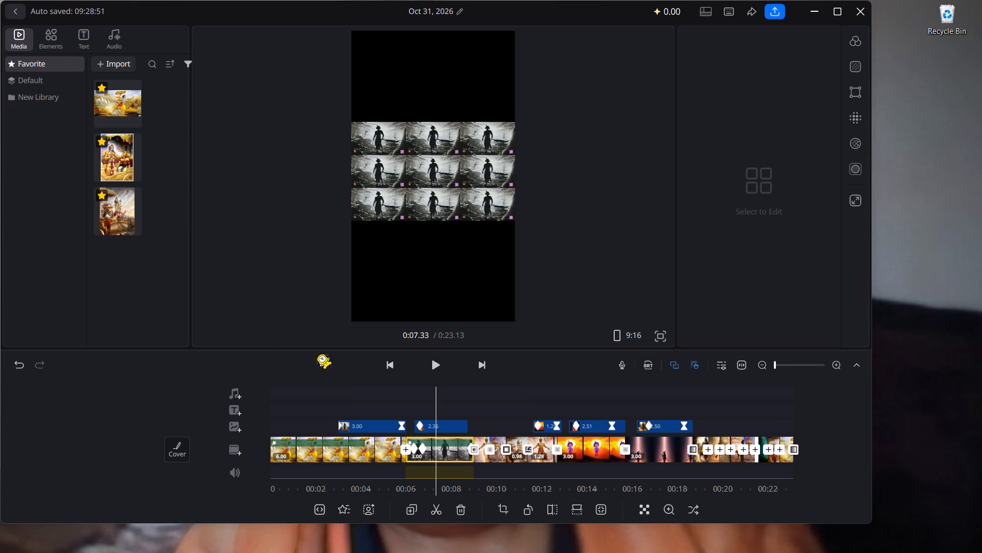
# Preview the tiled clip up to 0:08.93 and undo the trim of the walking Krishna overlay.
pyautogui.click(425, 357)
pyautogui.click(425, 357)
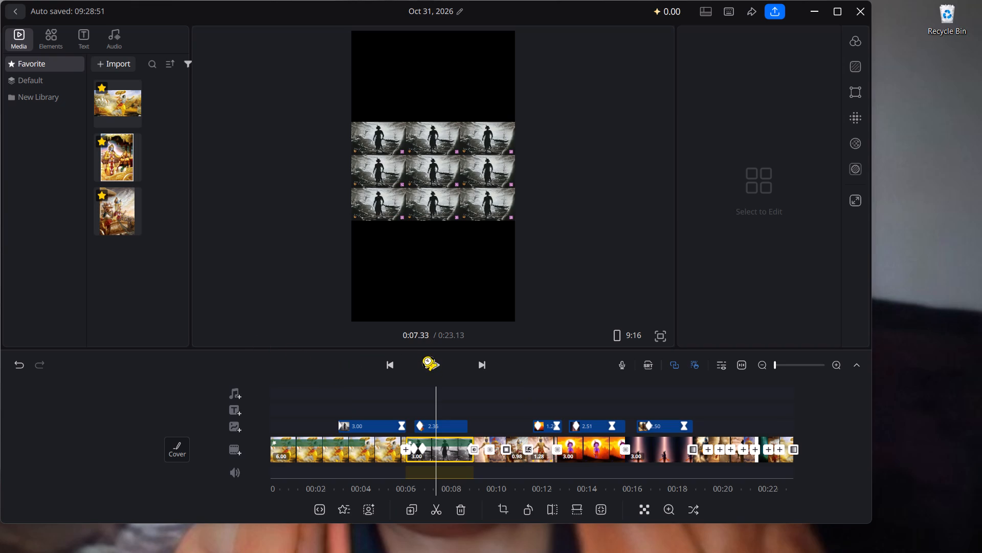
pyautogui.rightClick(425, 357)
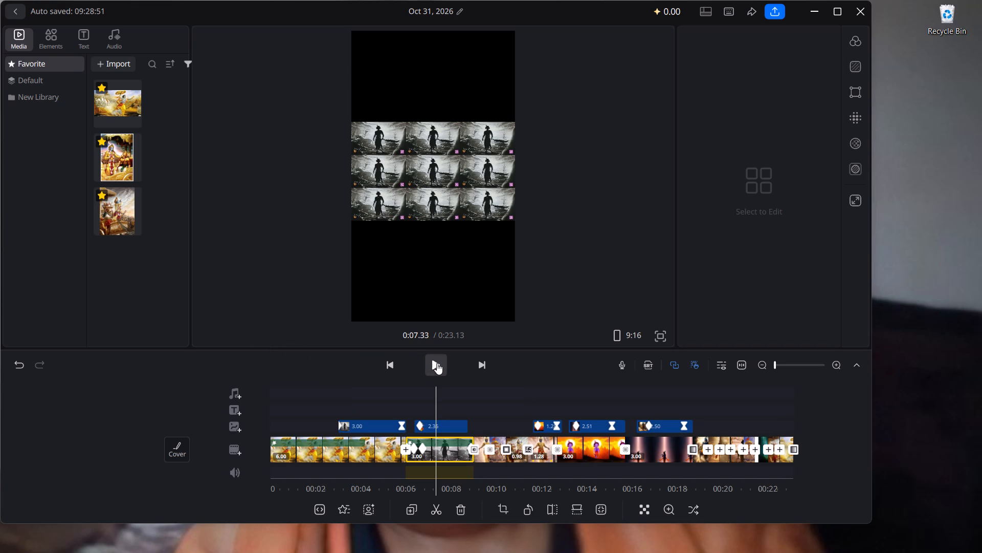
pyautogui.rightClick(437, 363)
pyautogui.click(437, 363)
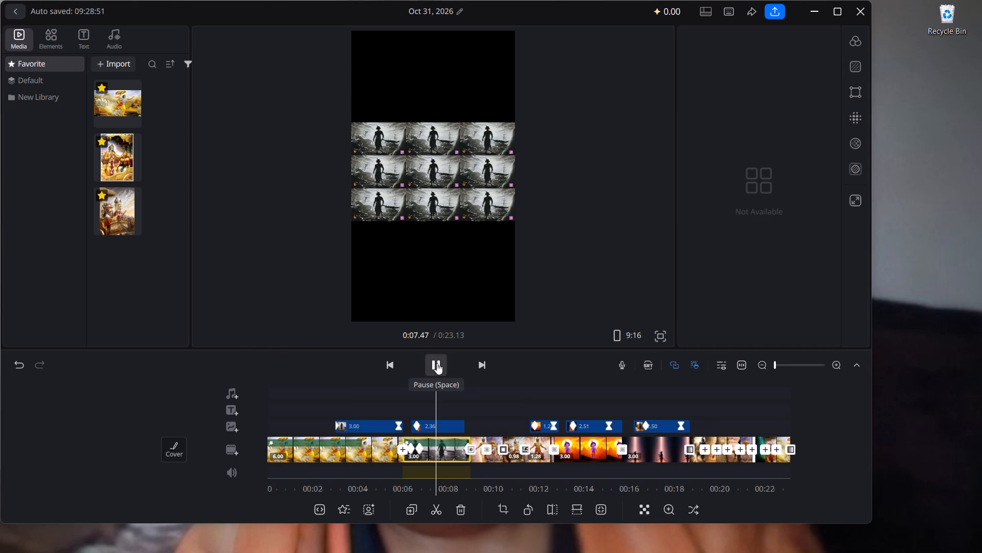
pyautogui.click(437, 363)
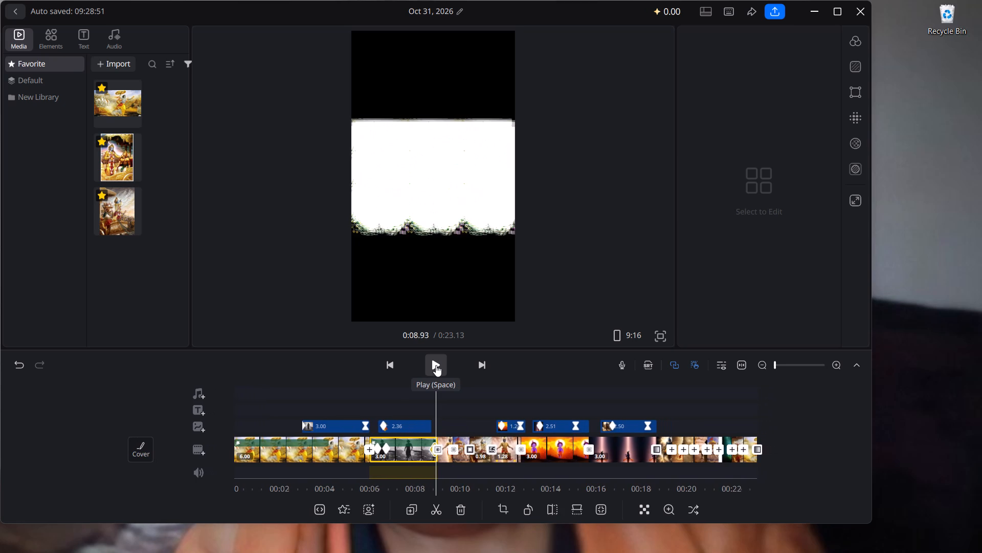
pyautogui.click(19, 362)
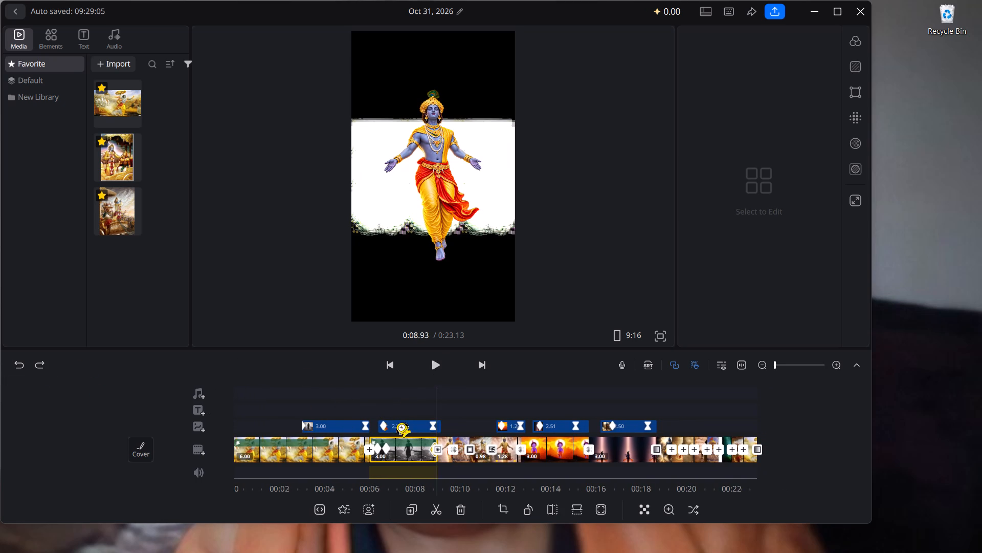
# Play back the video from 0:08.93 to the end to review the remaining sequence.
pyautogui.click(438, 367)
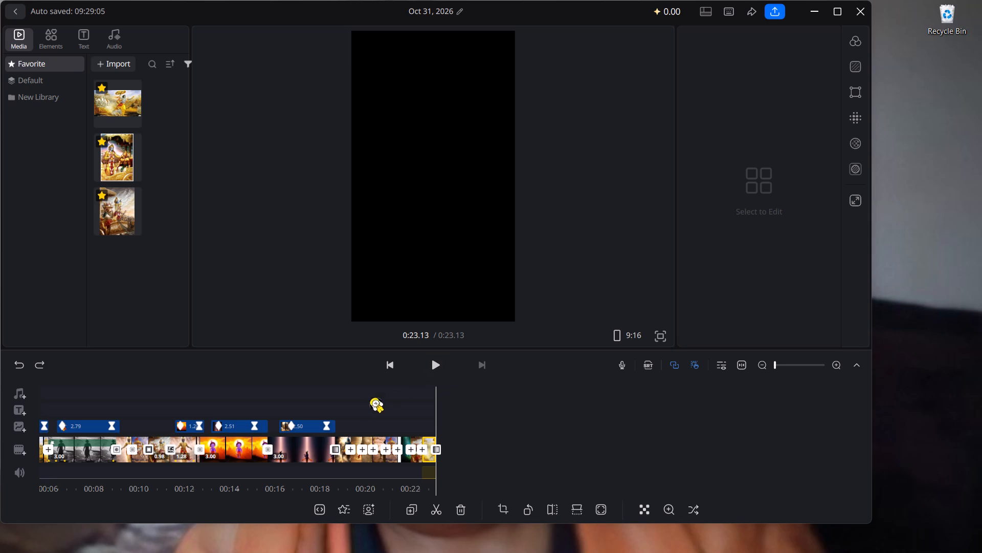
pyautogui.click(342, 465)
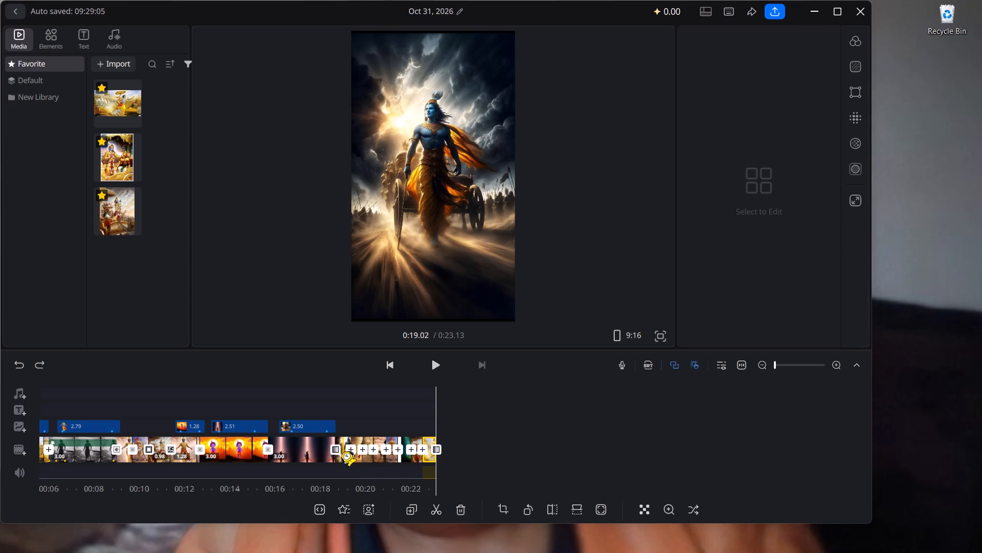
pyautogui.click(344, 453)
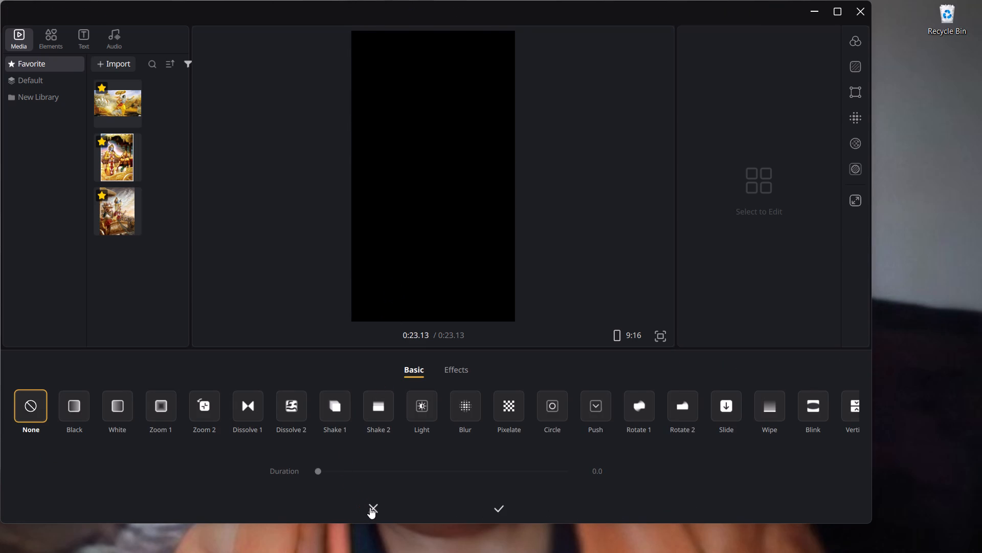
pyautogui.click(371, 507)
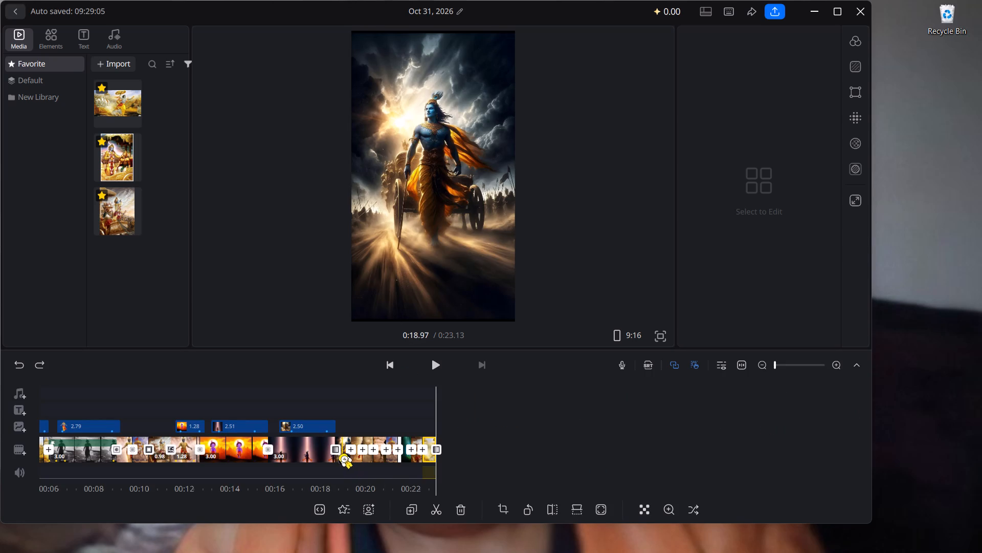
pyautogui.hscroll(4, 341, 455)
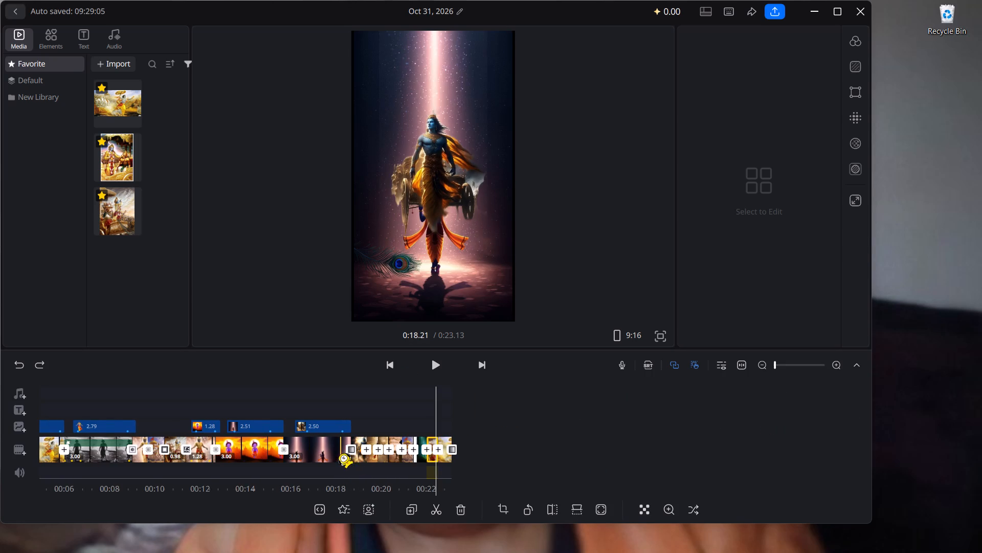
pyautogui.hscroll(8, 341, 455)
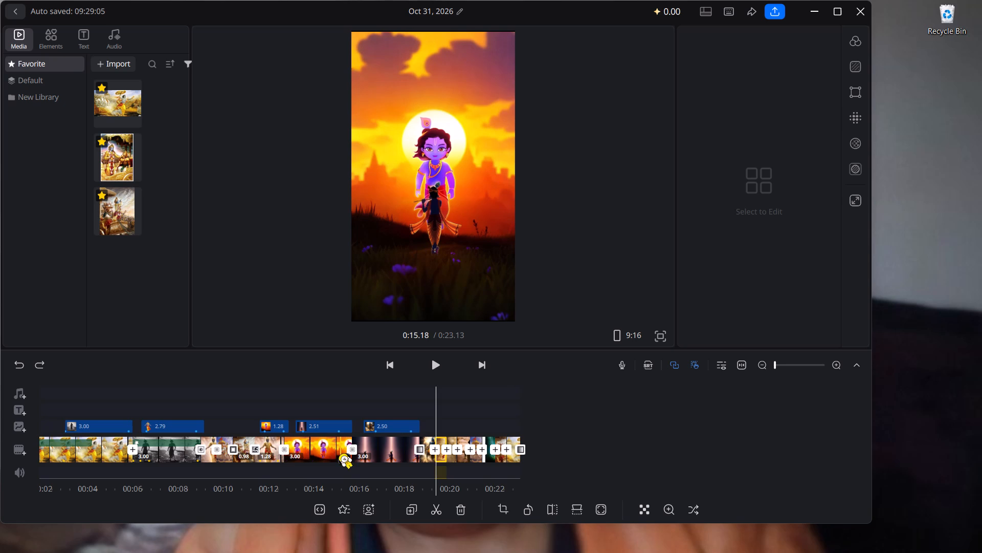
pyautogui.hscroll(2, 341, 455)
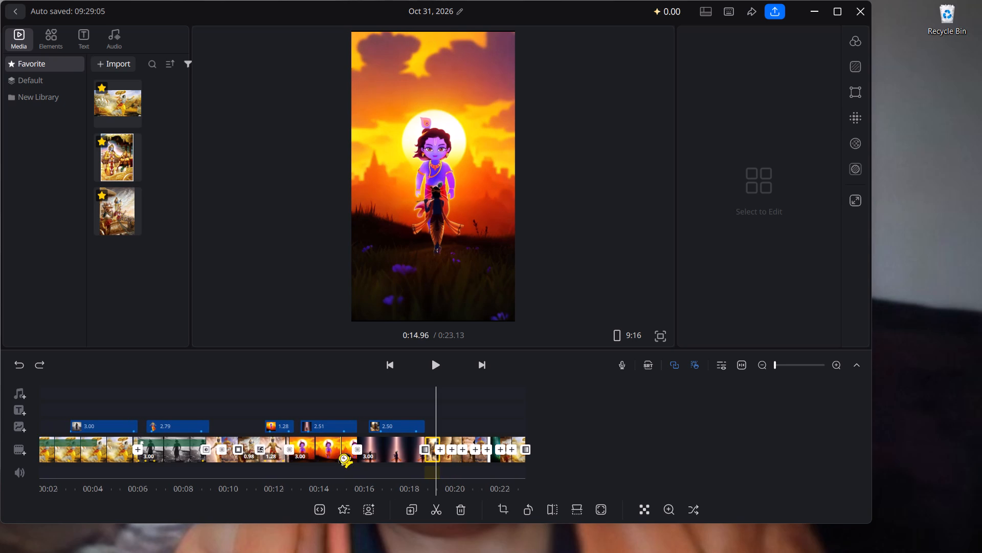
# Play back the video from the opening Krishna chakra clip to about 0:18.97 to review the sequence.
pyautogui.hscroll(-1, 341, 455)
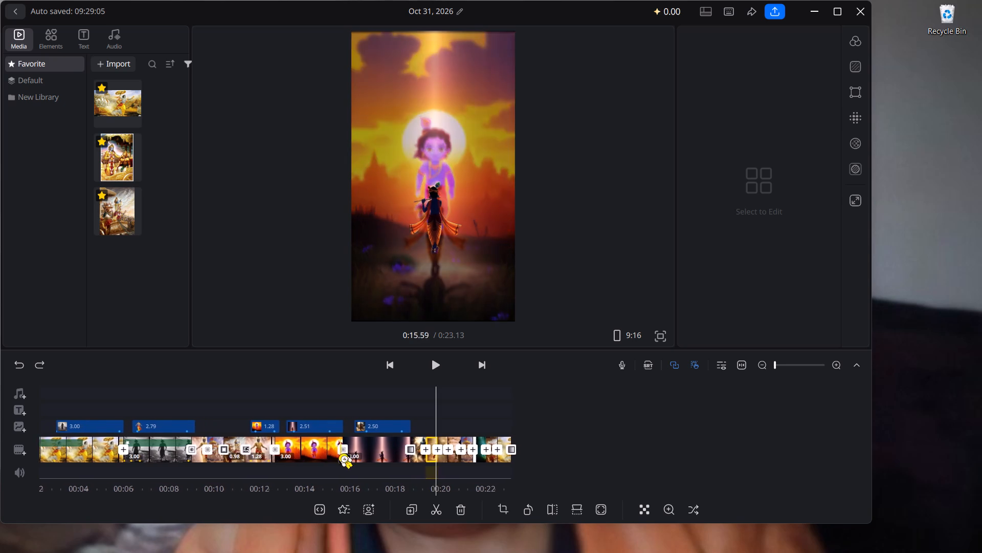
pyautogui.hscroll(-2, 341, 455)
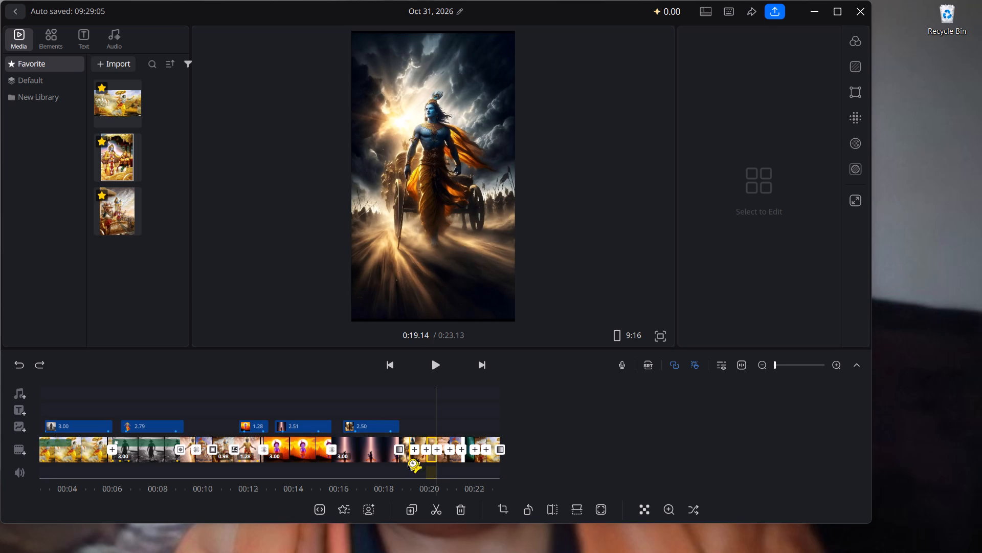
pyautogui.hscroll(13, 421, 405)
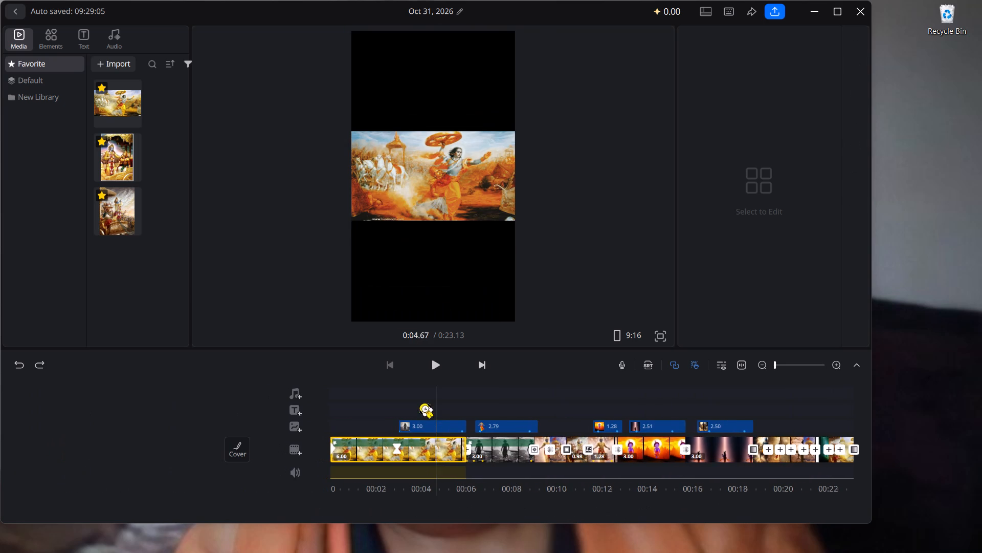
pyautogui.click(430, 374)
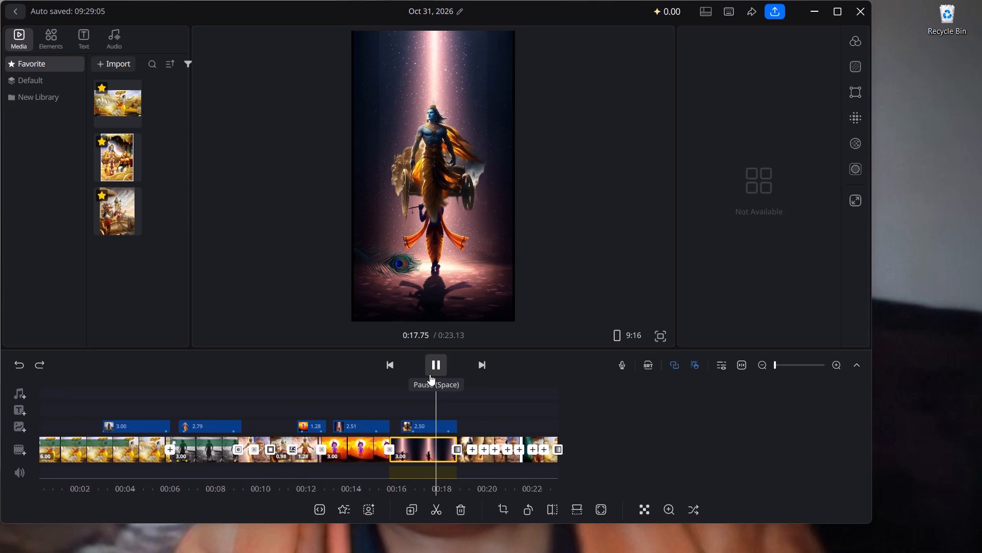
pyautogui.click(430, 374)
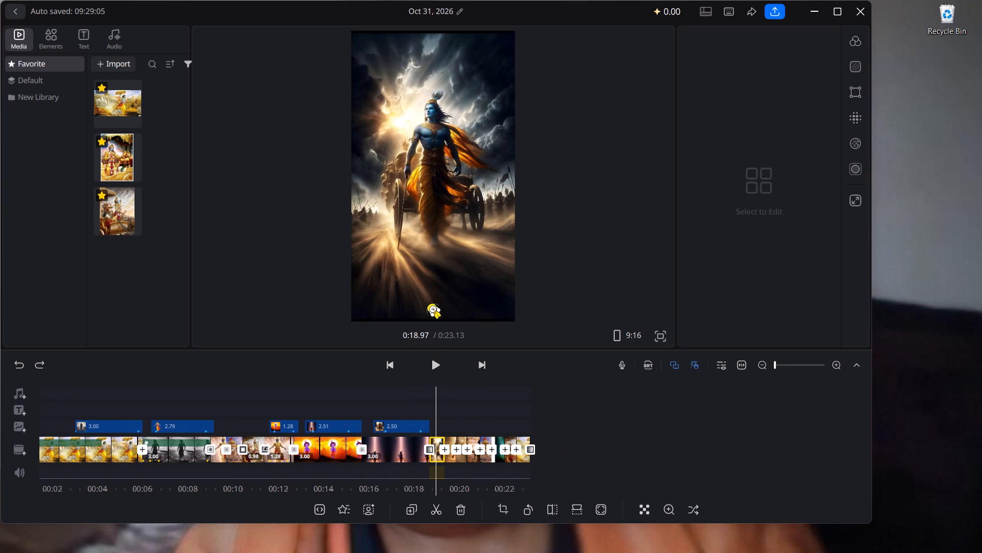
# Duplicate the stormy Krishna-with-chariot clip near 0:19 and move the copy between the multi-faced Krishna clip and the blue-sky horse chariot clip.
pyautogui.click(426, 262)
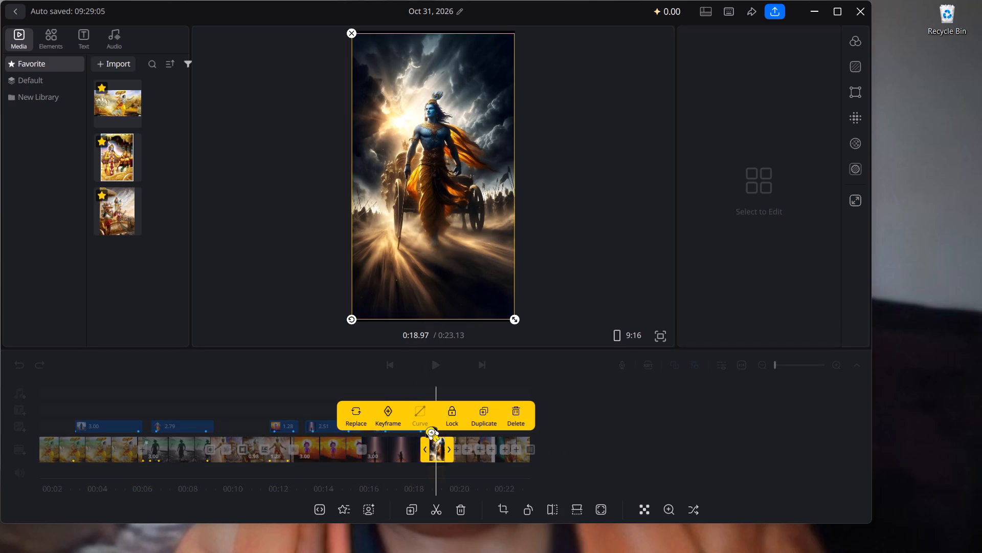
pyautogui.click(490, 410)
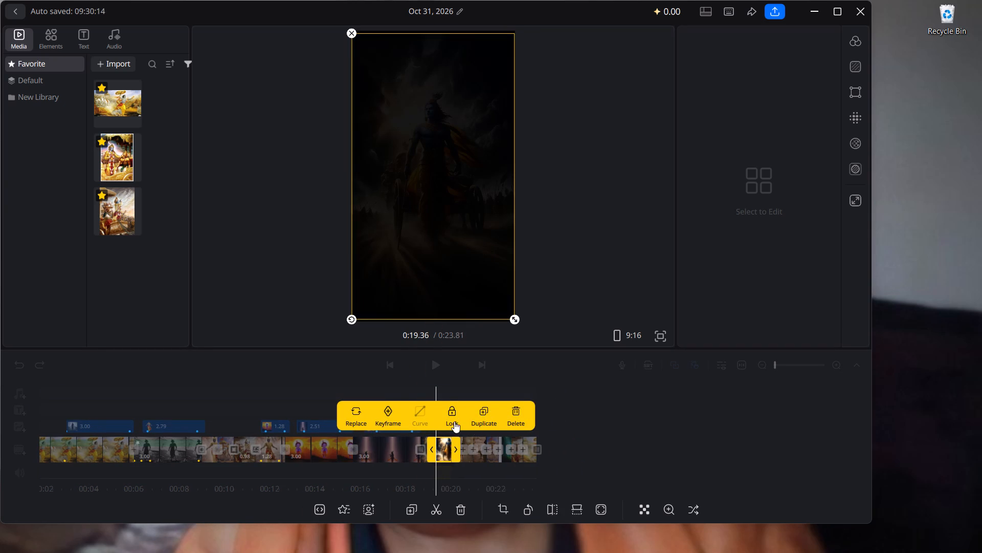
pyautogui.moveTo(444, 451); pyautogui.dragTo(328, 453)
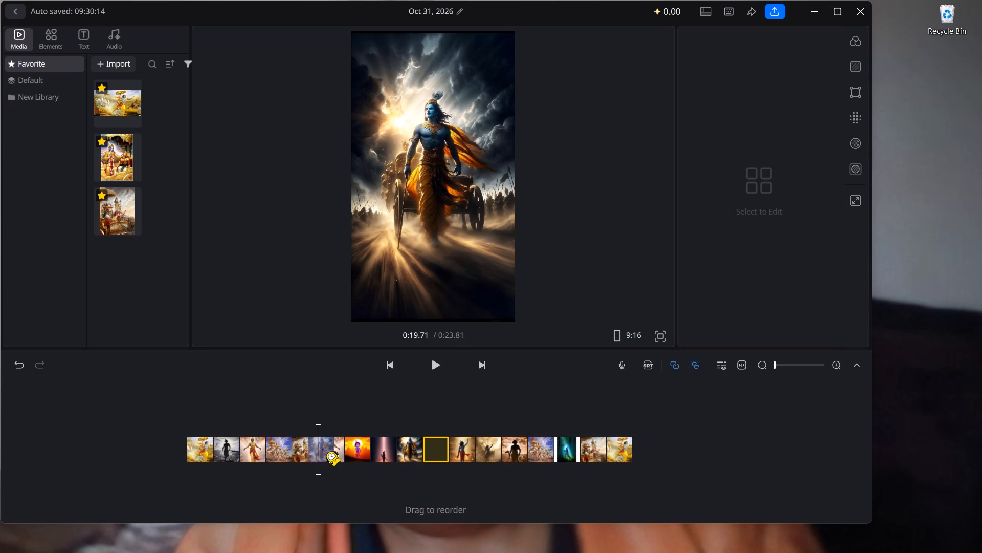
pyautogui.moveTo(328, 453); pyautogui.dragTo(296, 454)
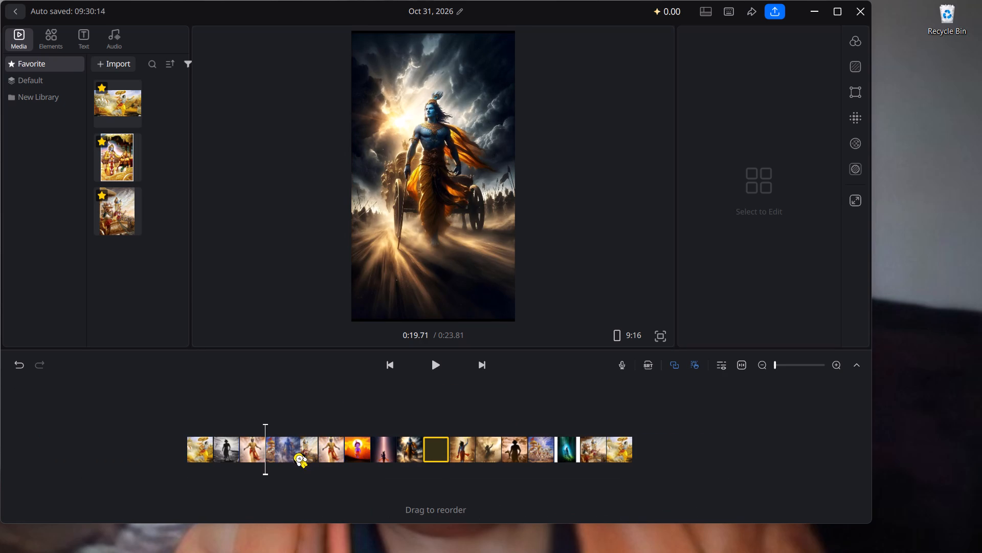
pyautogui.moveTo(296, 454); pyautogui.dragTo(290, 456)
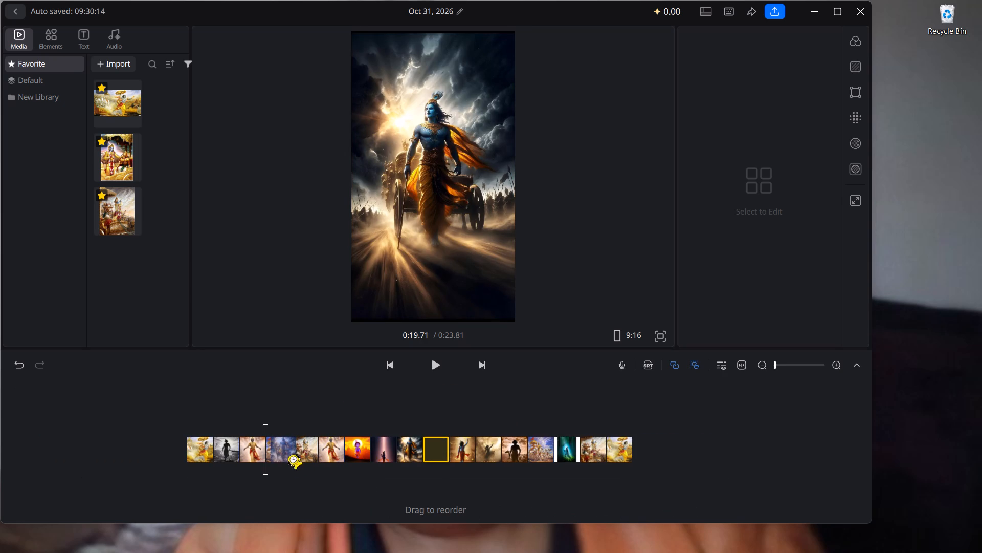
pyautogui.moveTo(290, 456); pyautogui.dragTo(297, 455)
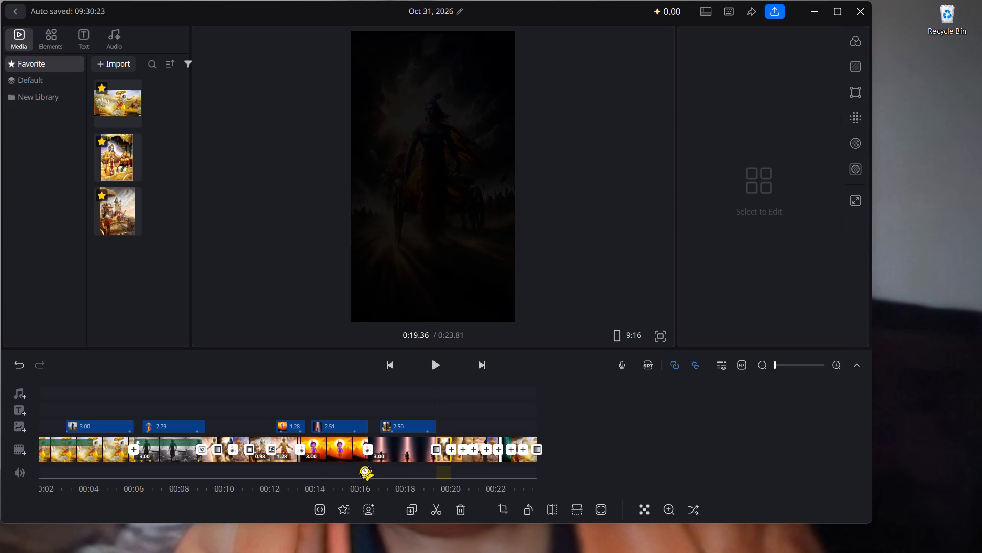
# Duplicate the clip of Krishna raising the glowing chakra near 0:20 and move the copy directly after the stormy chariot copy.
pyautogui.click(435, 357)
pyautogui.click(434, 357)
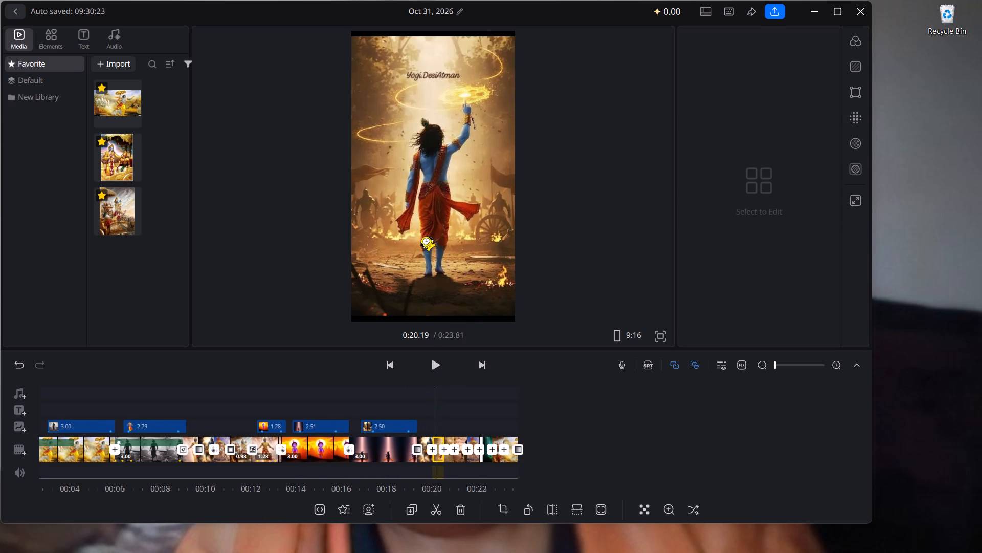
pyautogui.click(423, 238)
pyautogui.click(486, 418)
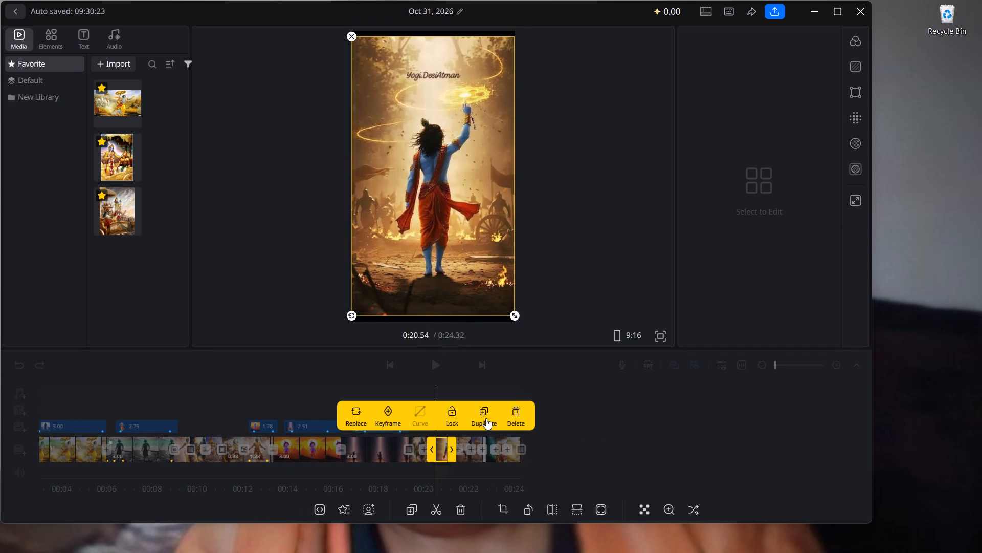
pyautogui.moveTo(442, 448); pyautogui.dragTo(281, 450)
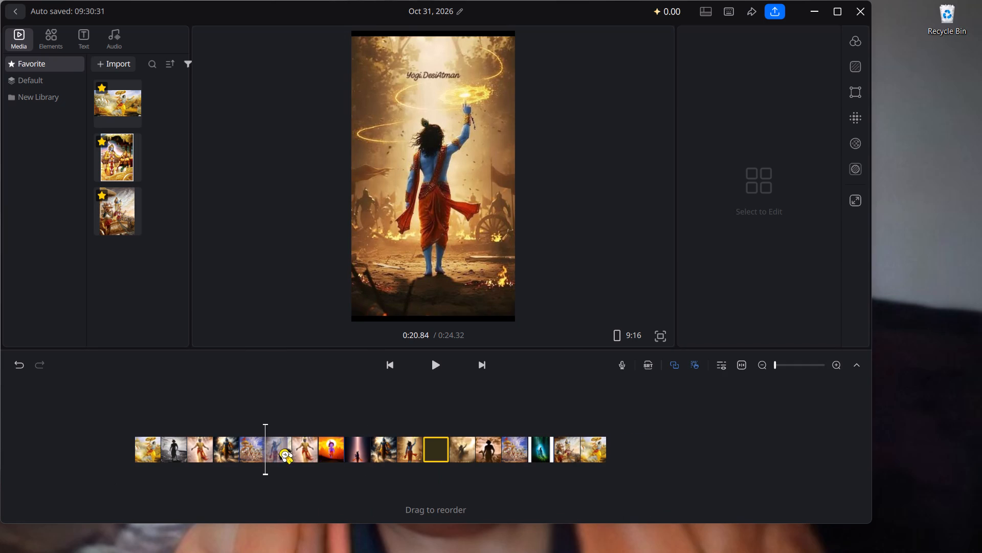
pyautogui.moveTo(281, 450); pyautogui.dragTo(259, 455)
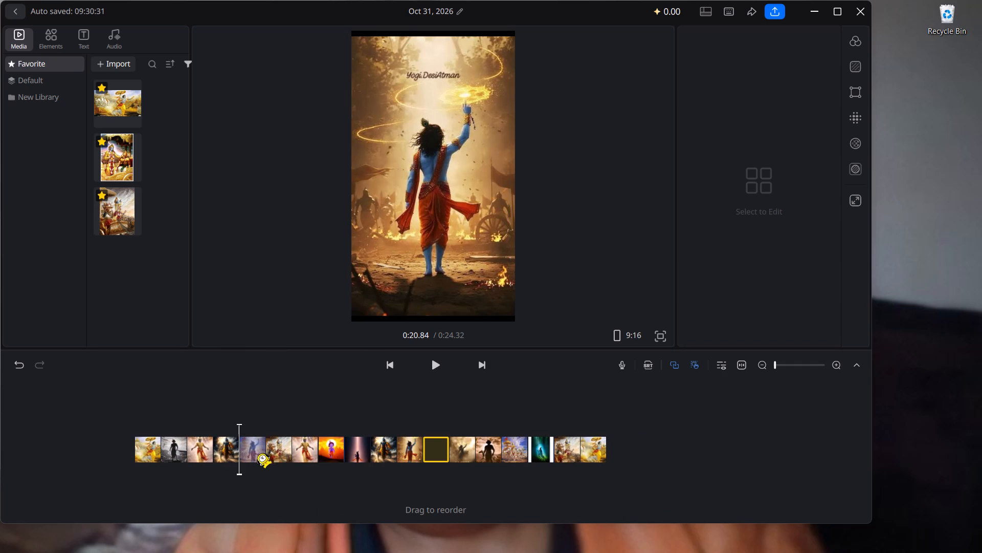
pyautogui.moveTo(259, 455); pyautogui.dragTo(264, 456)
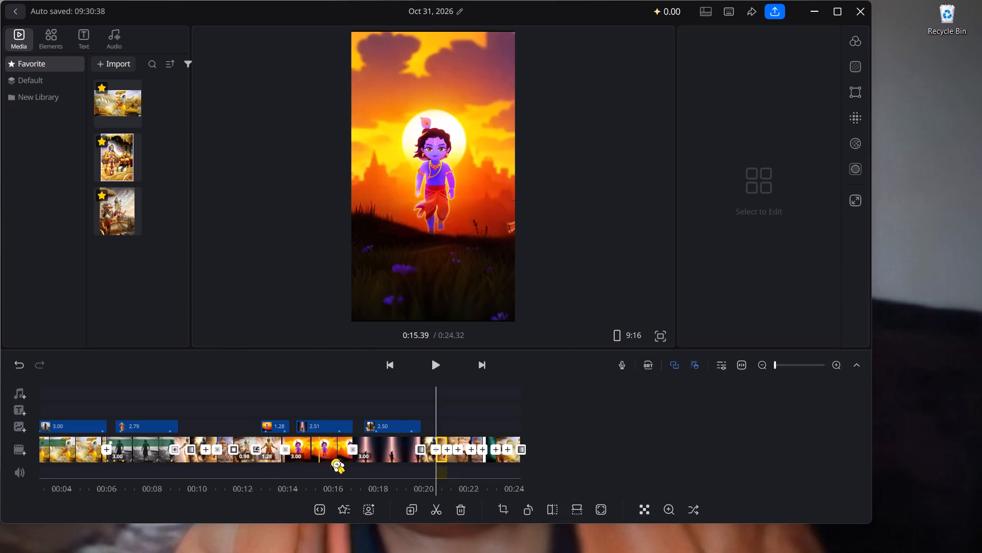
# Duplicate the misty "KRISHNA" title clip near 0:21 and move the copy directly after the earlier raised-chakra copy.
pyautogui.click(428, 370)
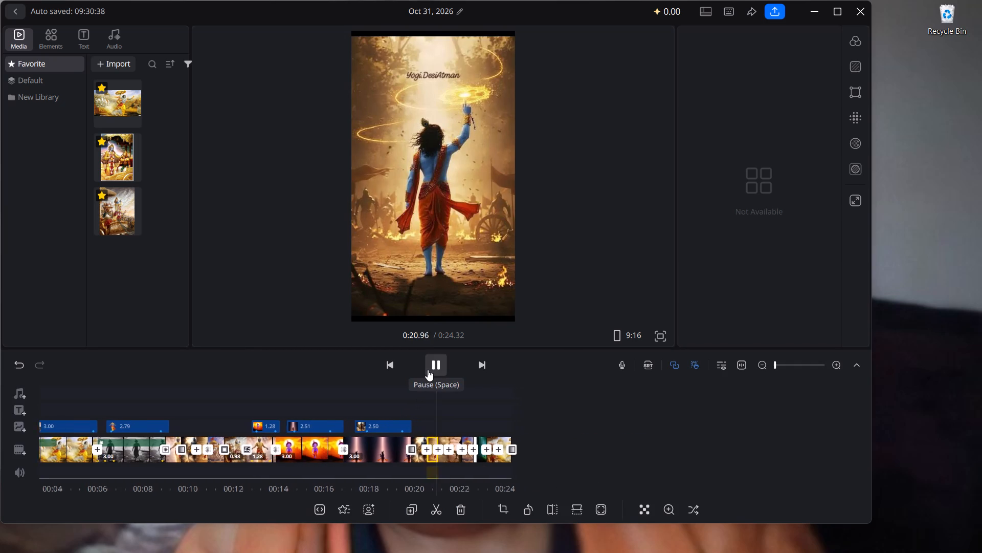
pyautogui.click(428, 370)
pyautogui.click(412, 244)
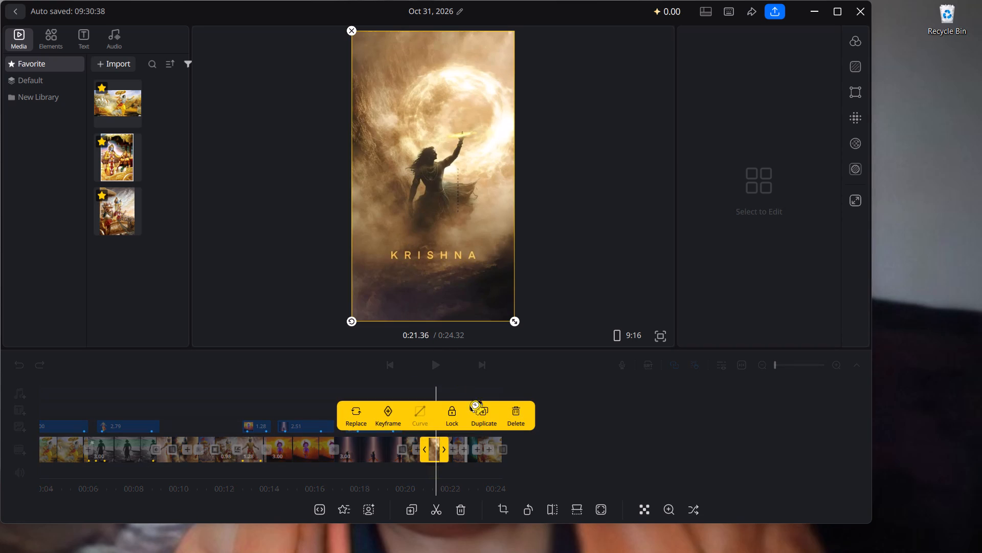
pyautogui.click(481, 419)
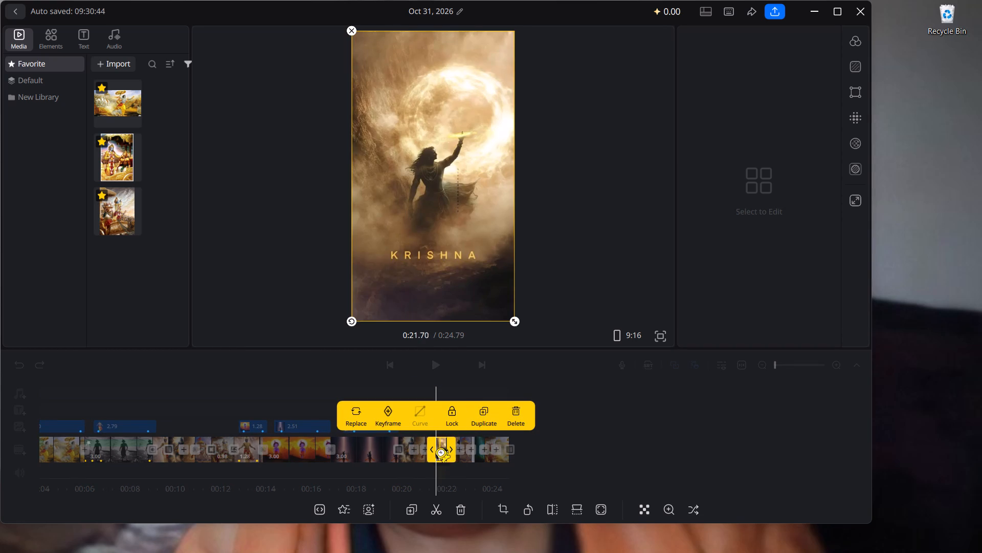
pyautogui.moveTo(436, 449); pyautogui.dragTo(260, 454)
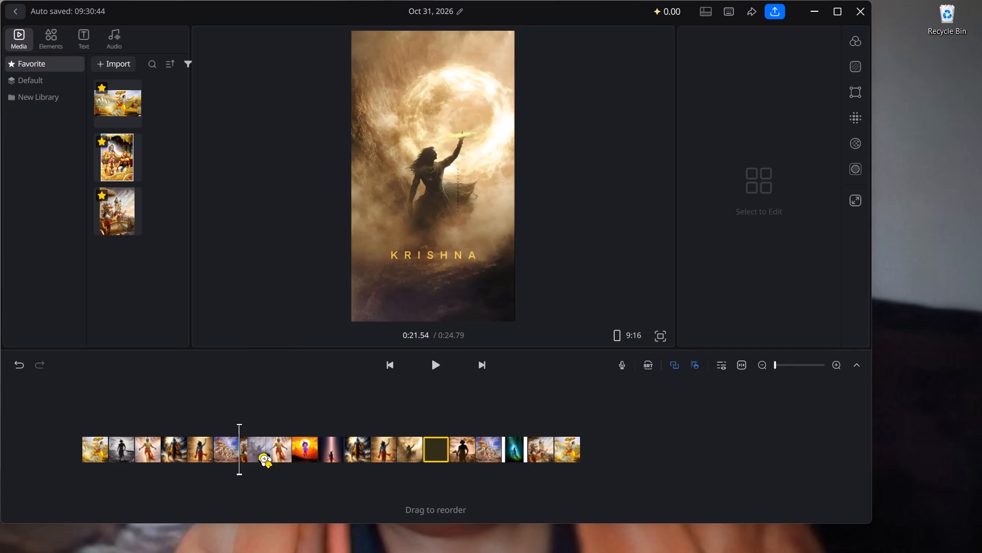
pyautogui.moveTo(260, 454); pyautogui.dragTo(229, 453)
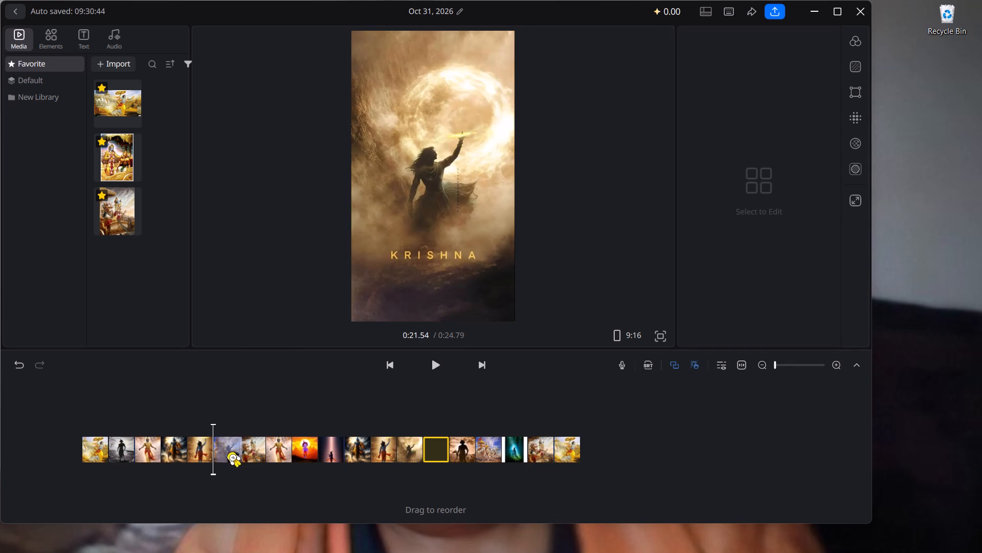
pyautogui.moveTo(229, 453); pyautogui.dragTo(228, 453)
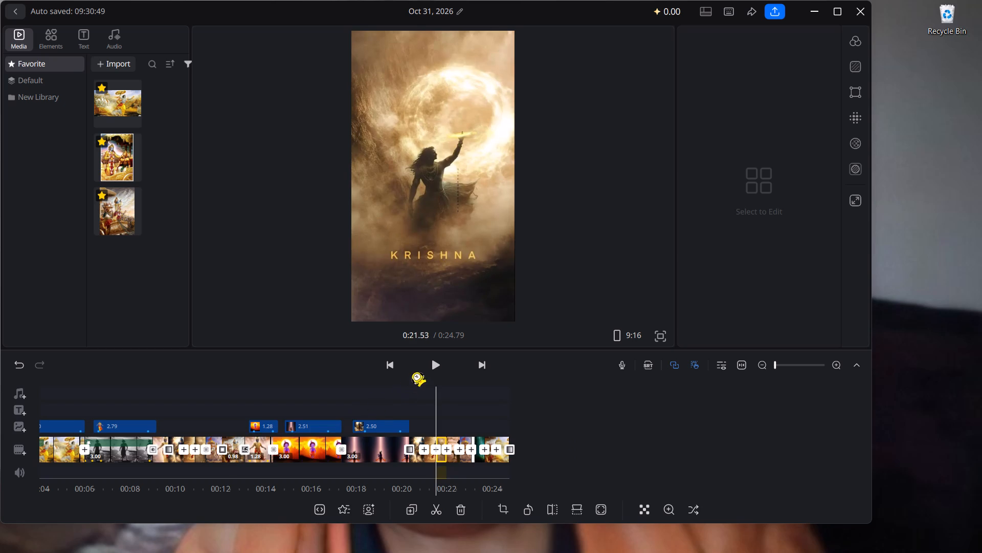
# Duplicate the silhouetted Krishna-with-horse clip near 0:22 and move the copy between the earlier "KRISHNA" copy and the blue-sky horse chariot clip.
pyautogui.click(436, 365)
pyautogui.click(436, 365)
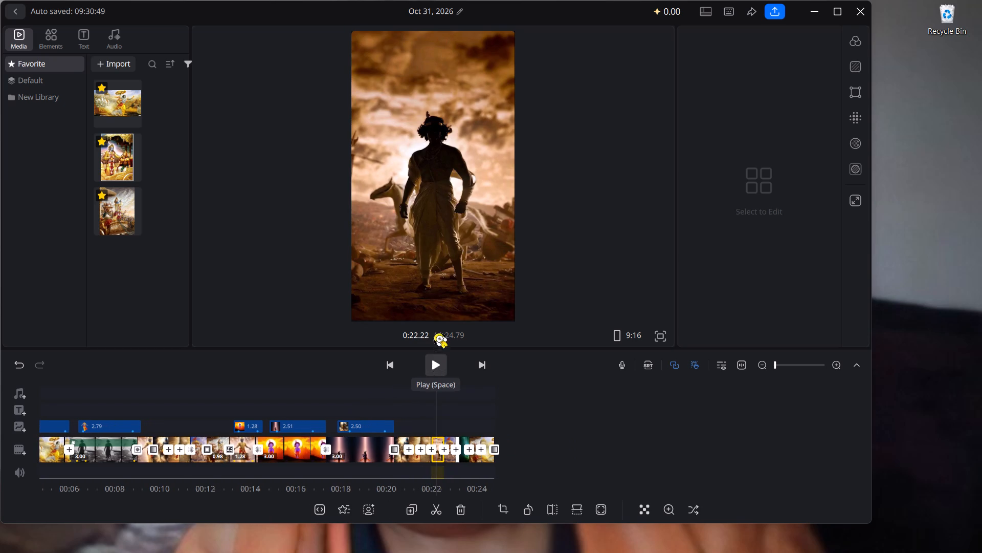
pyautogui.click(431, 261)
pyautogui.click(482, 411)
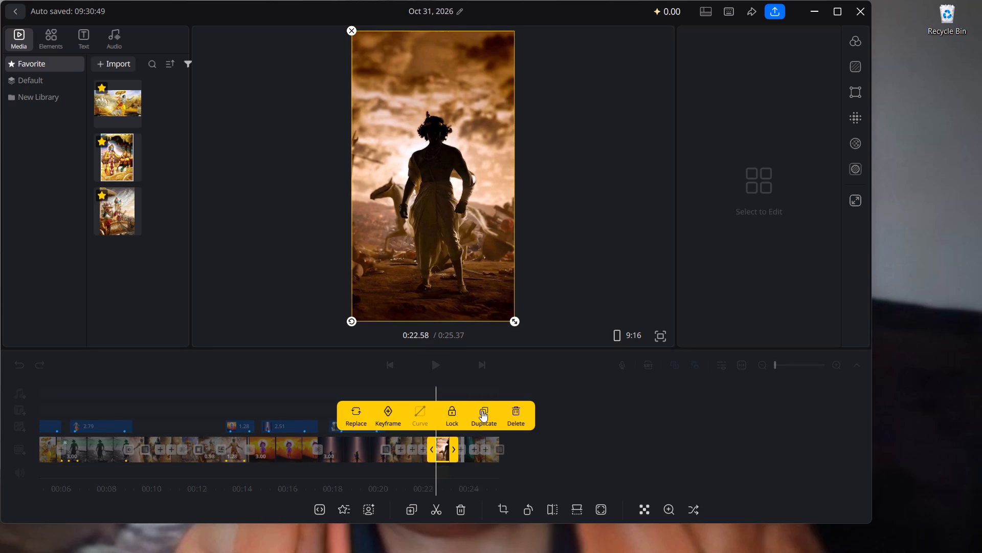
pyautogui.moveTo(440, 446); pyautogui.dragTo(251, 451)
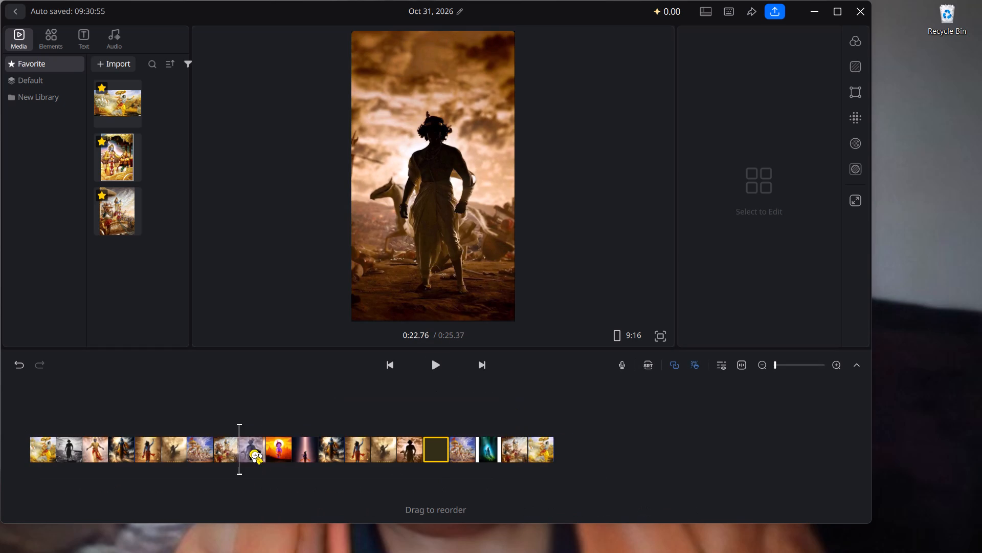
pyautogui.moveTo(251, 451); pyautogui.dragTo(209, 452)
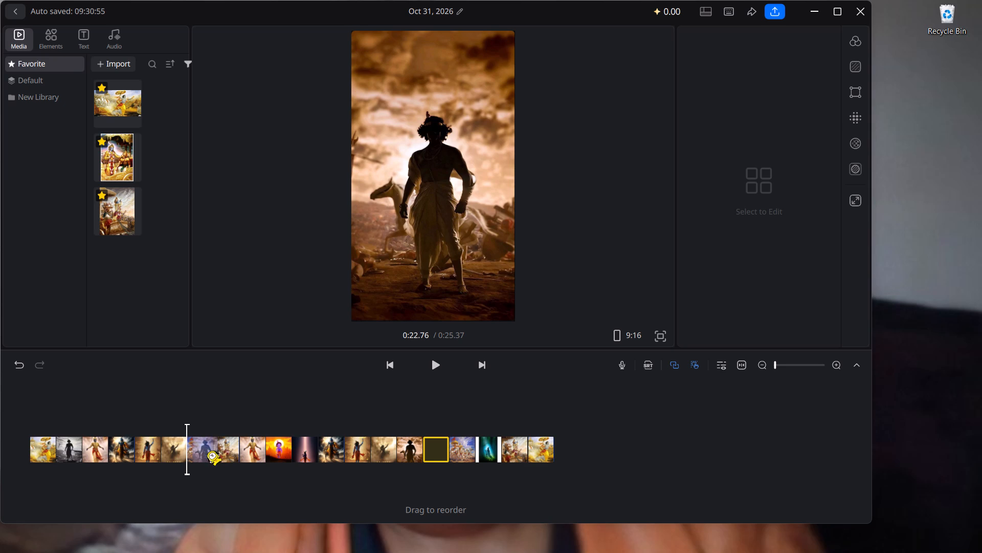
pyautogui.moveTo(209, 452); pyautogui.dragTo(206, 453)
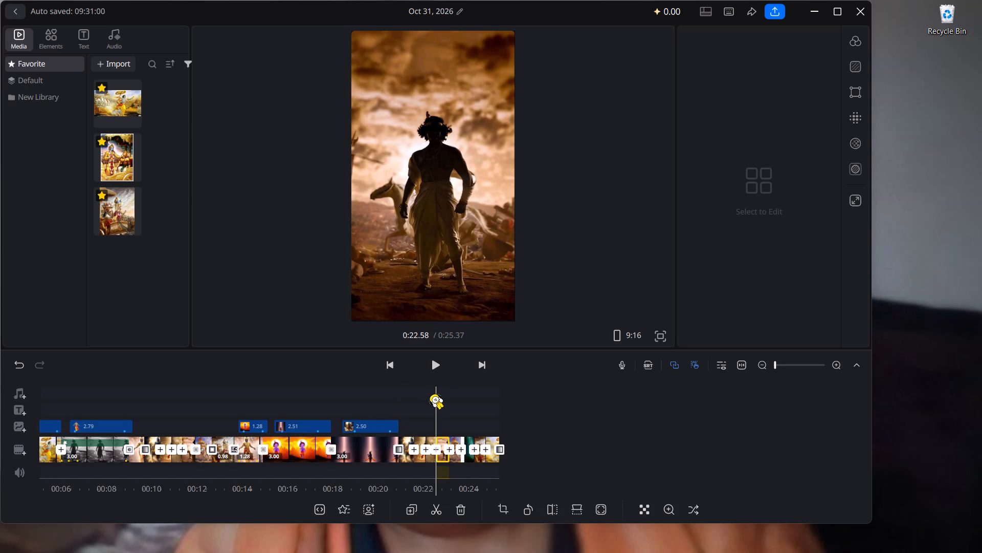
# Play back the remaining clips from the silhouetted Krishna clip through the blue-sky chariot clip to the end of the video.
pyautogui.click(430, 367)
pyautogui.click(430, 367)
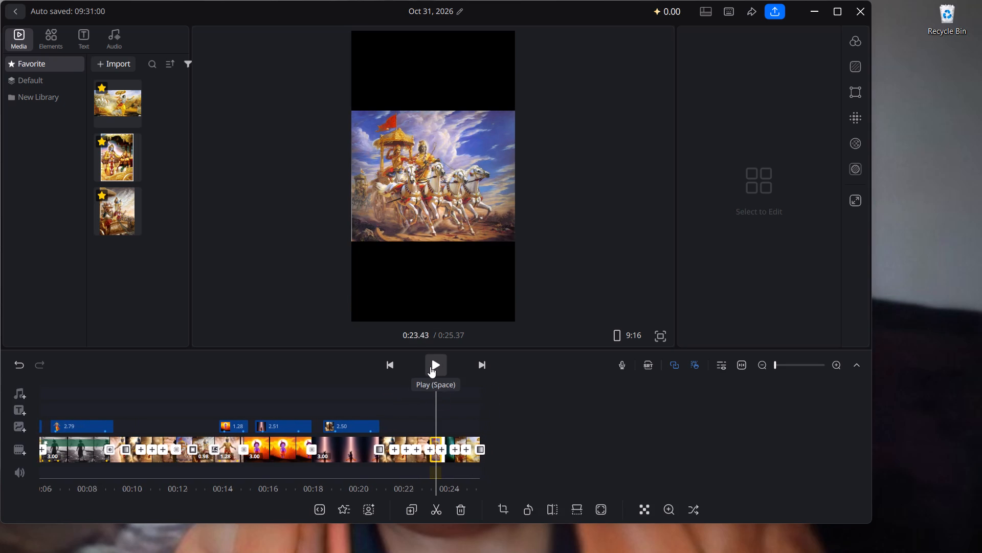
pyautogui.click(428, 231)
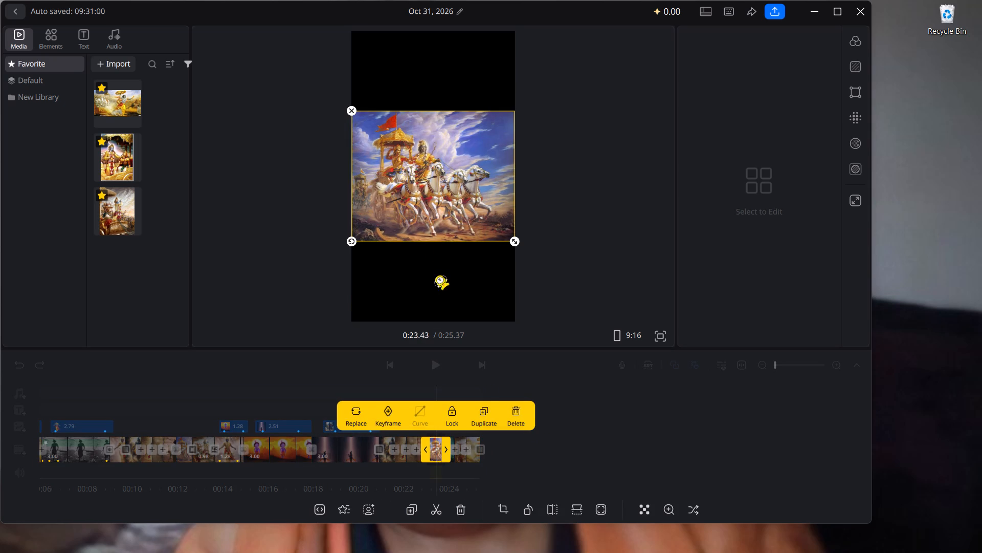
pyautogui.click(426, 212)
pyautogui.click(539, 378)
pyautogui.click(435, 357)
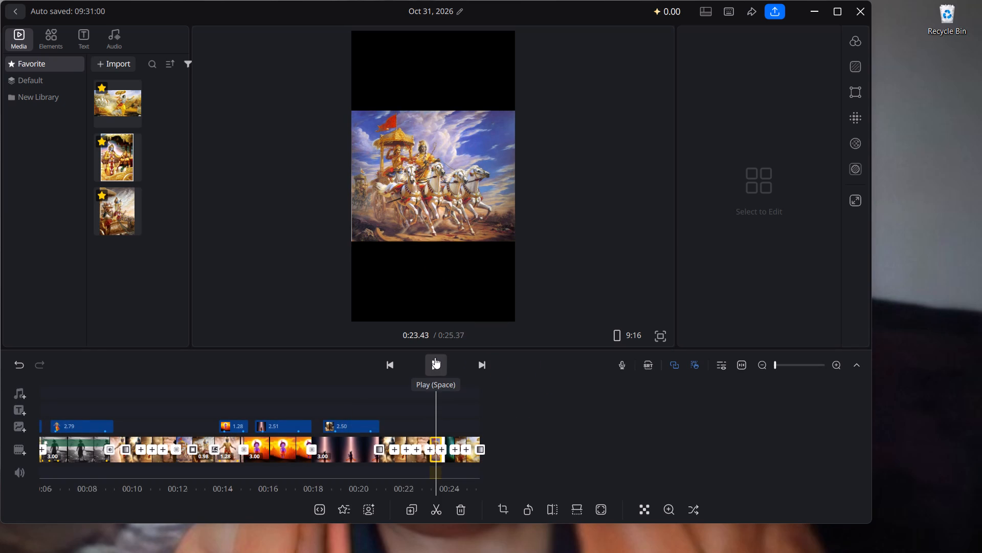
pyautogui.click(435, 357)
pyautogui.click(435, 357)
pyautogui.click(435, 357)
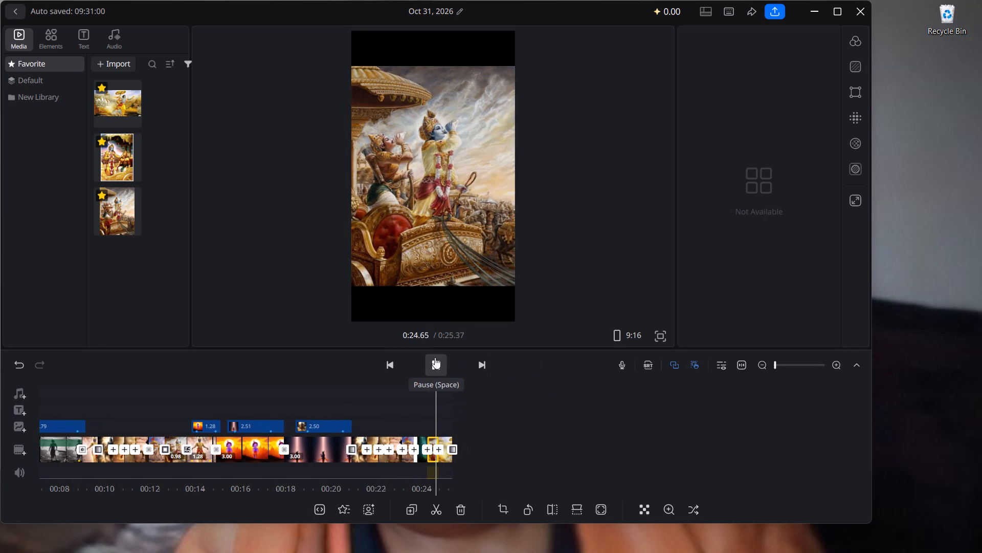
pyautogui.doubleClick(435, 357)
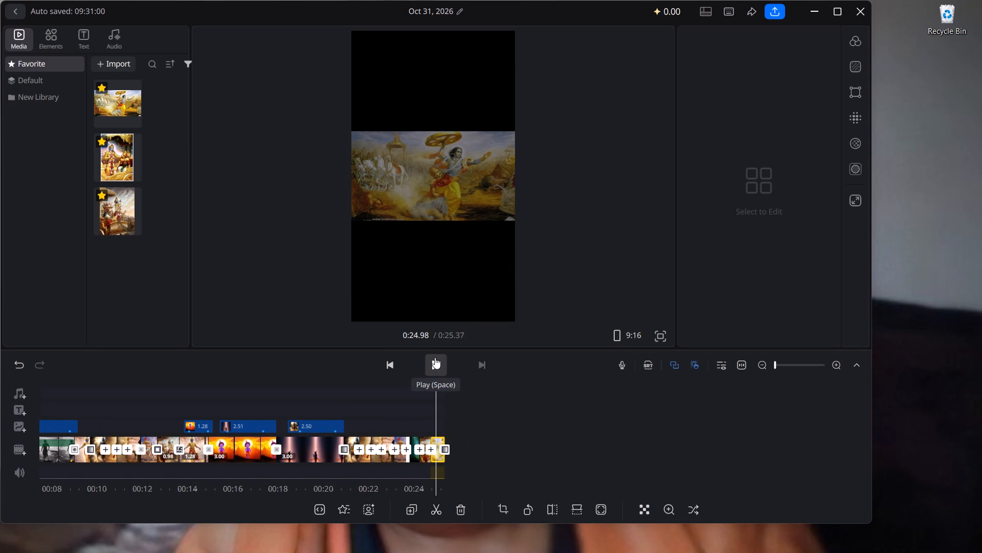
# Replay the video from the start to 0:22.16 to review the sequence with the duplicated clips.
pyautogui.click(435, 357)
pyautogui.click(435, 357)
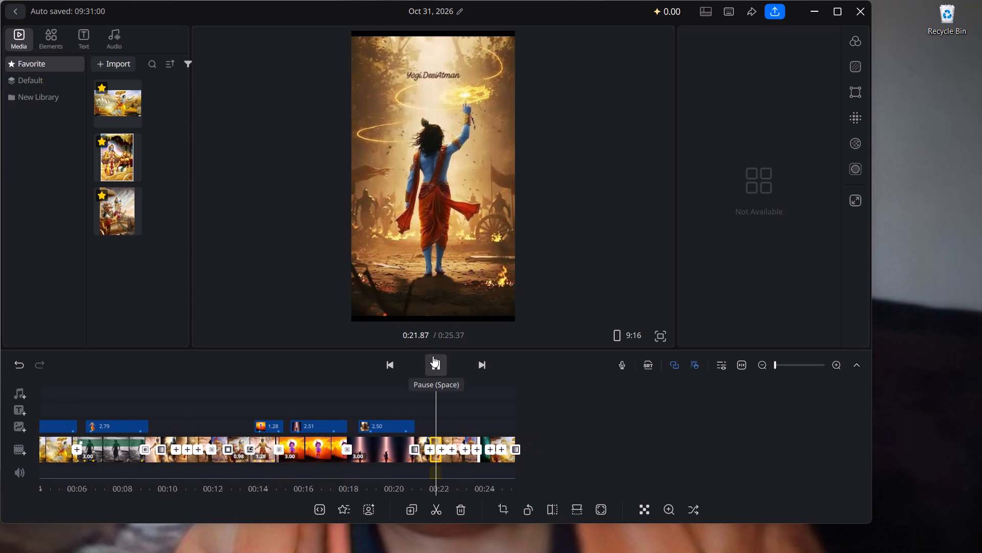
pyautogui.click(433, 357)
pyautogui.hscroll(3, 433, 357)
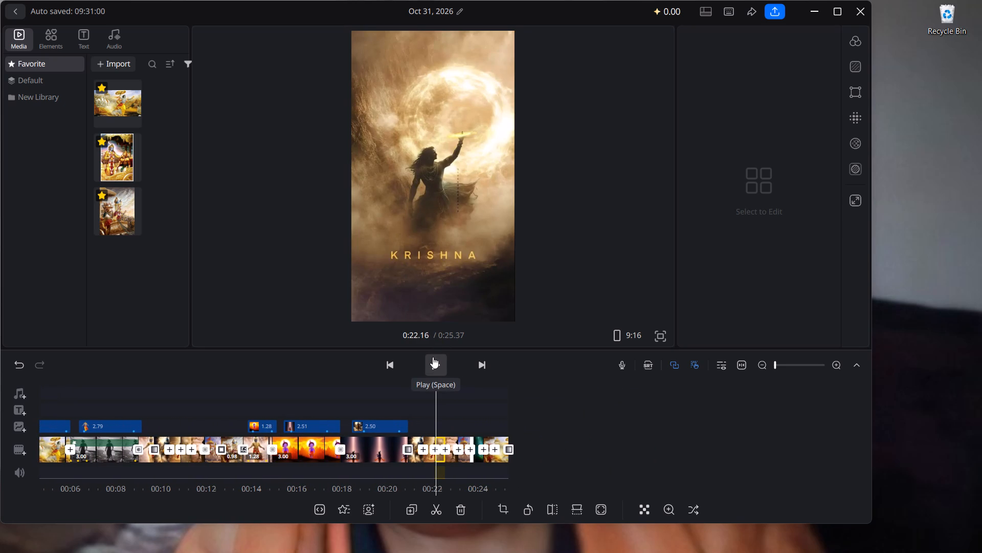
# Duplicate the sunset clip of animated young Krishna near 0:16 and move the copy earlier, to start near 0:12.
pyautogui.hscroll(3, 316, 432)
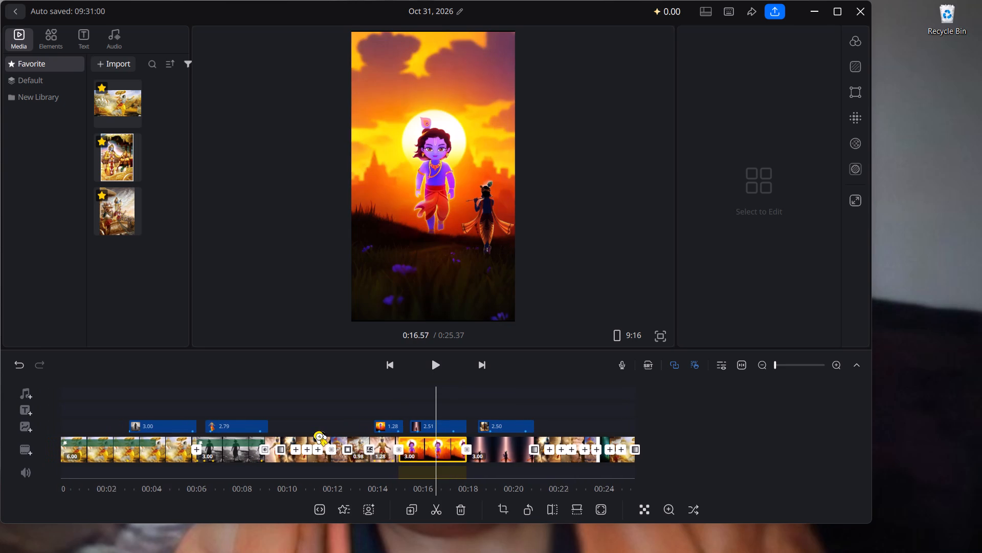
pyautogui.hscroll(1, 316, 432)
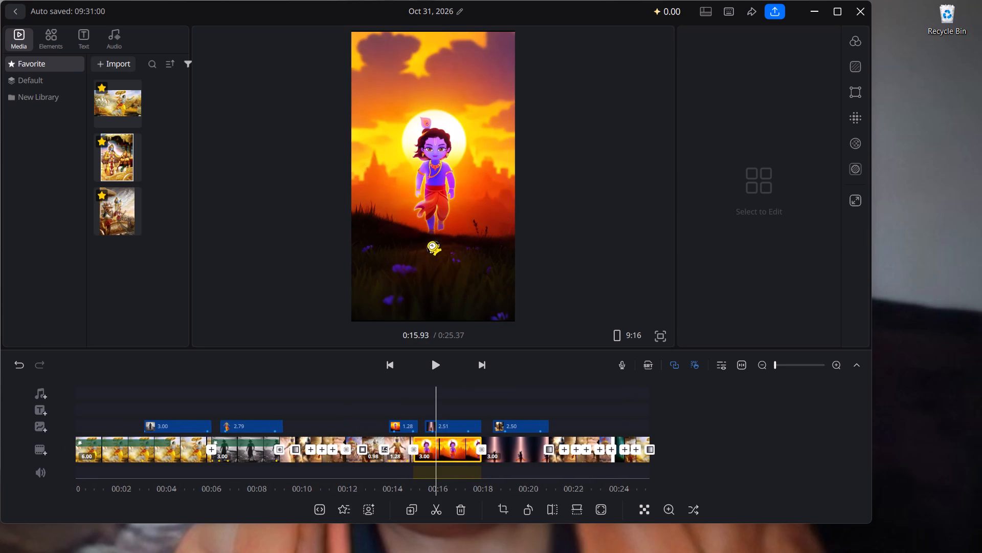
pyautogui.click(437, 216)
pyautogui.click(483, 414)
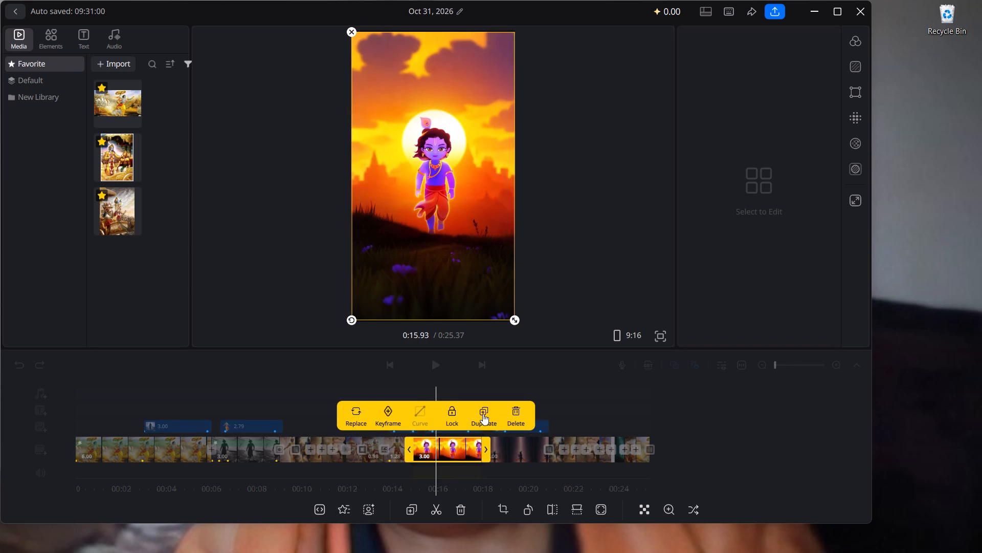
pyautogui.moveTo(466, 446); pyautogui.dragTo(363, 452)
pyautogui.click(329, 449)
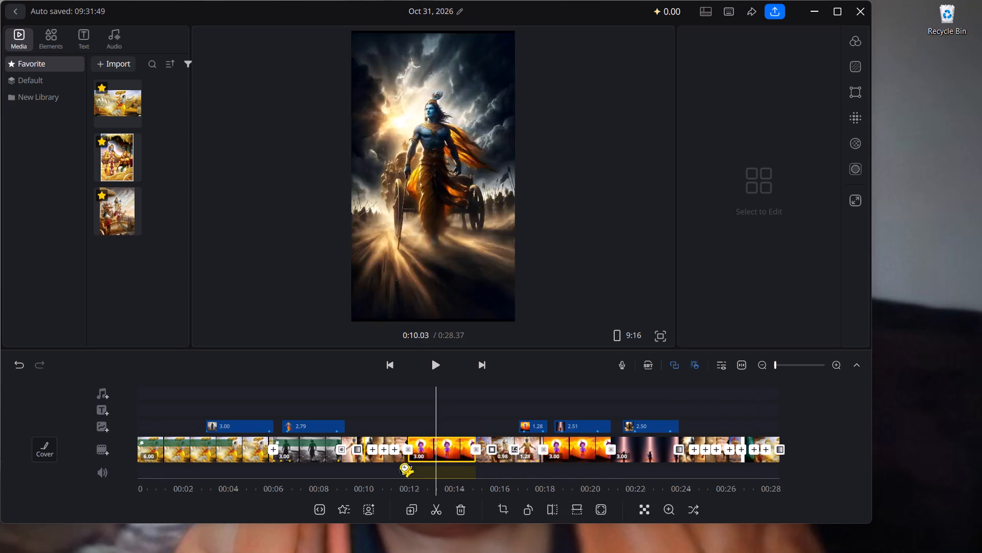
# Trim the end of the duplicated sunset young Krishna clip so that it ends at about 0:12.8.
pyautogui.click(408, 245)
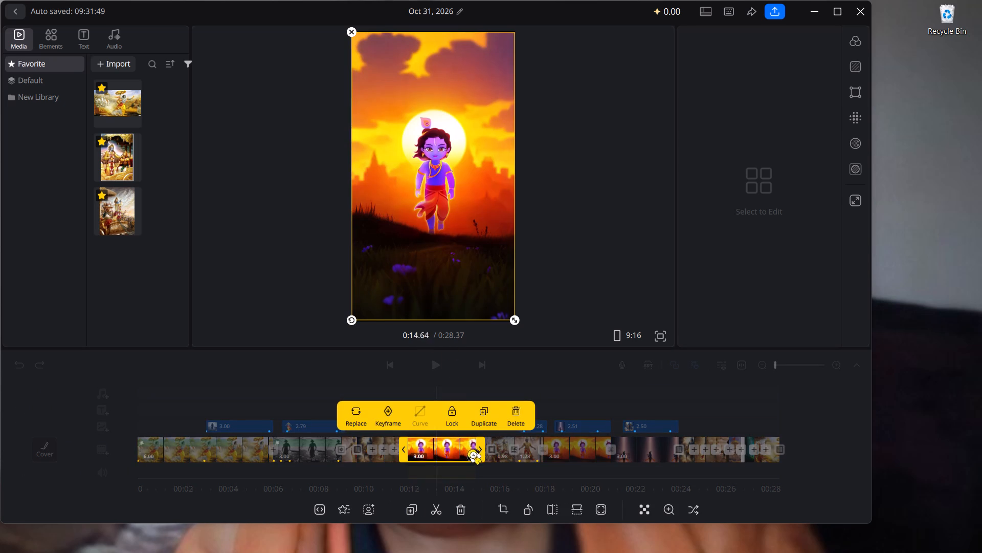
pyautogui.moveTo(479, 454); pyautogui.dragTo(432, 457)
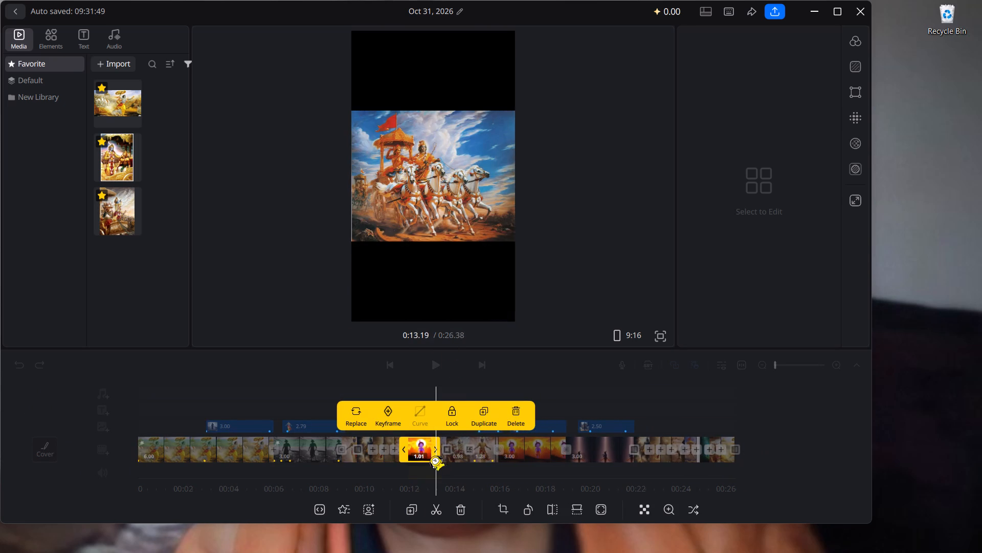
pyautogui.moveTo(432, 457); pyautogui.dragTo(419, 552)
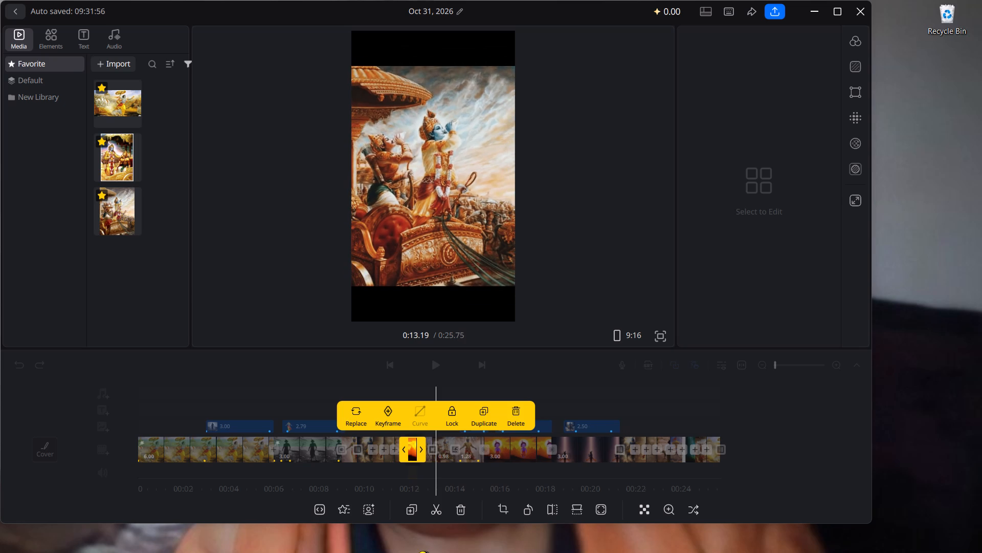
pyautogui.moveTo(419, 552); pyautogui.dragTo(430, 552)
pyautogui.click(280, 292)
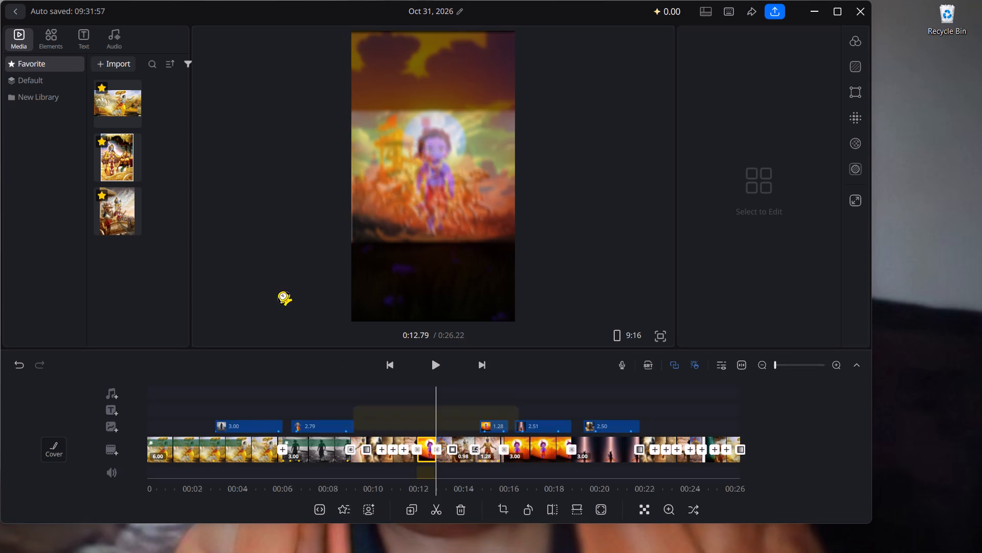
# Play back the video from 0:10.36 to the end to review the shortened sunset Krishna copy in sequence.
pyautogui.hscroll(2, 415, 357)
pyautogui.hscroll(4, 316, 453)
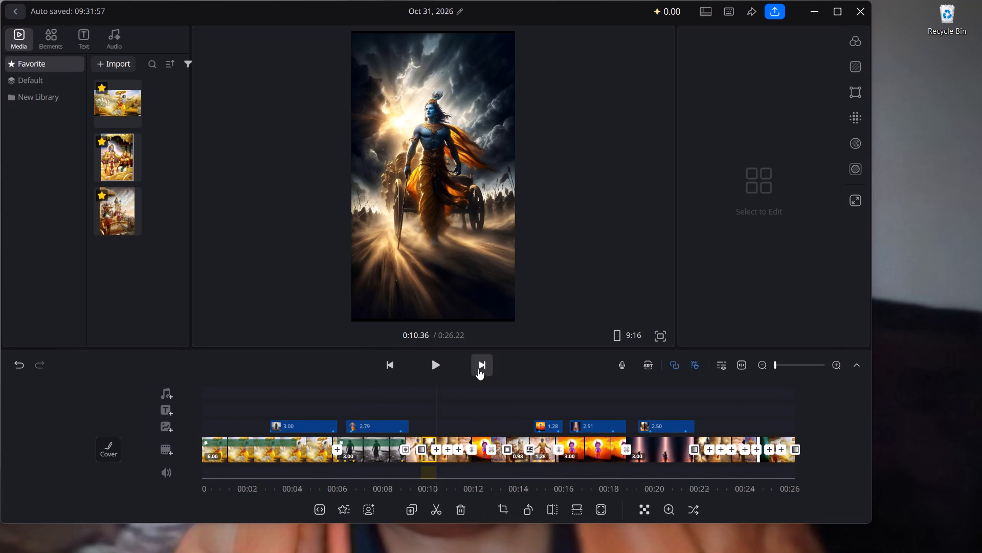
pyautogui.click(437, 370)
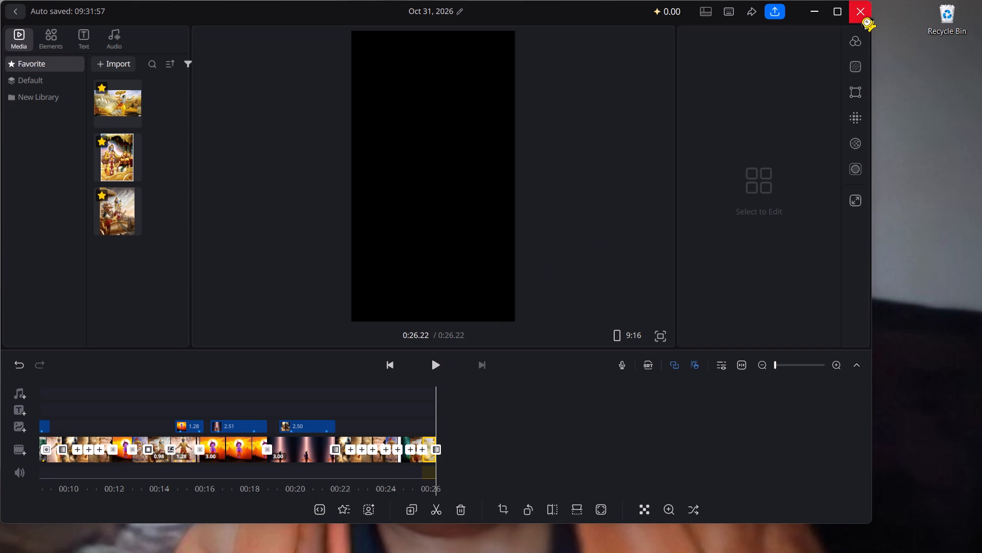
# Switch to Google Chrome on the second desktop and browse the Sudarshan chakra Krishna wallpaper image results.
pyautogui.click(574, 435)
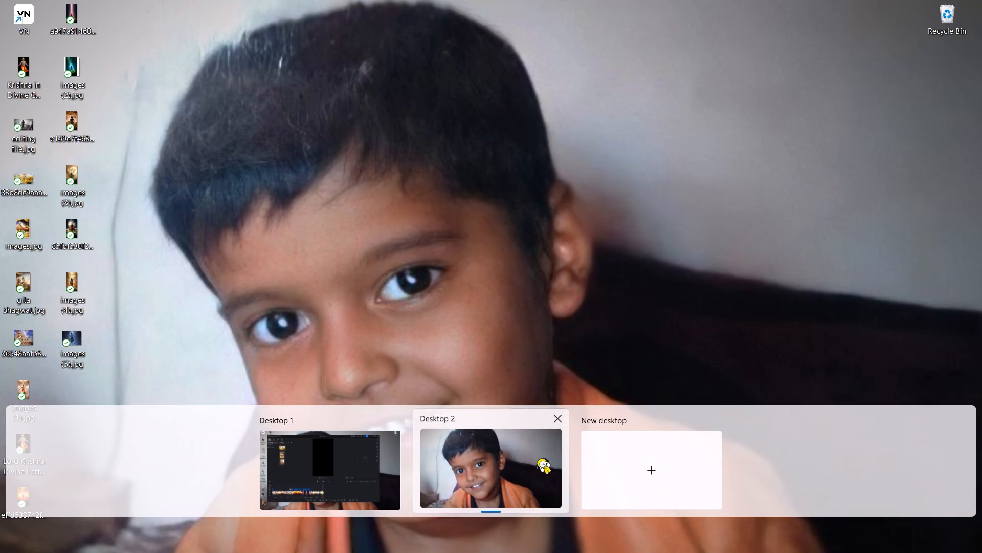
pyautogui.click(487, 467)
pyautogui.click(505, 531)
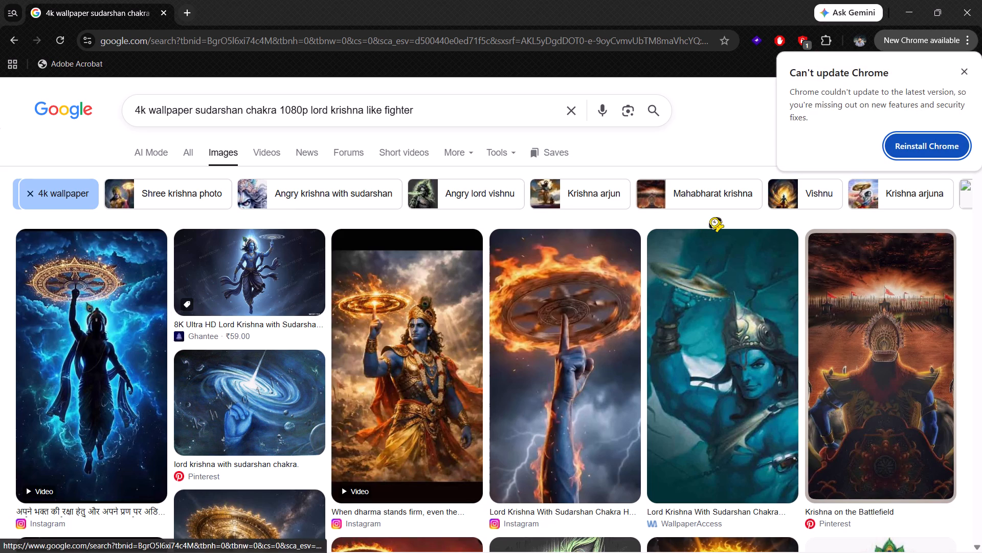
pyautogui.click(768, 198)
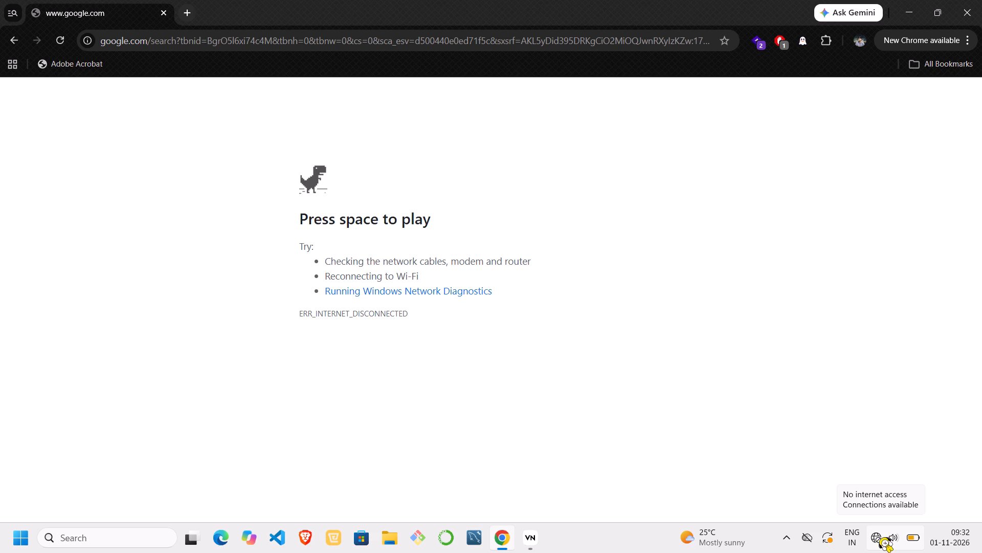
# Check the available Wi-Fi networks and connect the computer to the phone's hotspot.
pyautogui.click(888, 541)
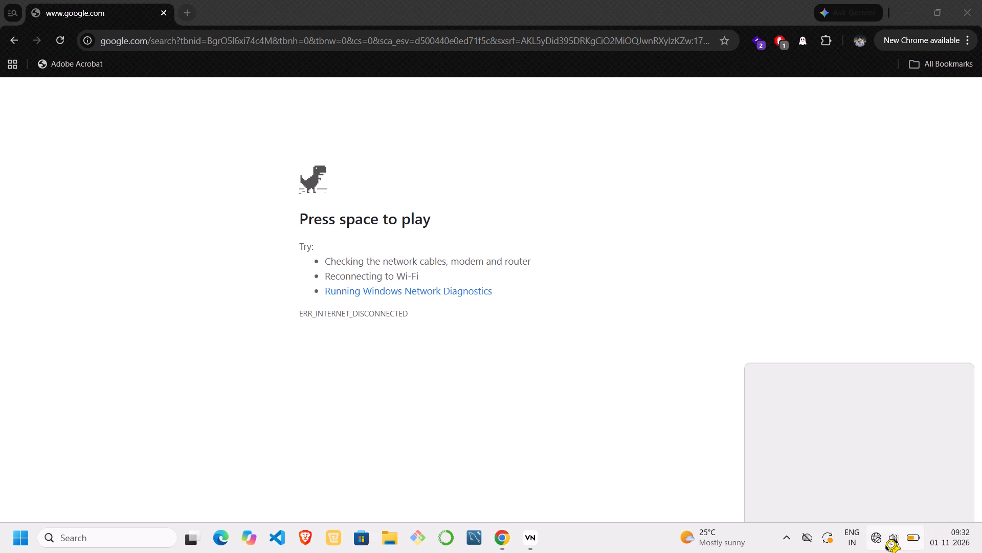
pyautogui.click(807, 295)
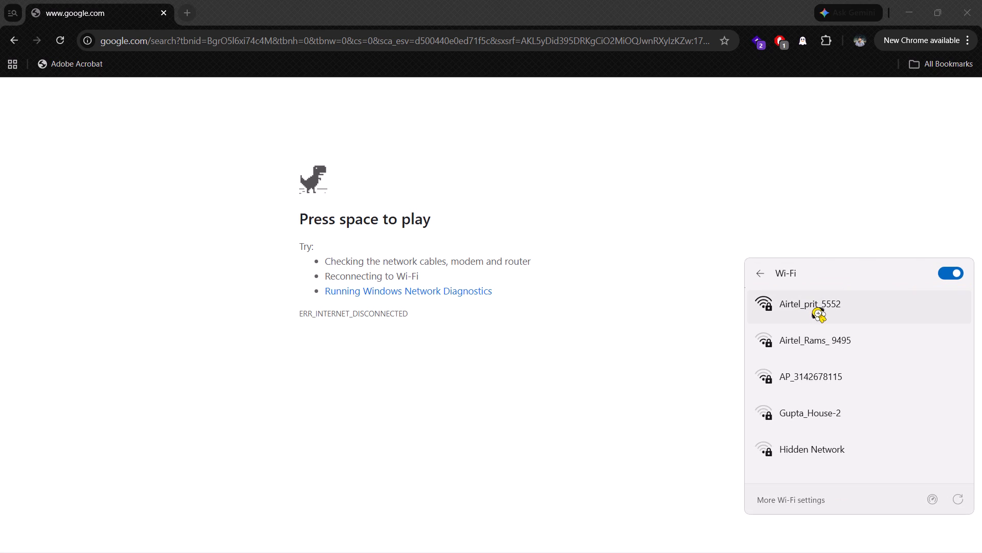
pyautogui.click(813, 307)
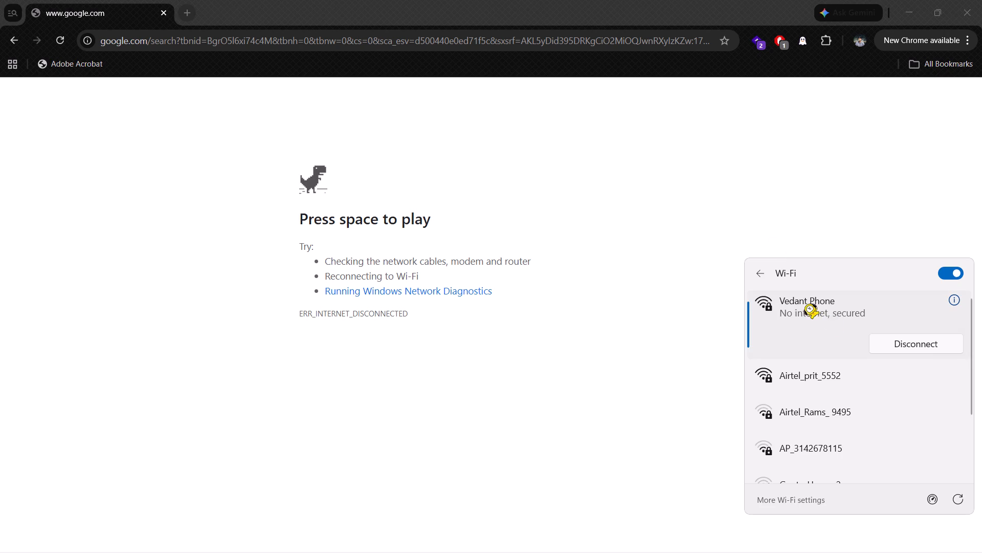
pyautogui.click(776, 210)
# Close the offline Google Chrome window, switch to Desktop 2 and relaunch Chrome.
pyautogui.click(962, 16)
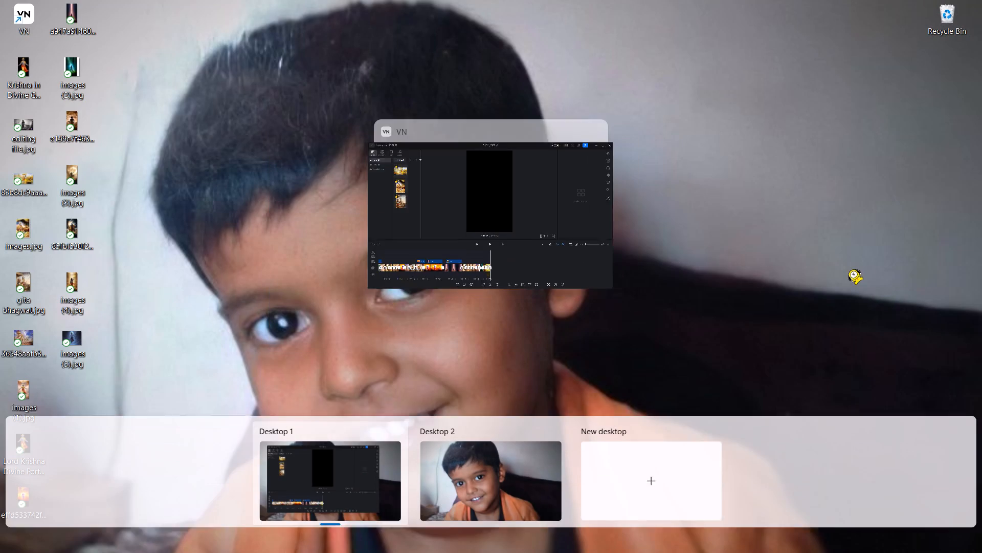
pyautogui.click(524, 484)
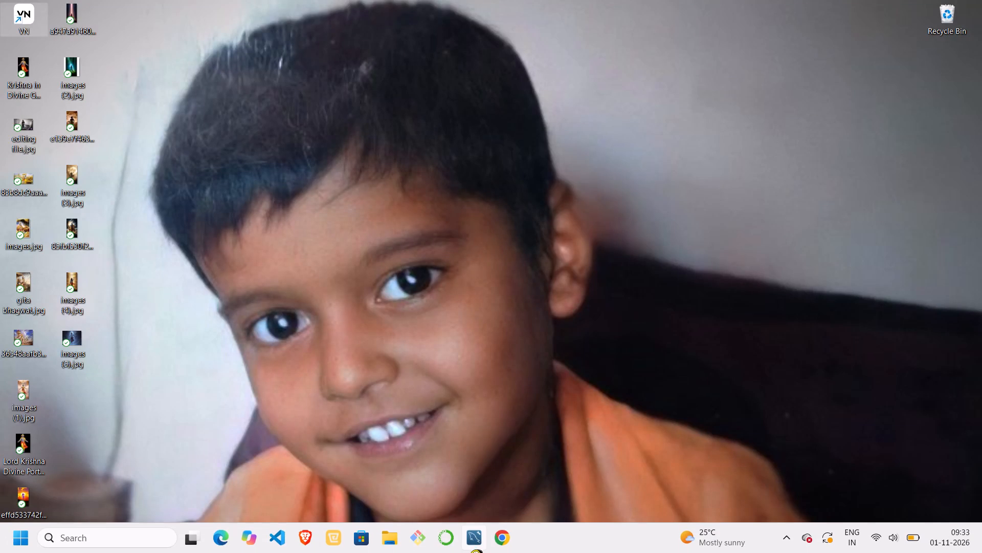
pyautogui.click(498, 544)
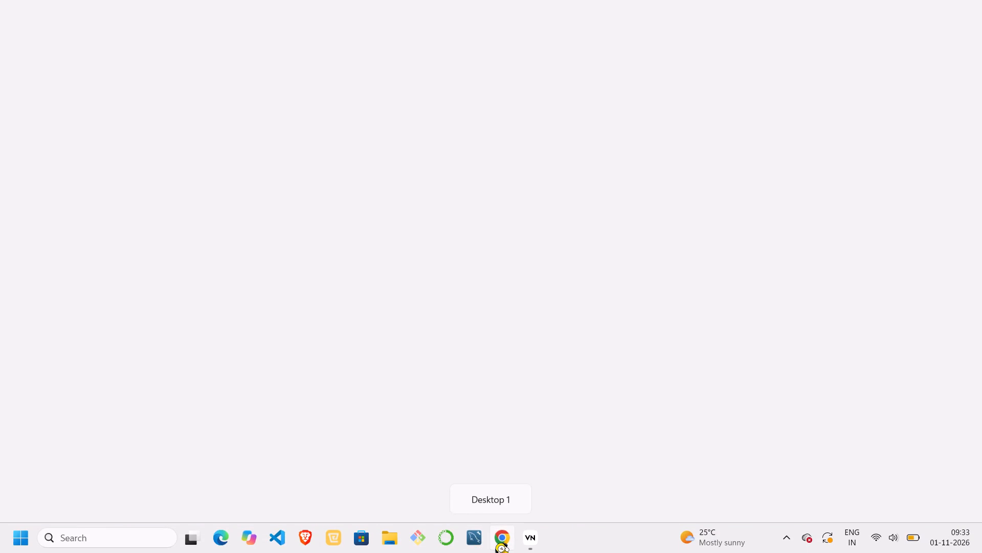
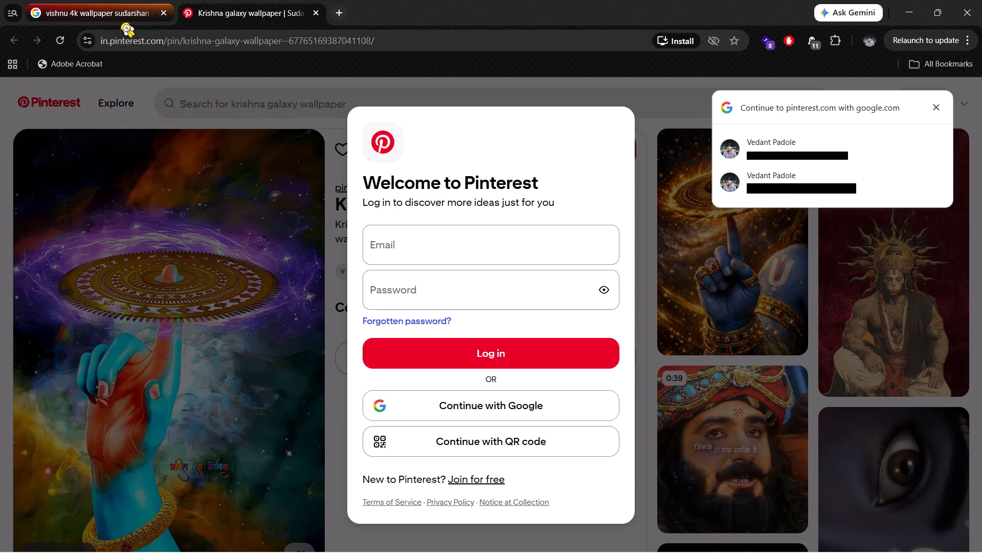
# Close the Pinterest page and return to the image results for "4k wallpaper sudarshan chakra 1080p lord krishna like fighter".
pyautogui.click(313, 14)
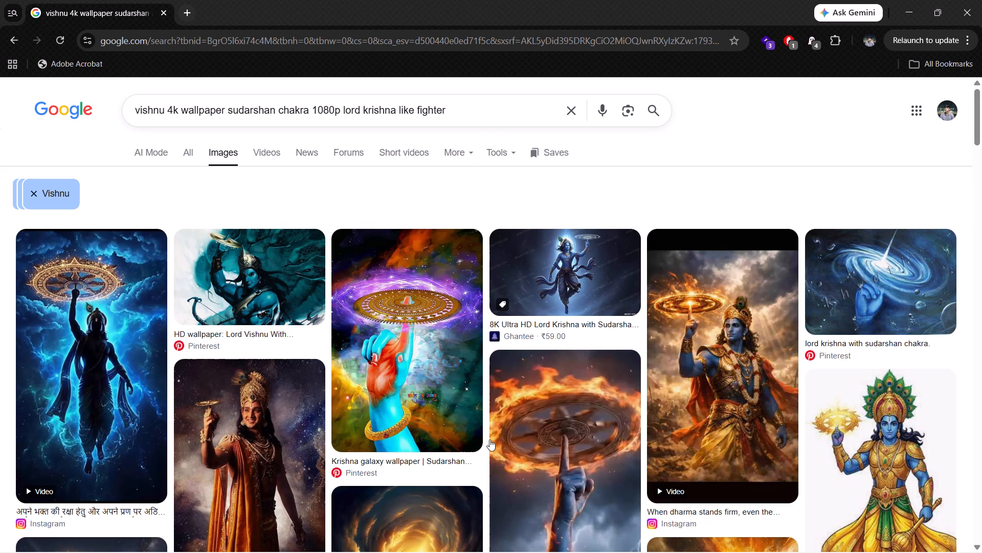
pyautogui.rightClick(524, 122)
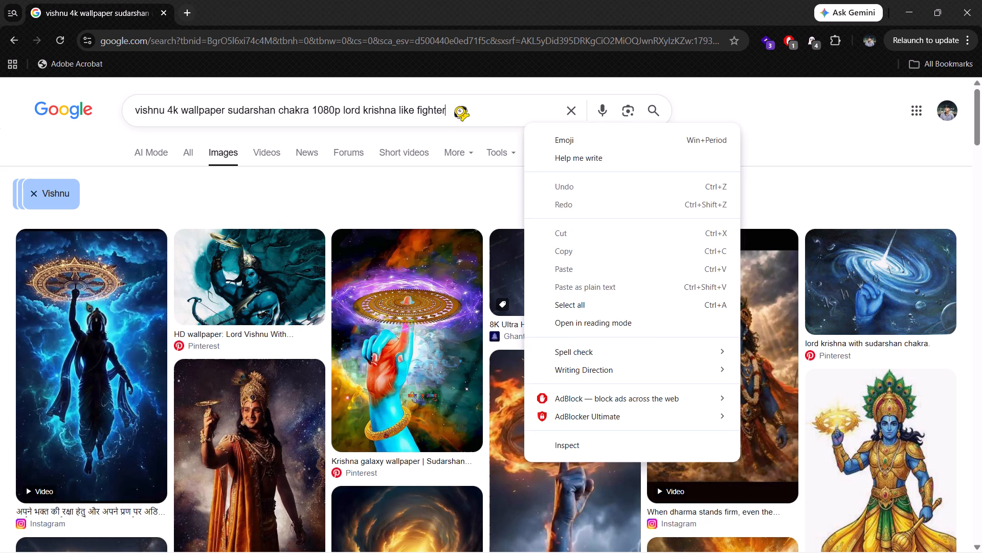
pyautogui.doubleClick(467, 187)
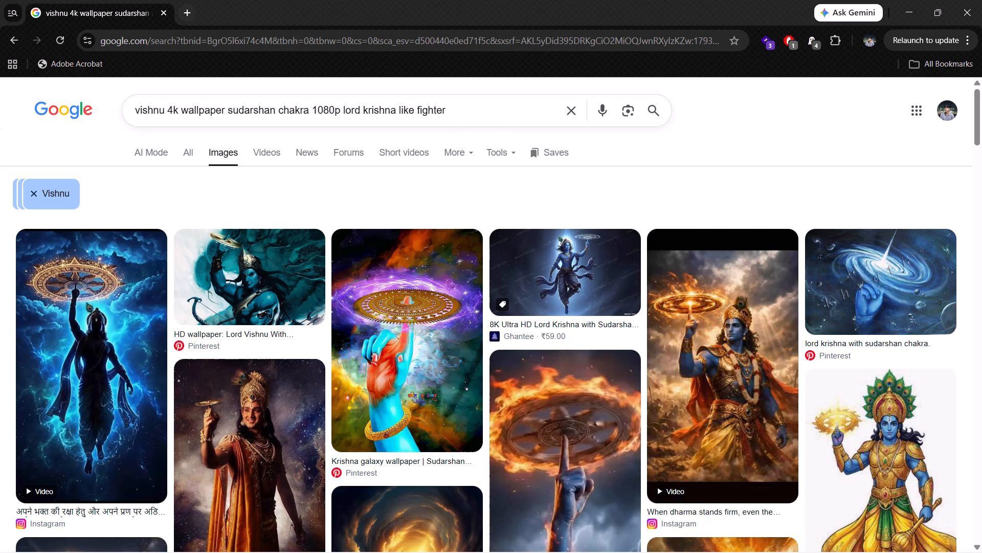
pyautogui.click(483, 176)
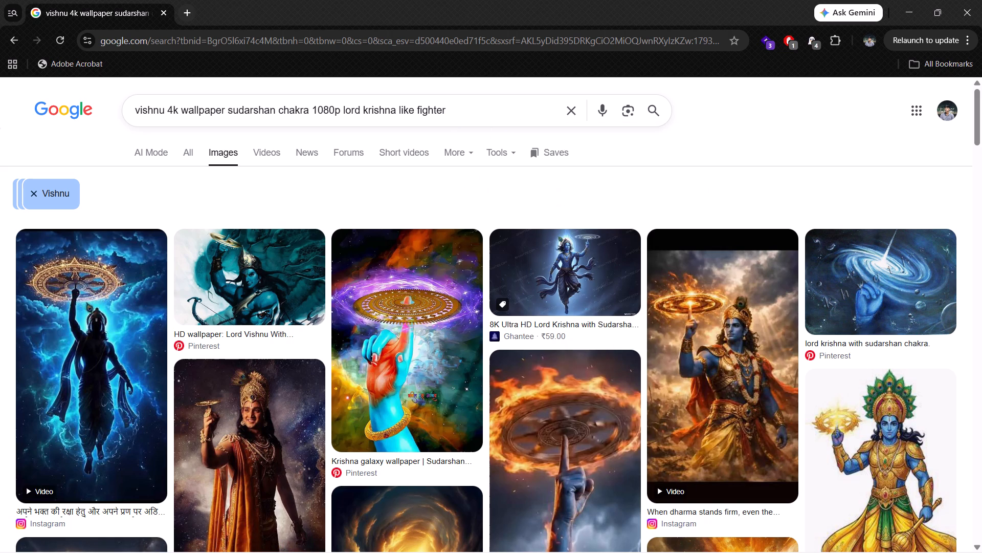
pyautogui.click(487, 117)
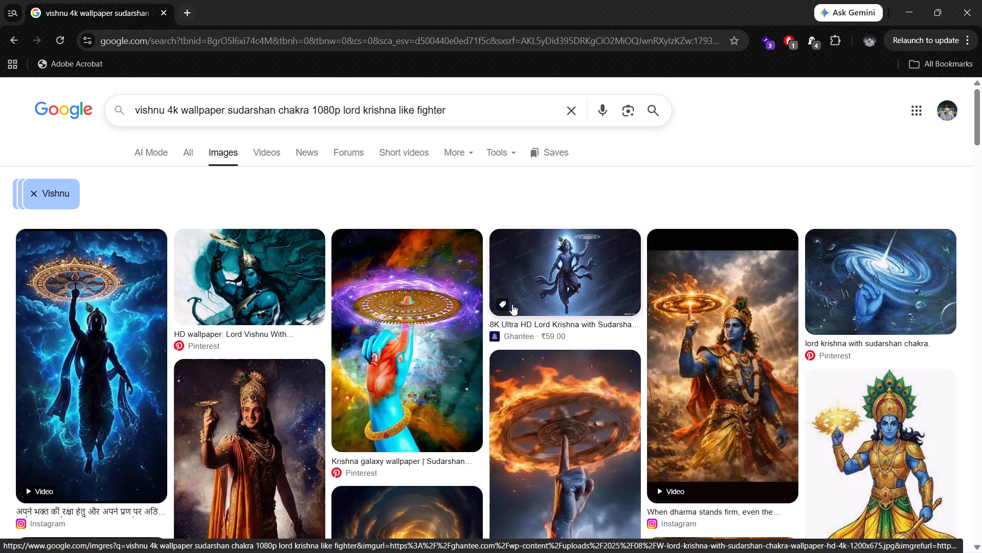
pyautogui.doubleClick(540, 292)
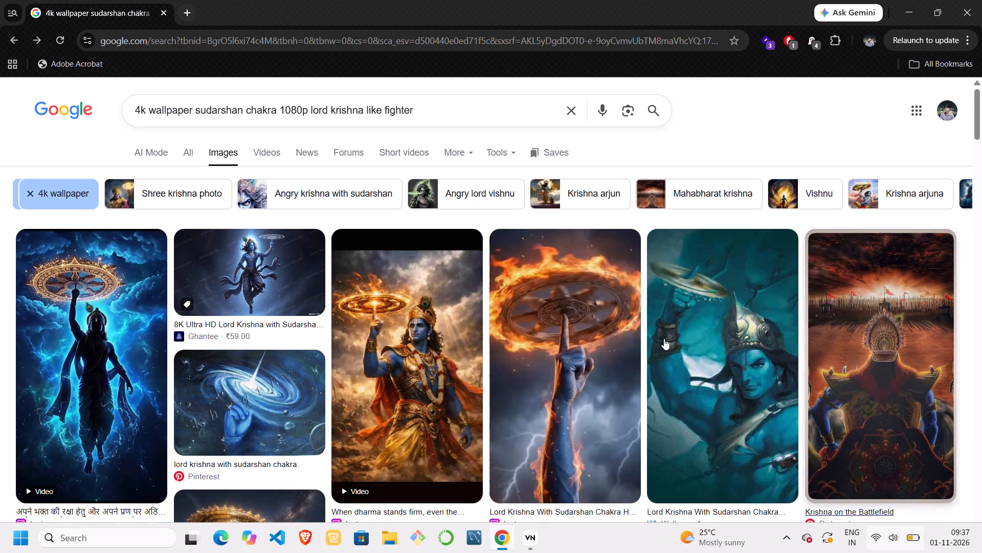
# Save Ghantee's 8K Ultra HD Lord Krishna wallpaper to the Desktop as W-lord-krishna-with-sudarshan-chakra-wallpaper-hd-4k-1200x675.jpg, and close its preview.
pyautogui.click(251, 253)
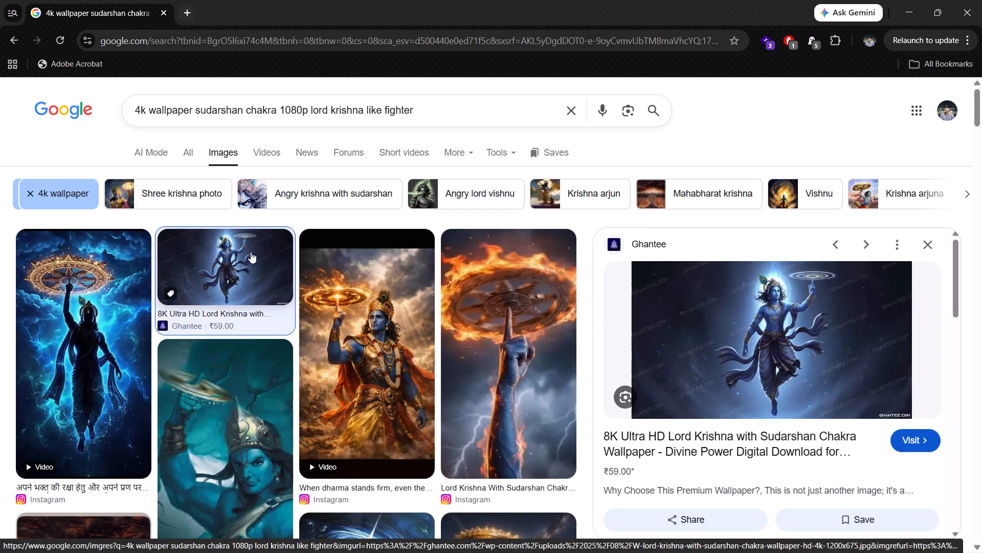
pyautogui.rightClick(691, 319)
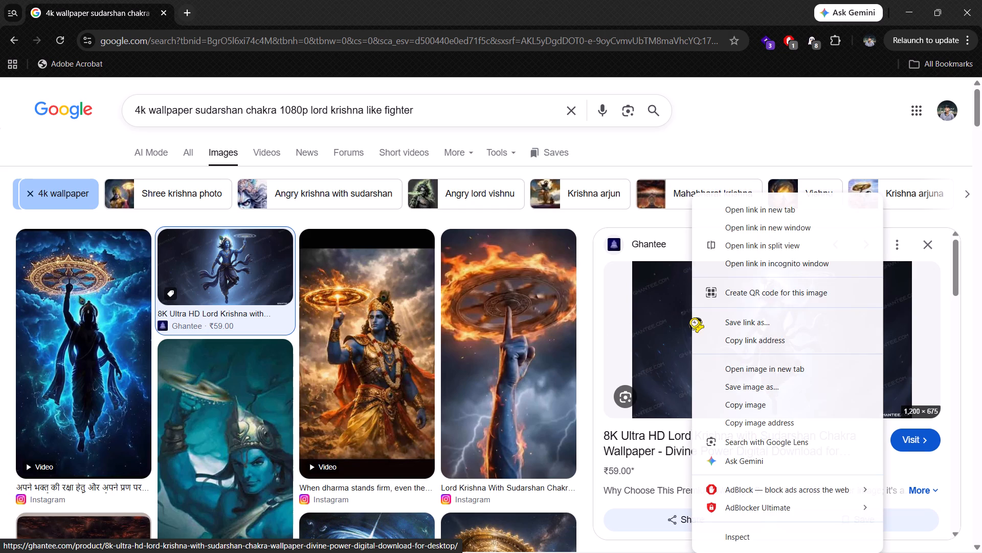
pyautogui.click(779, 389)
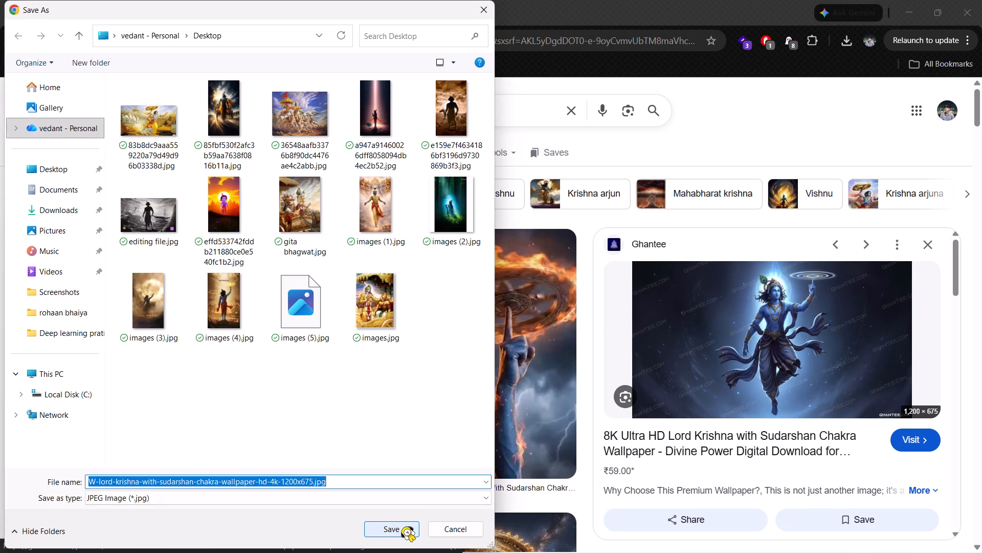
pyautogui.click(404, 528)
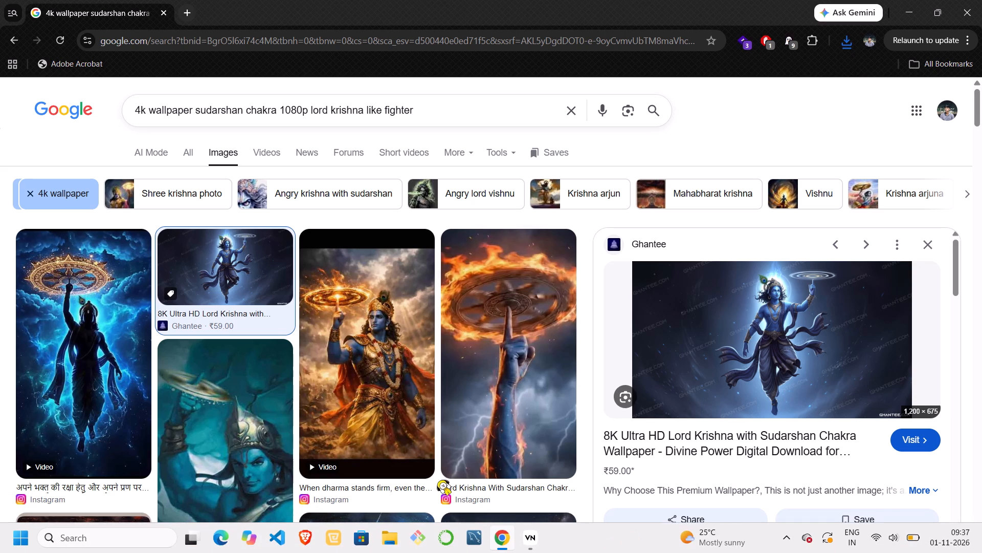
pyautogui.click(924, 240)
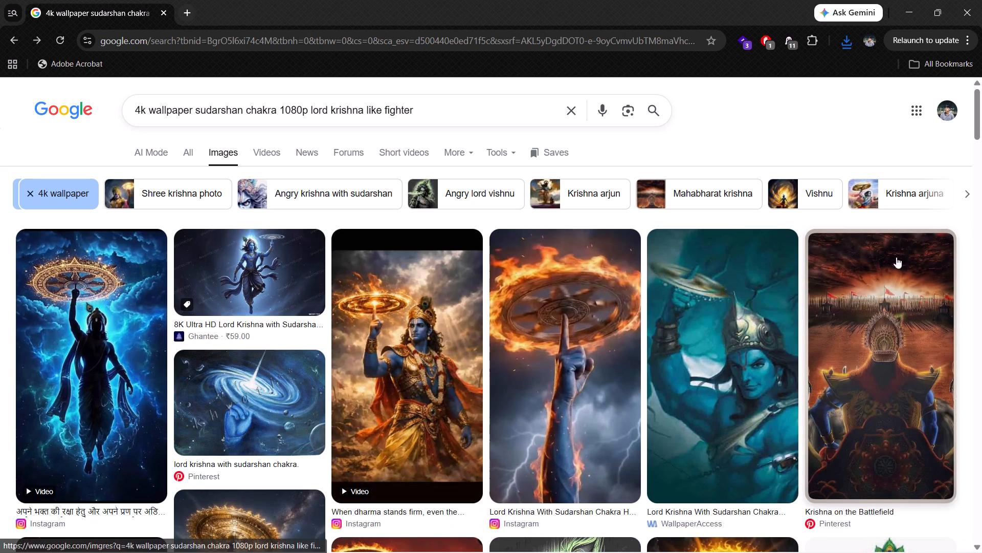
# Find the dark WallpaperAccess image of Krishna reaching out beside the golden chakra and save it to the Desktop as images (6).jpg.
pyautogui.scroll(-3, 783, 305)
pyautogui.hscroll(1, 783, 305)
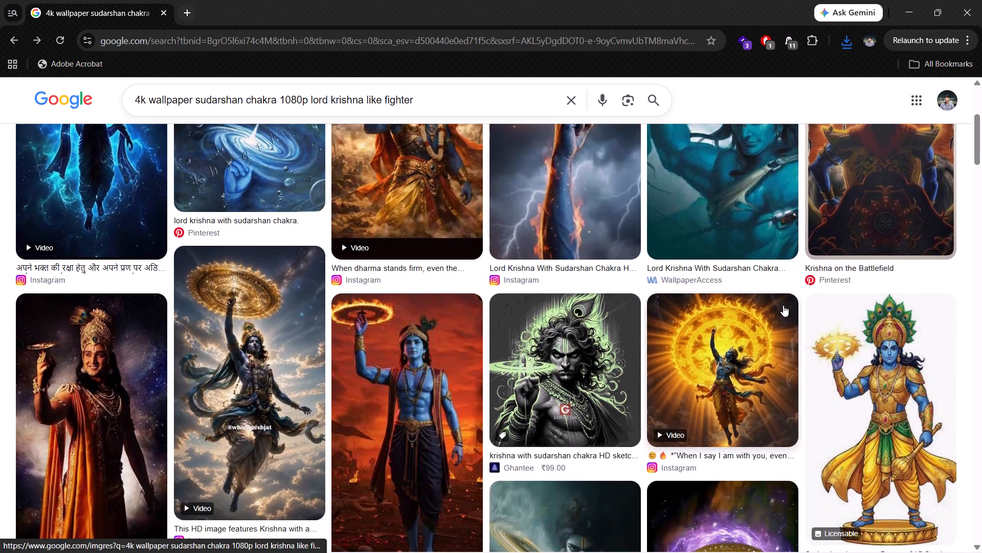
pyautogui.hscroll(1, 783, 305)
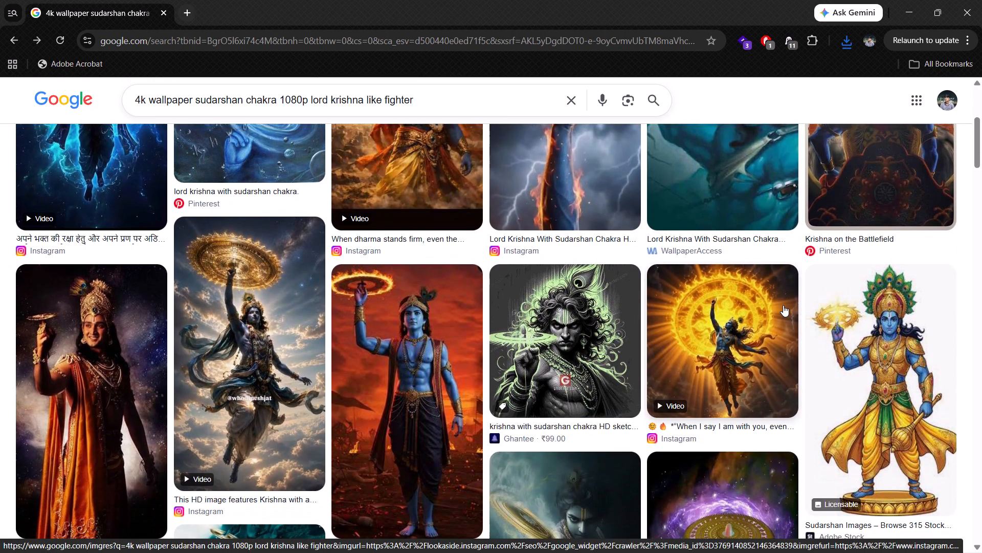
pyautogui.hscroll(5, 783, 305)
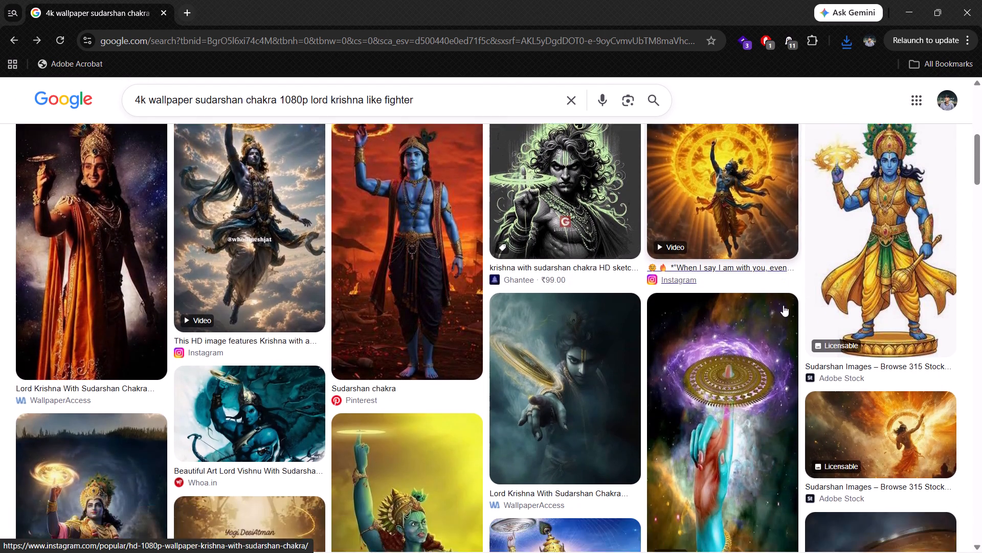
pyautogui.hscroll(9, 783, 305)
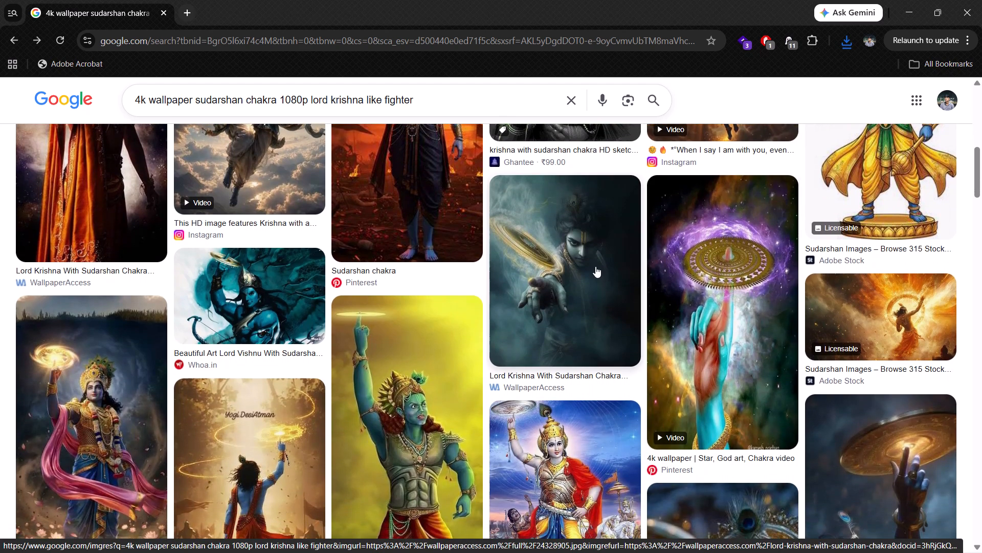
pyautogui.click(589, 266)
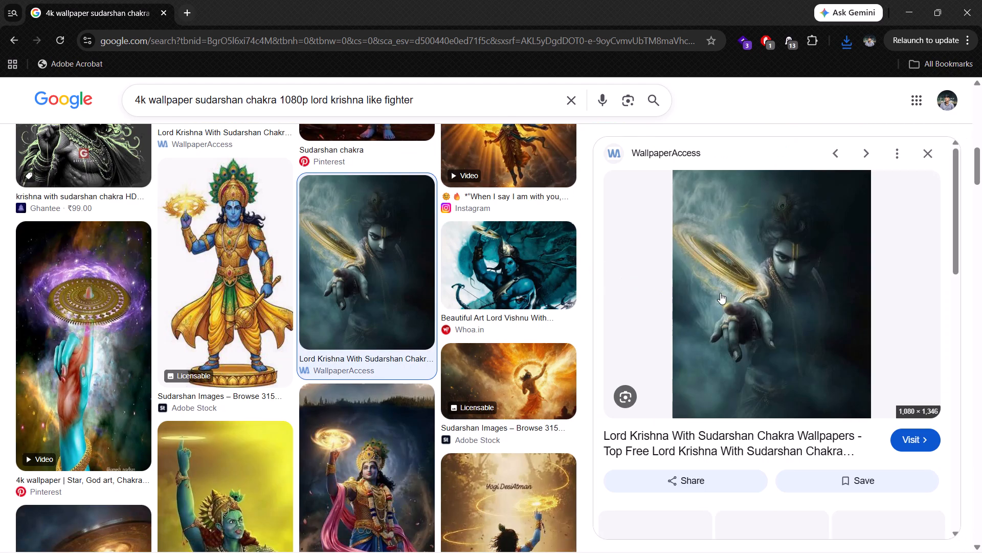
pyautogui.rightClick(720, 293)
pyautogui.click(773, 386)
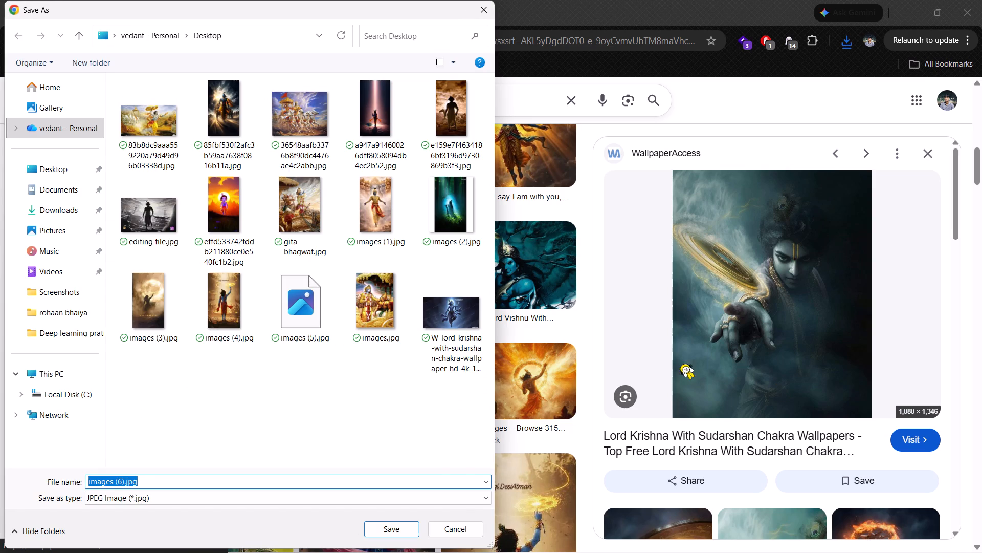
pyautogui.click(396, 522)
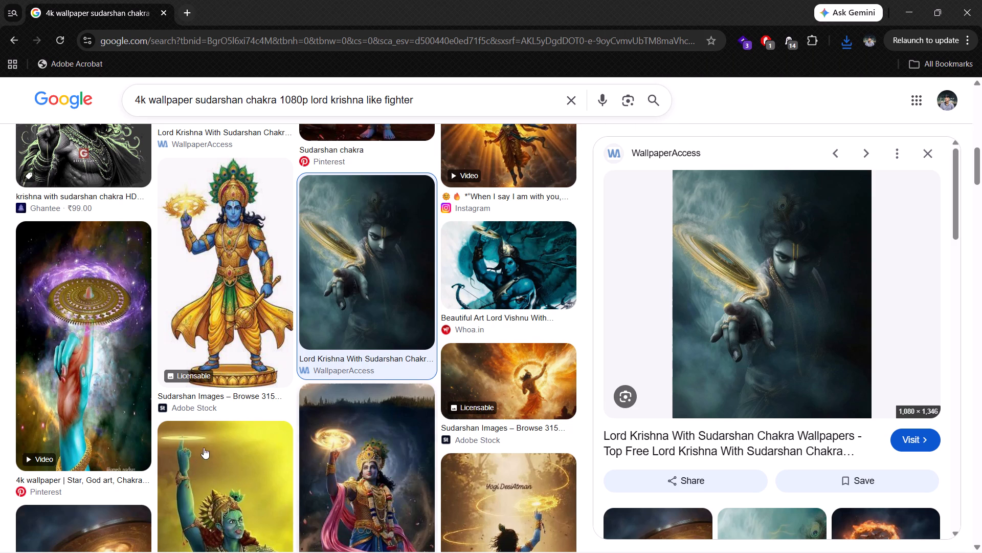
# Find the Pinterest image of Krishna on a horse-drawn chariot under a glowing swirling sky and save it to the Desktop as images (7).jpg.
pyautogui.scroll(-6, 287, 364)
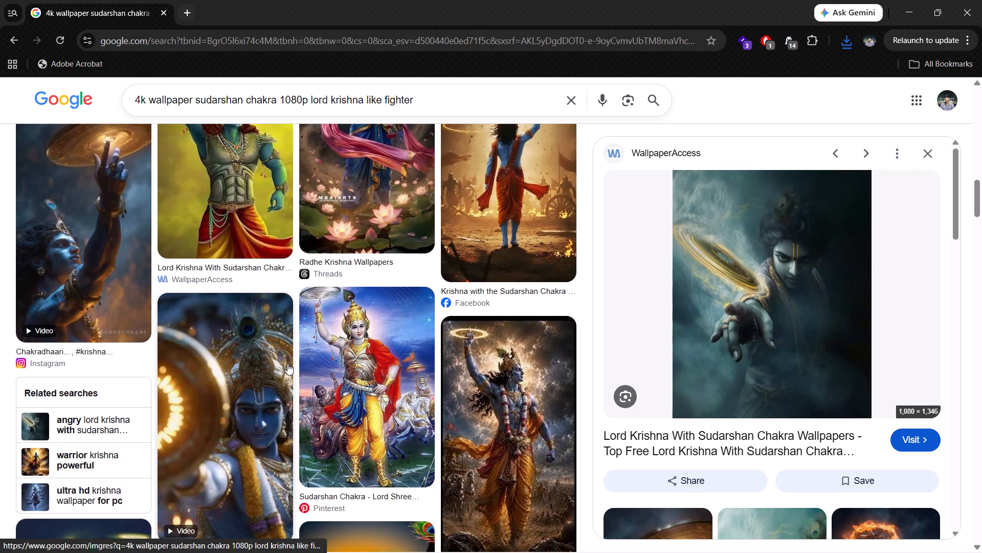
pyautogui.scroll(-5, 287, 364)
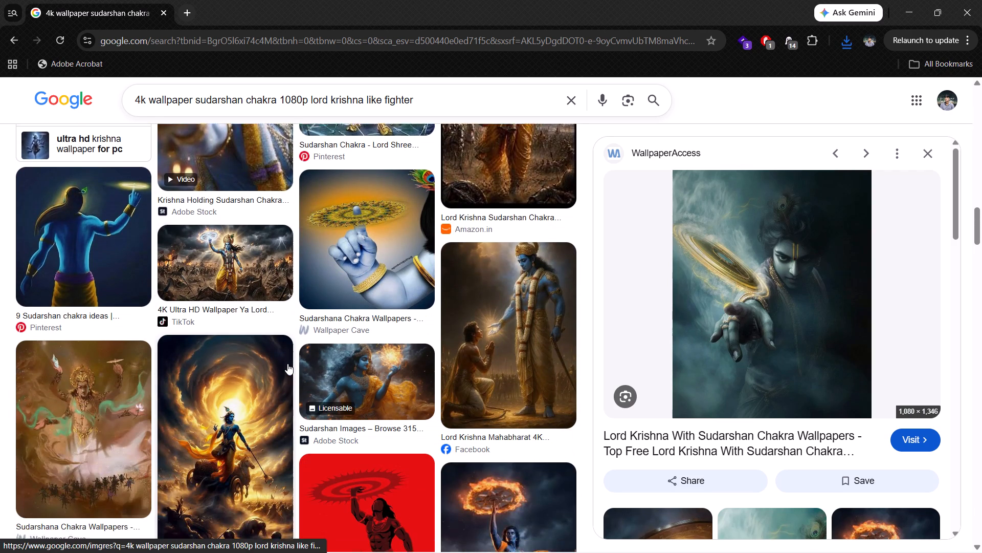
pyautogui.scroll(-3, 287, 364)
pyautogui.click(248, 372)
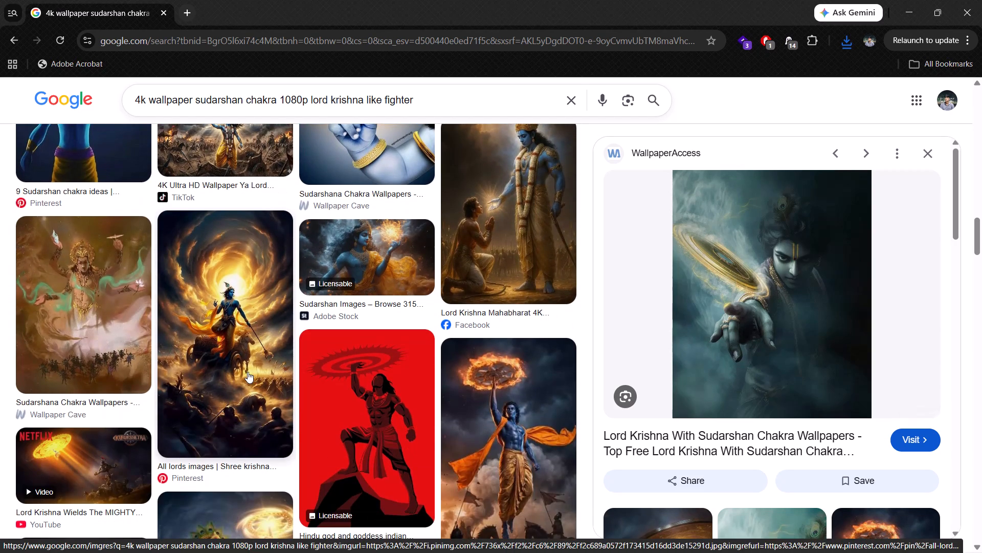
pyautogui.rightClick(831, 270)
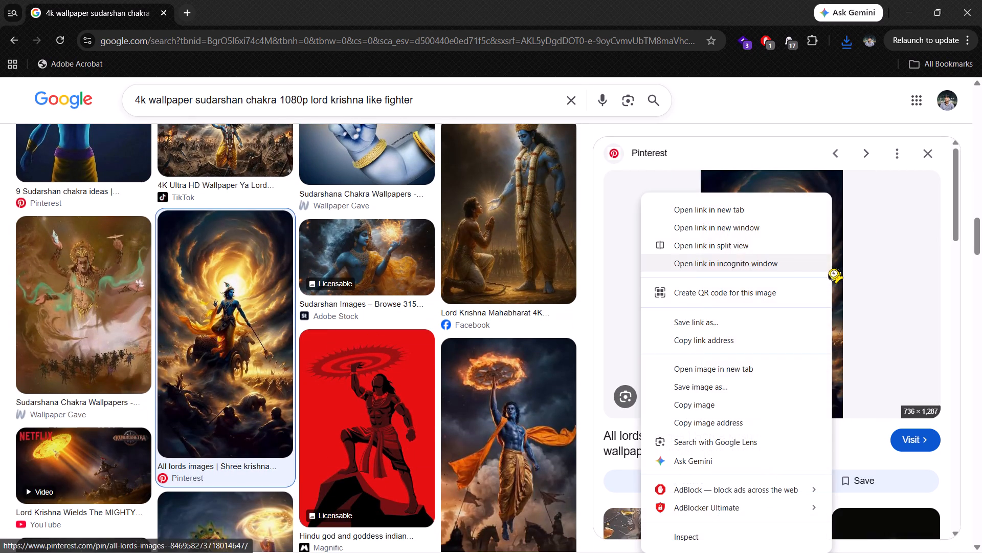
pyautogui.click(772, 382)
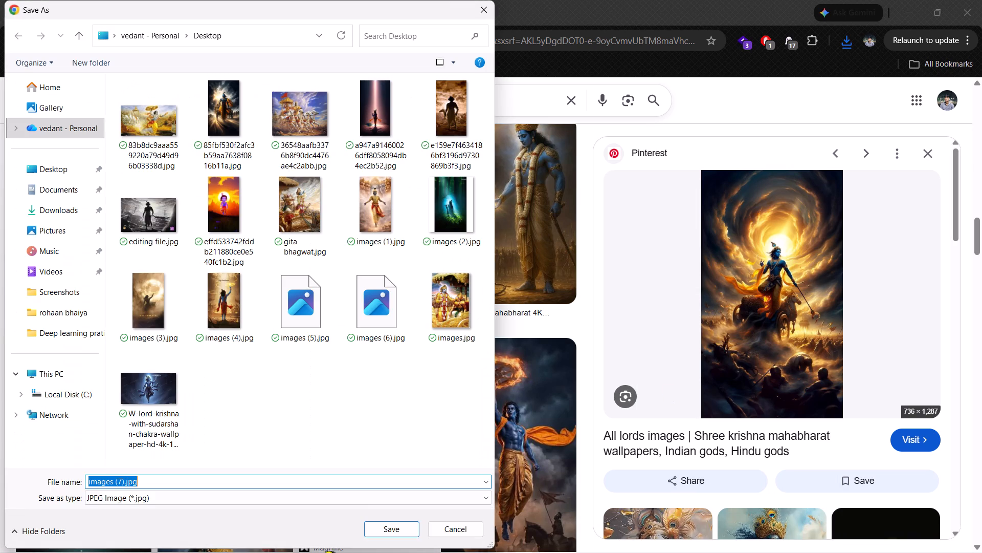
pyautogui.click(382, 528)
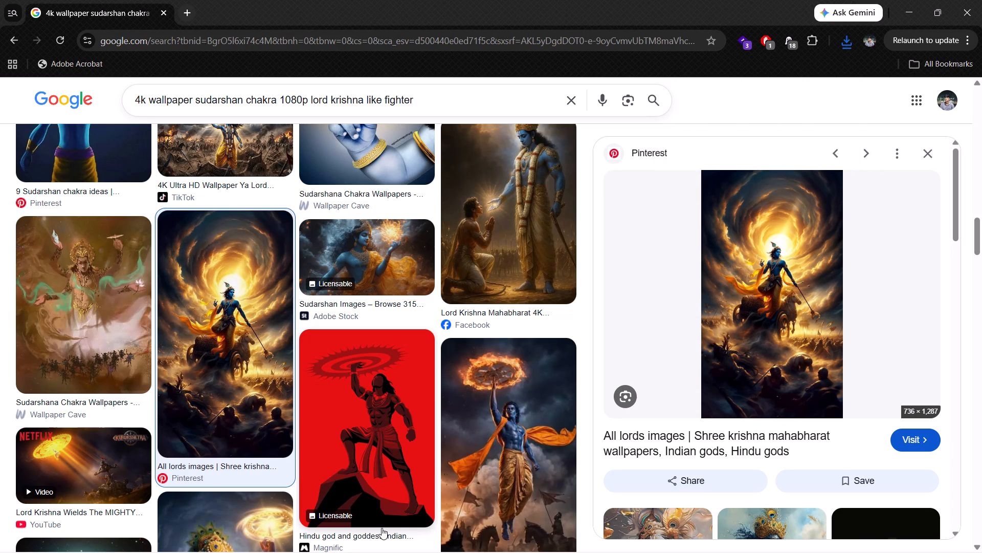
# Close Google Chrome, return to the VN project and play the video from the beginning to review it.
pyautogui.click(981, 4)
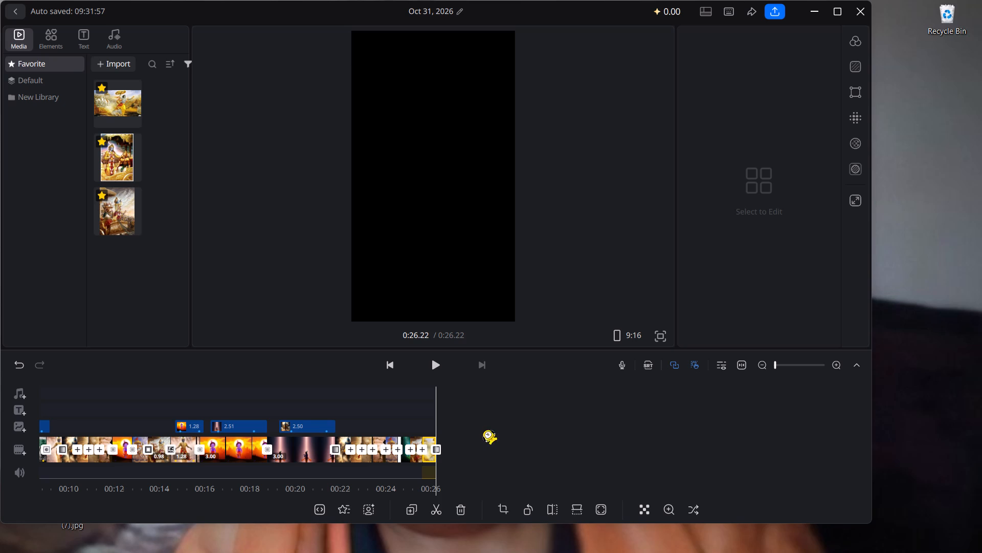
pyautogui.hscroll(20, 485, 431)
pyautogui.hscroll(2, 485, 431)
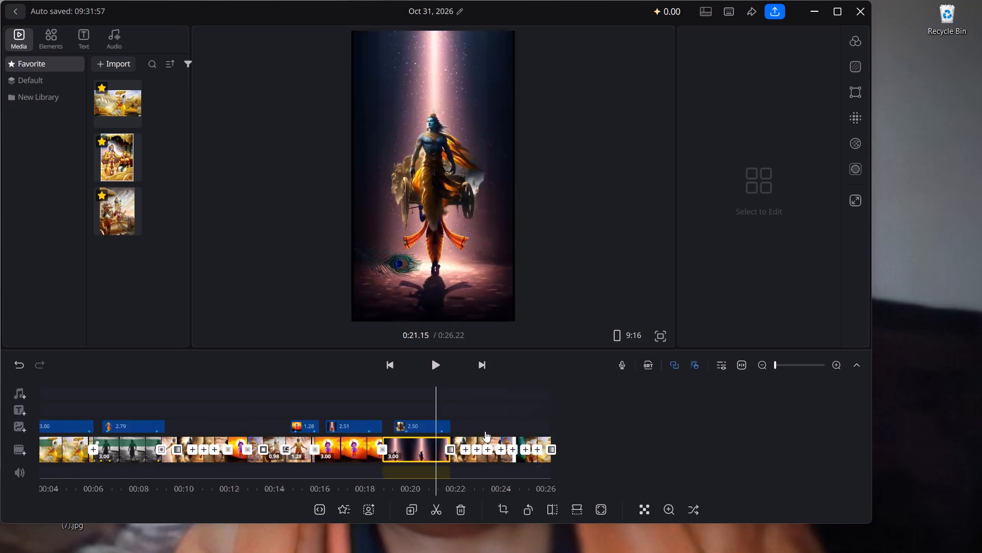
pyautogui.hscroll(20, 485, 431)
pyautogui.hscroll(8, 485, 431)
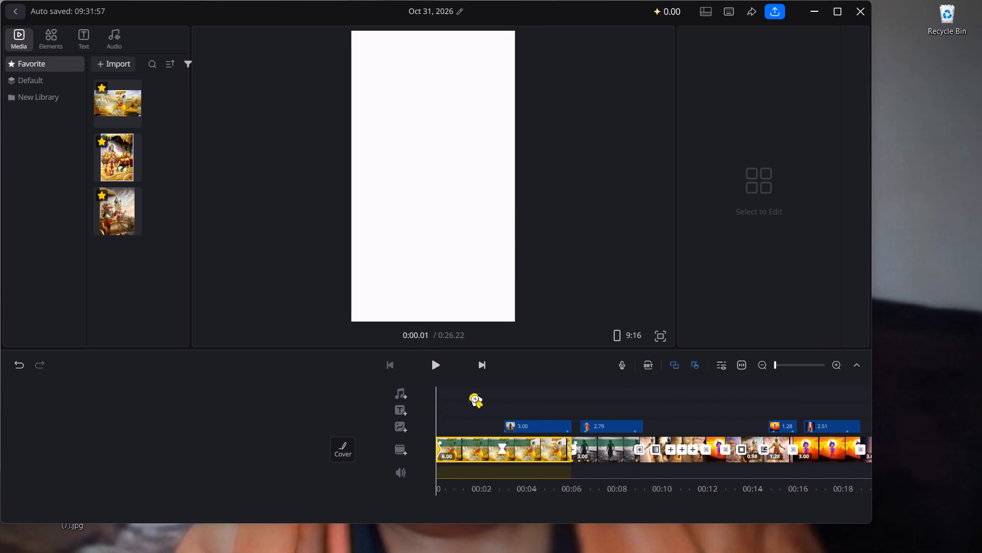
pyautogui.click(440, 369)
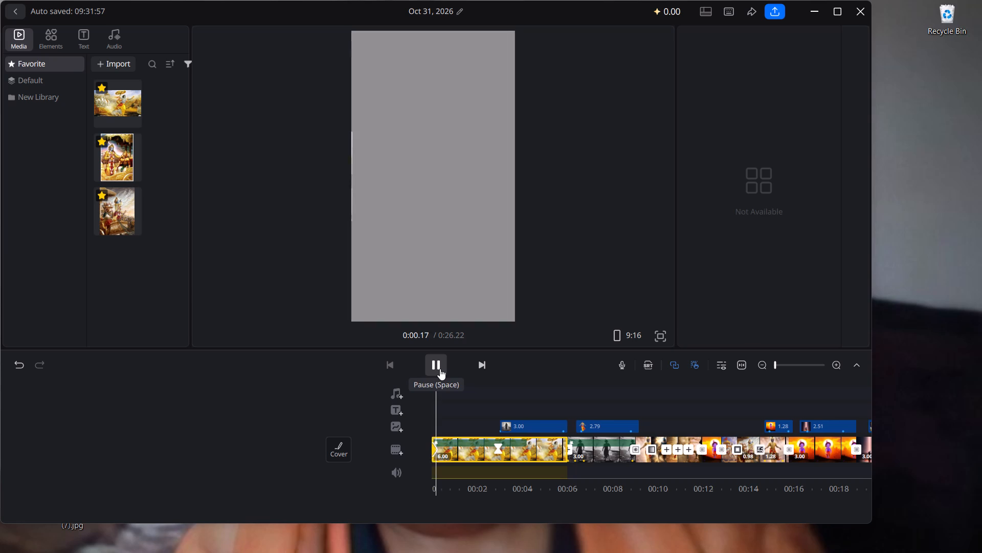
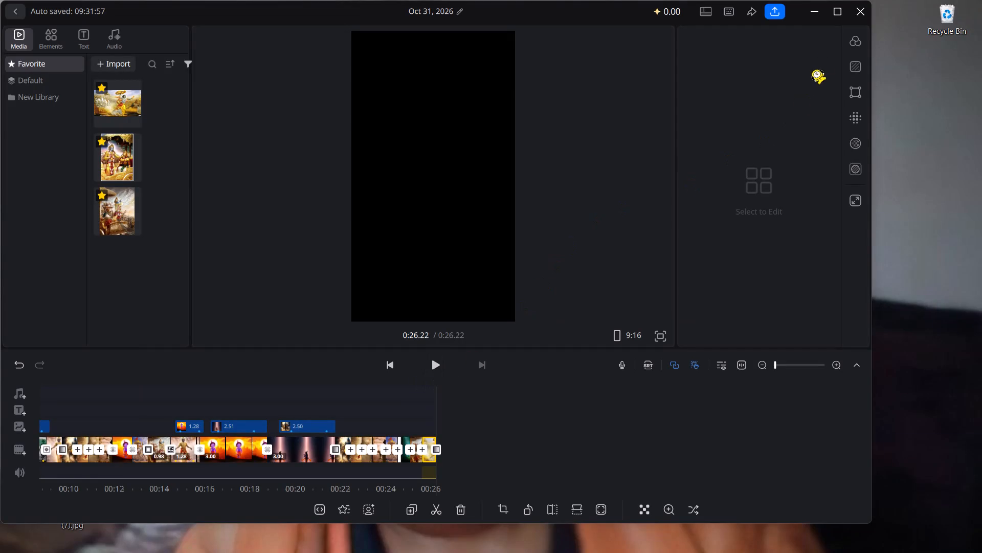
# Maximize the video editor window so the project fills the whole screen.
pyautogui.click(838, 10)
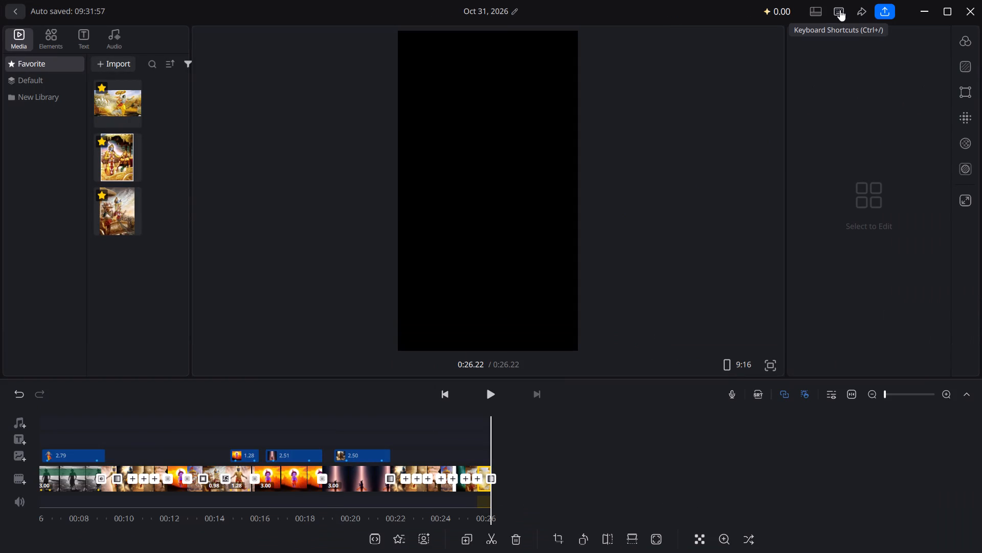
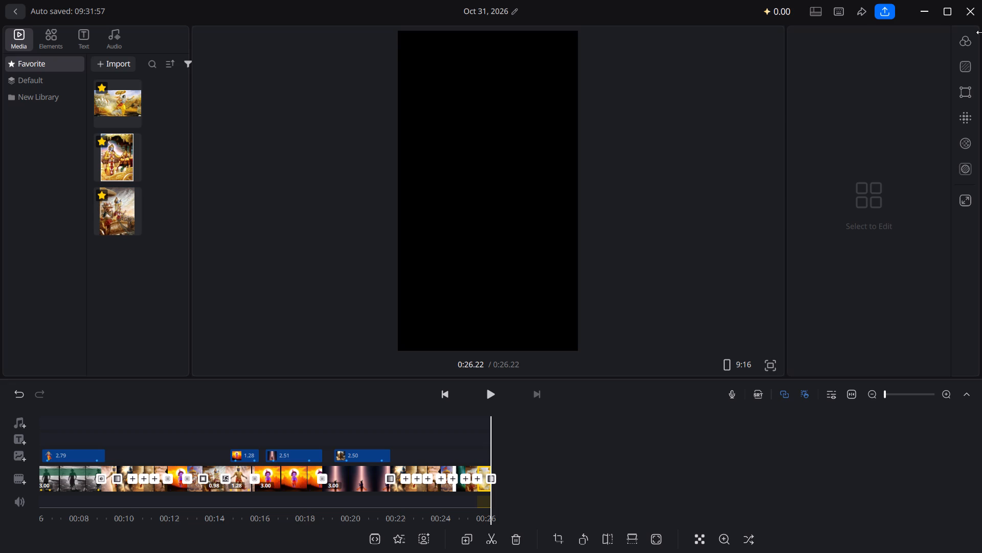
# Return to the start of the timeline and play the sequence from the beginning to review it.
pyautogui.hscroll(9, 981, 32)
pyautogui.hscroll(20, 981, 32)
pyautogui.hscroll(8, 981, 32)
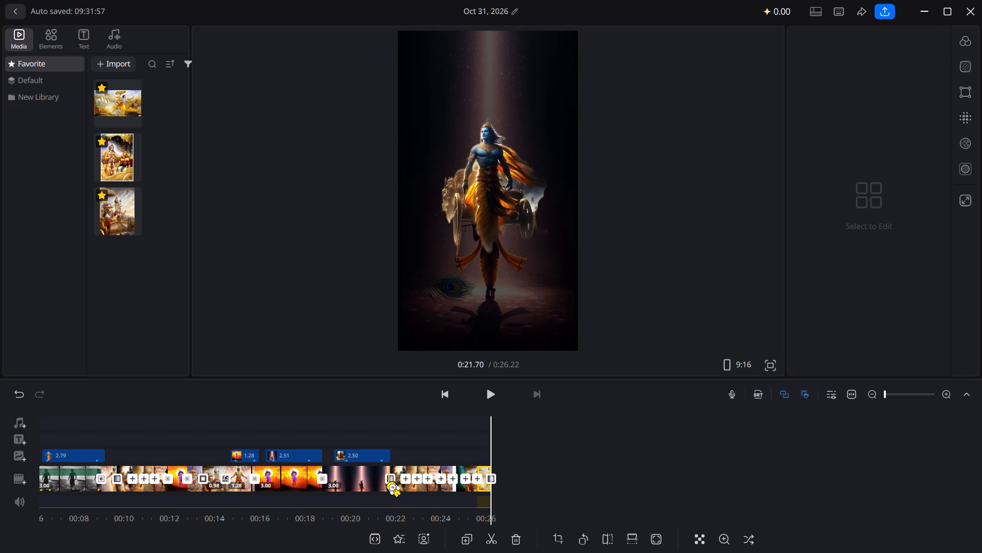
pyautogui.hscroll(19, 389, 483)
pyautogui.hscroll(16, 389, 483)
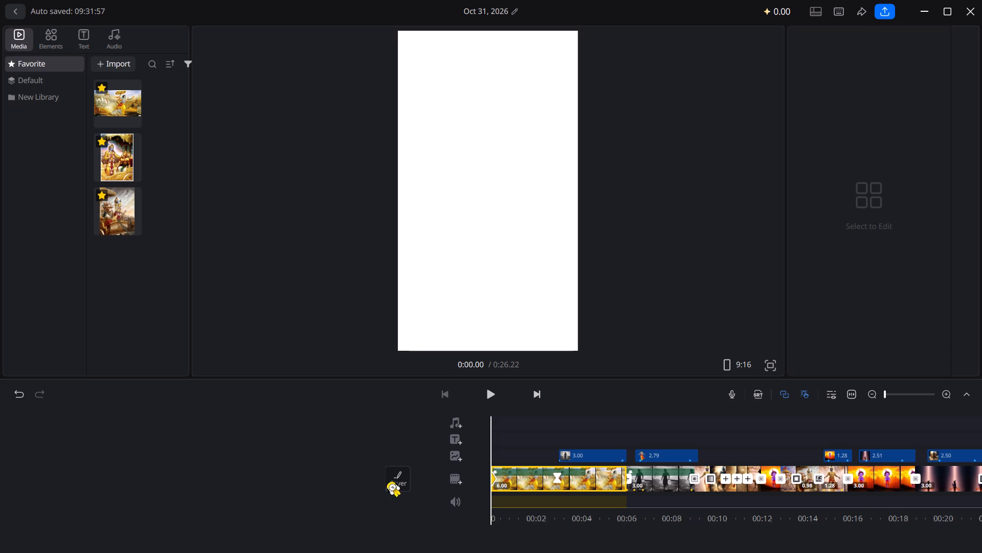
pyautogui.click(502, 386)
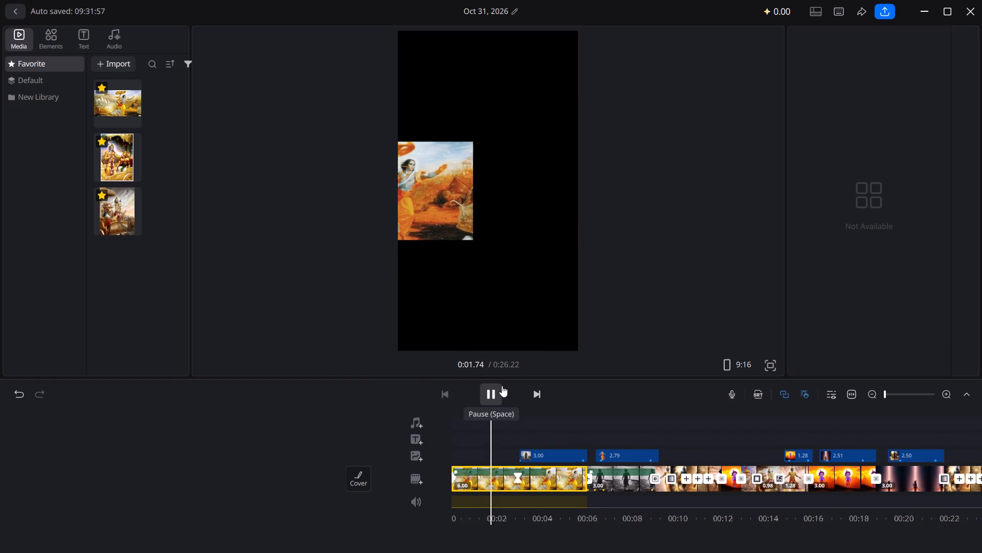
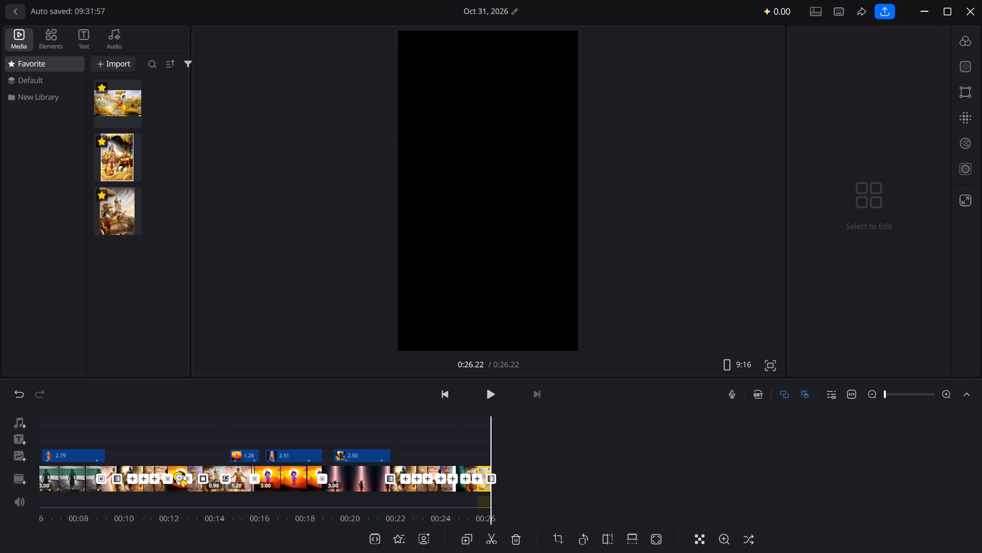
# Replay the opening seconds of the sequence repeatedly to examine how the first clip's chariot-scene image slides into the frame.
pyautogui.click(488, 398)
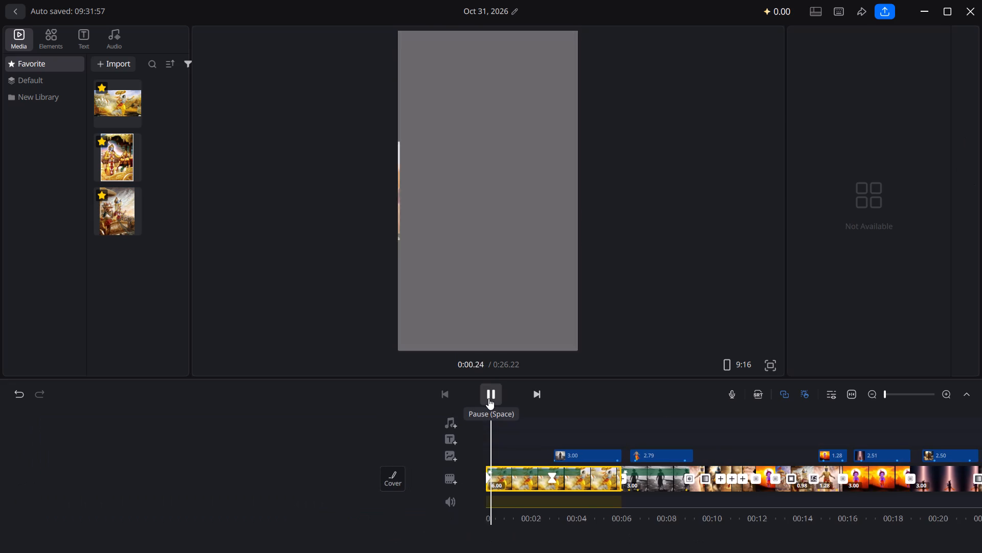
pyautogui.click(488, 398)
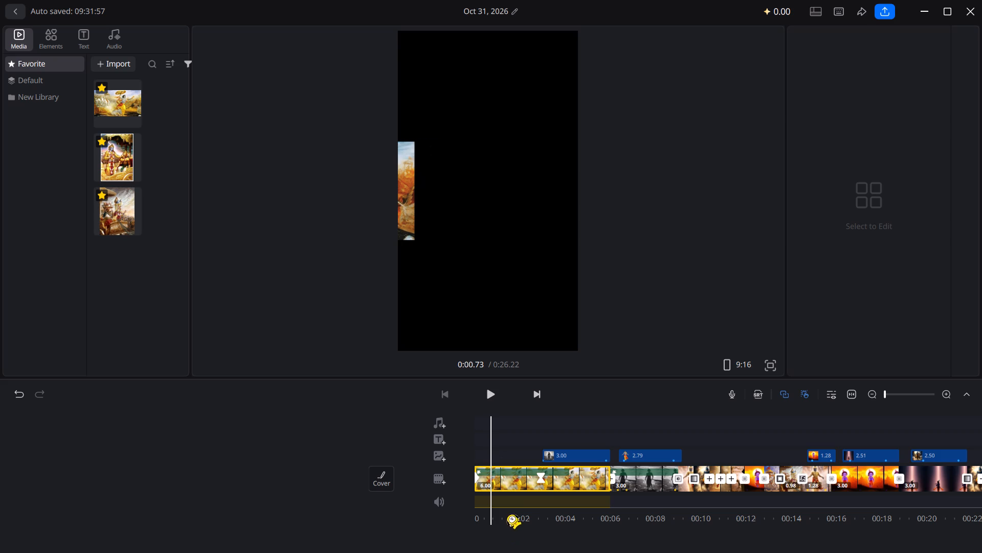
pyautogui.hscroll(6, 508, 481)
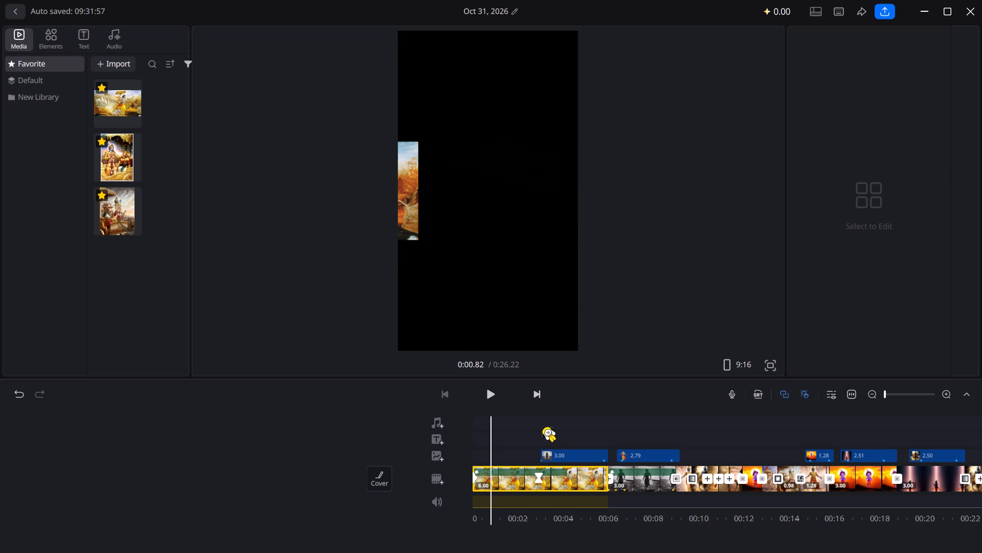
pyautogui.click(495, 395)
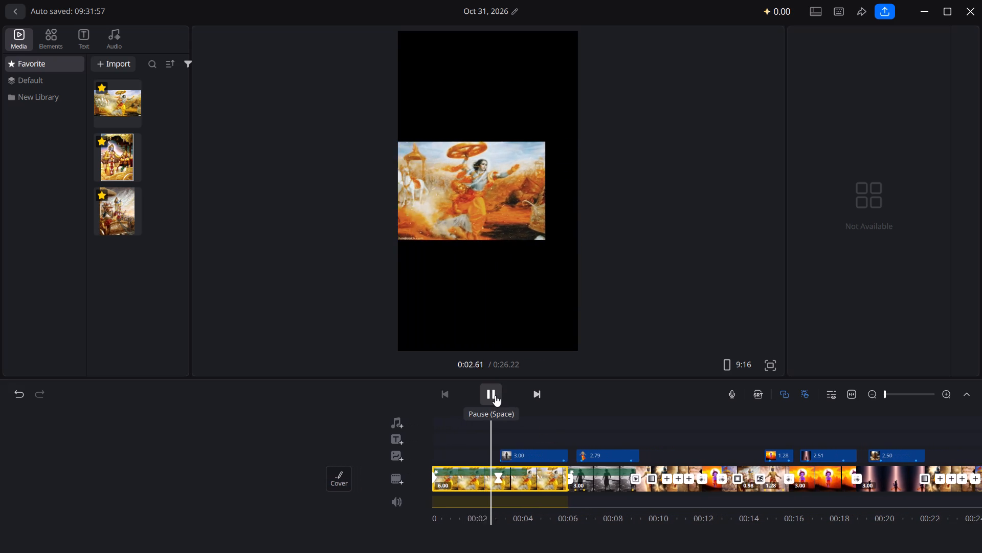
pyautogui.click(495, 395)
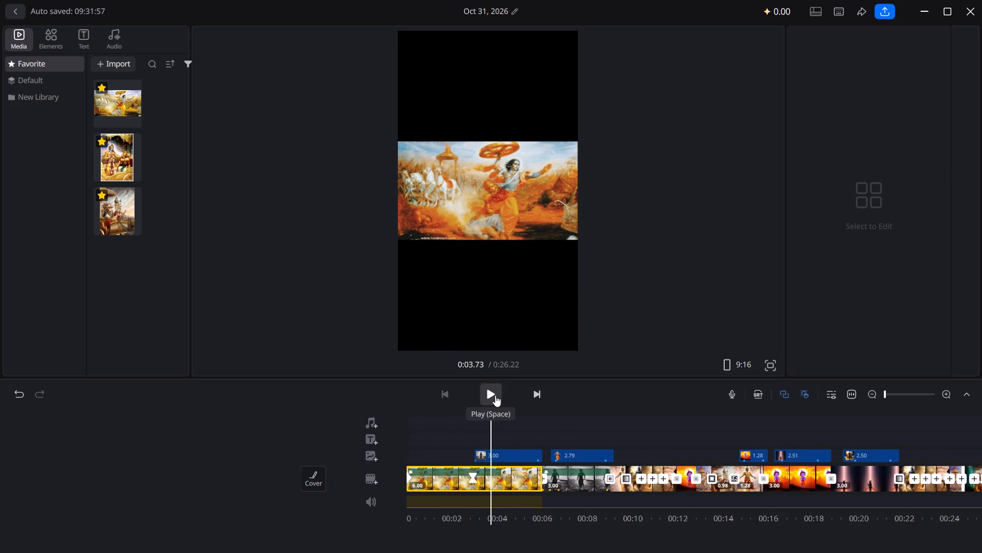
pyautogui.hscroll(1, 529, 454)
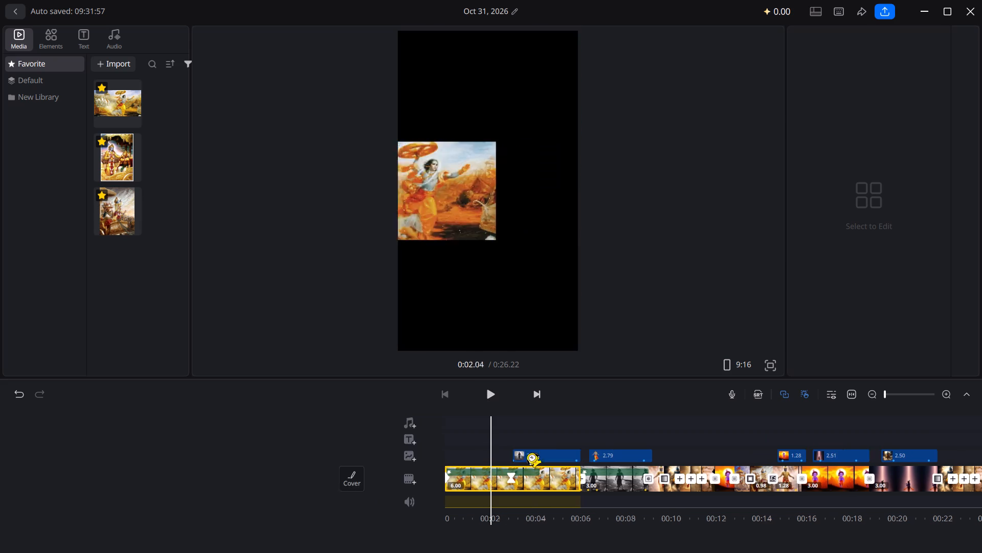
pyautogui.hscroll(4, 529, 454)
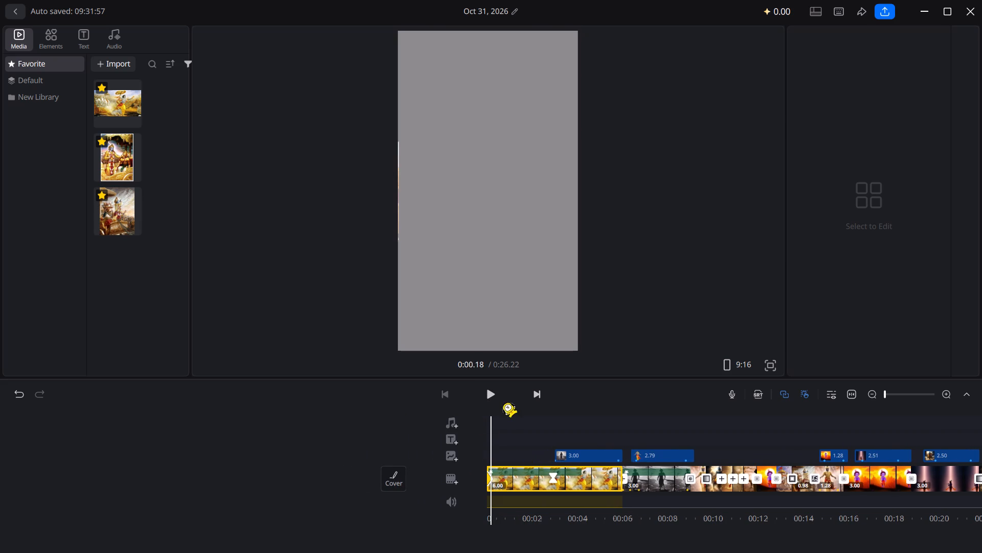
pyautogui.click(496, 396)
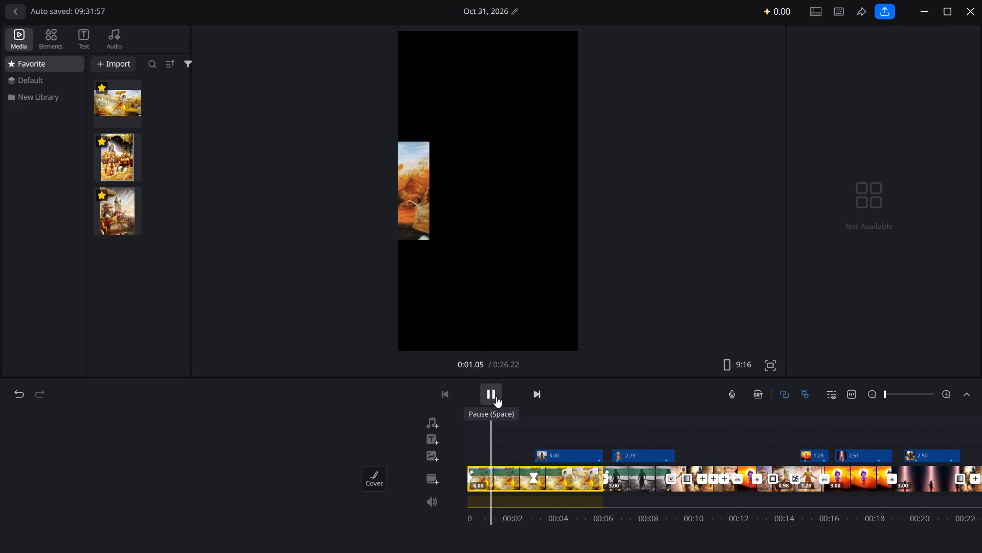
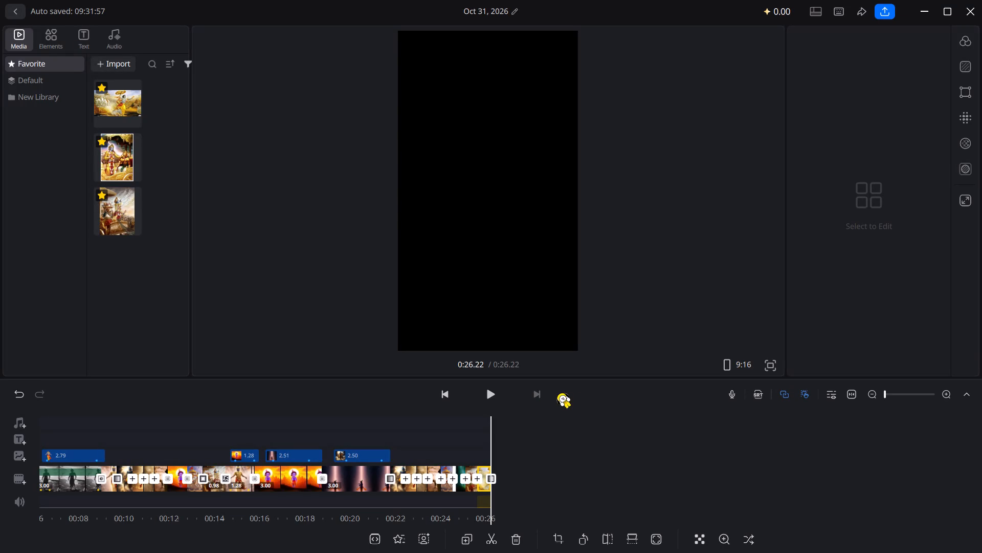
# Replay the whole sequence from its opening several times to examine the clips and their transitions.
pyautogui.doubleClick(493, 386)
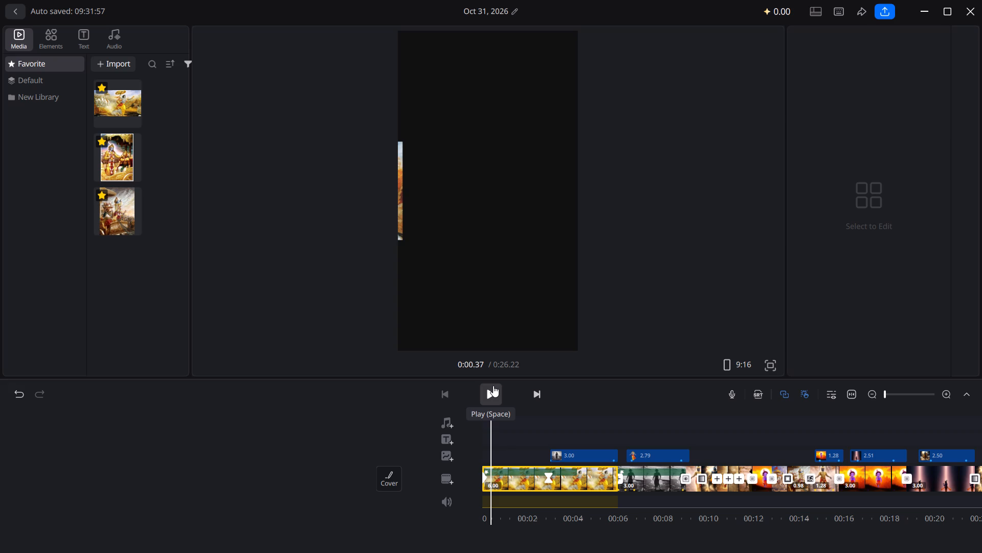
pyautogui.click(493, 386)
pyautogui.click(493, 386)
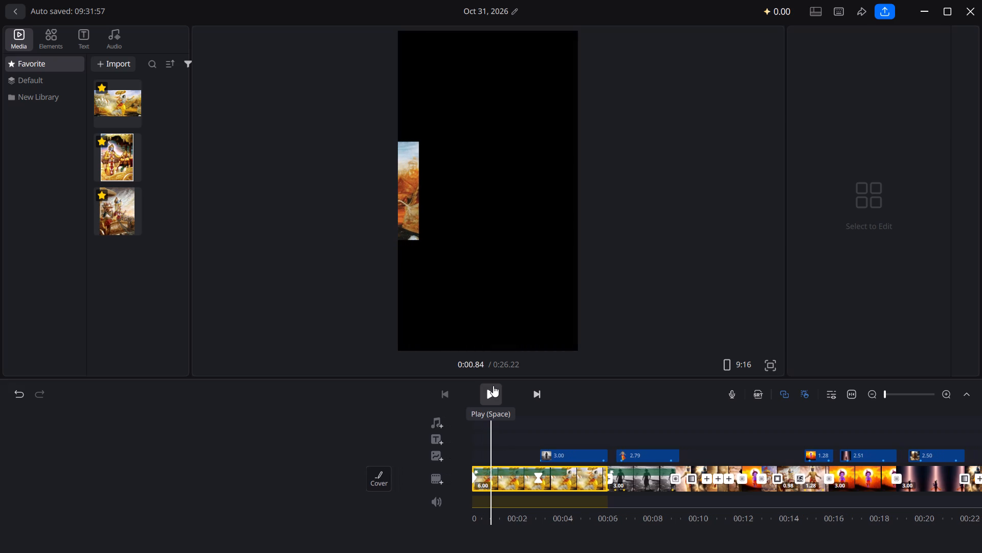
pyautogui.hscroll(3, 493, 386)
pyautogui.hscroll(4, 488, 491)
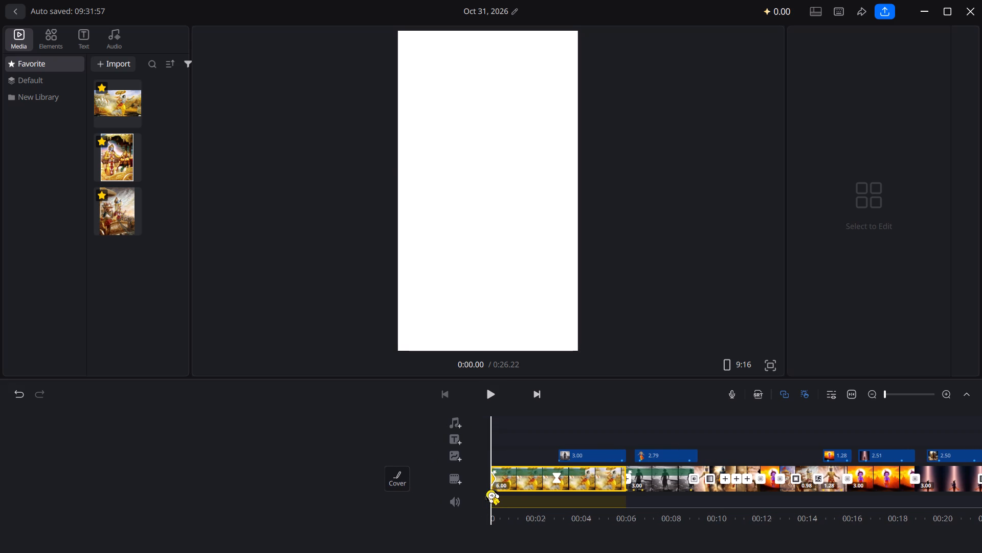
pyautogui.click(491, 398)
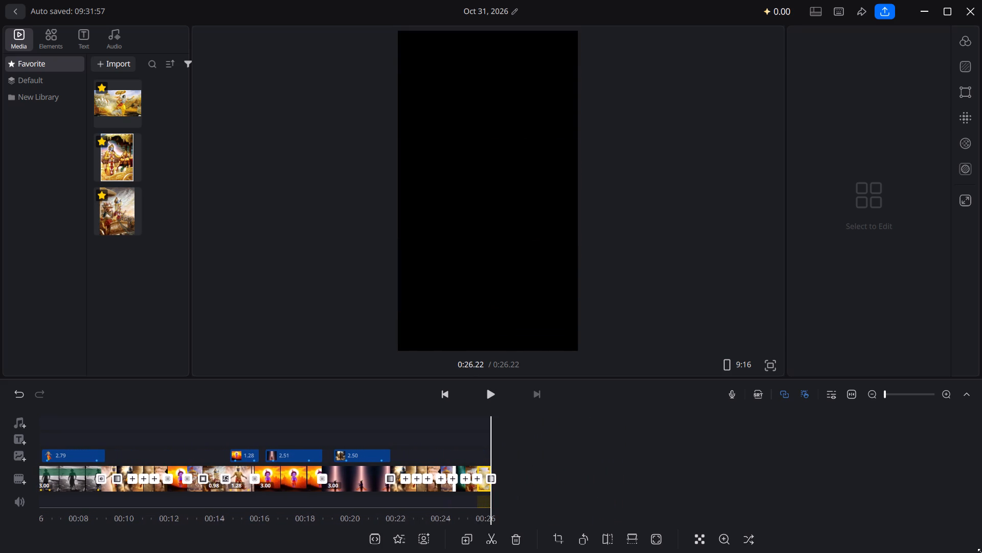
pyautogui.click(981, 552)
pyautogui.click(489, 391)
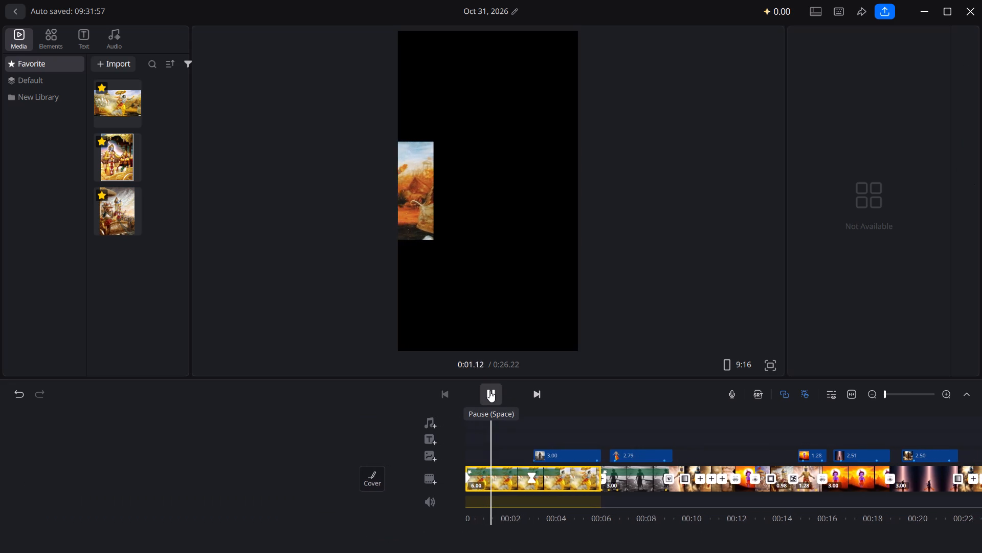
pyautogui.tripleClick(489, 391)
pyautogui.click(490, 392)
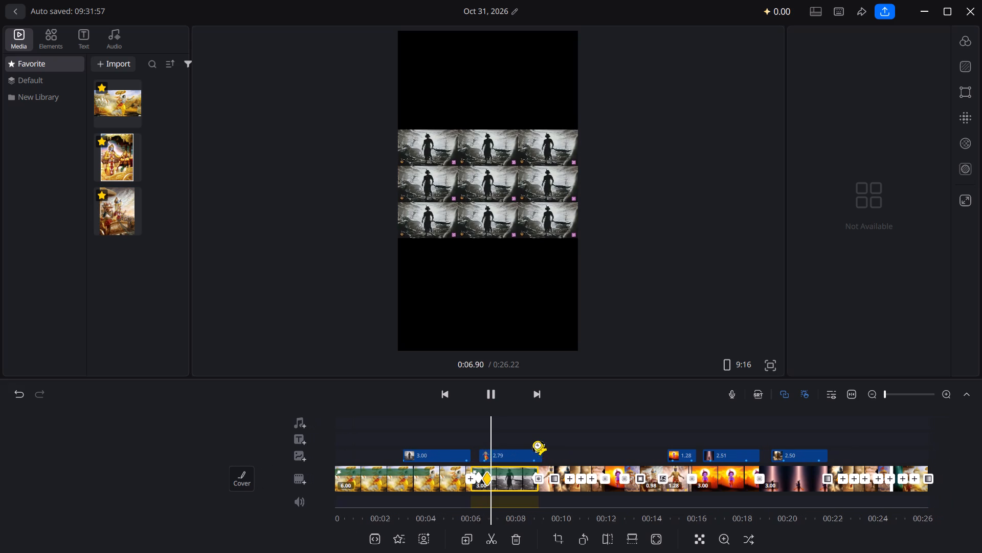
pyautogui.hscroll(19, 459, 413)
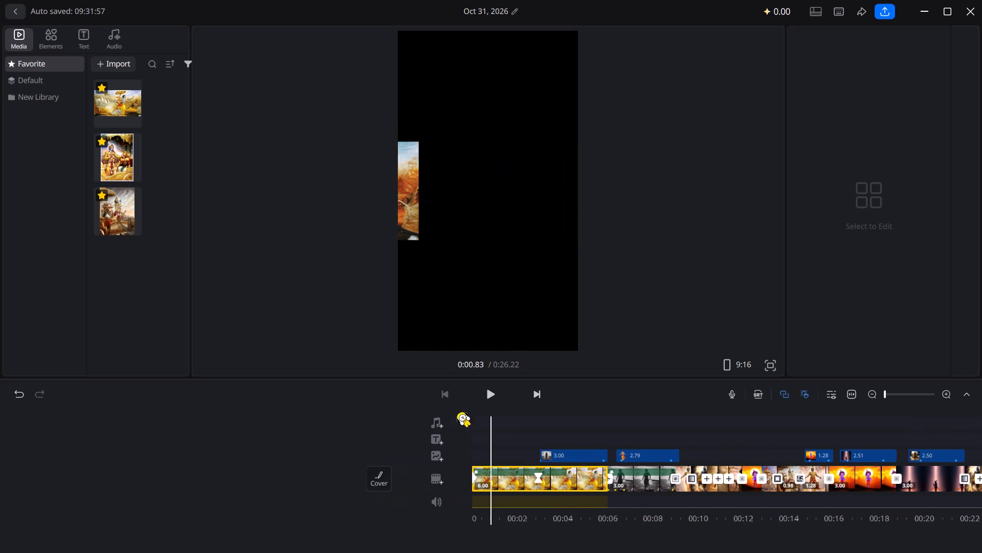
pyautogui.hscroll(7, 459, 413)
pyautogui.click(486, 394)
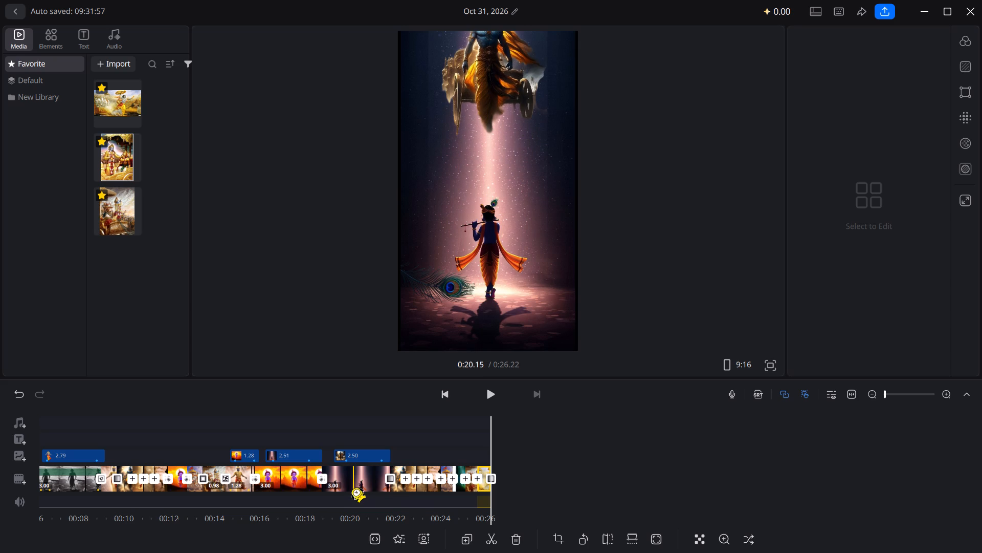
# Delete the 0.98-second conch-blowing chariot clip near 0:14 from the main track.
pyautogui.hscroll(1, 291, 487)
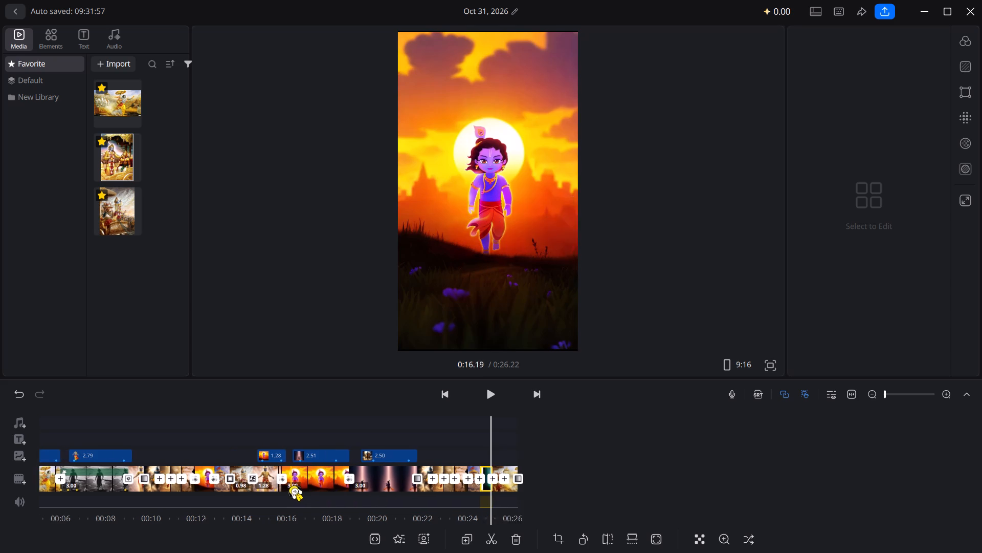
pyautogui.hscroll(2, 291, 487)
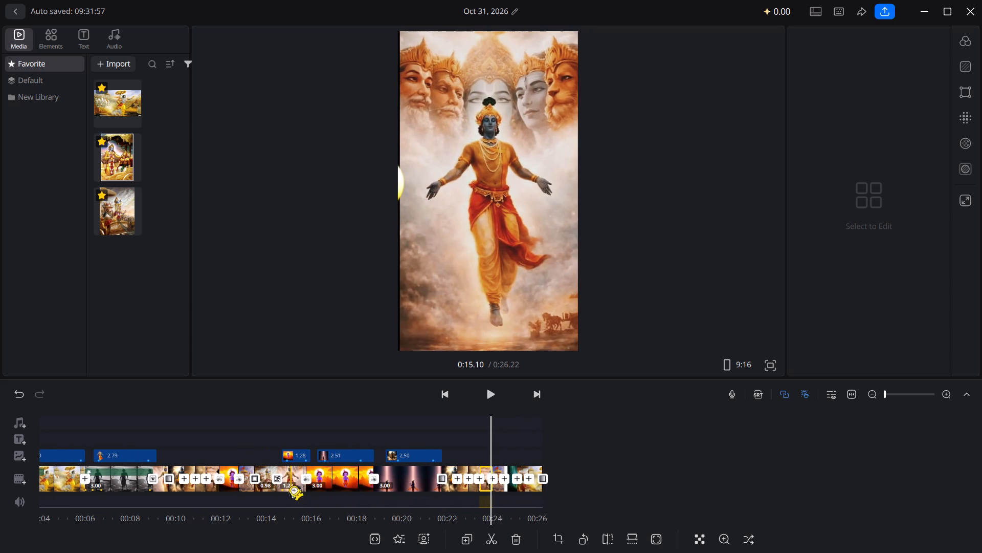
pyautogui.click(264, 490)
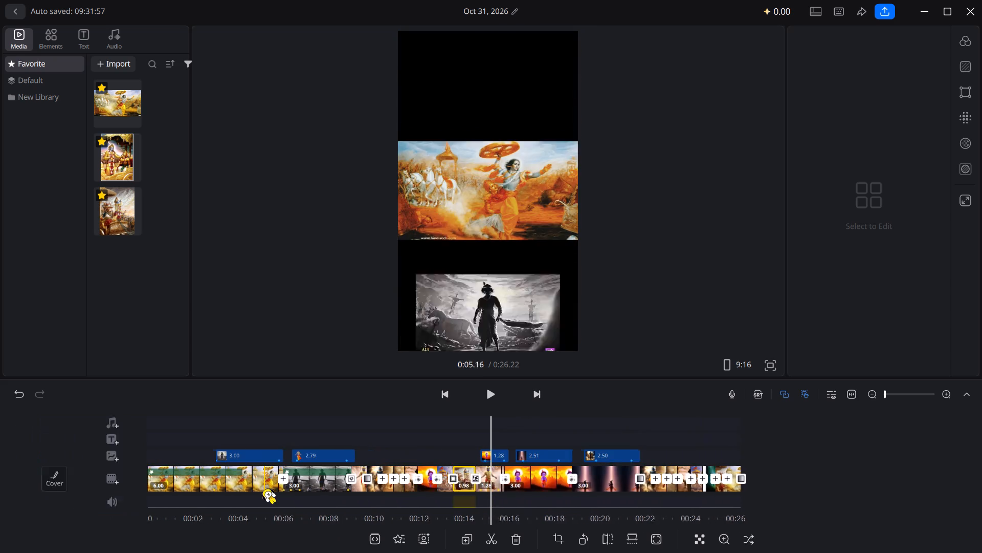
pyautogui.click(458, 289)
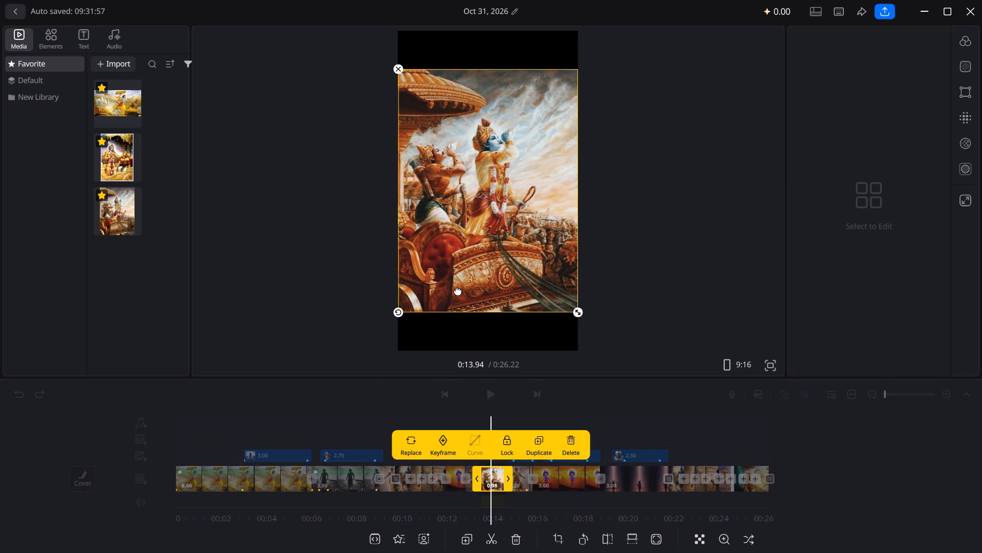
pyautogui.click(569, 441)
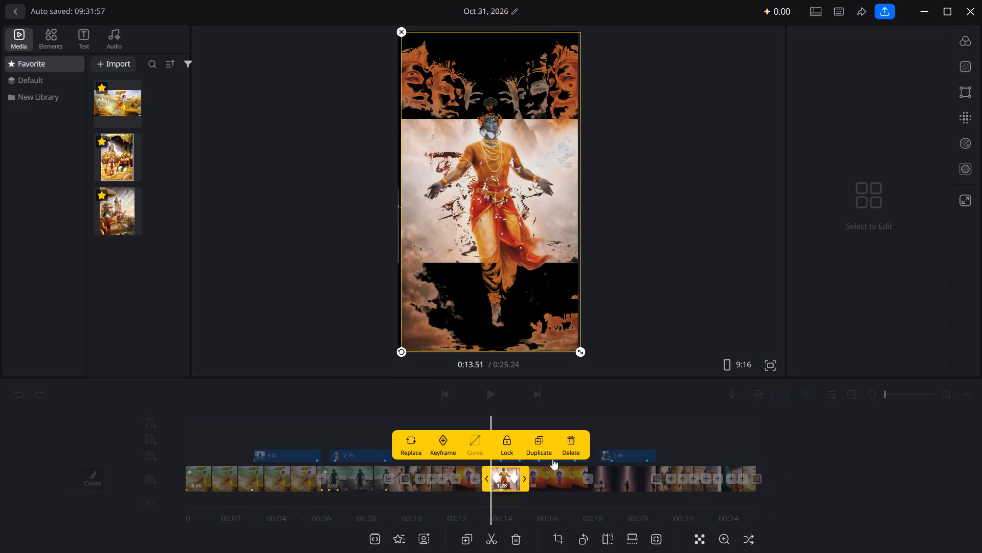
pyautogui.click(634, 376)
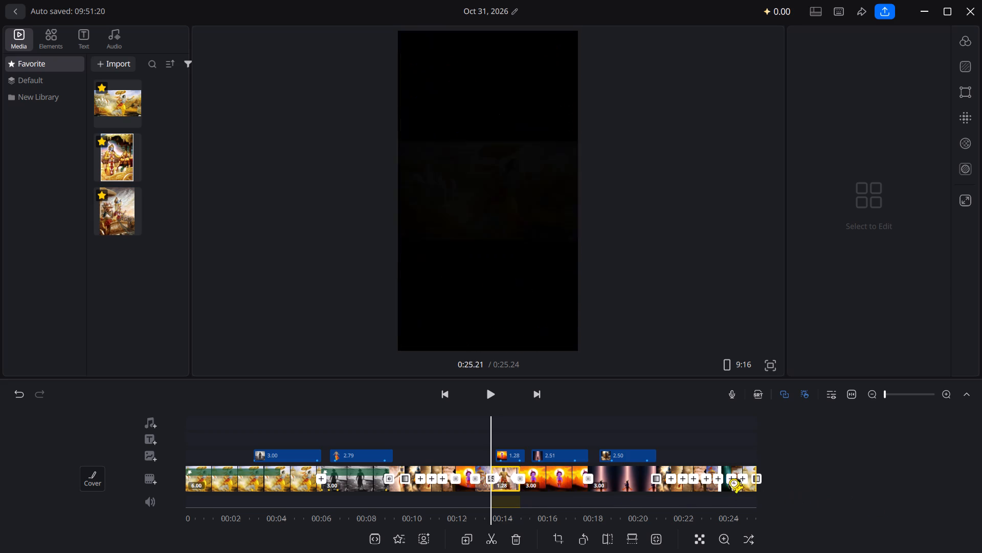
# Play the shortened sequence from the deleted clip's position and again from the start to review it.
pyautogui.click(483, 395)
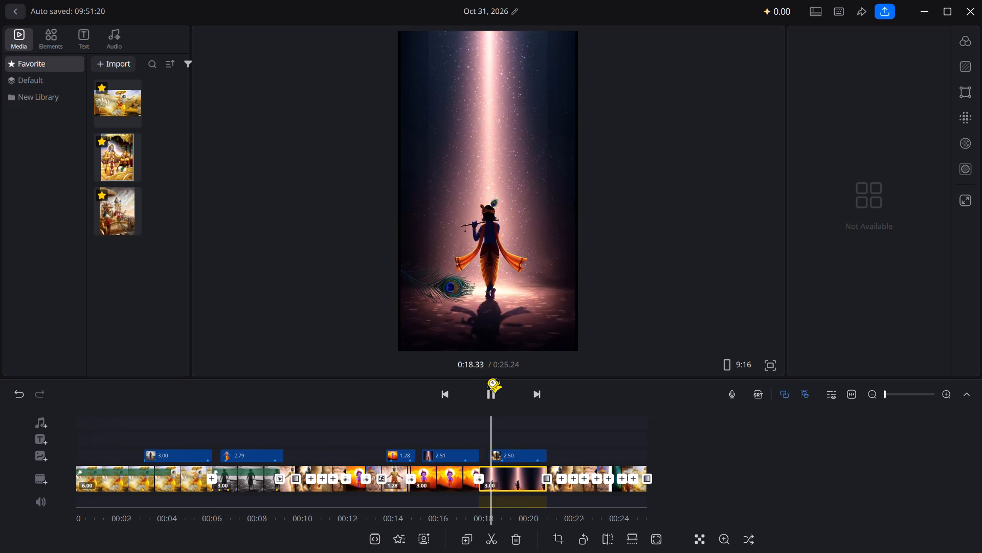
pyautogui.click(489, 379)
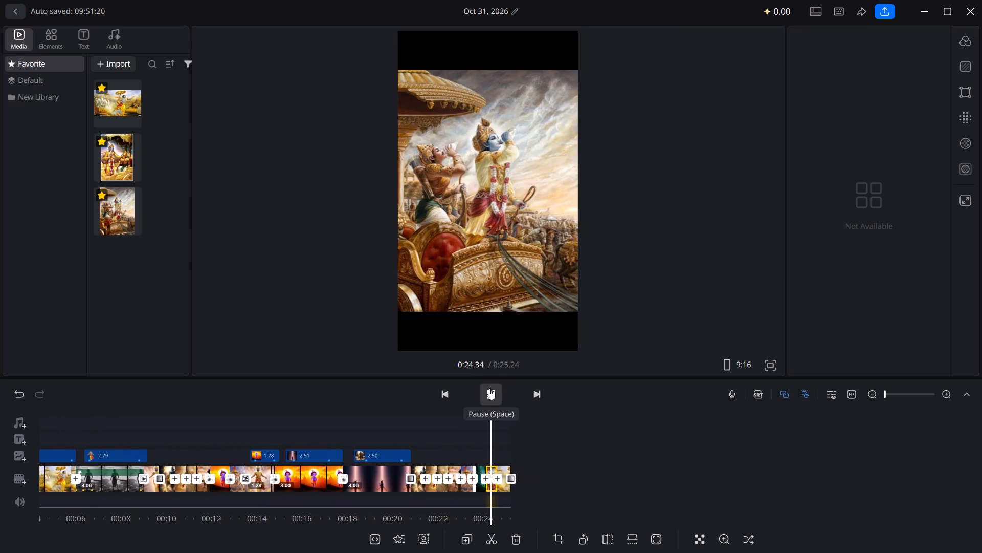
pyautogui.click(489, 388)
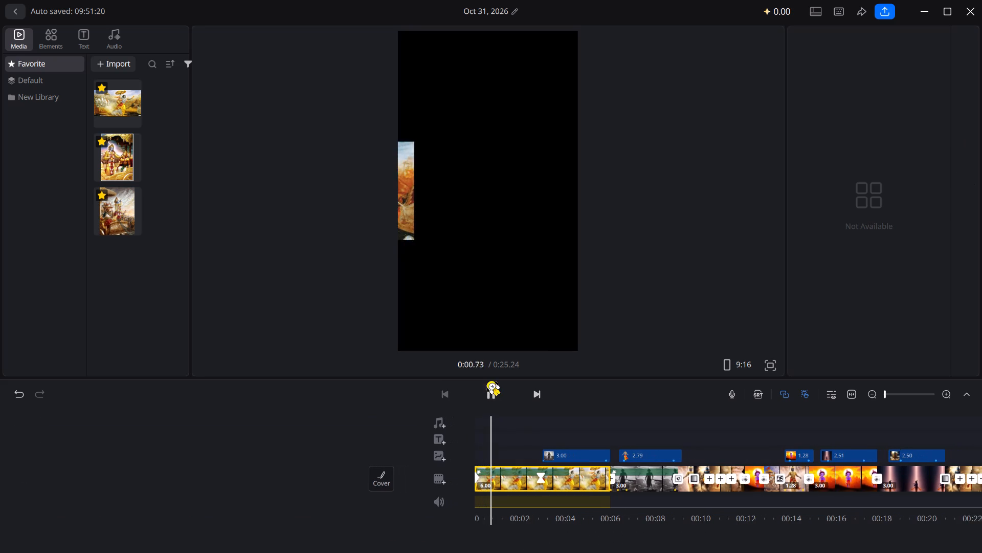
pyautogui.hscroll(4, 487, 396)
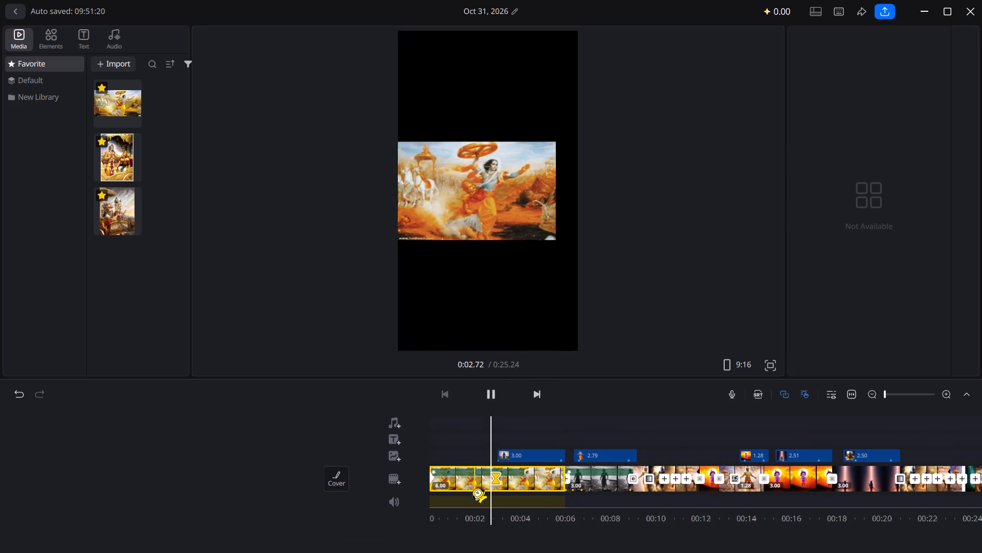
pyautogui.hscroll(11, 475, 490)
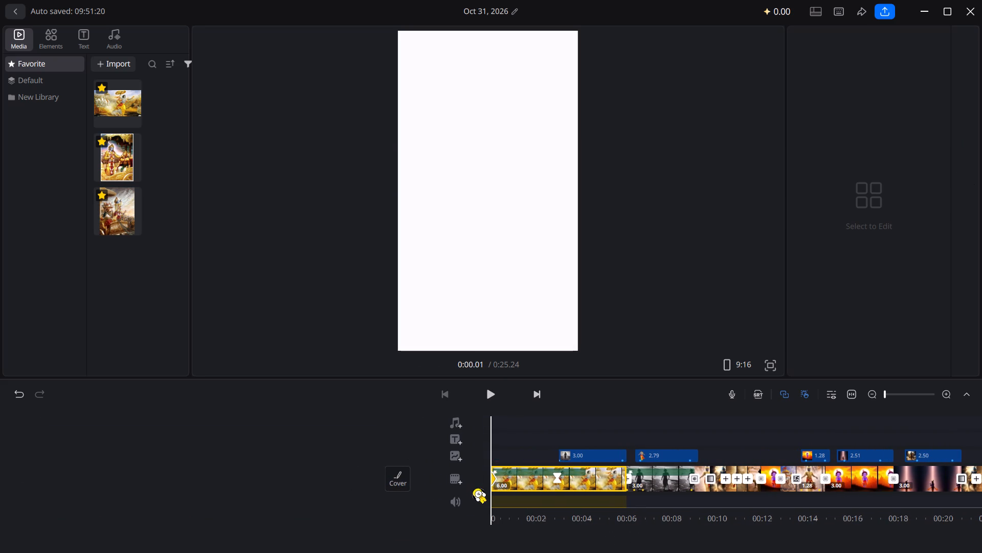
pyautogui.click(494, 402)
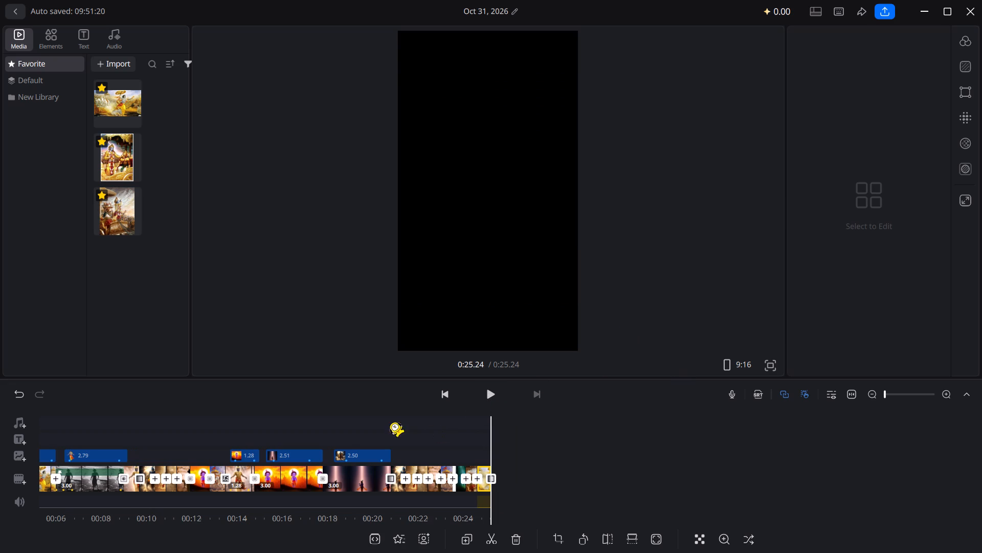
pyautogui.click(965, 13)
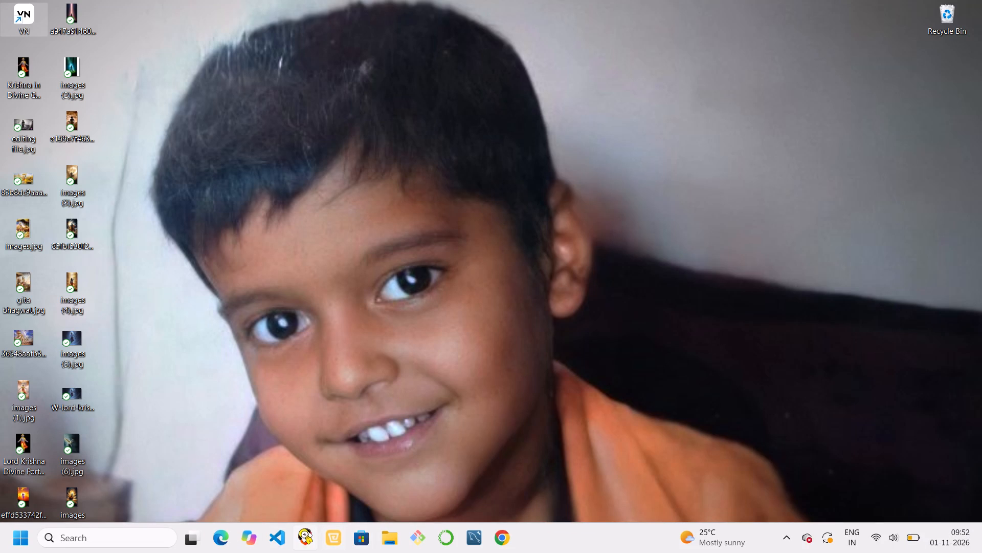
pyautogui.click(301, 532)
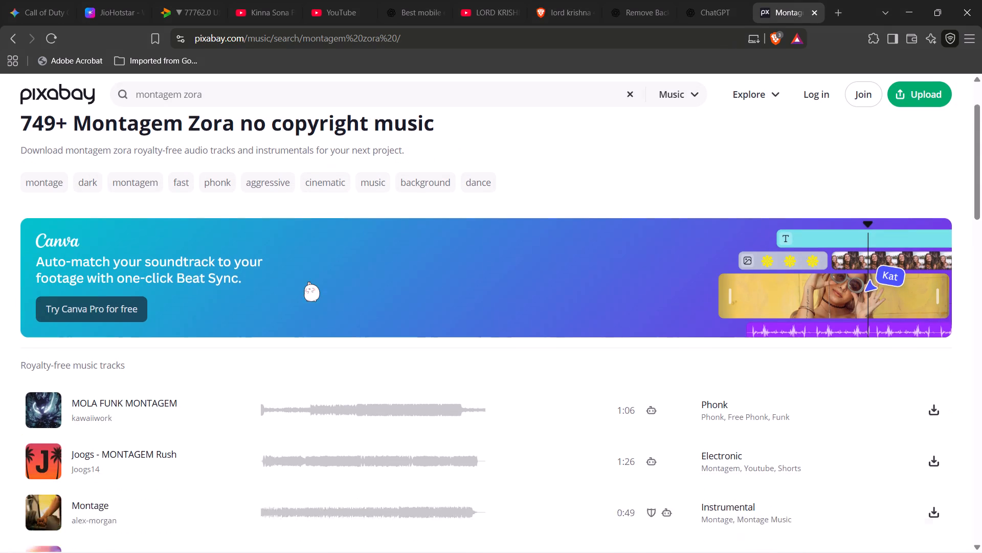
pyautogui.scroll(-1, 308, 282)
pyautogui.hscroll(6, 308, 282)
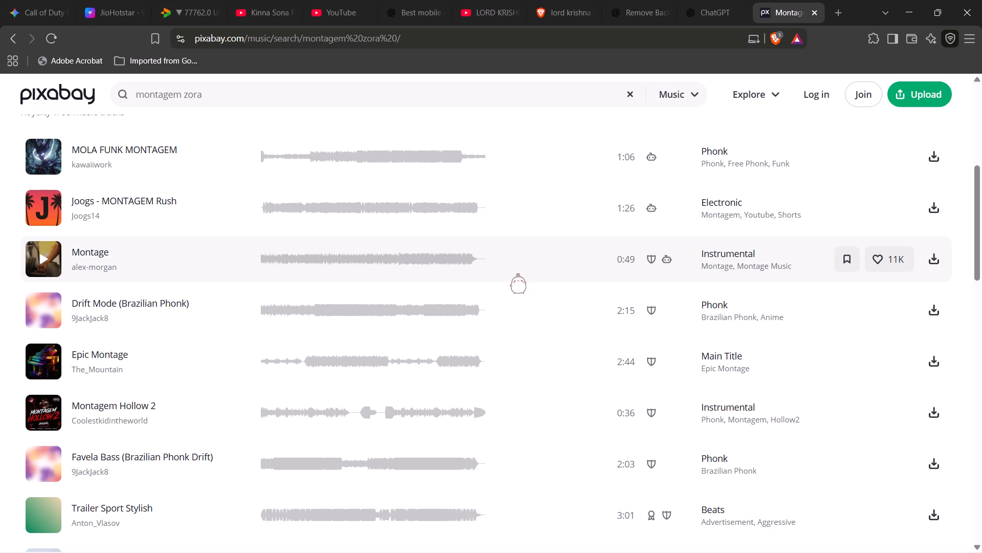
pyautogui.scroll(20, 518, 274)
pyautogui.scroll(20, 518, 274)
pyautogui.scroll(19, 518, 274)
pyautogui.scroll(-20, 0, 541)
pyautogui.scroll(-20, 0, 541)
pyautogui.scroll(-10, 0, 541)
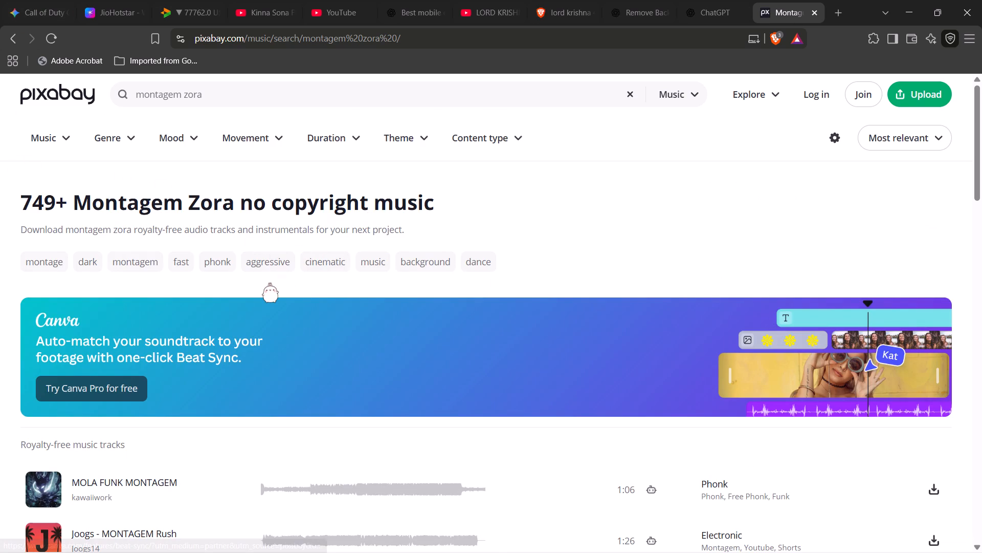
# Scan the list of "montagem zora" music results again for the wanted song.
pyautogui.scroll(10, 269, 283)
pyautogui.scroll(-20, 269, 283)
pyautogui.scroll(-20, 269, 283)
pyautogui.scroll(-16, 269, 283)
pyautogui.scroll(20, 269, 283)
pyautogui.scroll(20, 269, 283)
pyautogui.scroll(20, 269, 283)
pyautogui.scroll(20, 269, 283)
pyautogui.scroll(20, 269, 283)
pyautogui.scroll(20, 269, 283)
pyautogui.scroll(-20, 269, 283)
pyautogui.scroll(-20, 269, 283)
pyautogui.scroll(-20, 269, 283)
pyautogui.scroll(12, 269, 283)
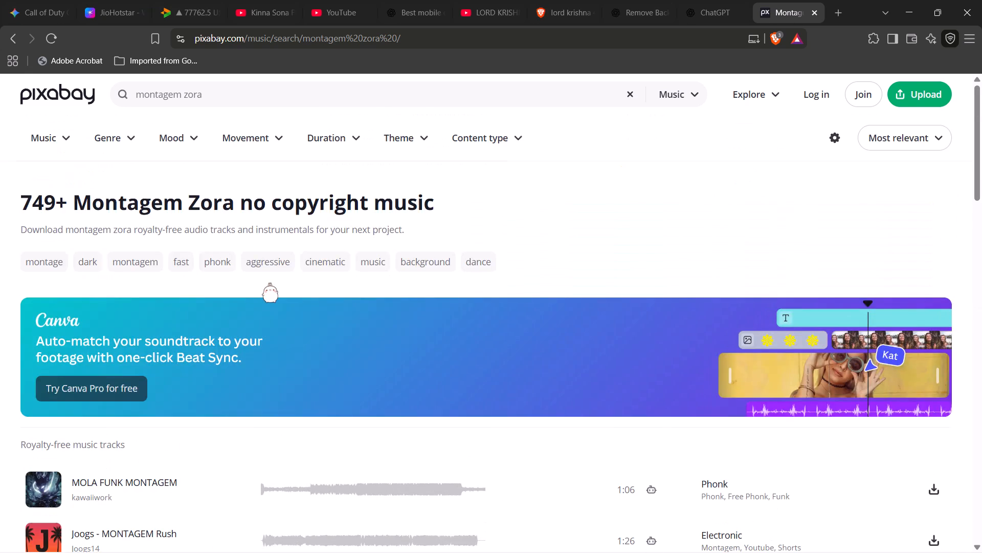
pyautogui.scroll(-4, 269, 283)
pyautogui.scroll(-20, 269, 283)
pyautogui.scroll(-20, 269, 283)
pyautogui.scroll(-20, 269, 283)
pyautogui.scroll(20, 269, 283)
pyautogui.scroll(20, 269, 283)
pyautogui.scroll(20, 269, 283)
pyautogui.scroll(-20, 269, 283)
pyautogui.scroll(-20, 269, 283)
pyautogui.scroll(-19, 269, 283)
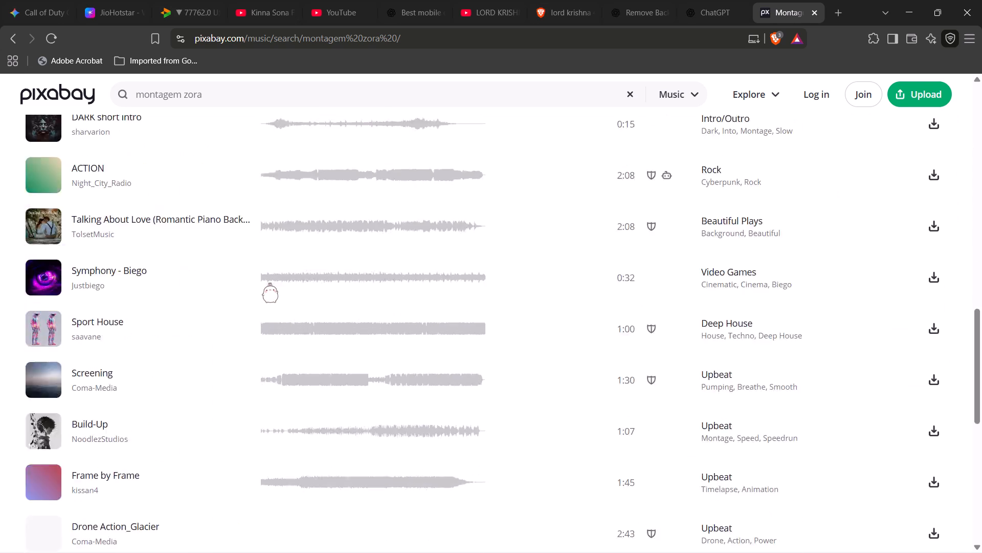
pyautogui.scroll(-20, 343, 258)
pyautogui.scroll(-20, 343, 258)
pyautogui.scroll(-20, 343, 258)
pyautogui.scroll(20, 343, 257)
pyautogui.scroll(20, 343, 257)
pyautogui.scroll(20, 343, 257)
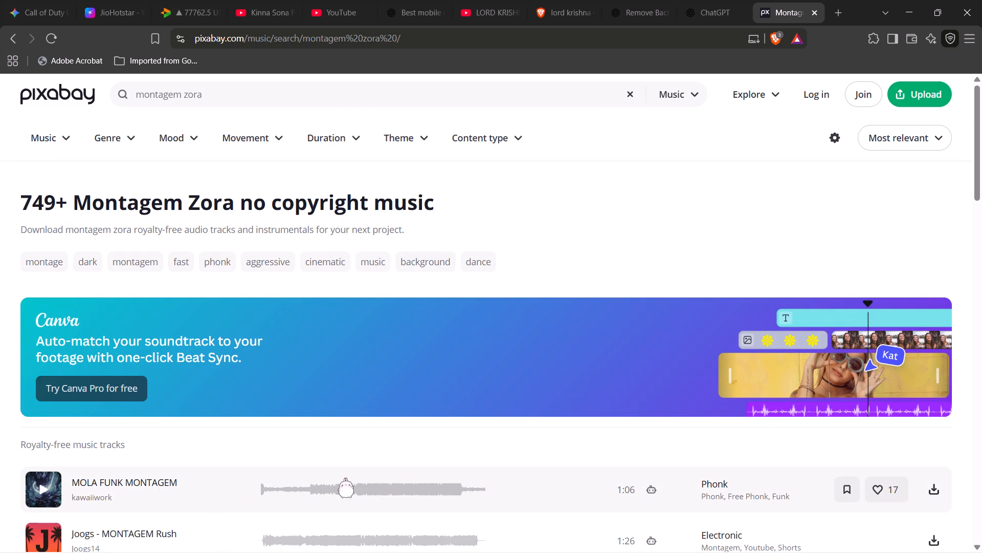
# Play a preview of the track MOLA FUNK MONTAGEM in the results and pause it.
pyautogui.scroll(-1, 305, 503)
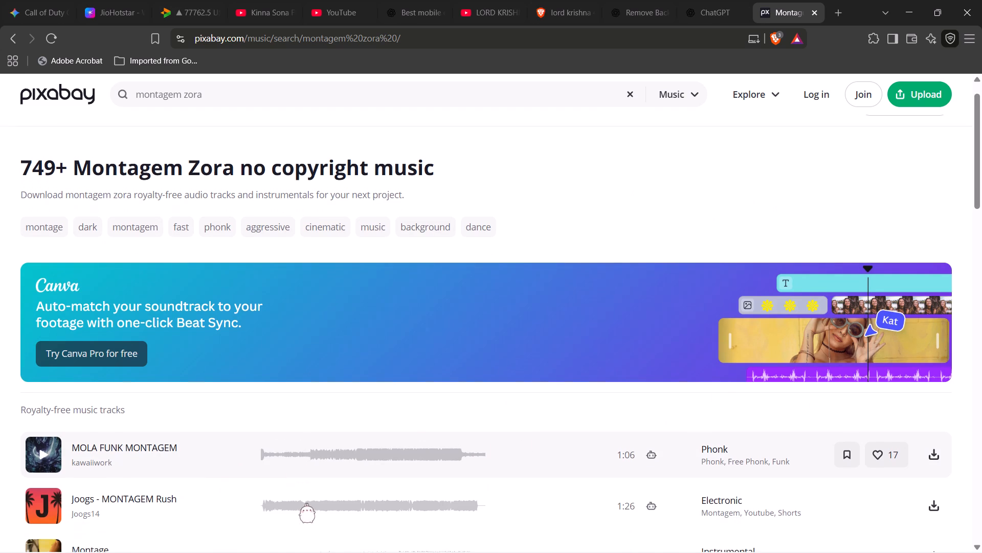
pyautogui.scroll(-1, 305, 503)
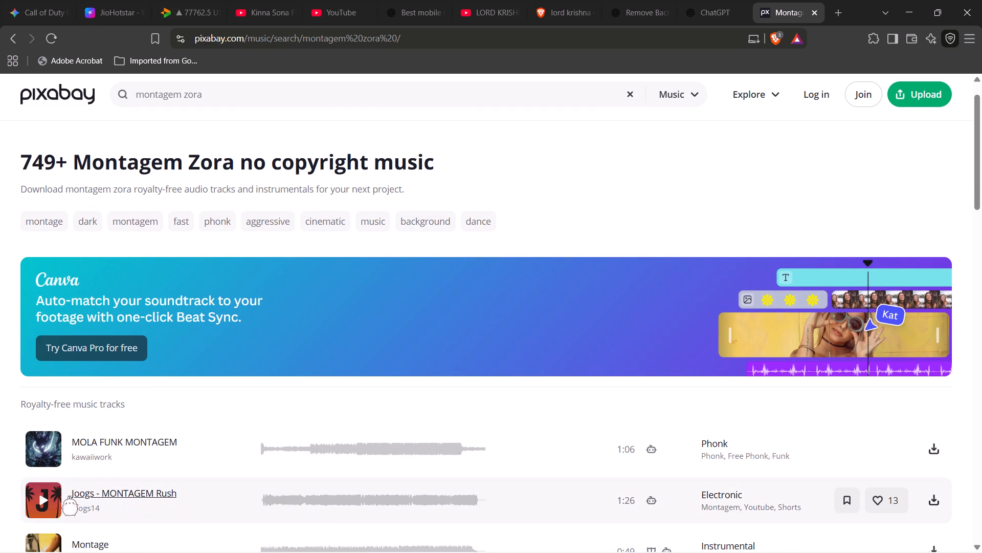
pyautogui.click(47, 455)
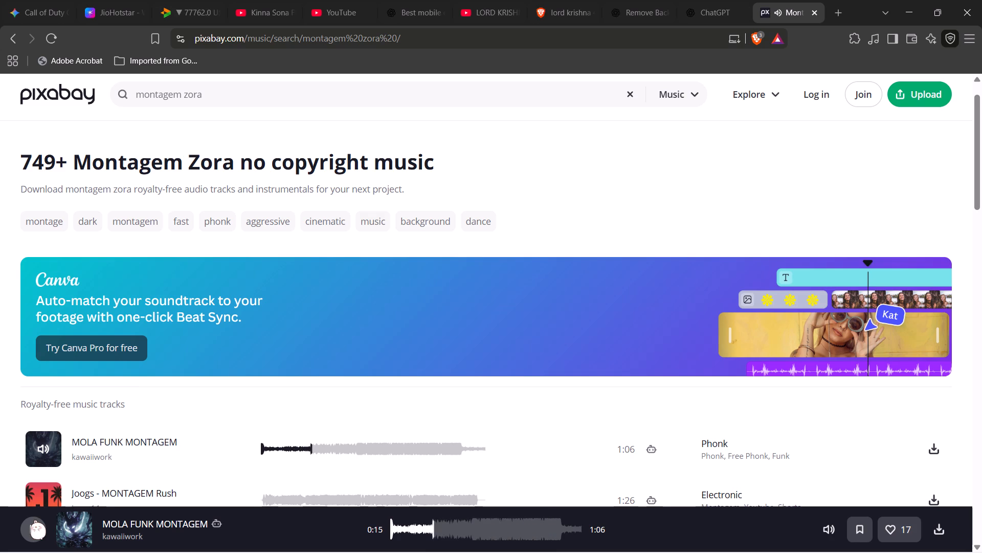
pyautogui.click(34, 520)
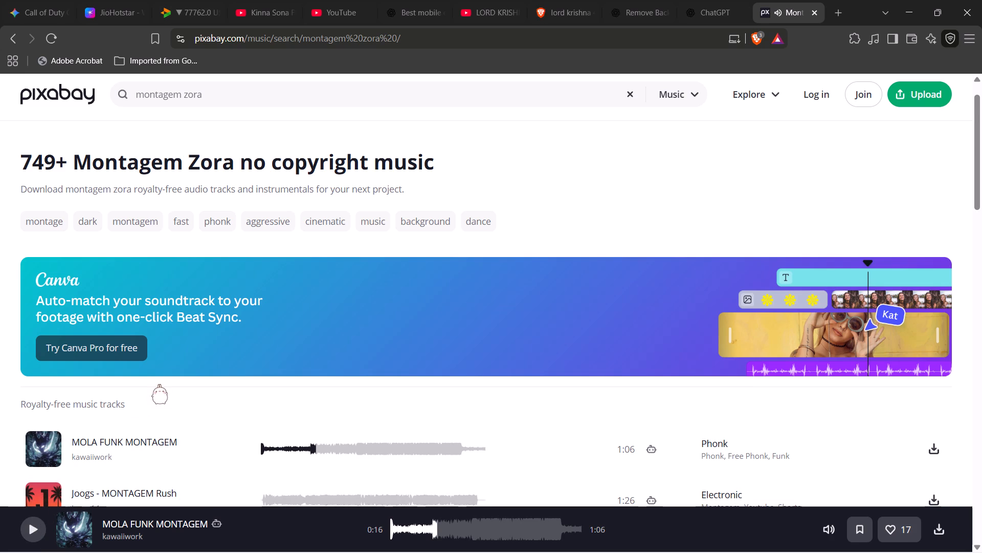
# Play a preview of the 0:49 instrumental track Montage in the results and pause it.
pyautogui.scroll(-1, 158, 385)
pyautogui.hscroll(3, 158, 385)
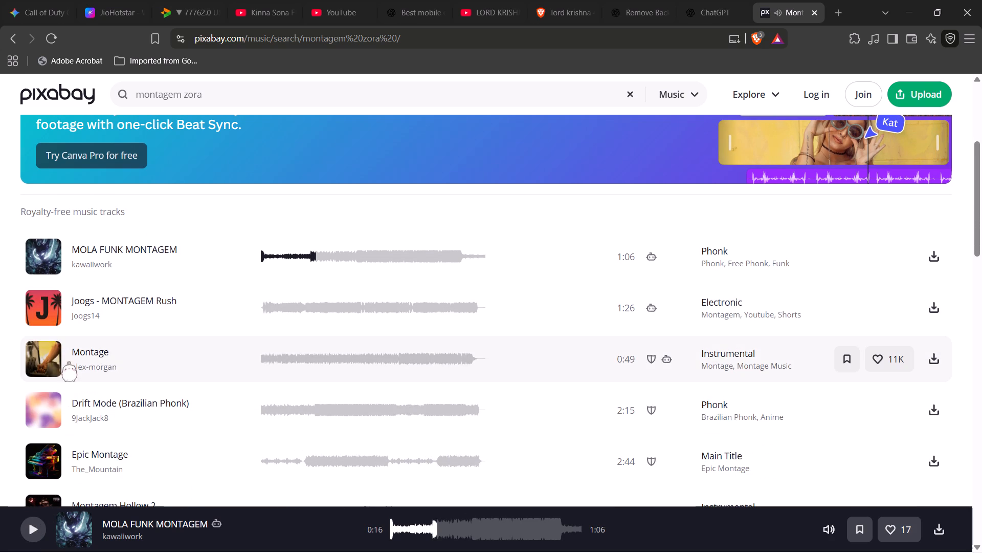
pyautogui.click(45, 354)
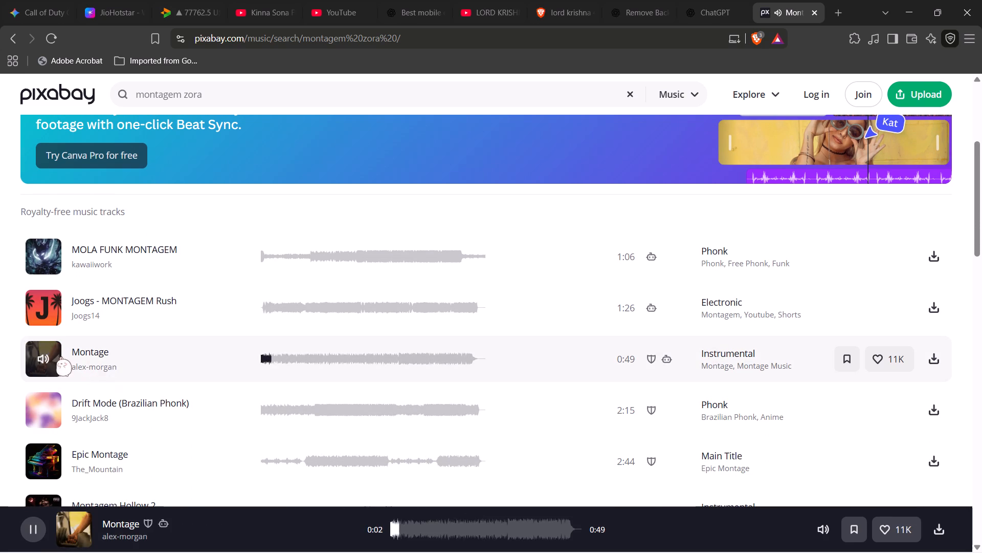
pyautogui.click(44, 359)
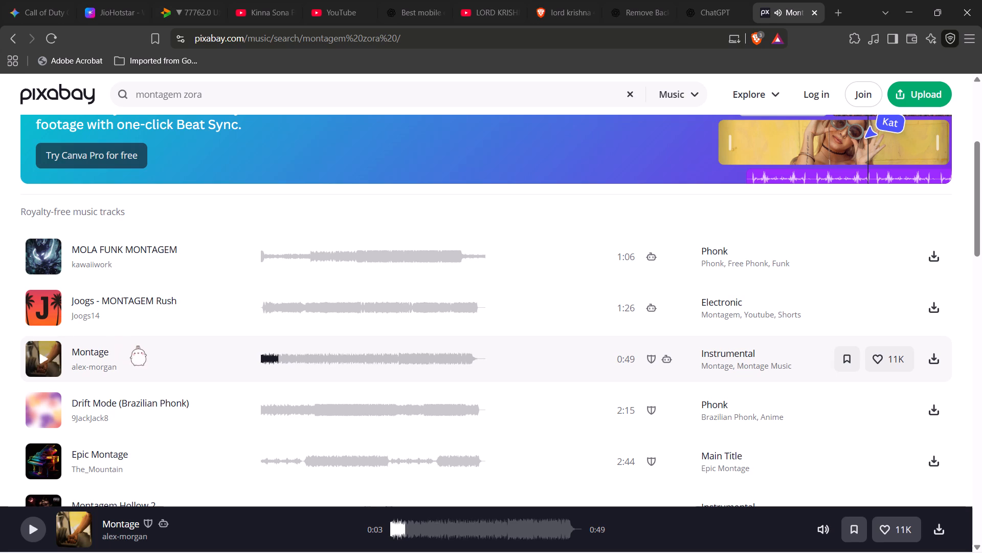
# Go back to Pixabay's main music page and look through its featured tracks and curated playlists.
pyautogui.hscroll(7, 137, 346)
pyautogui.scroll(4, 137, 346)
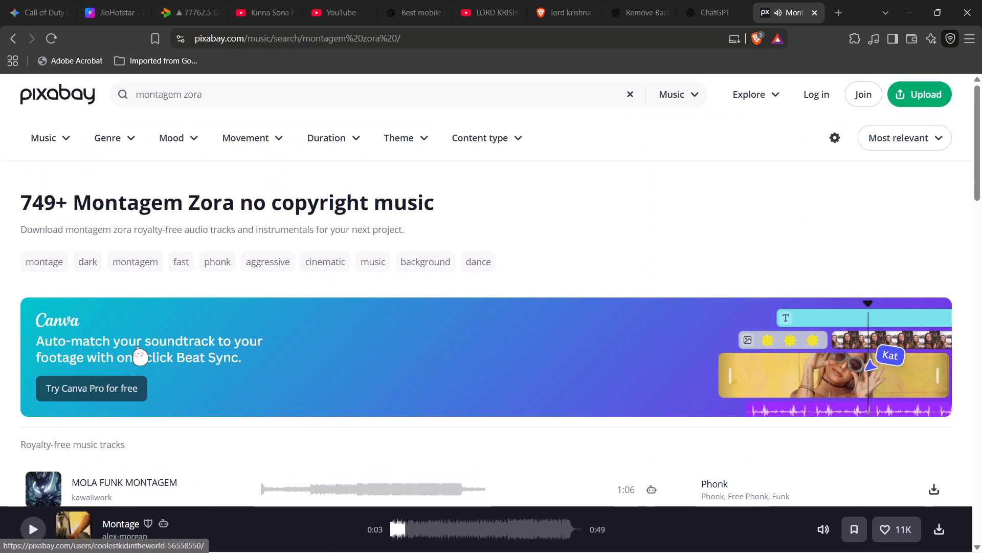
pyautogui.click(15, 37)
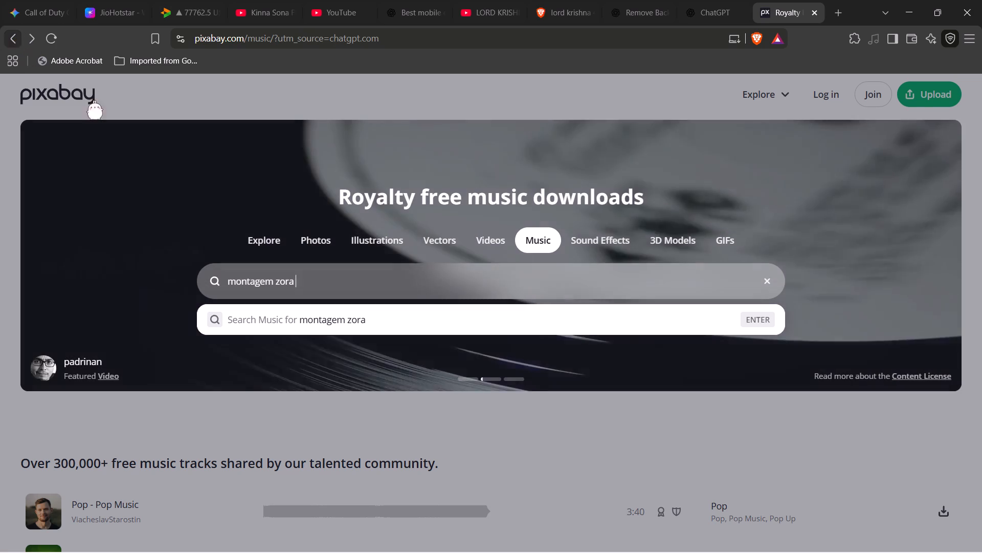
pyautogui.scroll(-1, 239, 198)
pyautogui.click(239, 198)
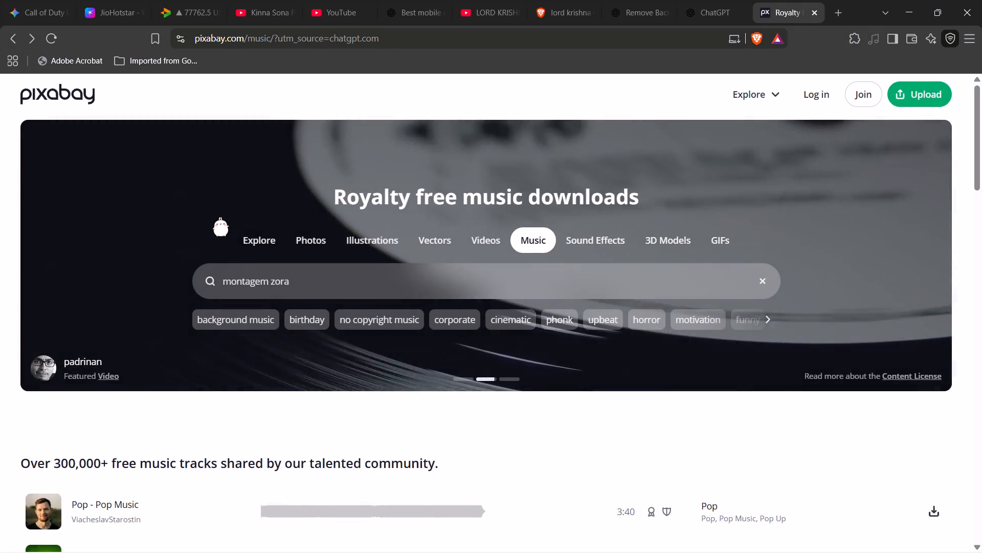
pyautogui.scroll(-1, 187, 240)
pyautogui.hscroll(3, 187, 240)
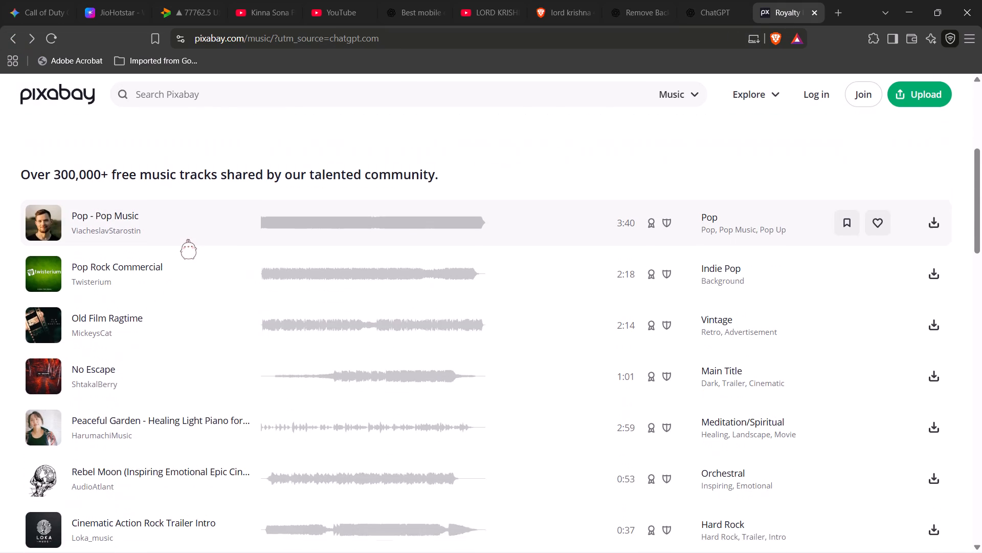
pyautogui.hscroll(3, 187, 240)
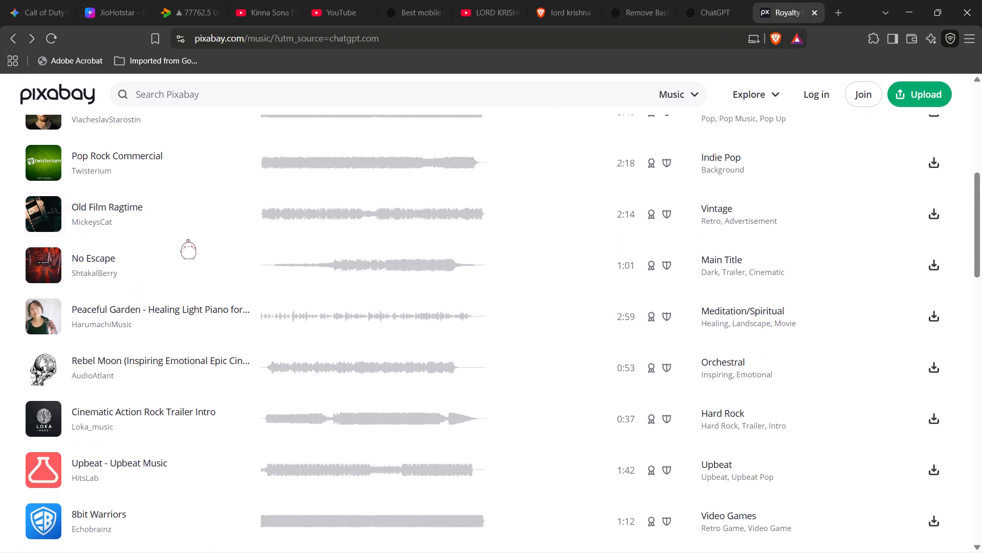
pyautogui.hscroll(1, 187, 240)
pyautogui.hscroll(-1, 187, 240)
pyautogui.scroll(-2, 187, 240)
pyautogui.hscroll(1, 187, 240)
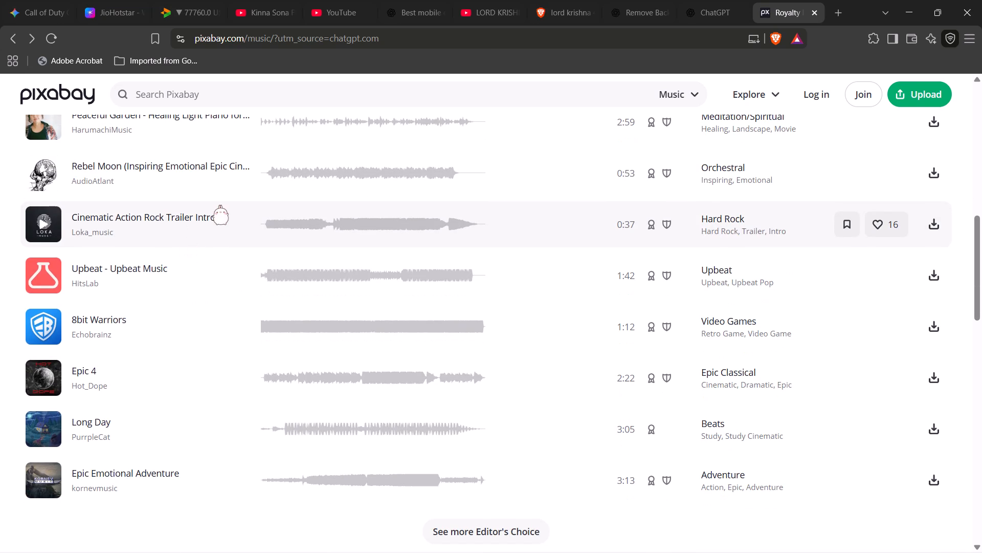
pyautogui.scroll(-3, 219, 205)
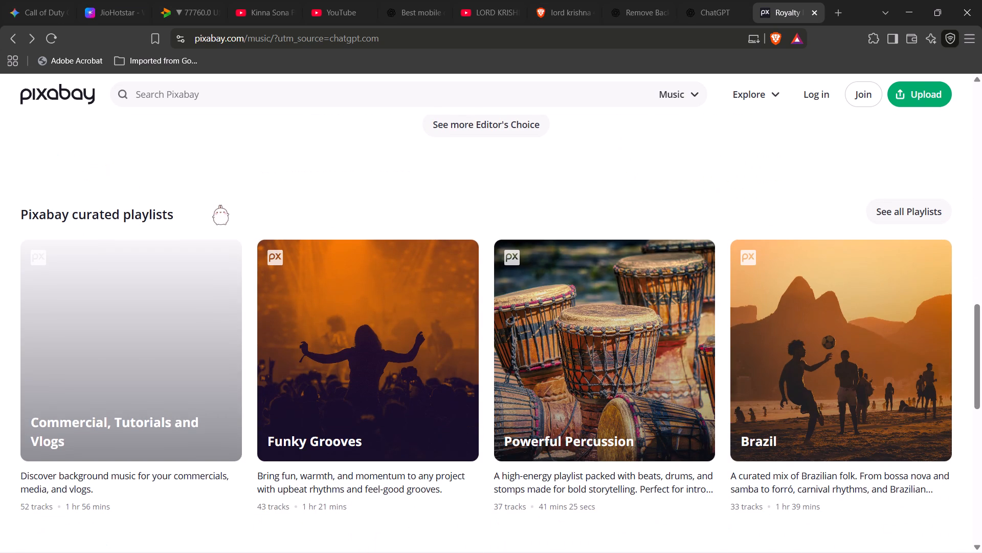
# Open the Funky Grooves curated playlist and look through its track list for a suitable song.
pyautogui.click(381, 285)
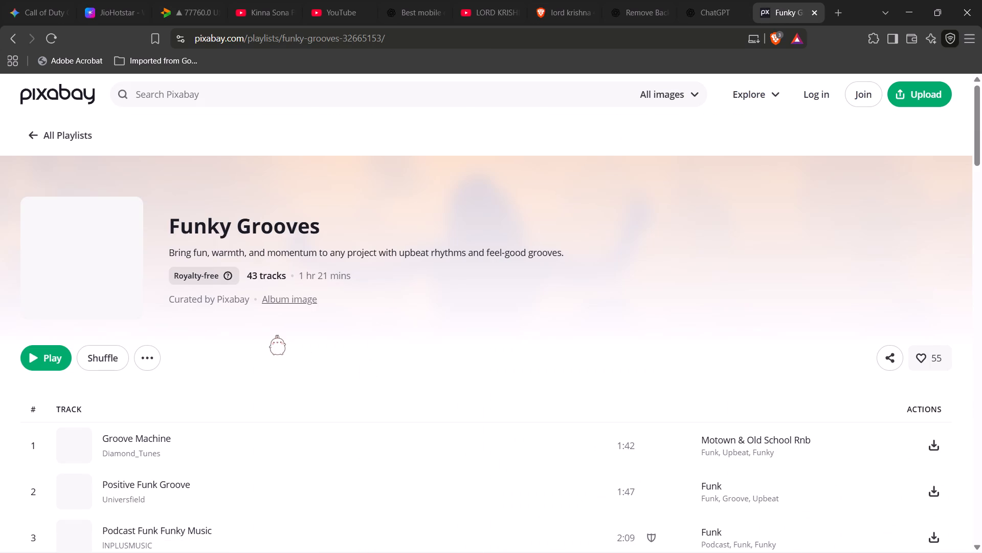
pyautogui.hscroll(1, 276, 335)
pyautogui.scroll(-1, 276, 335)
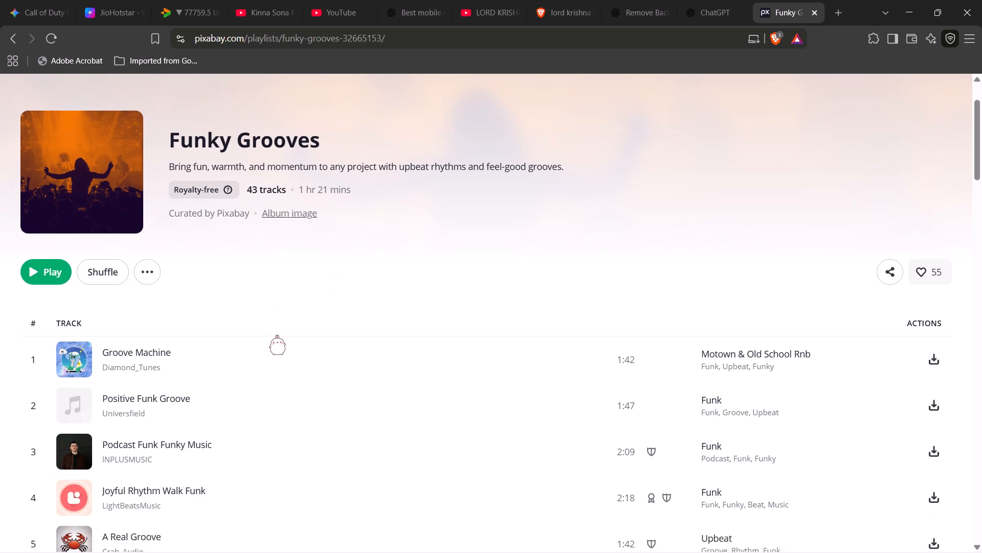
pyautogui.scroll(-1, 276, 335)
pyautogui.hscroll(8, 276, 335)
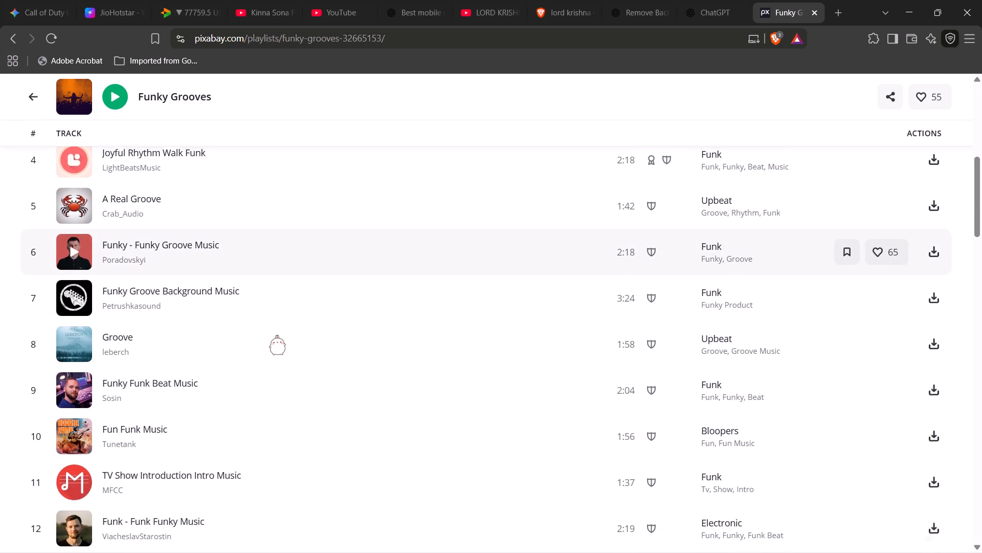
pyautogui.hscroll(11, 276, 335)
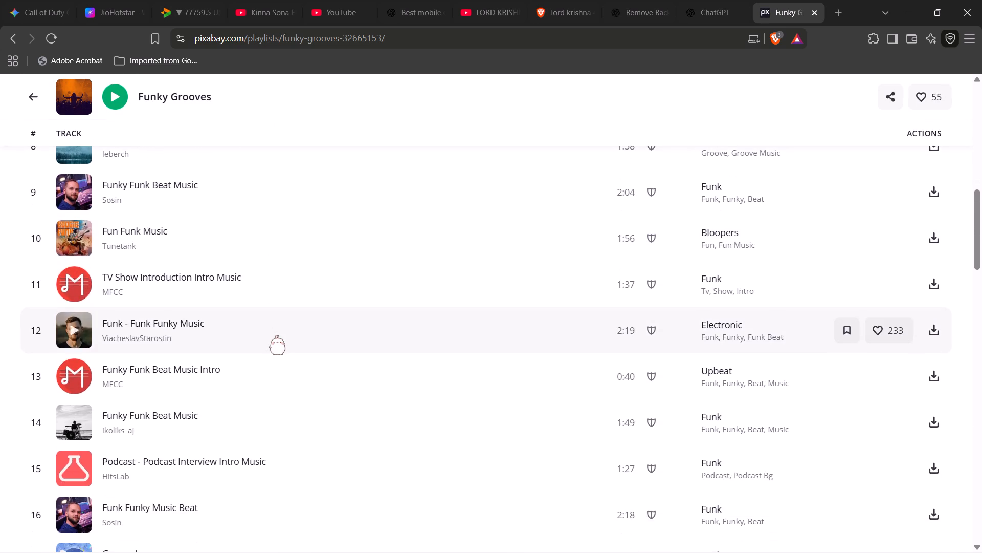
pyautogui.hscroll(10, 276, 335)
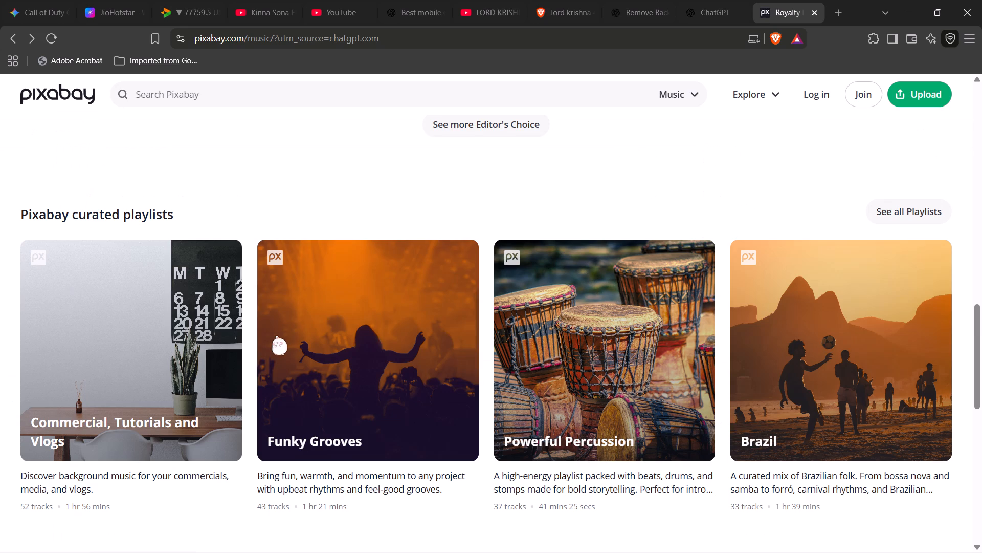
pyautogui.hscroll(-4, 276, 335)
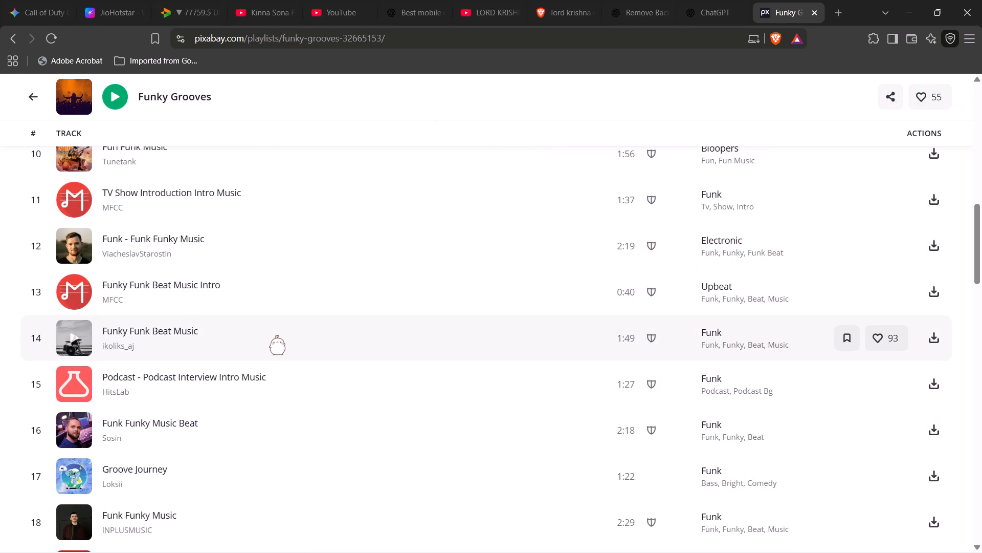
pyautogui.scroll(-5, 276, 335)
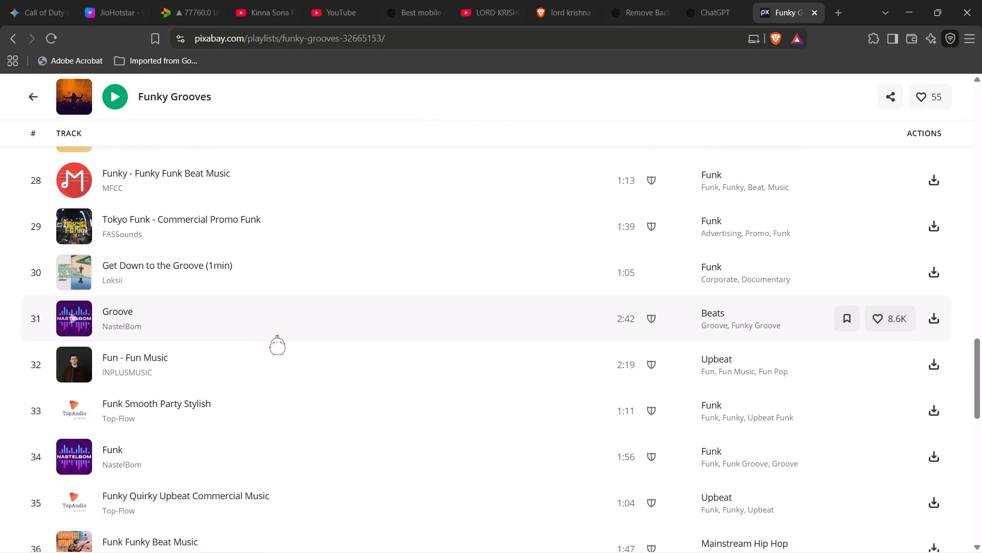
pyautogui.scroll(-2, 276, 335)
pyautogui.hscroll(1, 276, 335)
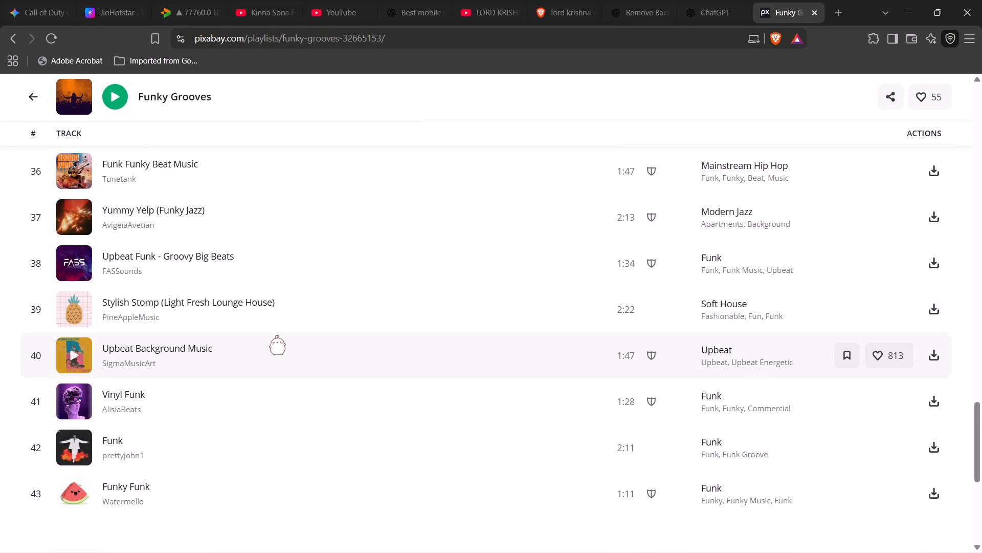
pyautogui.scroll(9, 276, 335)
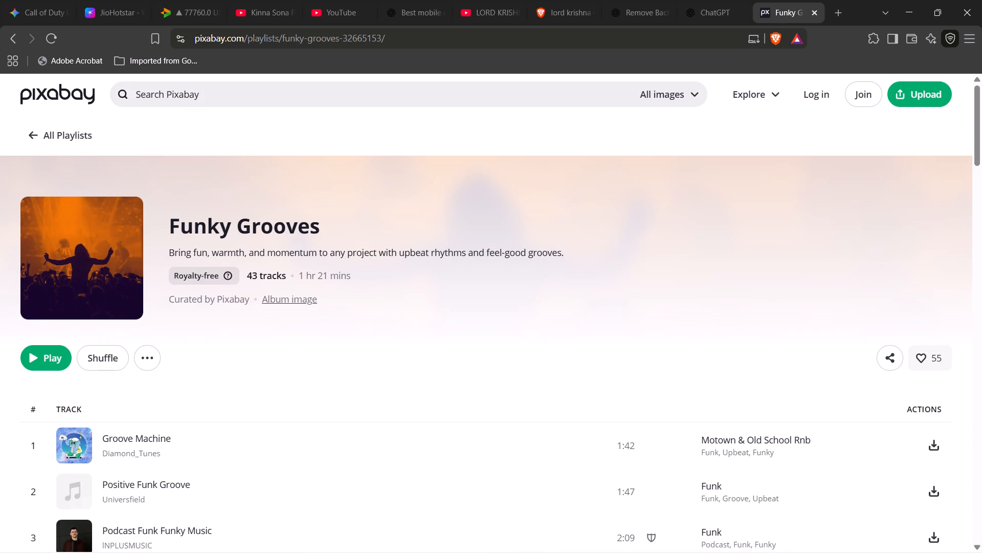
# Run the recent "montagem zora" music search again.
pyautogui.click(304, 99)
pyautogui.click(305, 159)
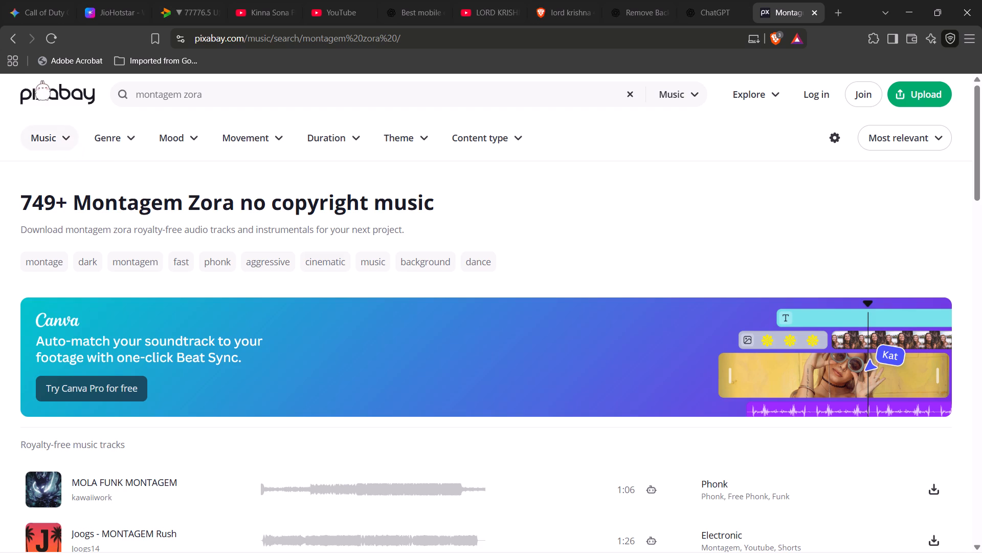
# Go back to Pixabay's music page, open the Brazil curated playlist and look through its tracks for a suitable song.
pyautogui.click(14, 46)
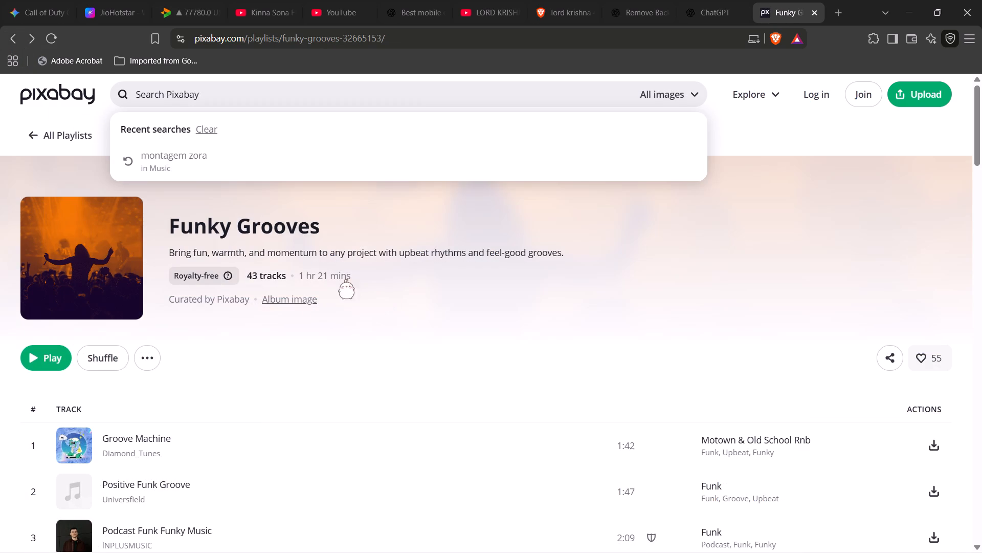
pyautogui.click(9, 42)
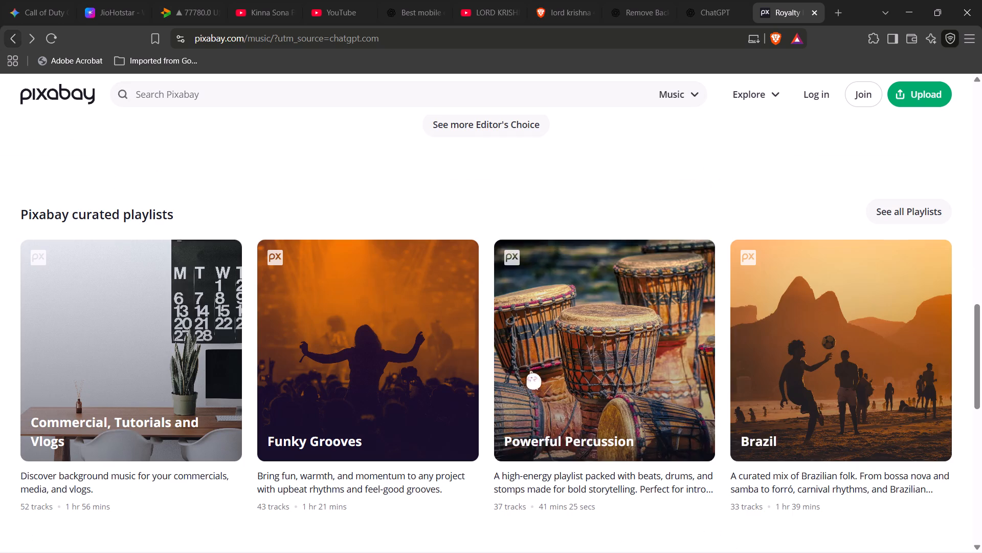
pyautogui.click(798, 403)
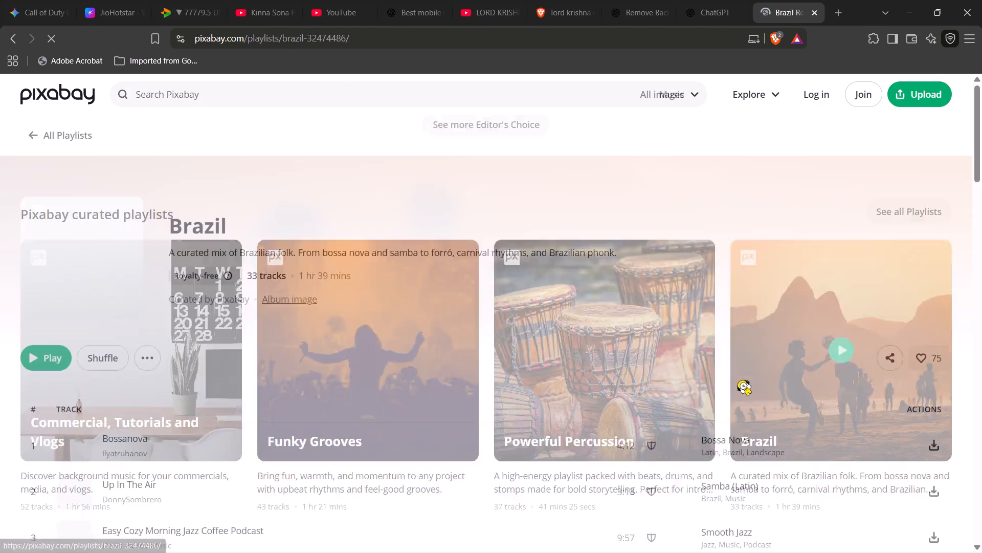
pyautogui.hscroll(2, 167, 398)
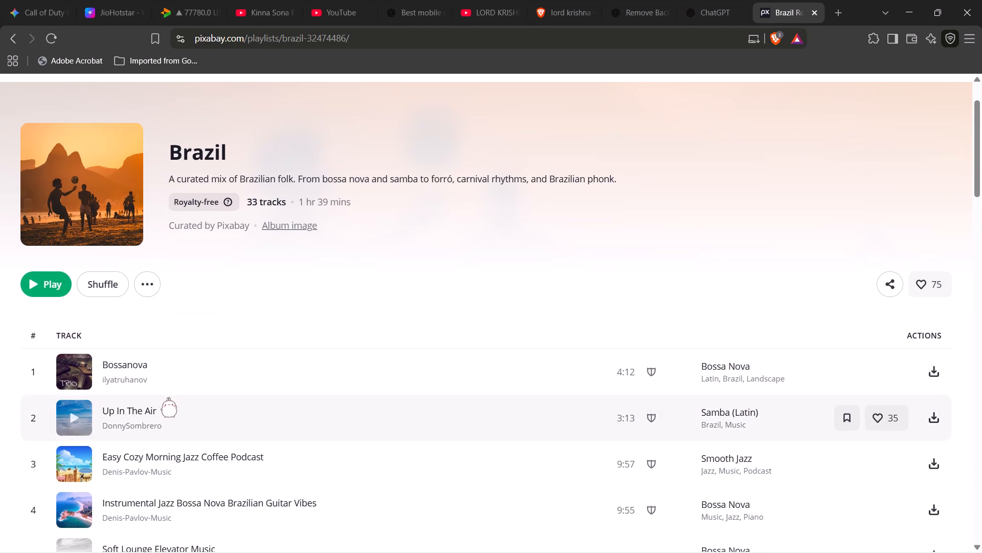
pyautogui.hscroll(2, 167, 398)
pyautogui.scroll(-4, 167, 398)
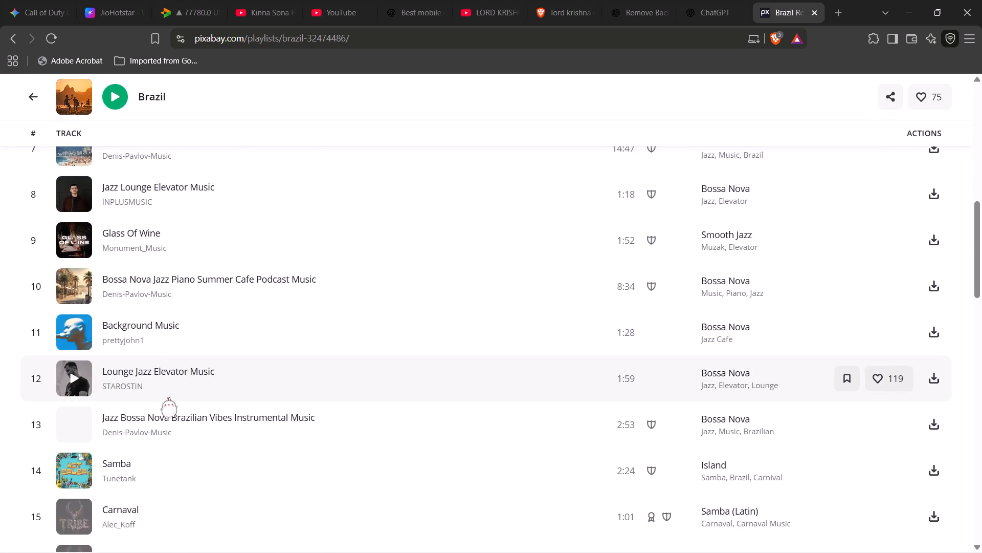
pyautogui.scroll(-3, 167, 398)
pyautogui.hscroll(2, 167, 398)
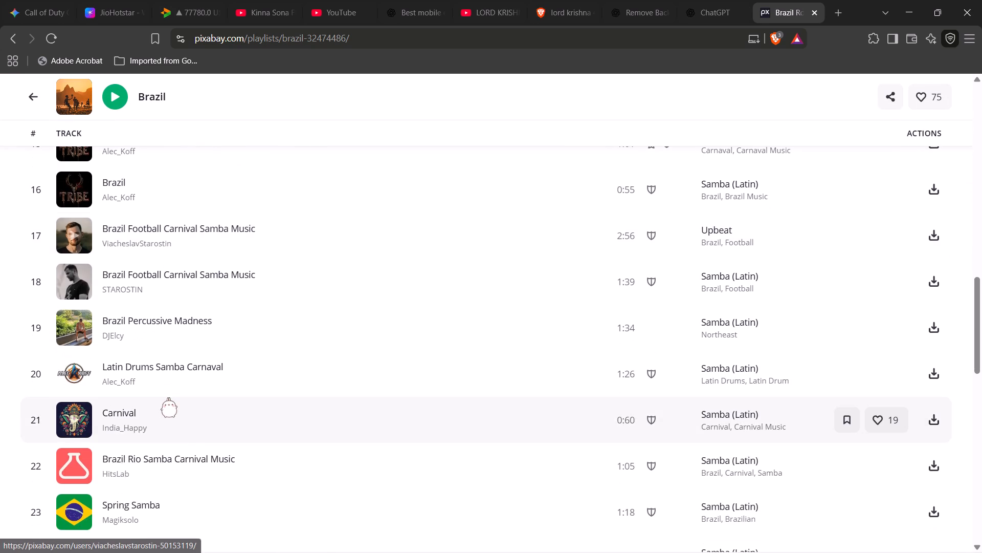
pyautogui.hscroll(6, 167, 398)
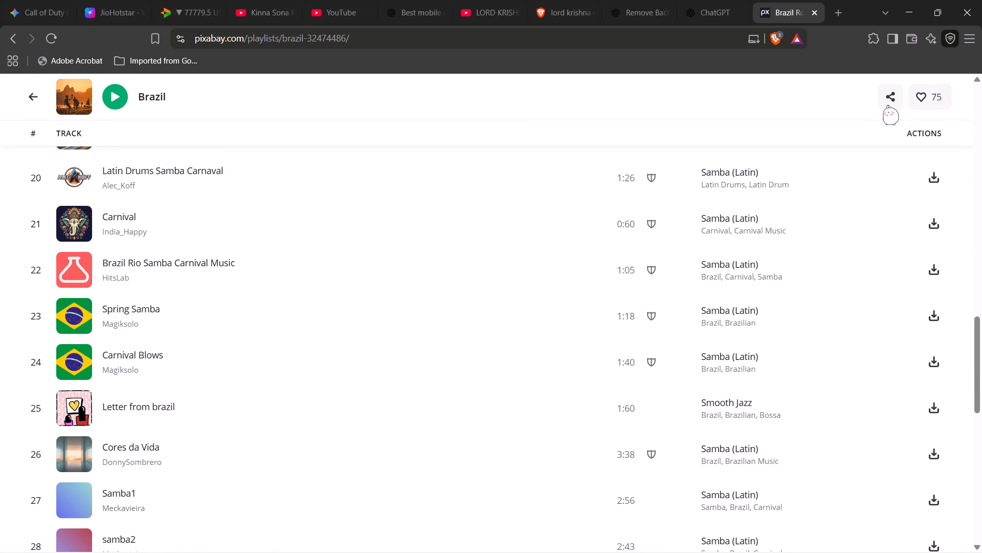
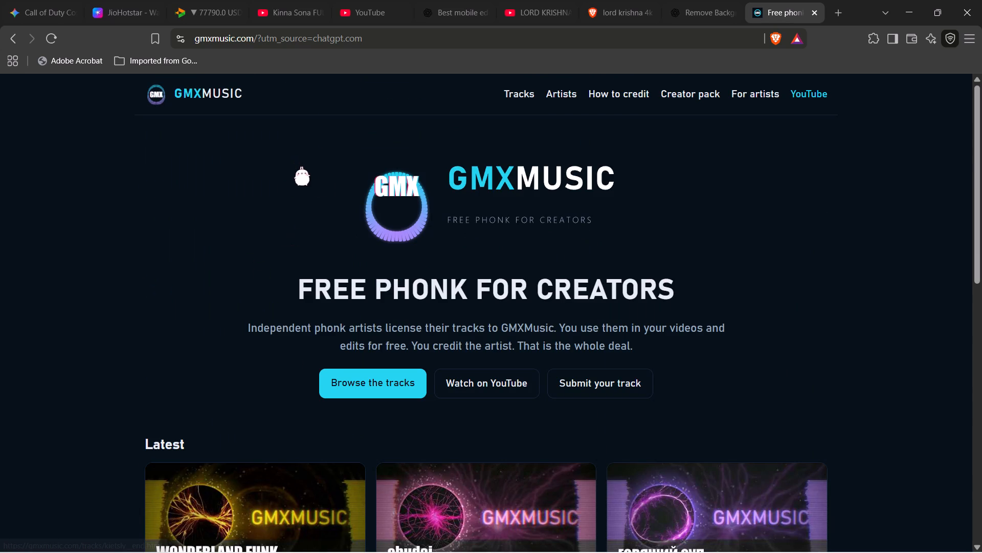
pyautogui.click(480, 376)
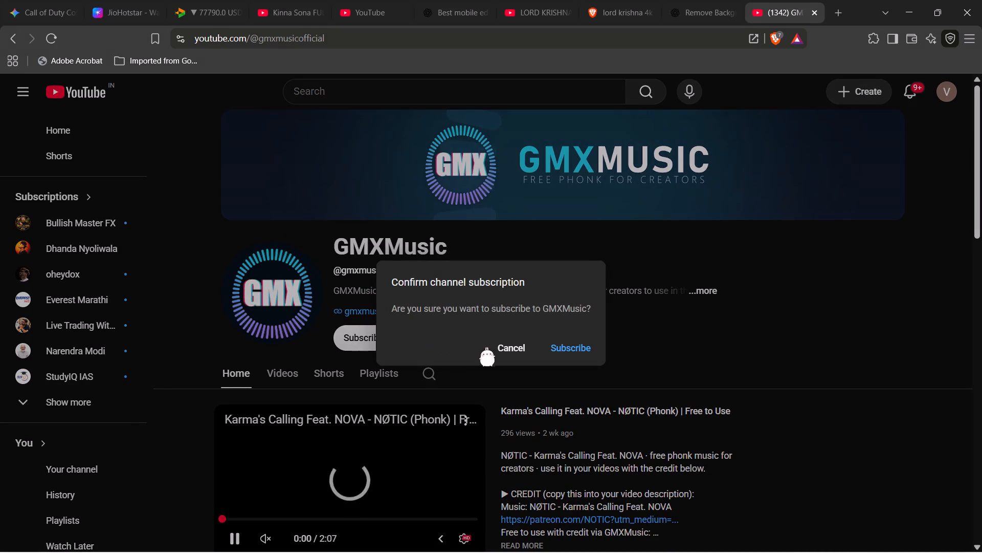
pyautogui.click(497, 346)
pyautogui.scroll(-1, 213, 311)
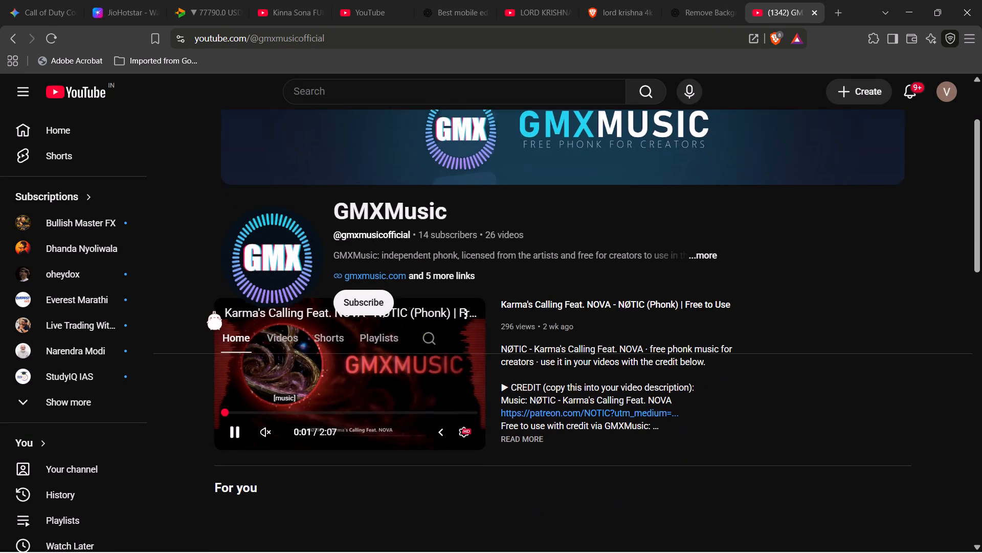
pyautogui.scroll(-1, 213, 311)
pyautogui.hscroll(2, 213, 311)
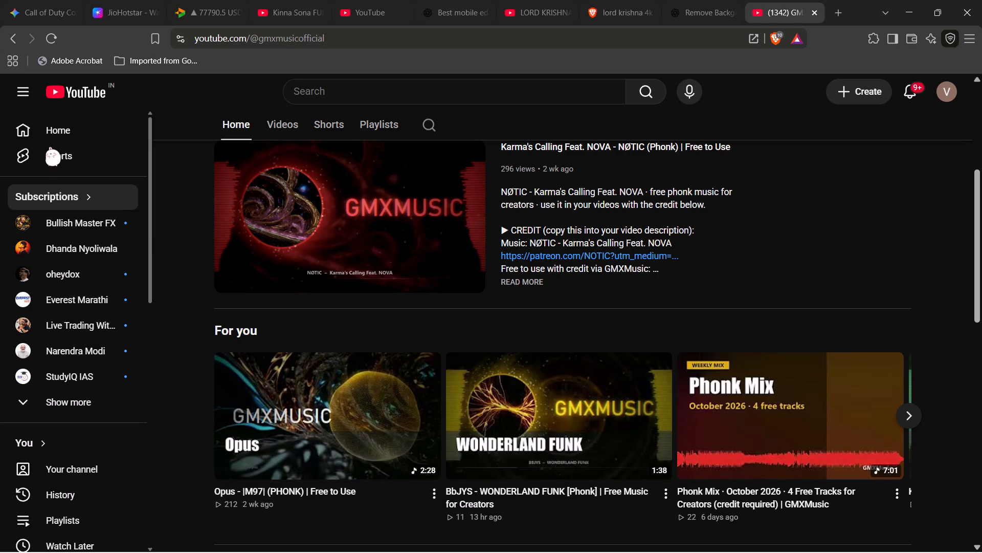
# Go to the YouTube home page and search for montagem zora.
pyautogui.click(43, 129)
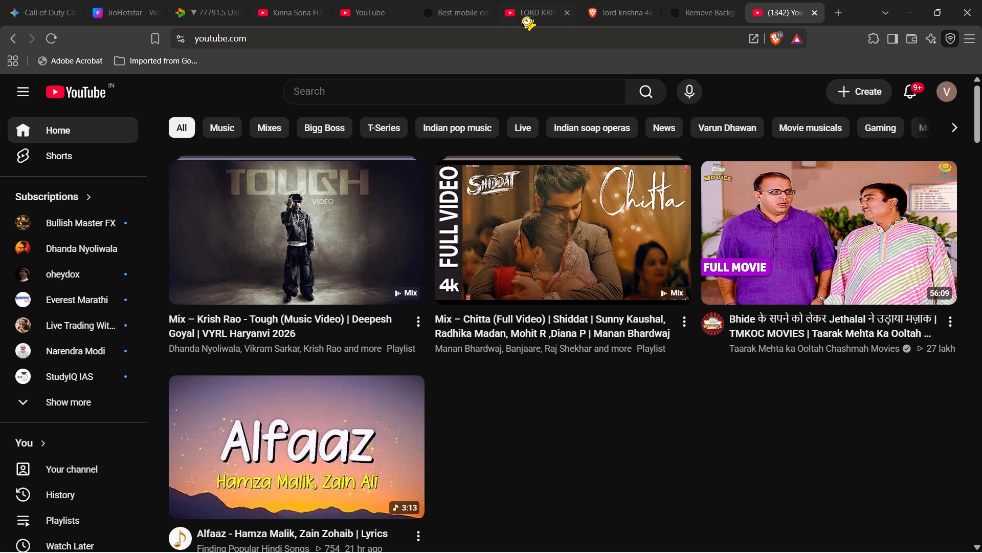
pyautogui.click(489, 84)
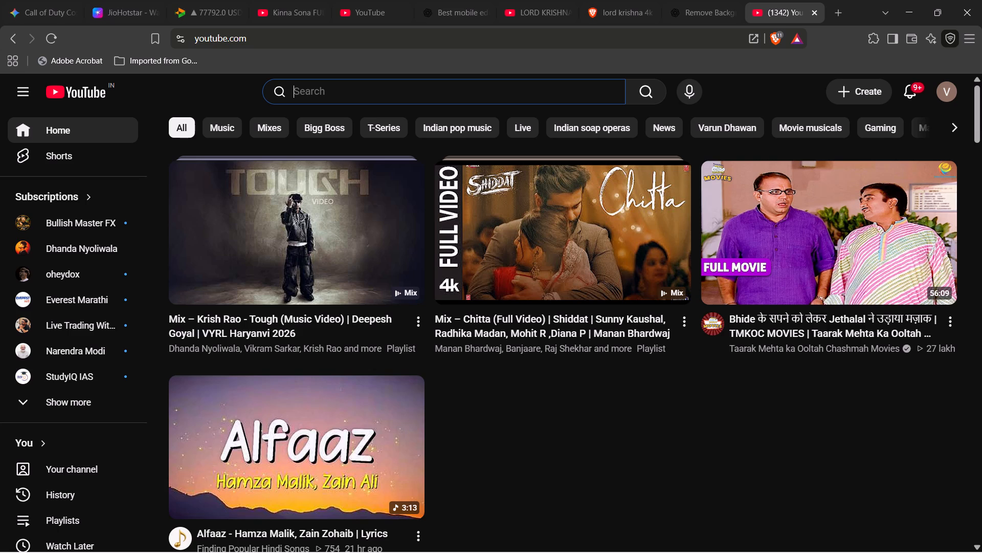
pyautogui.write('montage')
pyautogui.press('space')
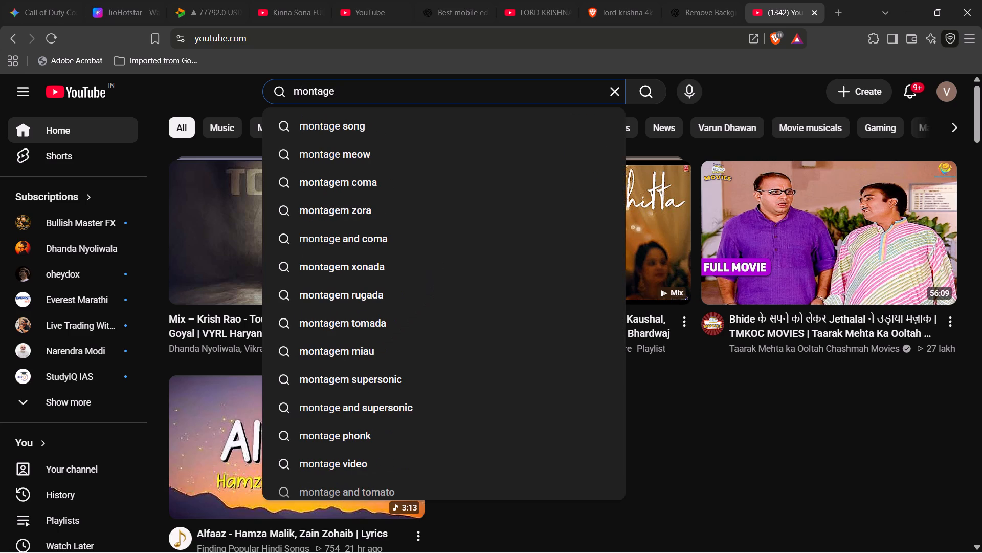
pyautogui.click(511, 212)
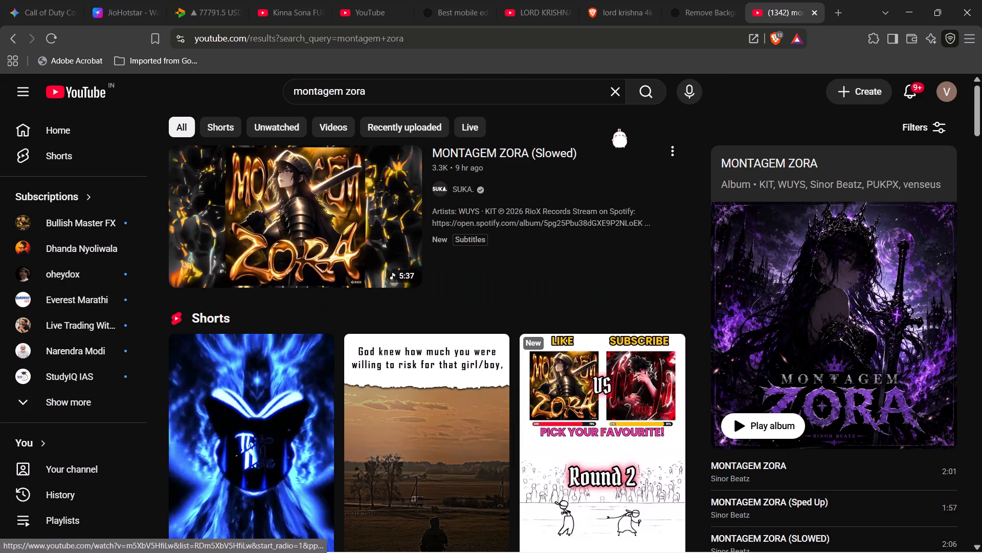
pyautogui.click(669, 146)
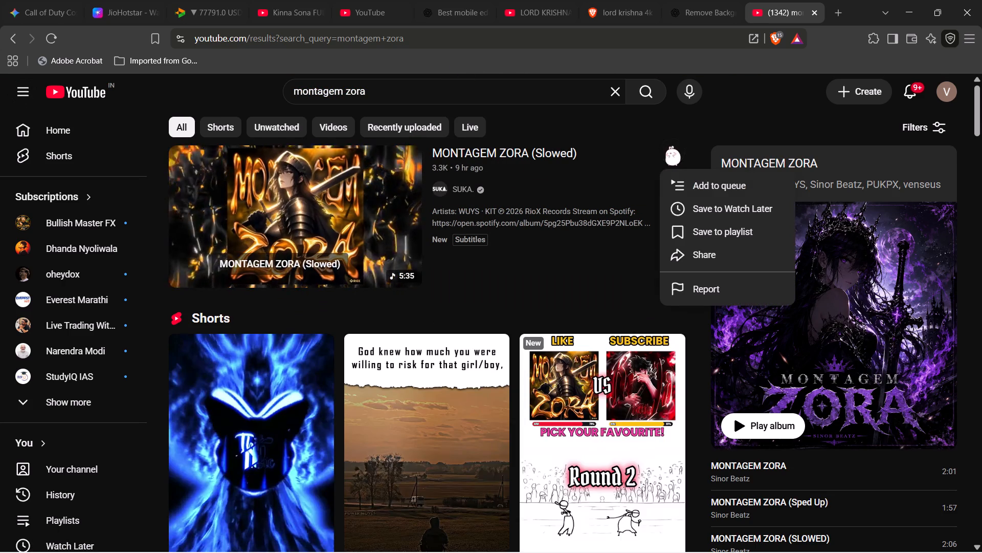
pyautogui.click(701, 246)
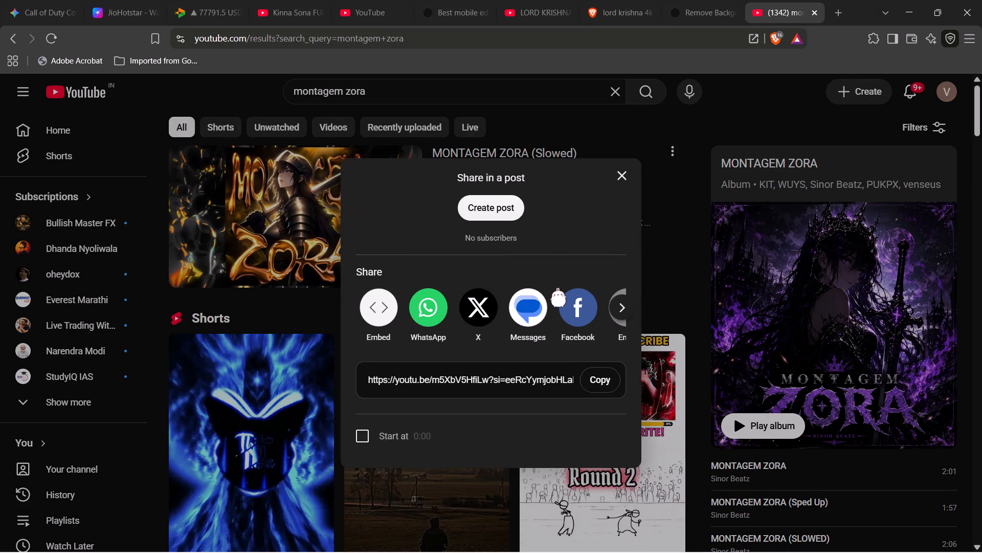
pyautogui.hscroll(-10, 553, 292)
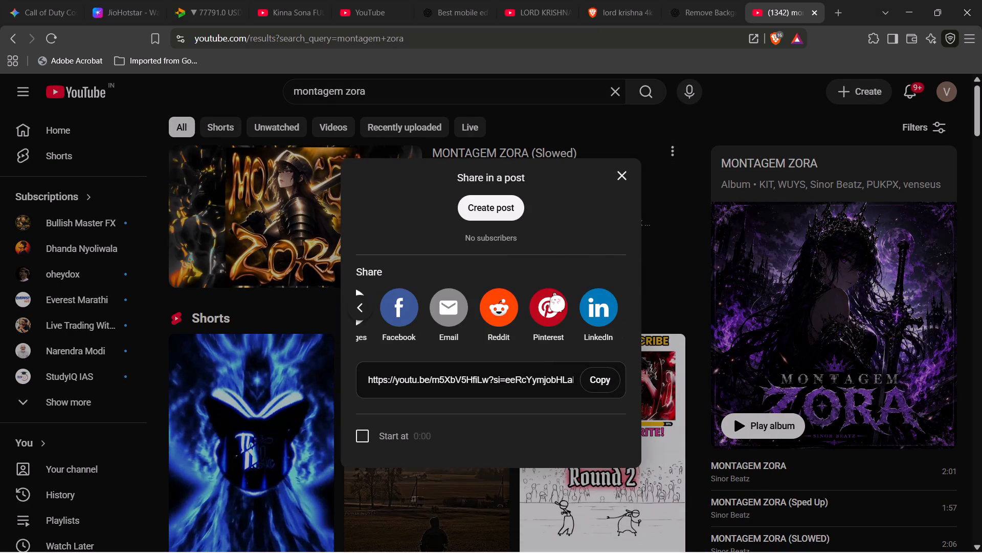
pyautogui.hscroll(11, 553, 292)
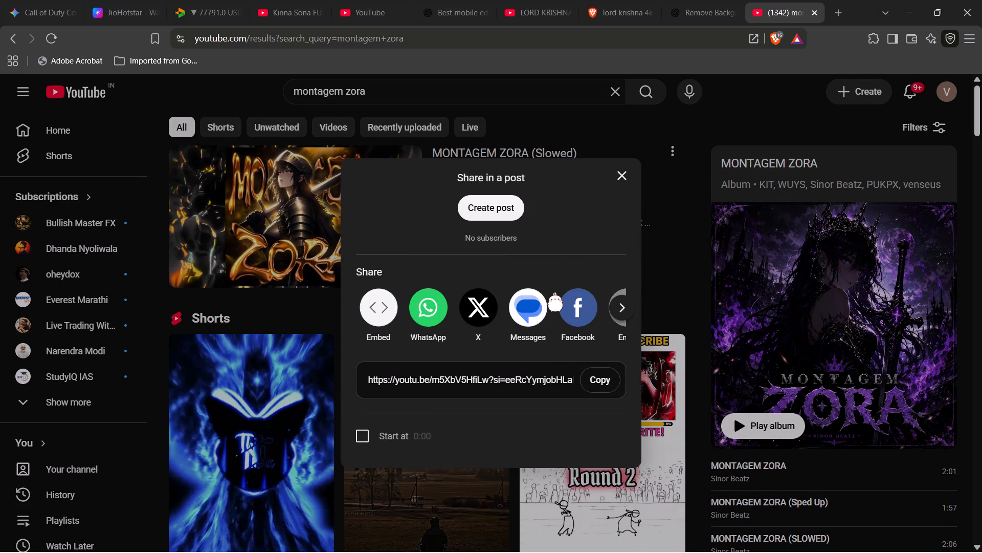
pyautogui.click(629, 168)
# Play the MONTAGEM ZORA (Slowed) video and skip ahead twice to sample the track.
pyautogui.click(345, 223)
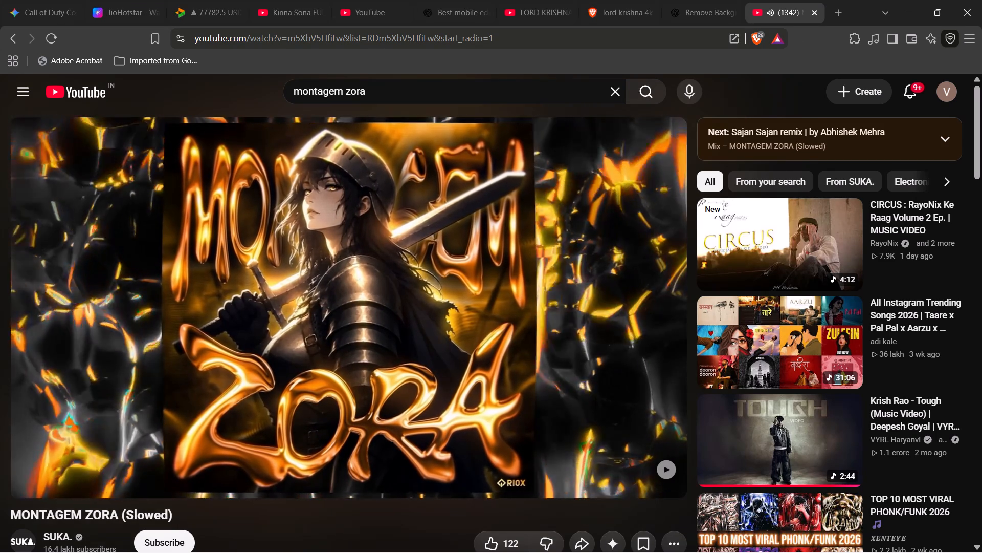
pyautogui.click(115, 457)
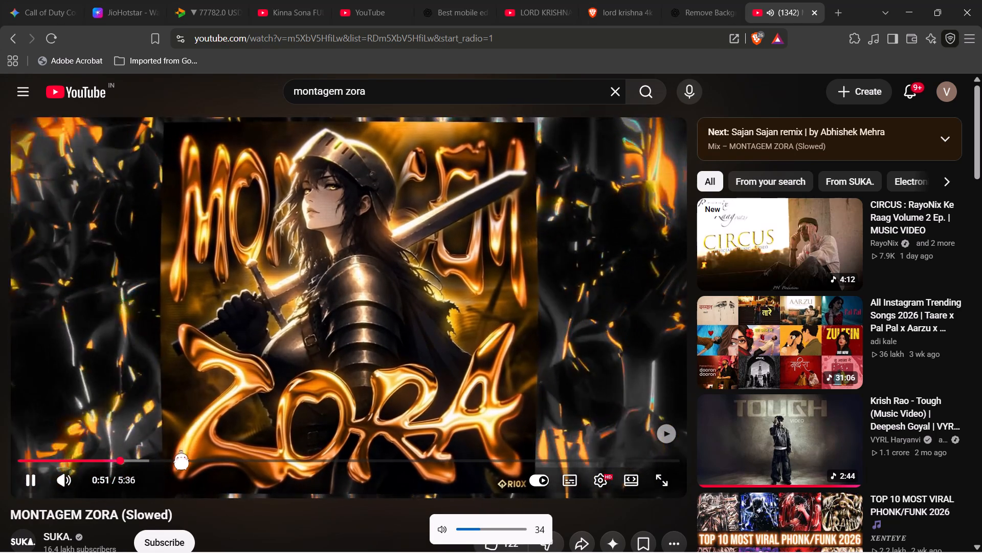
pyautogui.click(163, 458)
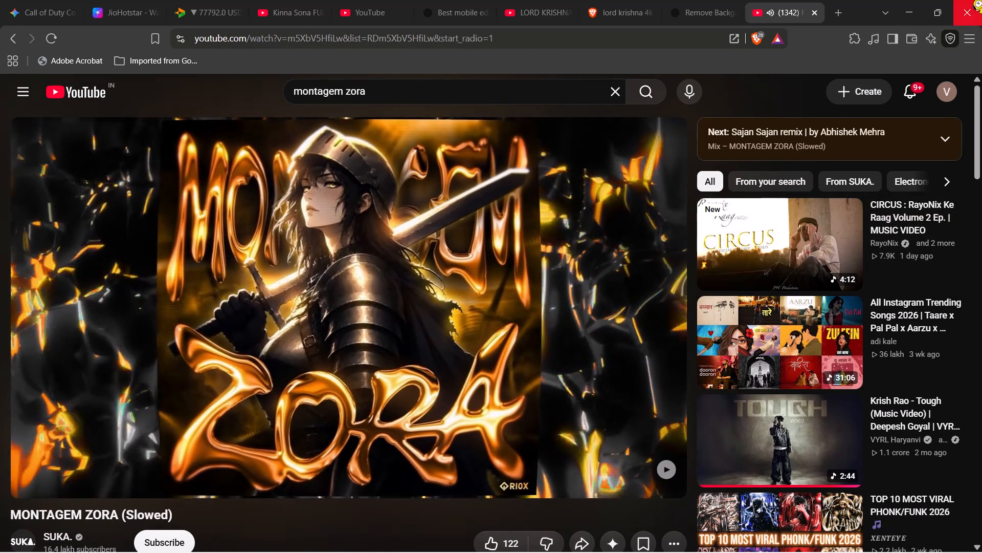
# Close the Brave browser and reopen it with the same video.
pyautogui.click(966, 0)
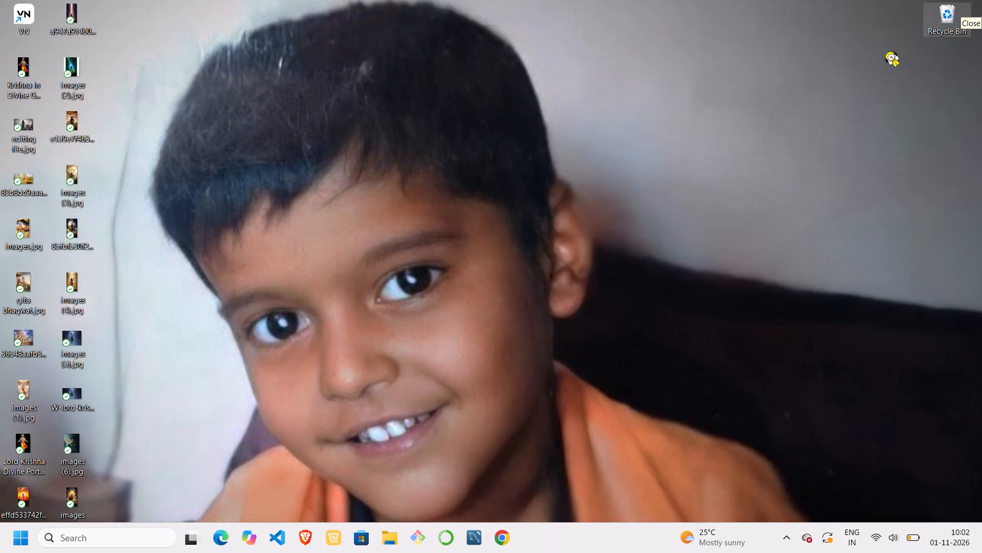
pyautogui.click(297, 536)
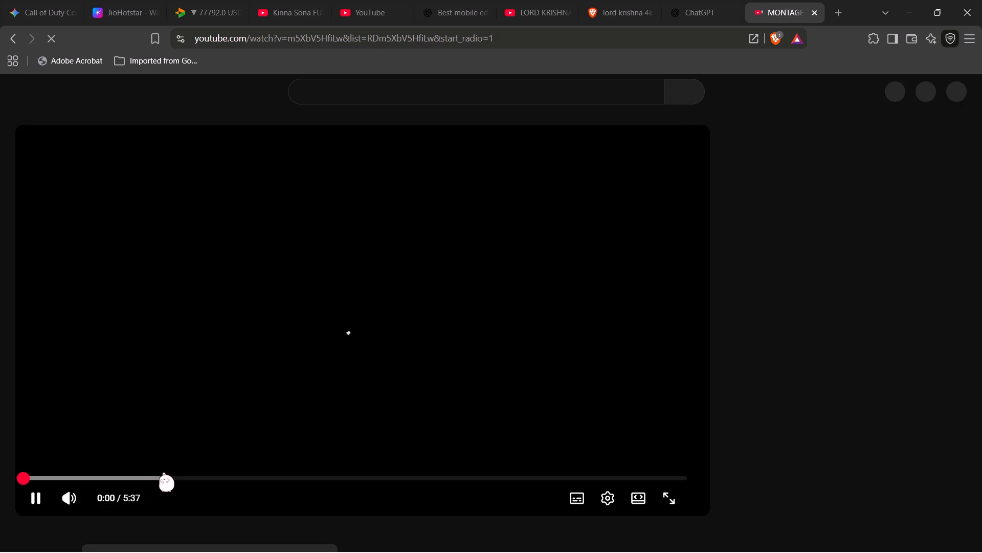
# Move playback of MONTAGEM ZORA (Slowed) to 1:13 and listen to the track from there.
pyautogui.click(163, 472)
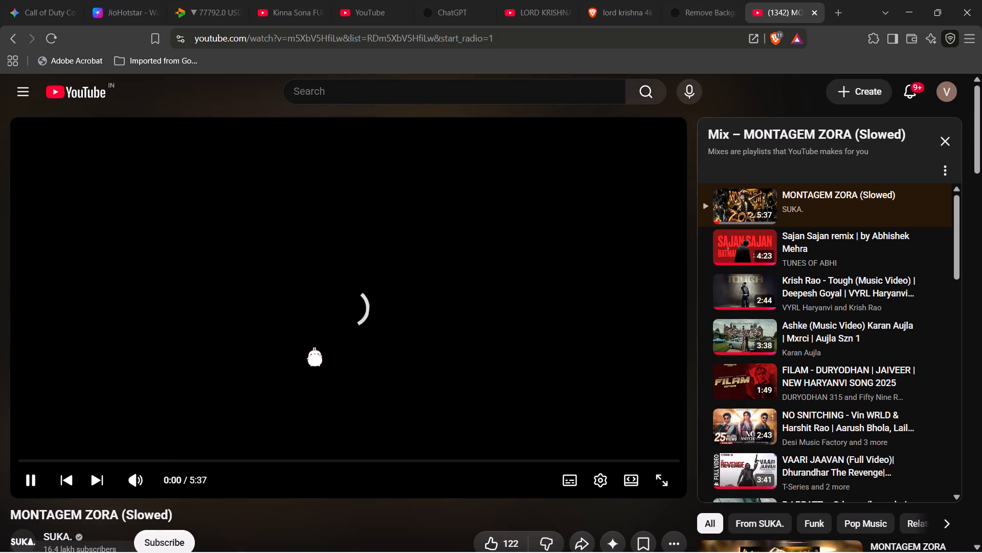
pyautogui.click(295, 343)
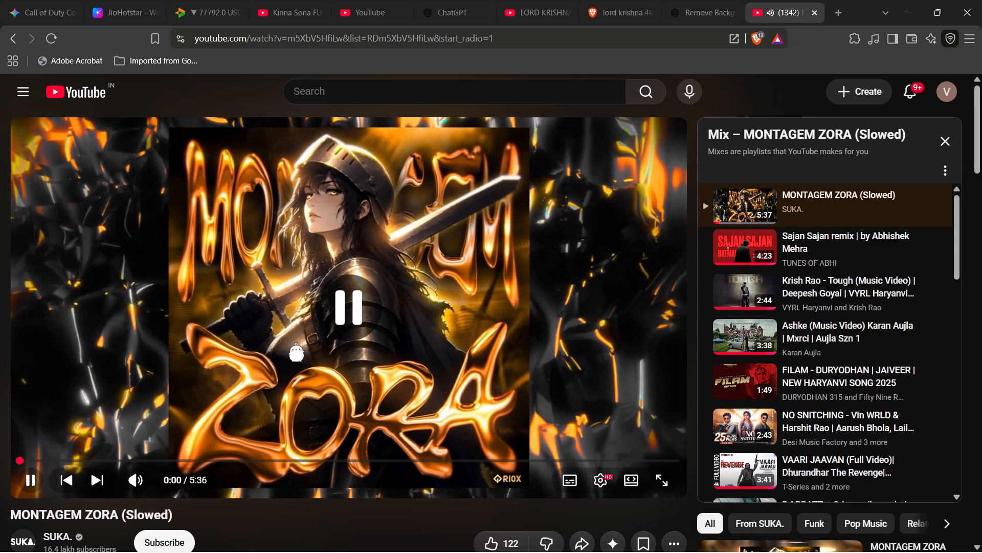
pyautogui.click(163, 456)
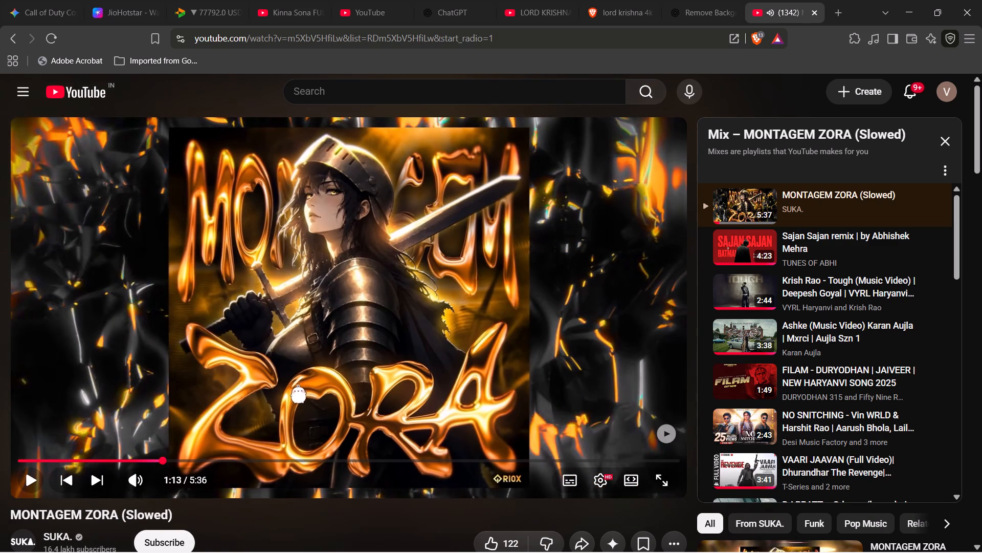
pyautogui.click(298, 380)
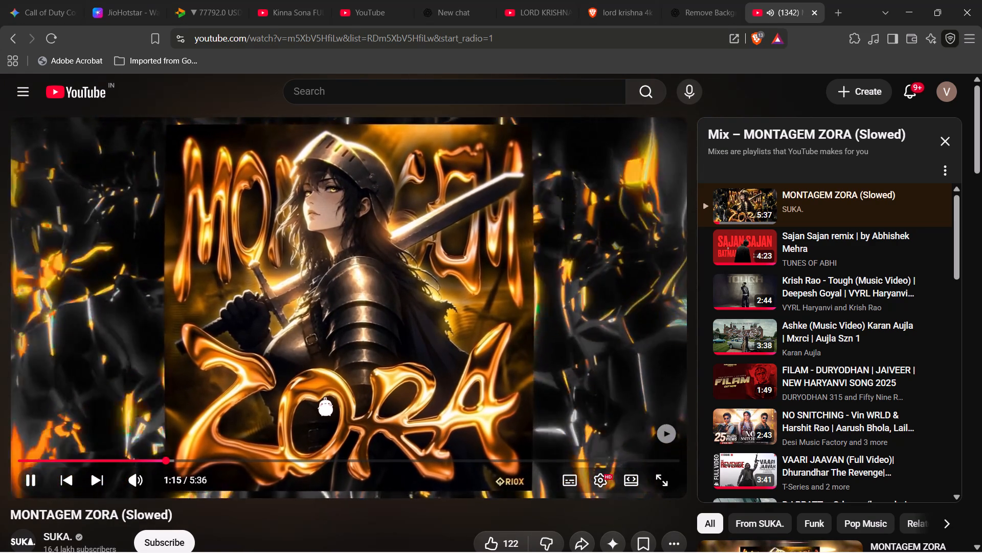
pyautogui.click(324, 367)
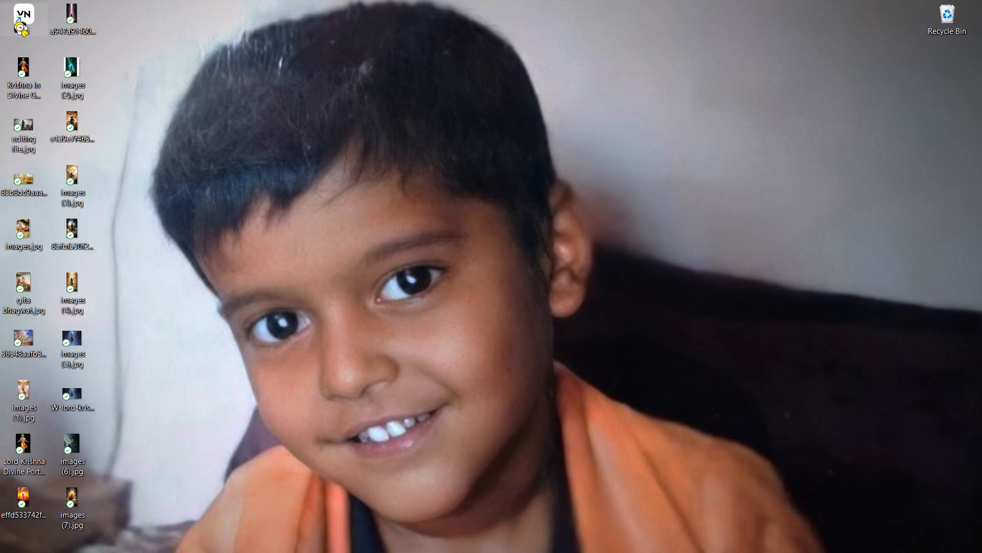
# Launch the VN editor from the desktop and open the Oct 31, 2026 project.
pyautogui.rightClick(16, 23)
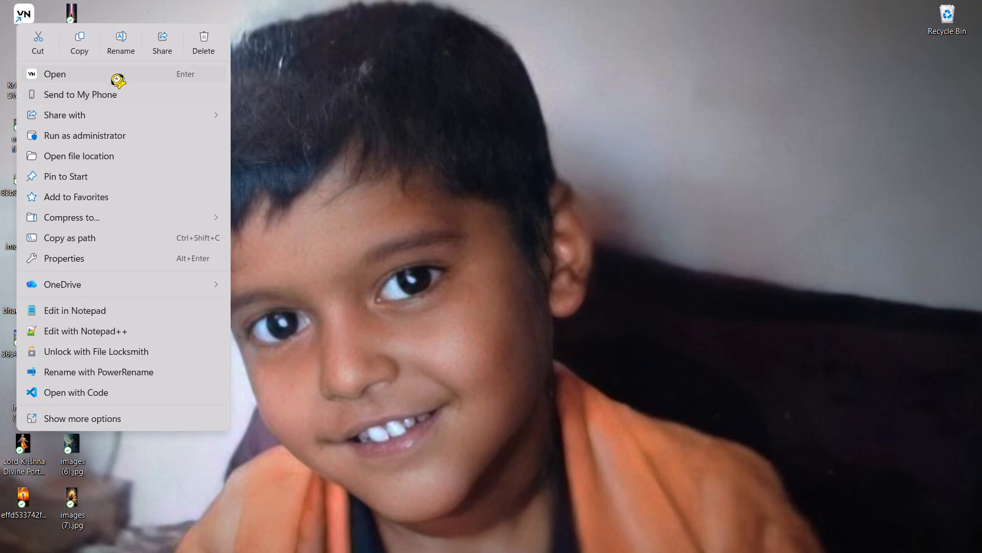
pyautogui.click(114, 75)
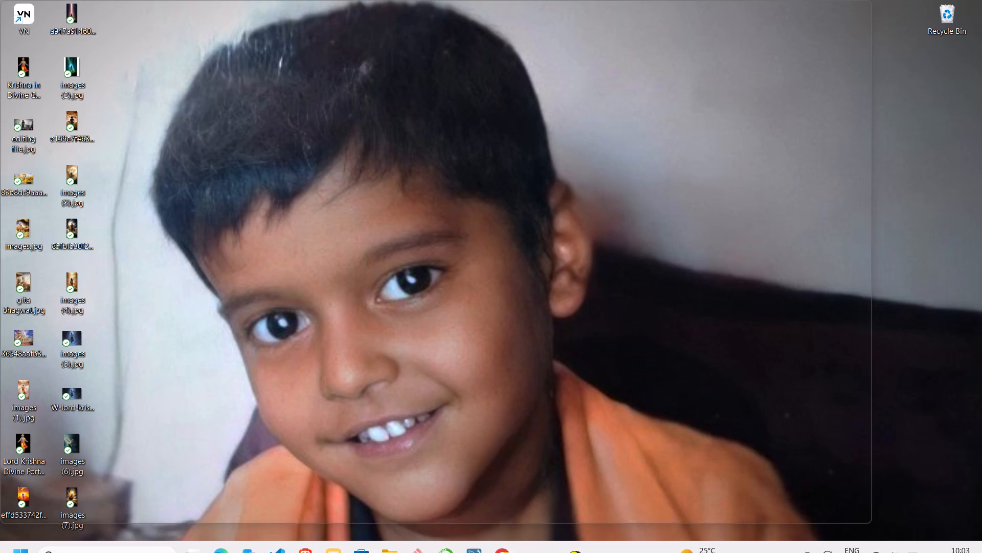
pyautogui.click(288, 255)
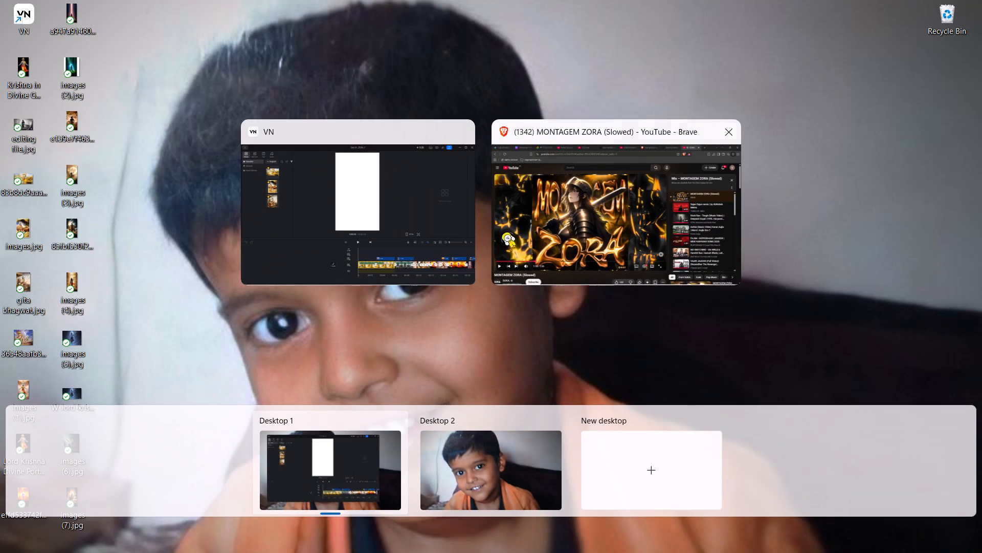
# Play MONTAGEM ZORA (Slowed) from 1:10 in Brave and preview the opening of the VN timeline alongside it.
pyautogui.click(548, 227)
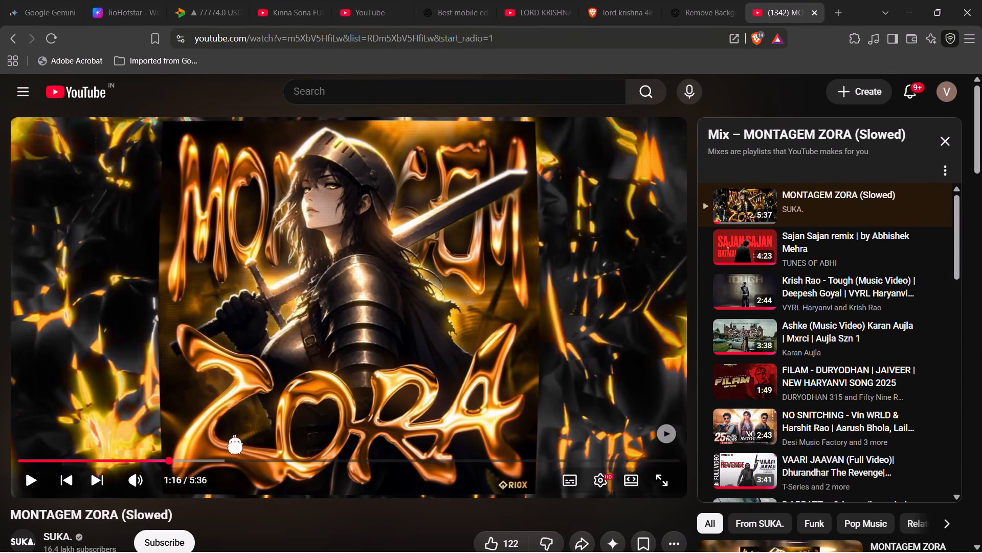
pyautogui.click(157, 459)
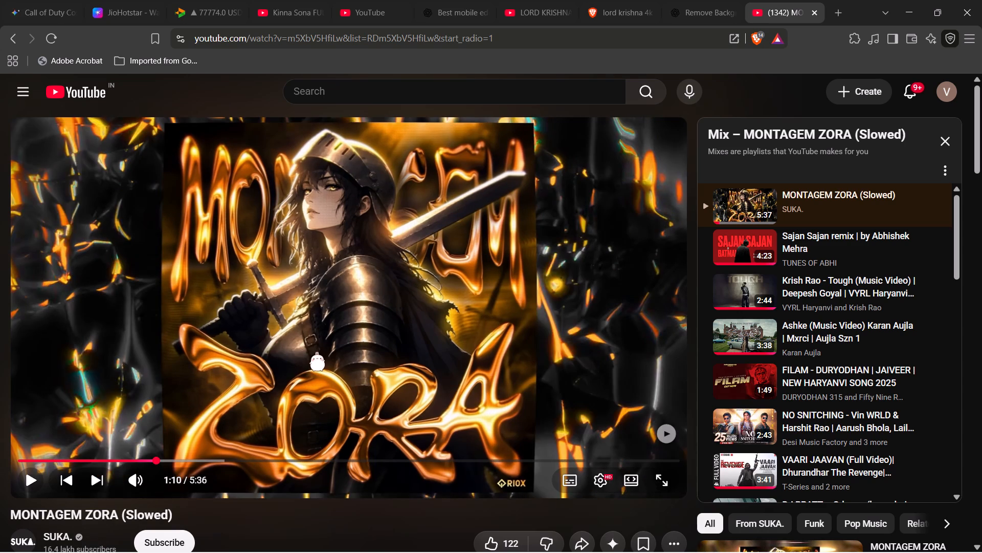
pyautogui.click(316, 352)
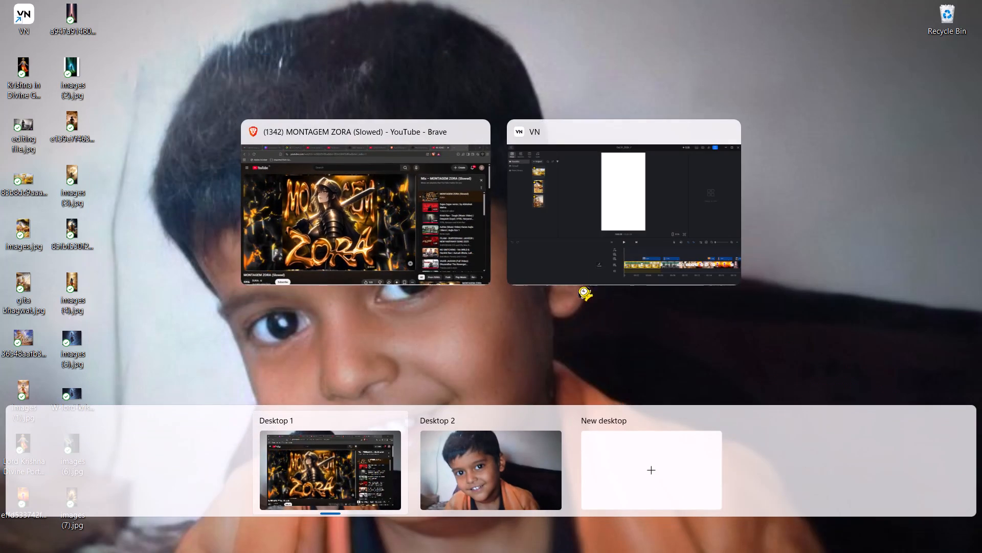
pyautogui.click(600, 243)
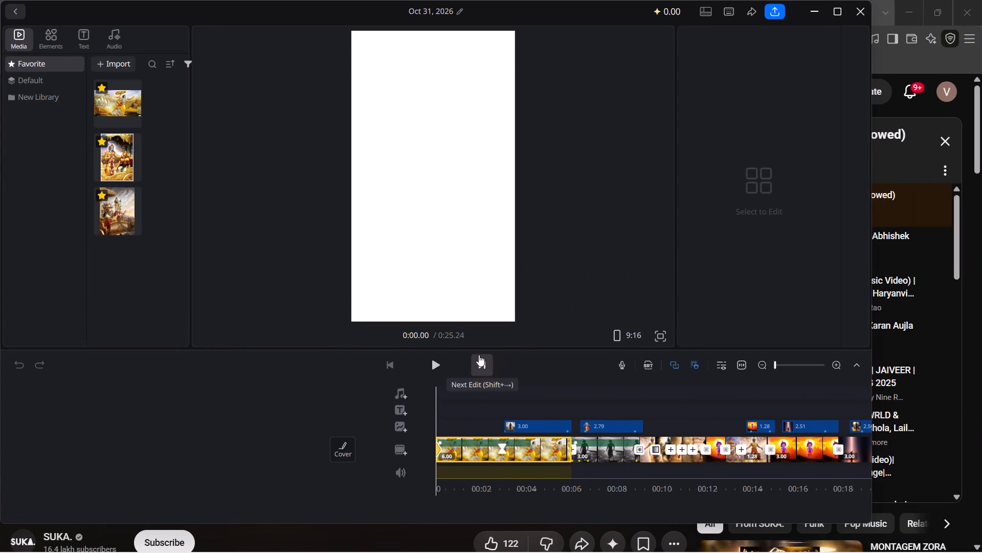
pyautogui.click(436, 360)
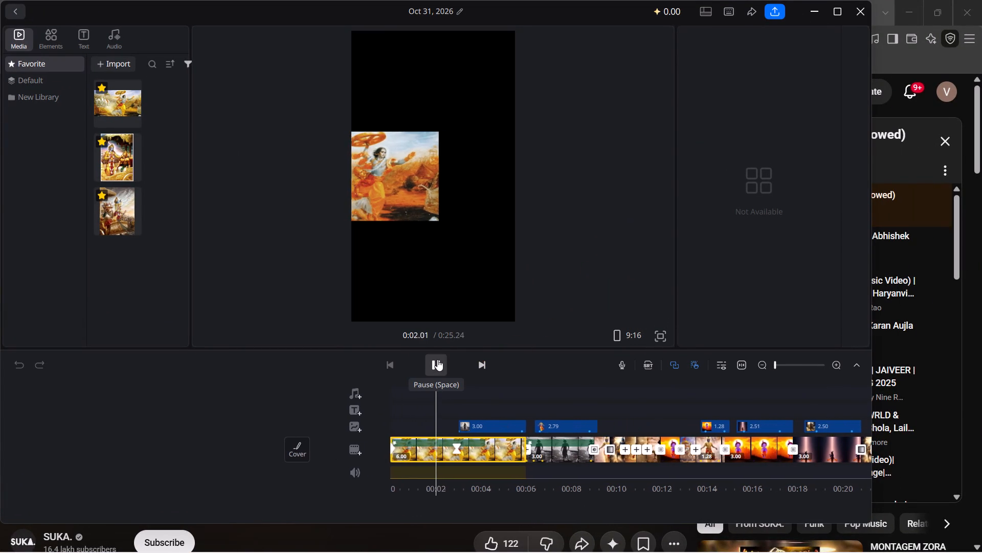
pyautogui.click(437, 358)
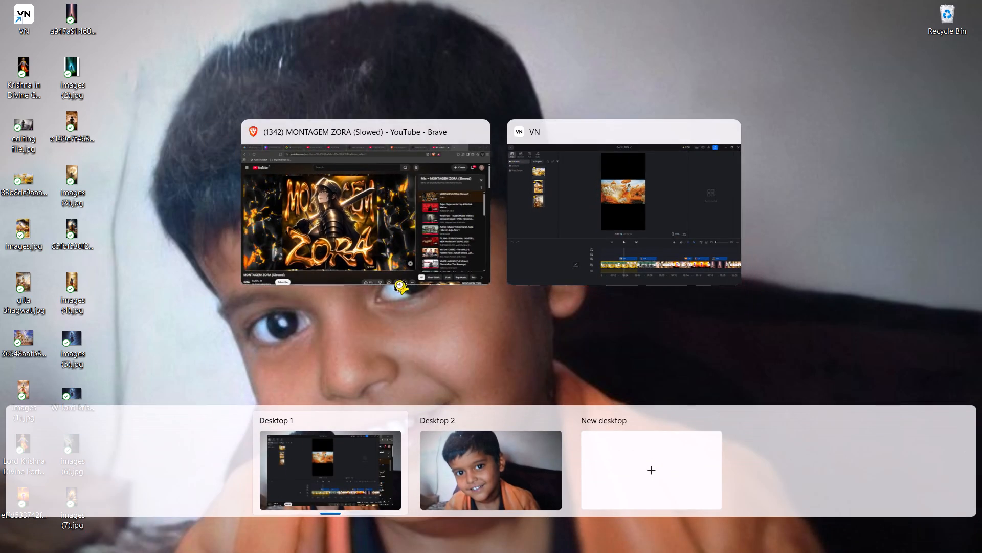
# Switch to Brave, move MONTAGEM ZORA (Slowed) back to about 1:02 and play it from there.
pyautogui.click(378, 250)
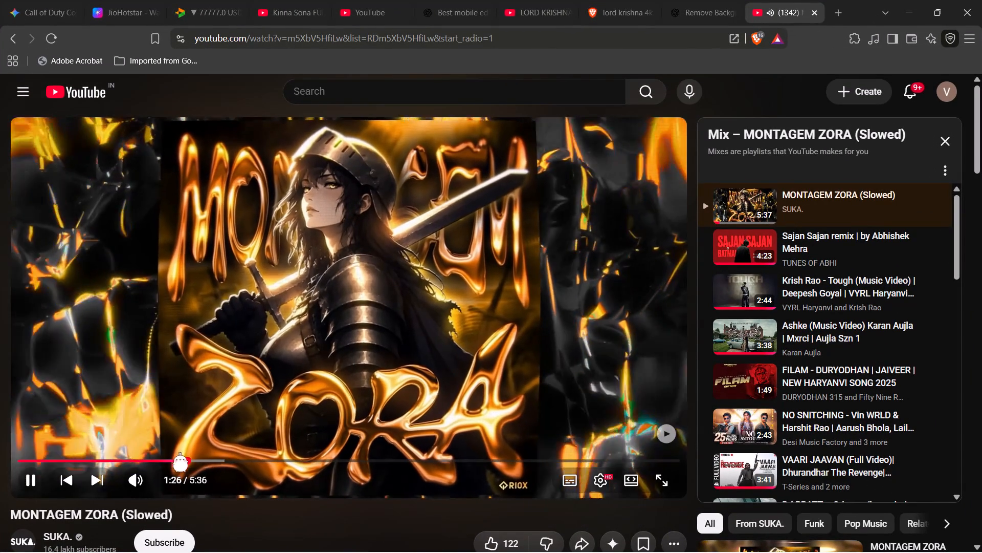
pyautogui.click(152, 459)
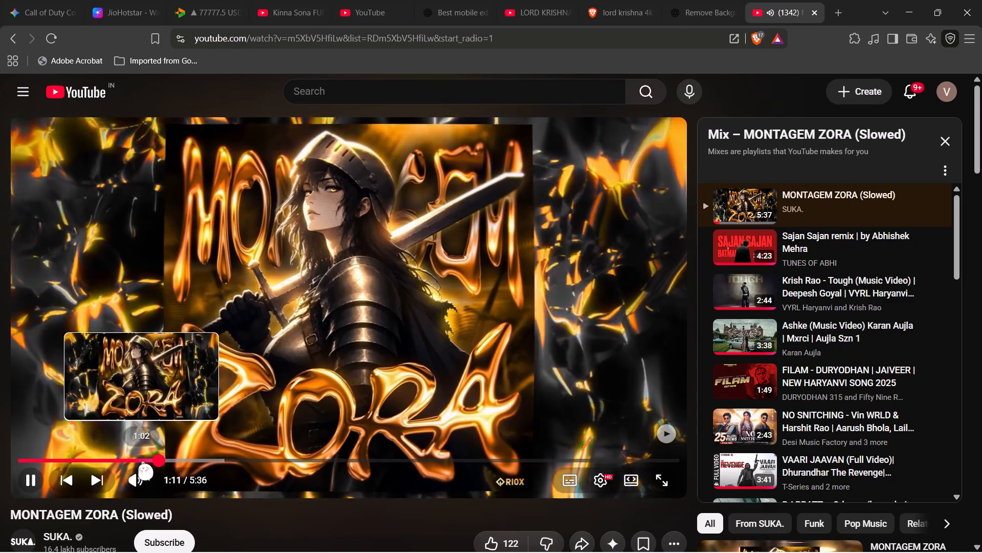
pyautogui.click(140, 461)
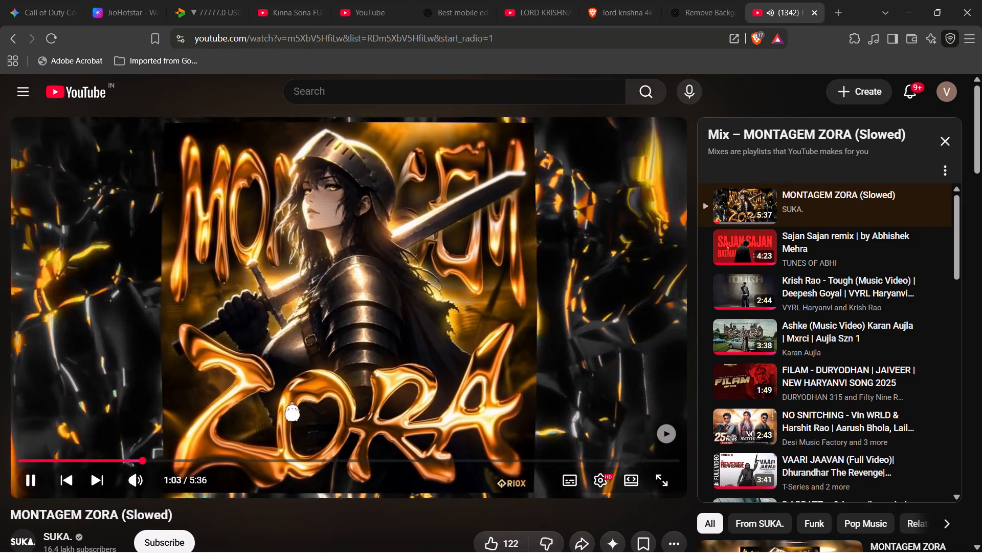
pyautogui.click(291, 402)
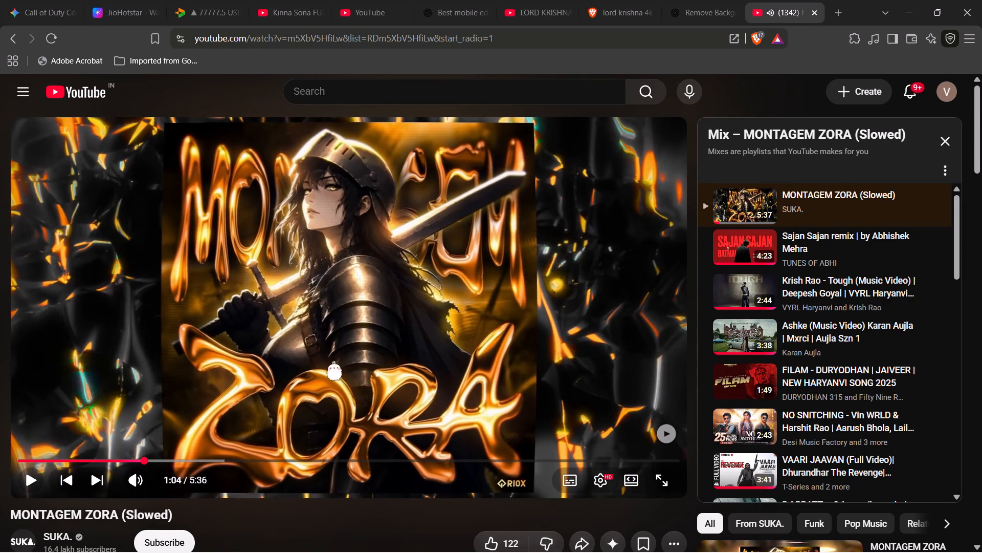
pyautogui.click(334, 357)
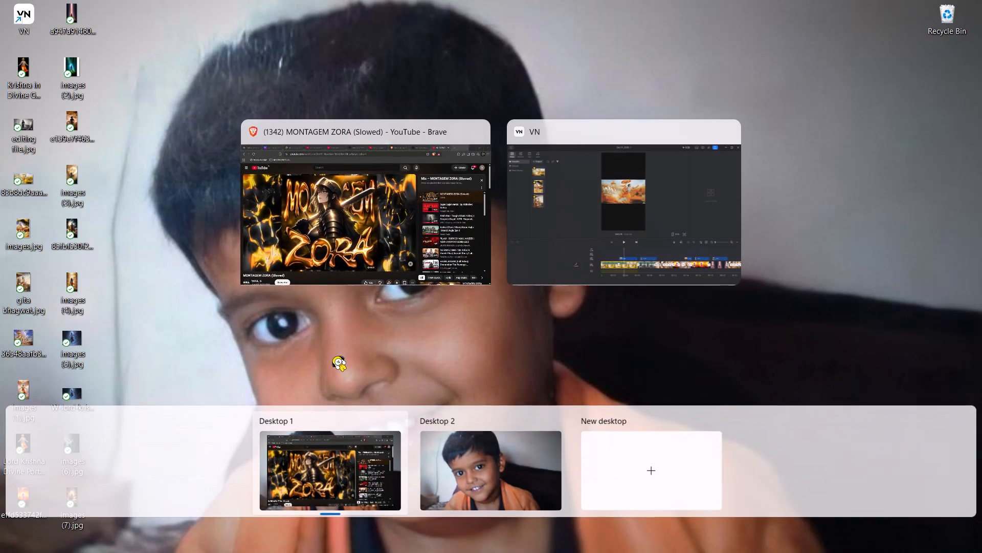
# Switch to VN, return the playhead to the start and preview the whole timeline against the track.
pyautogui.click(600, 247)
pyautogui.hscroll(5, 407, 403)
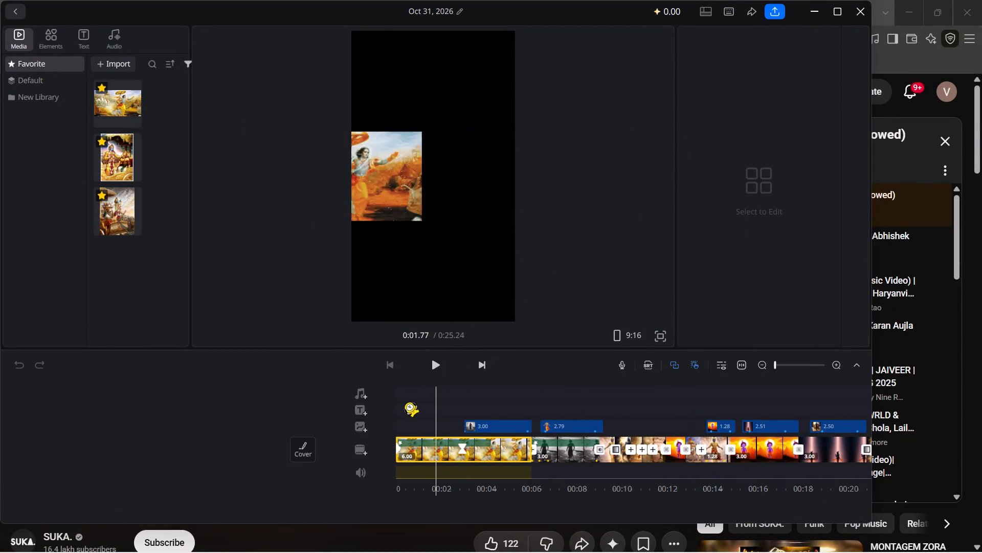
pyautogui.hscroll(7, 407, 403)
pyautogui.click(407, 403)
pyautogui.click(435, 357)
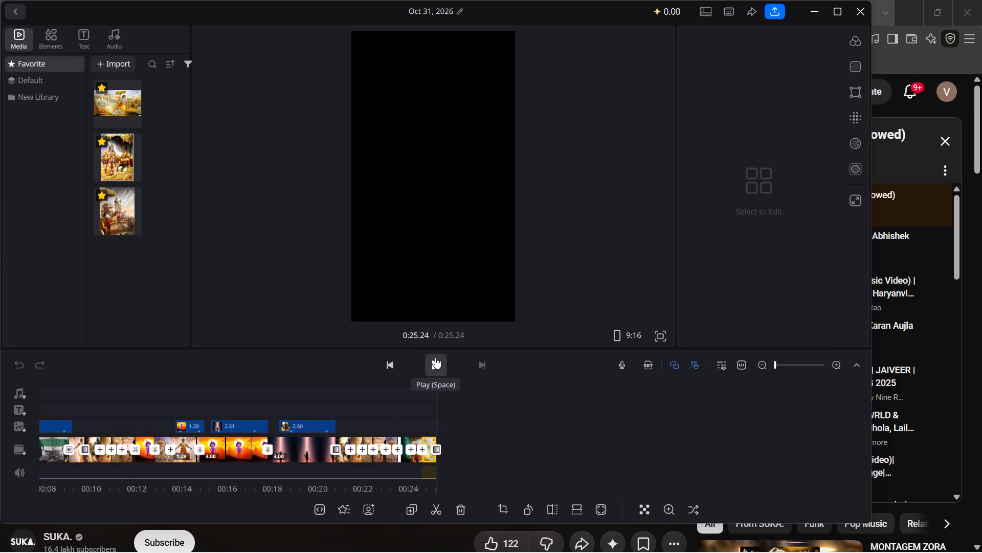
# Switch to Brave, pause MONTAGEM ZORA (Slowed) and go back to the YouTube home page.
pyautogui.click(618, 247)
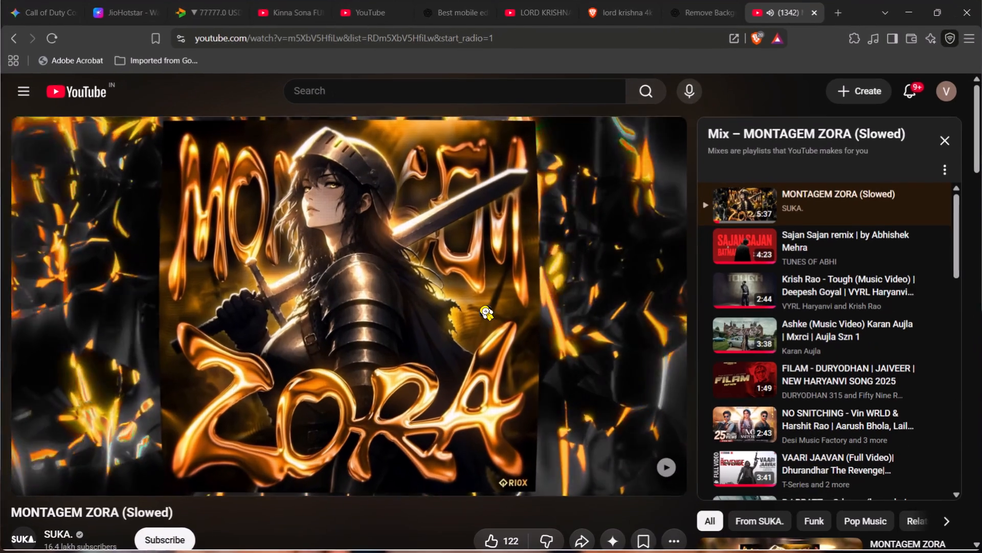
pyautogui.click(429, 324)
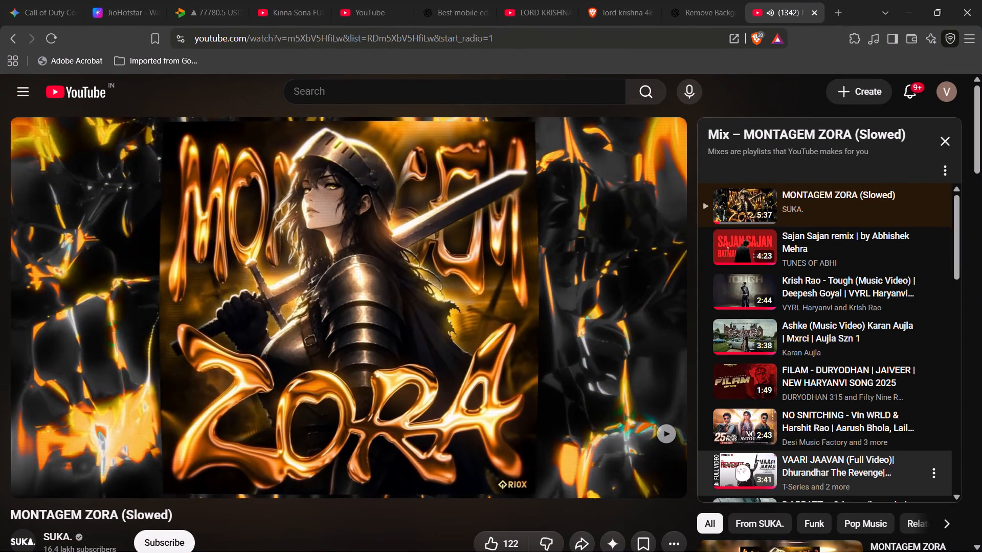
pyautogui.click(17, 39)
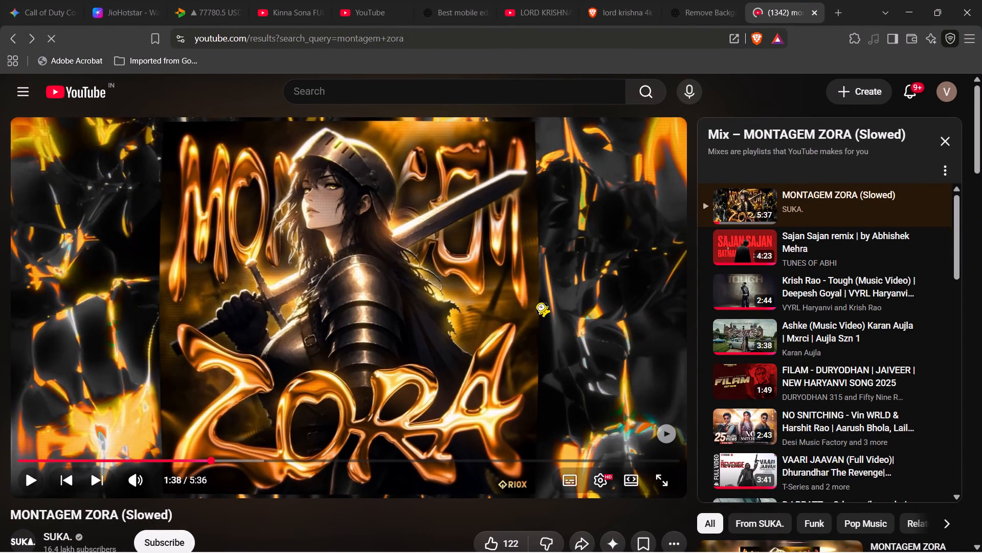
pyautogui.click(7, 32)
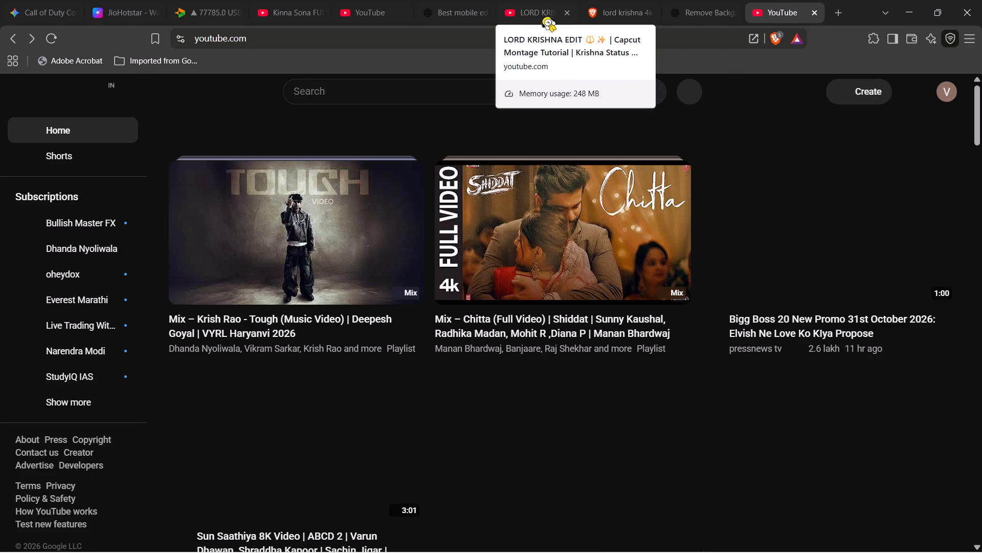
# Switch to the LORD KRISHNA EDIT tab and go back to its Krishna god level video editing search results.
pyautogui.click(541, 17)
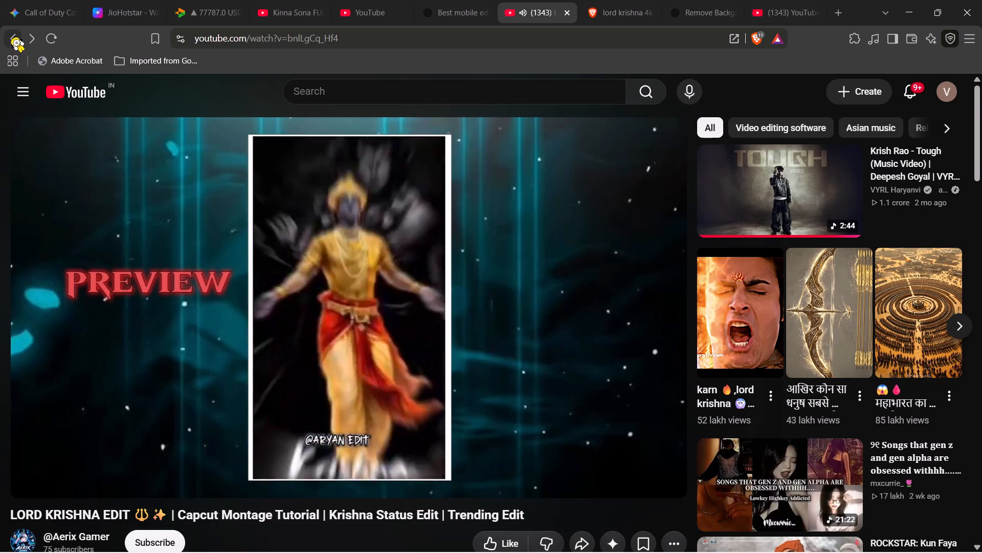
pyautogui.click(13, 38)
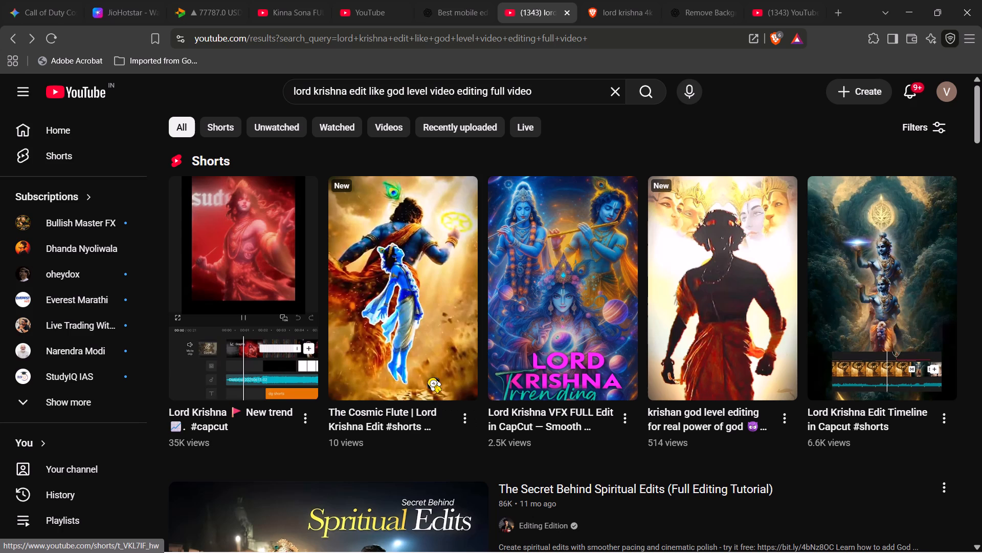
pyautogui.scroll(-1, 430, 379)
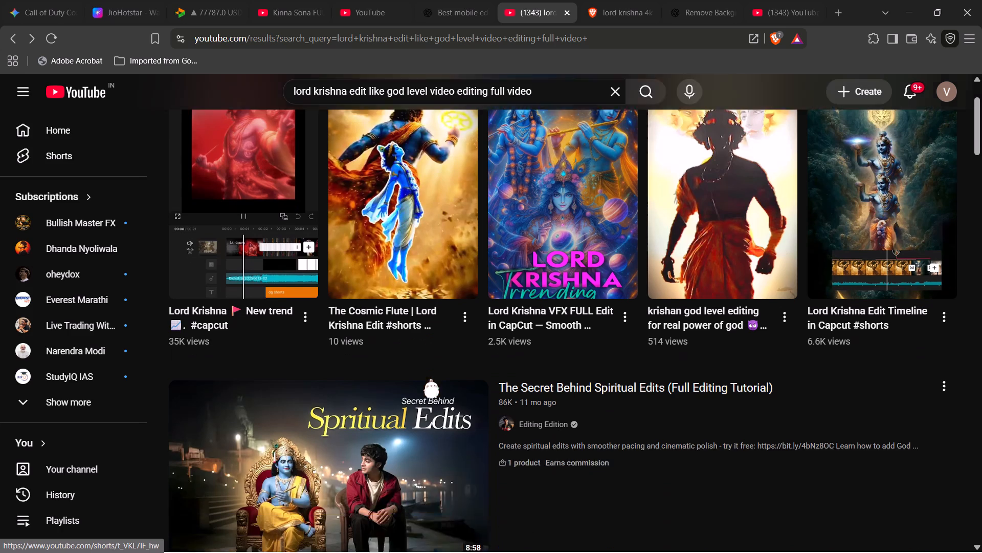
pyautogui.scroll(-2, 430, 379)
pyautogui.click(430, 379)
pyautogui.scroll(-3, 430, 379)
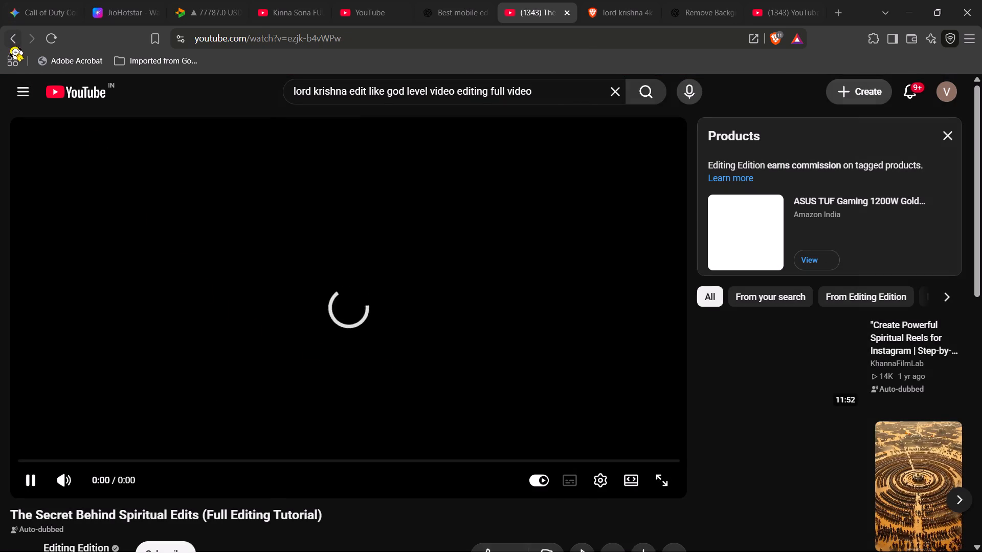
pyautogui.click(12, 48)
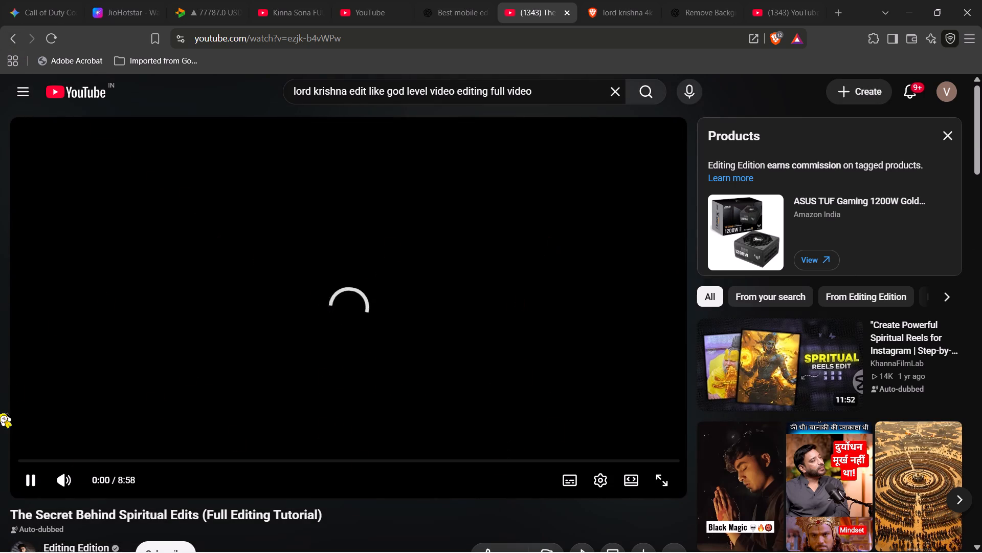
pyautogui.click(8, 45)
# Browse the Krishna edit search results, open the Krishna Ji Phonk Edit Tutorial short and pause it.
pyautogui.scroll(-1, 352, 353)
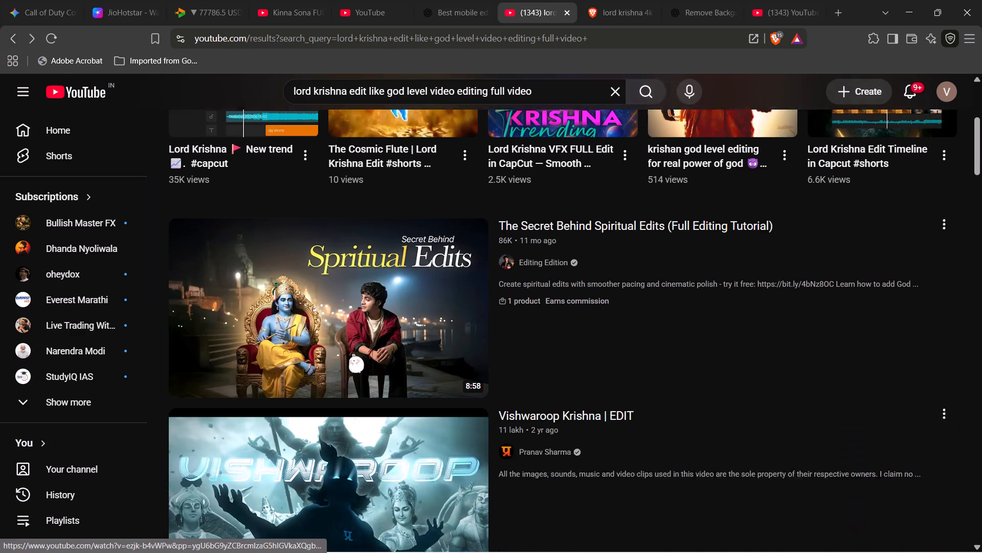
pyautogui.scroll(-3, 352, 353)
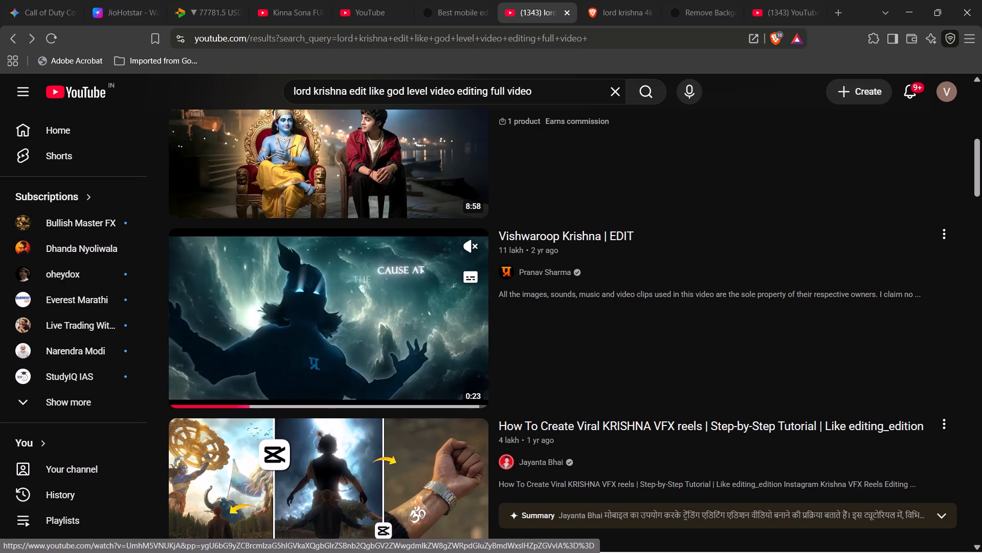
pyautogui.hscroll(2, 358, 315)
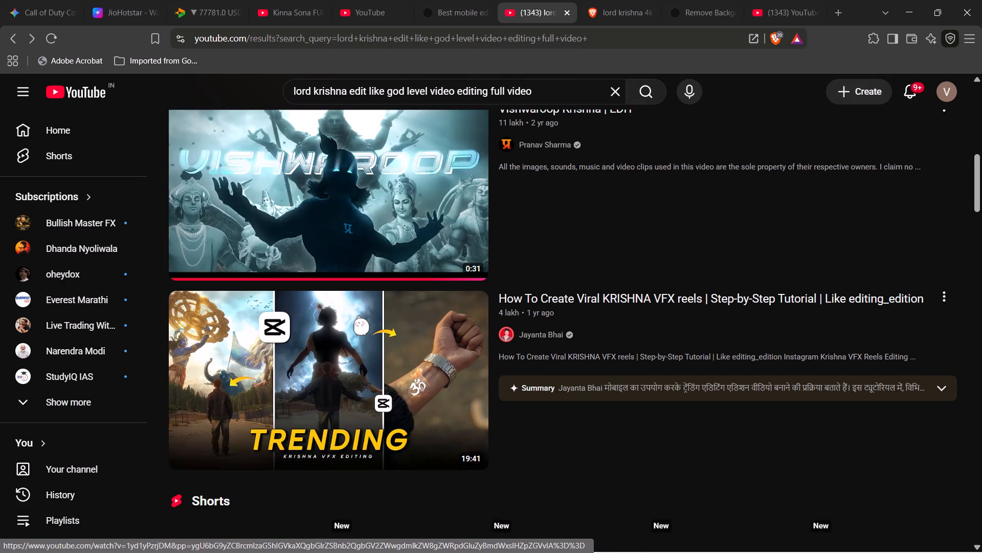
pyautogui.hscroll(4, 358, 315)
pyautogui.click(222, 347)
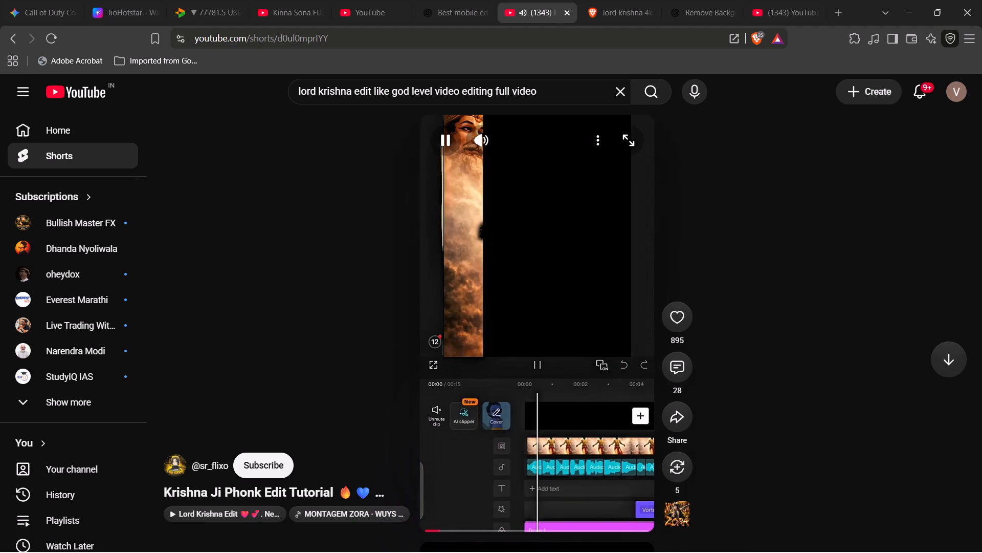
pyautogui.click(498, 264)
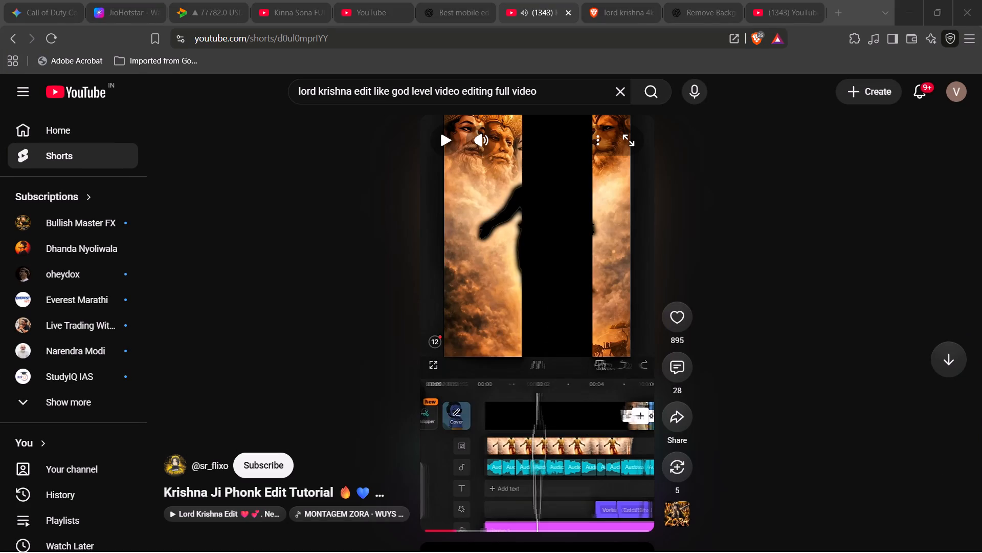
# Switch to VN and move the timeline playhead back near the start, at about 0:00.95.
pyautogui.click(554, 230)
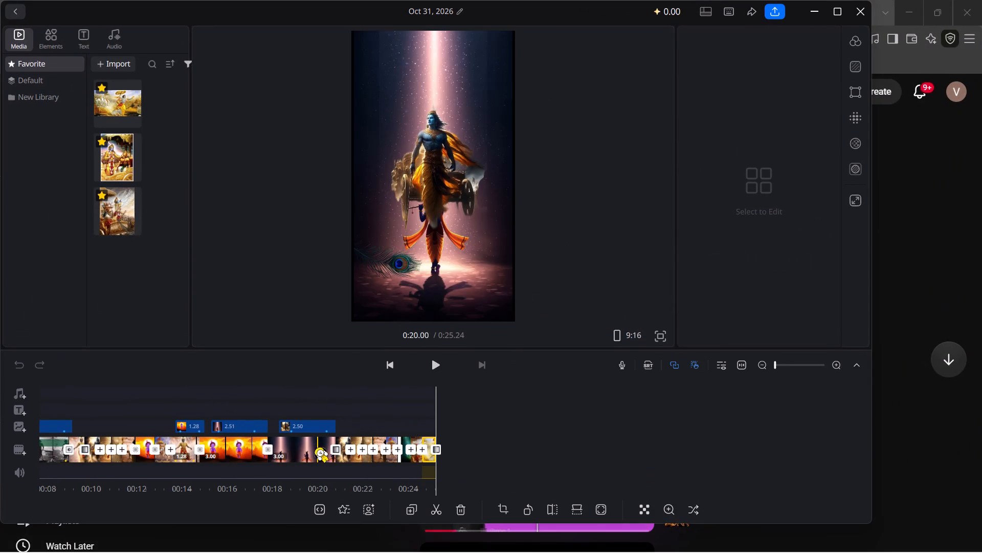
pyautogui.hscroll(20, 317, 449)
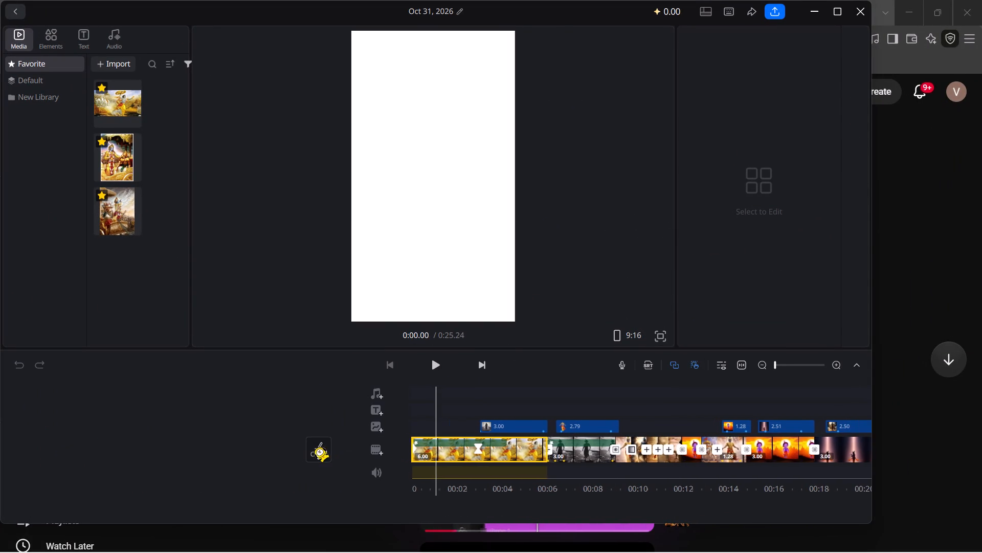
pyautogui.hscroll(2, 317, 449)
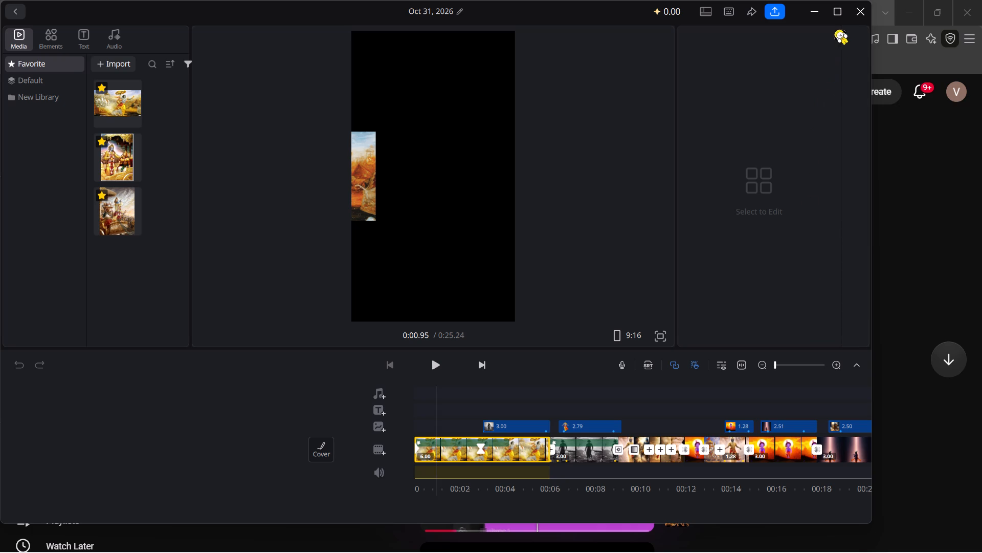
# Maximize the VN editor window.
pyautogui.click(832, 27)
pyautogui.click(834, 15)
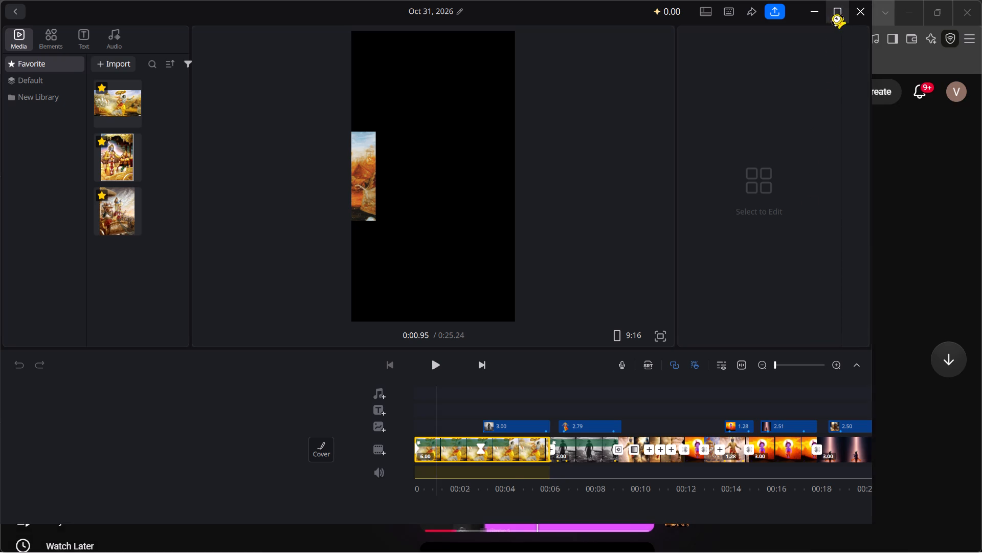
pyautogui.hscroll(-2, 664, 329)
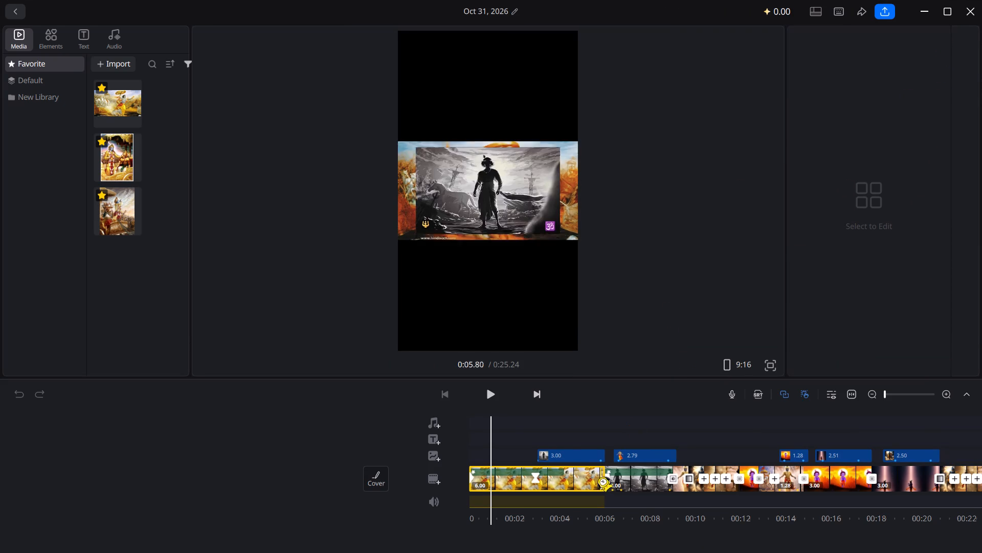
# Scrub the timeline between about 0:06 and 0:13 to examine the Krishna clips and their overlays.
pyautogui.hscroll(-6, 598, 481)
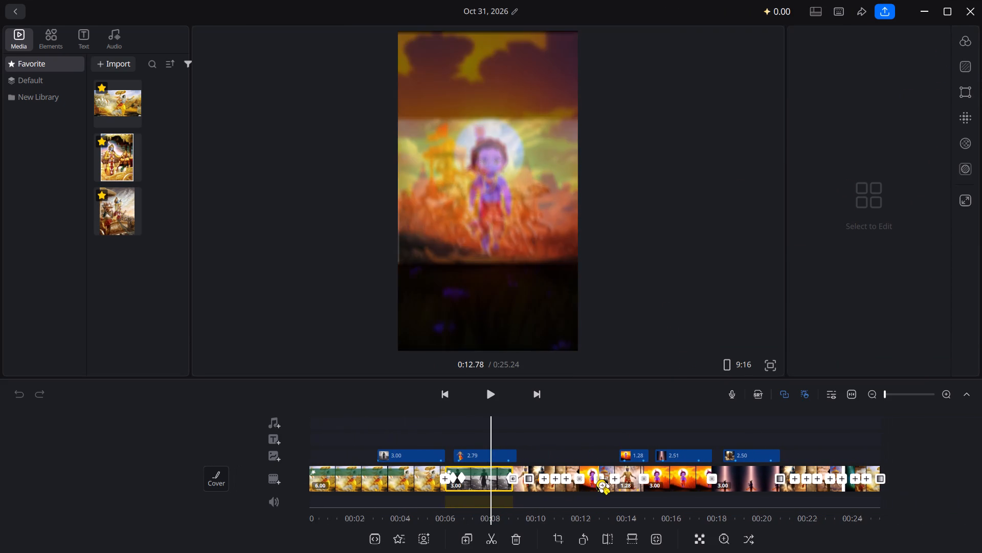
pyautogui.hscroll(-2, 598, 481)
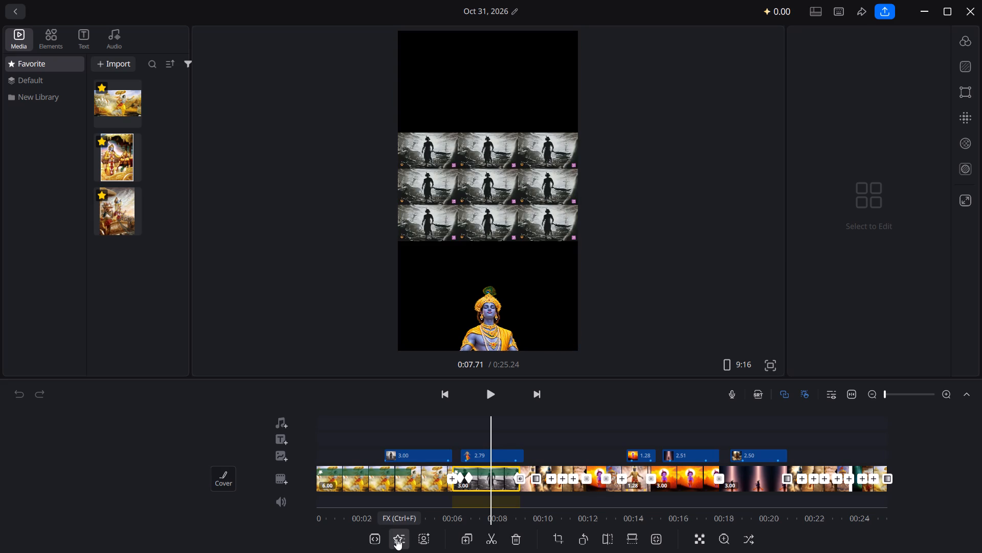
pyautogui.hscroll(-2, 396, 539)
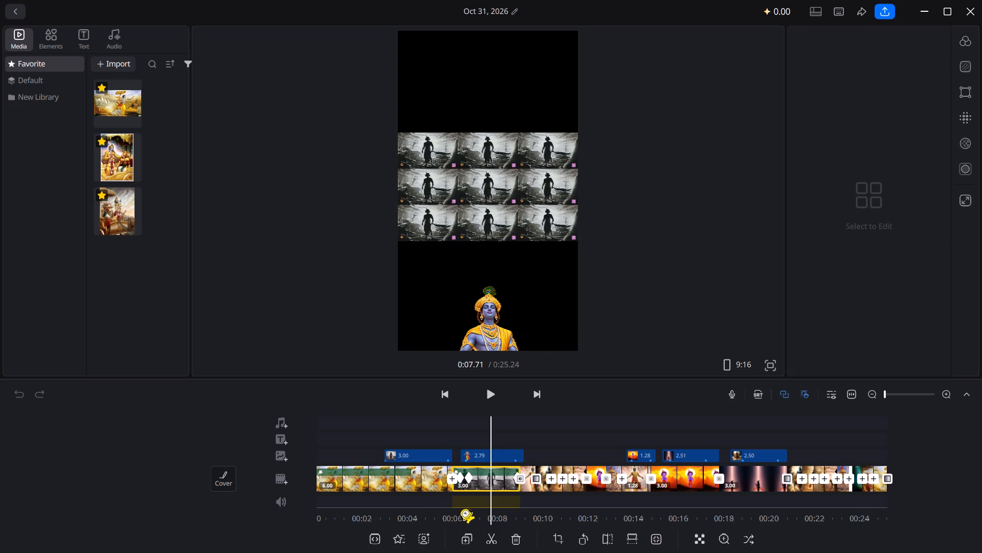
pyautogui.scroll(2, 462, 510)
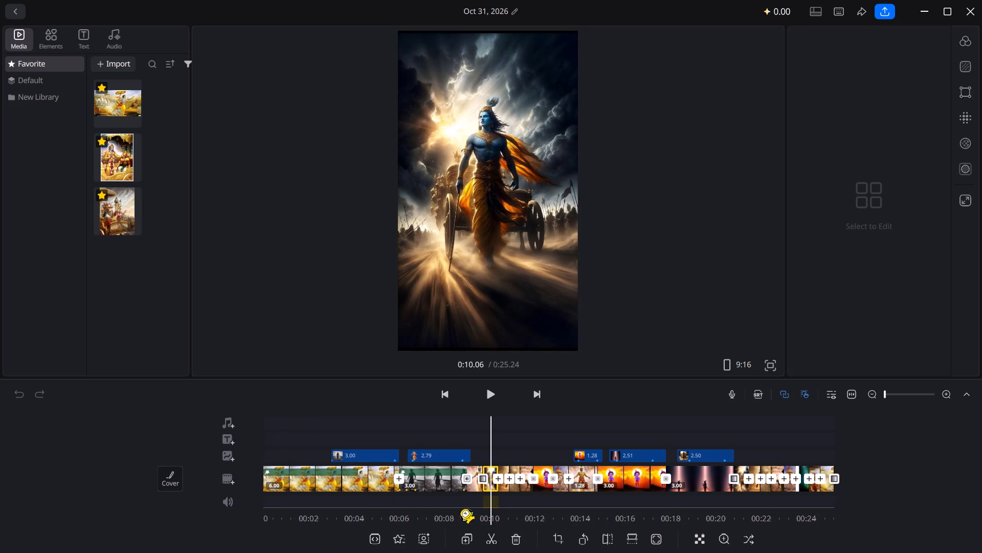
pyautogui.scroll(1, 462, 510)
pyautogui.hscroll(1, 462, 510)
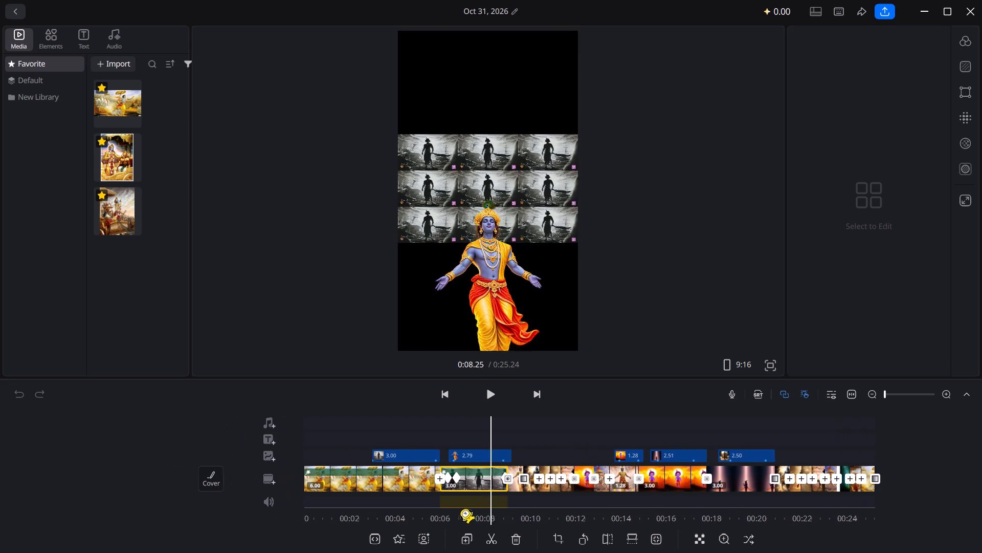
pyautogui.hscroll(3, 462, 510)
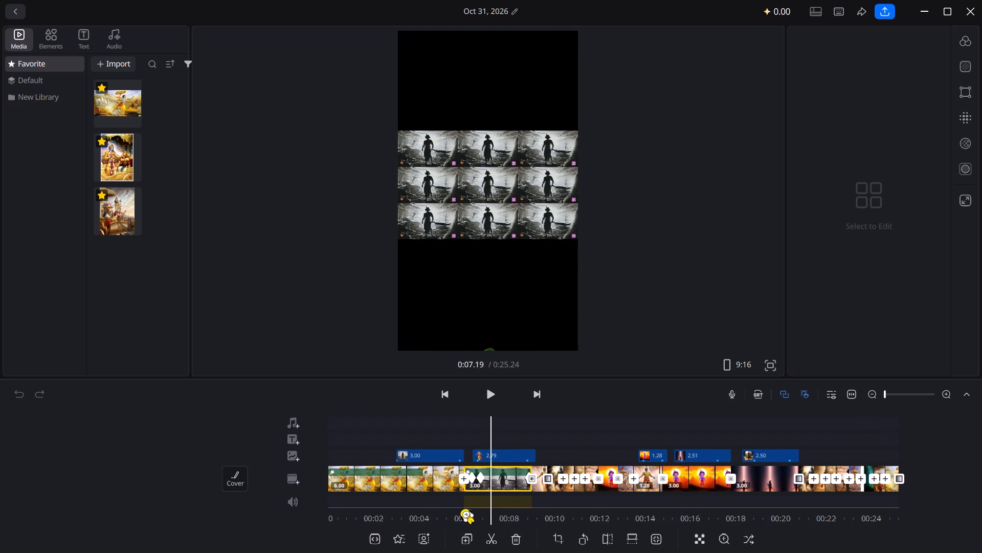
pyautogui.hscroll(1, 462, 510)
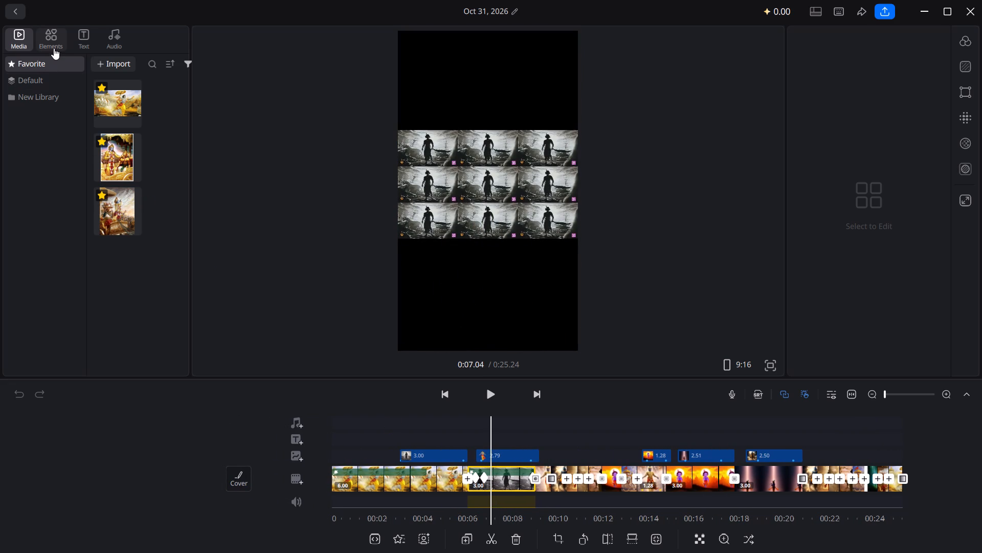
# Browse the Elements library, including the Local, Shapes, Social, Mood and Arrow graphics, and return to the media library.
pyautogui.click(54, 45)
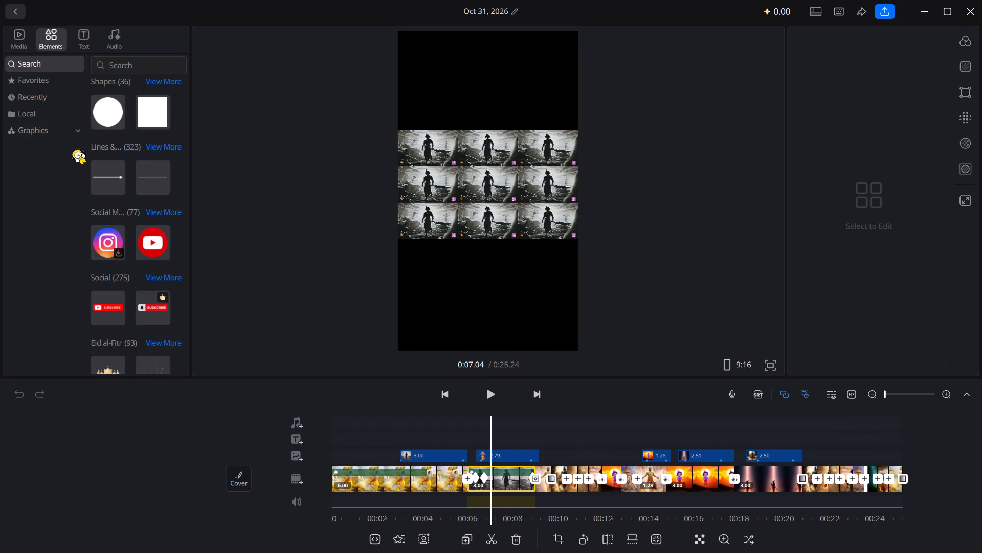
pyautogui.click(61, 83)
pyautogui.click(60, 102)
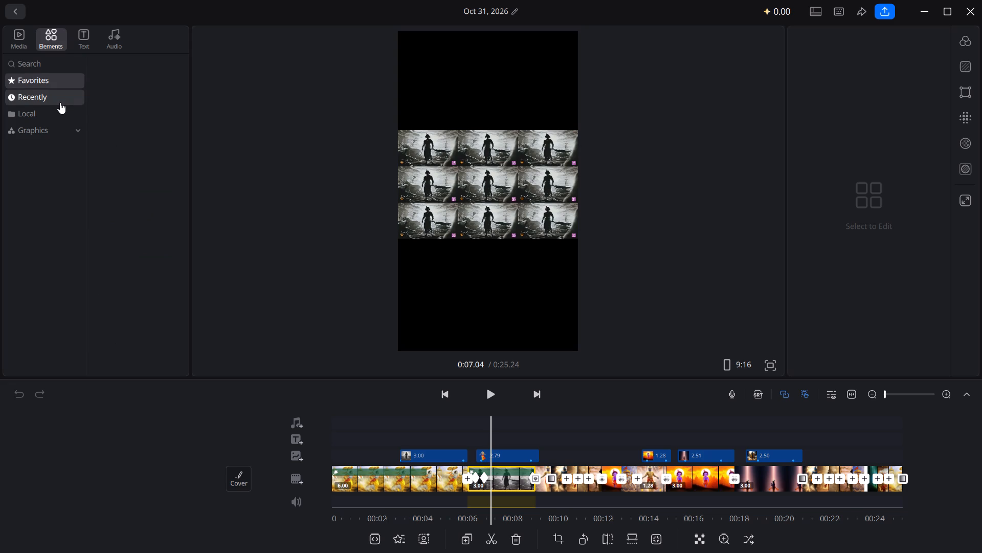
pyautogui.click(59, 118)
pyautogui.click(59, 120)
pyautogui.click(59, 128)
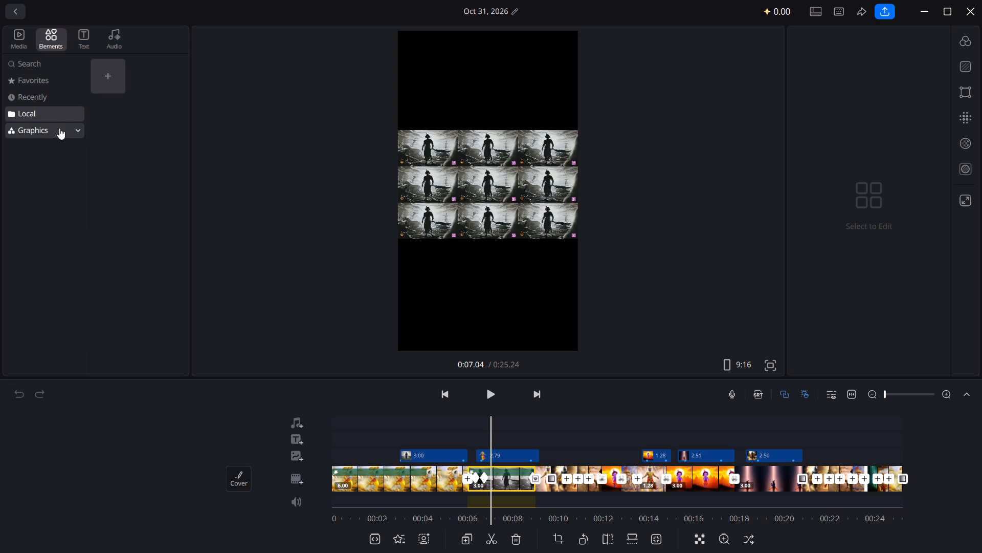
pyautogui.click(59, 147)
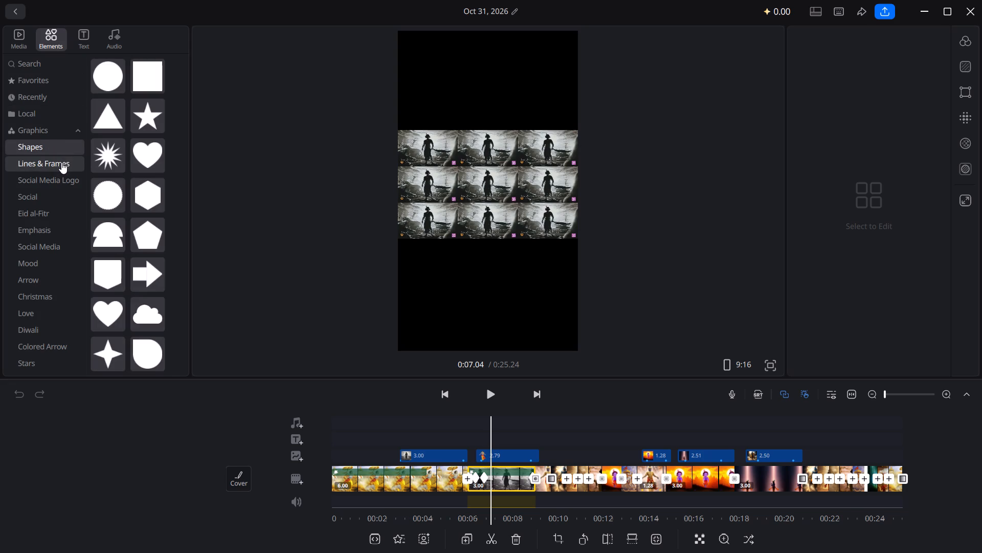
pyautogui.click(57, 190)
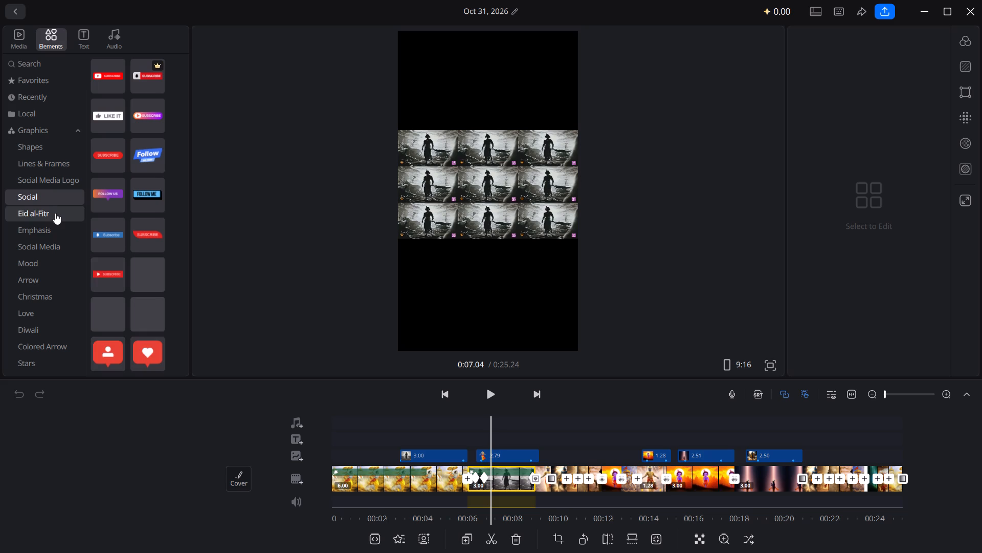
pyautogui.click(54, 239)
pyautogui.click(55, 253)
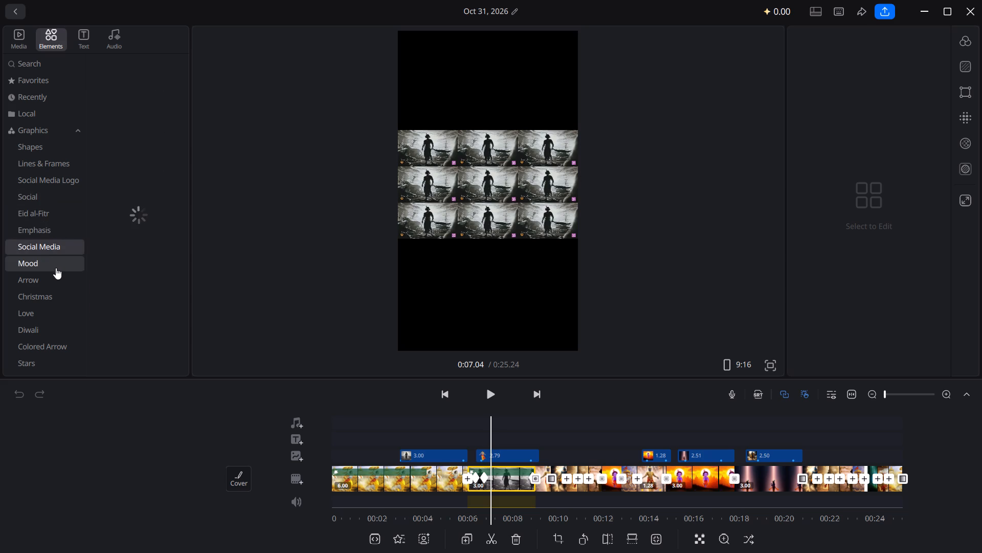
pyautogui.click(56, 268)
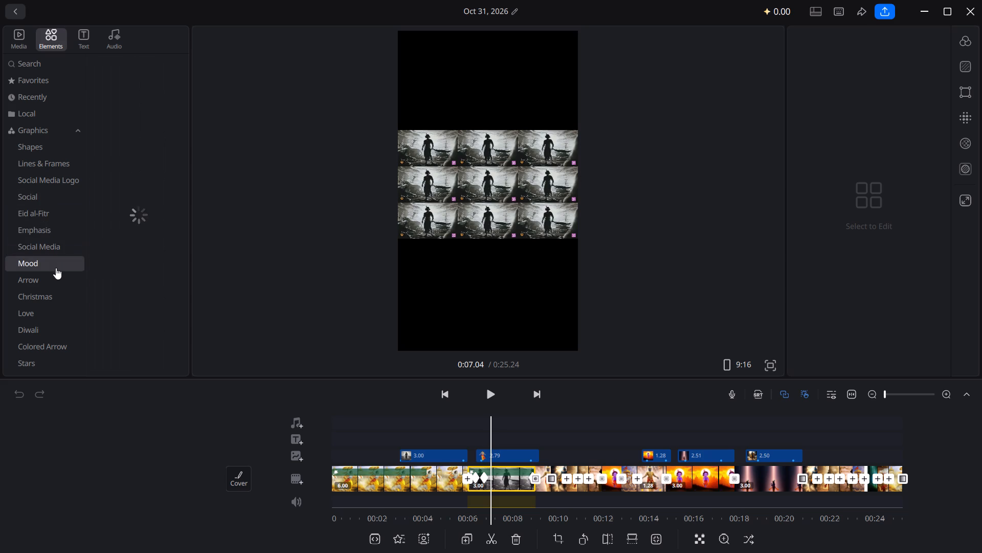
pyautogui.click(60, 316)
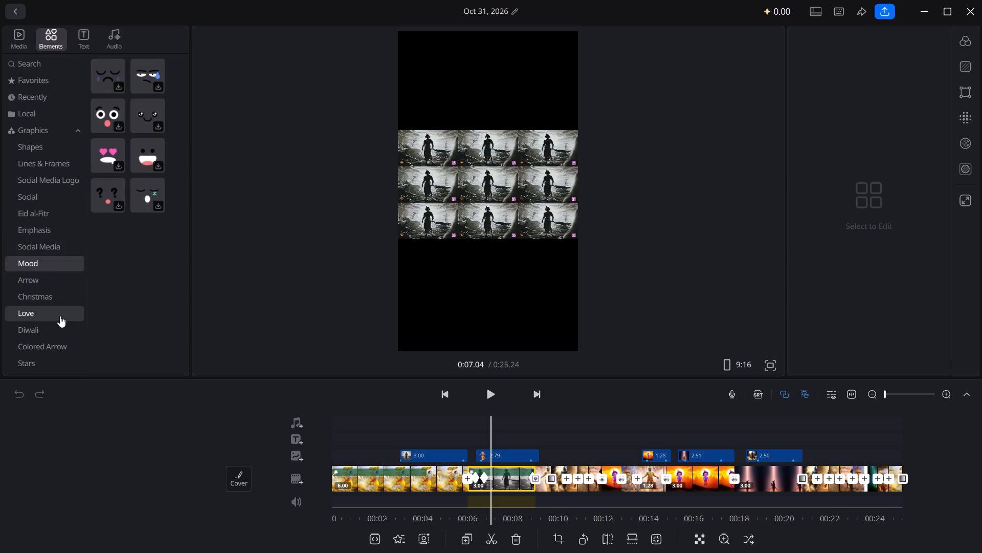
pyautogui.click(57, 281)
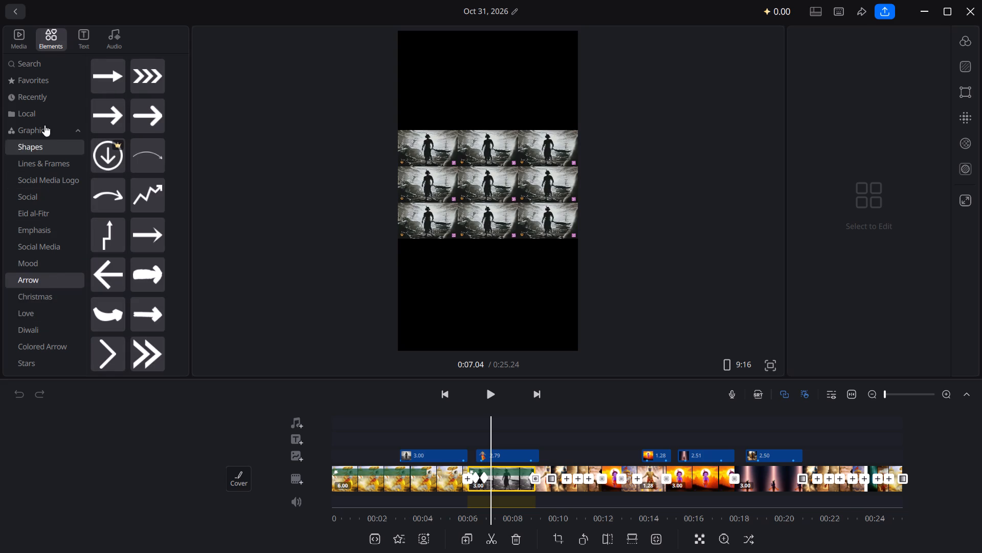
pyautogui.click(20, 45)
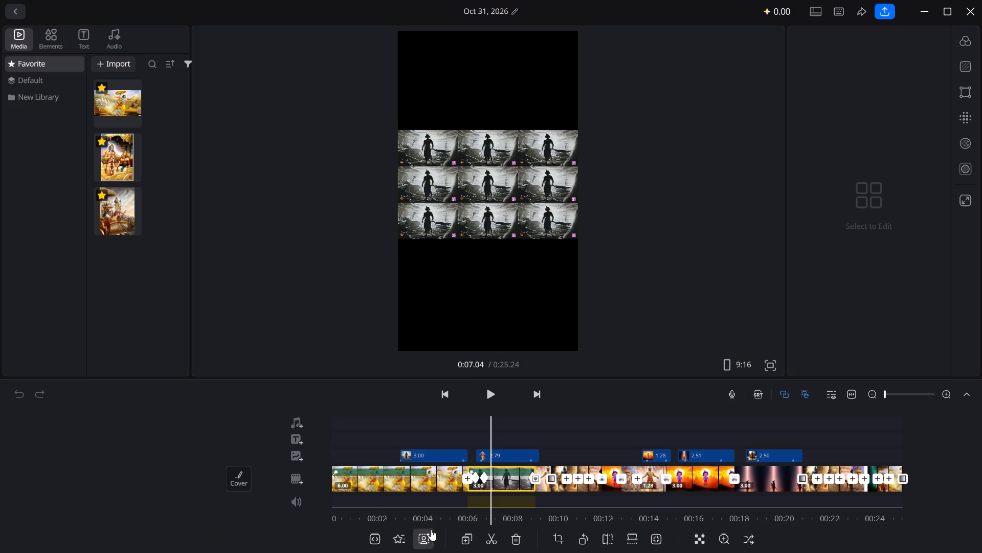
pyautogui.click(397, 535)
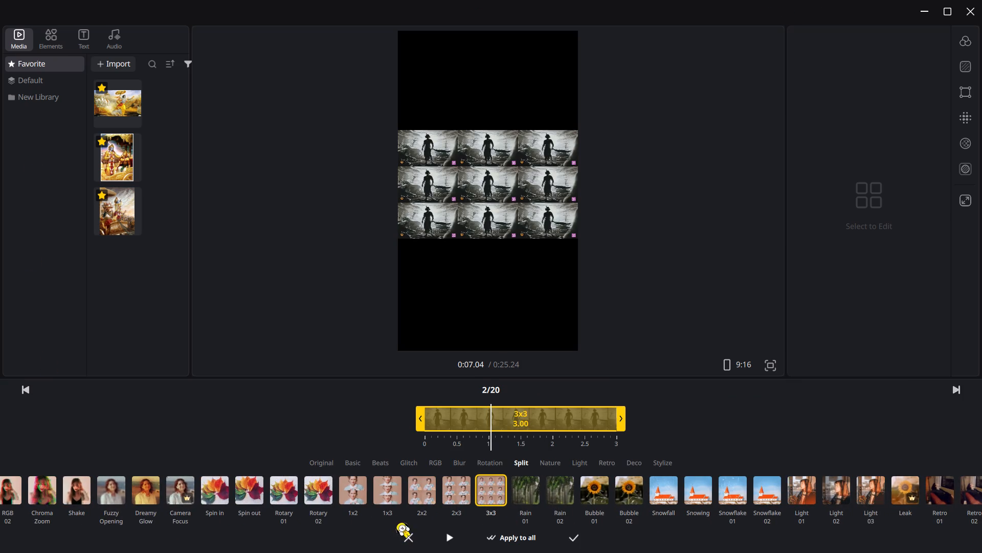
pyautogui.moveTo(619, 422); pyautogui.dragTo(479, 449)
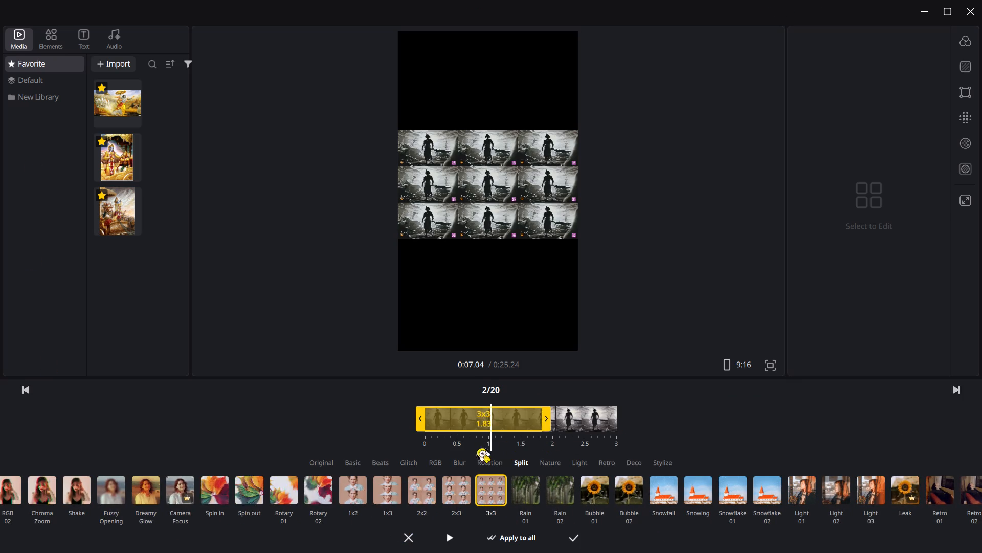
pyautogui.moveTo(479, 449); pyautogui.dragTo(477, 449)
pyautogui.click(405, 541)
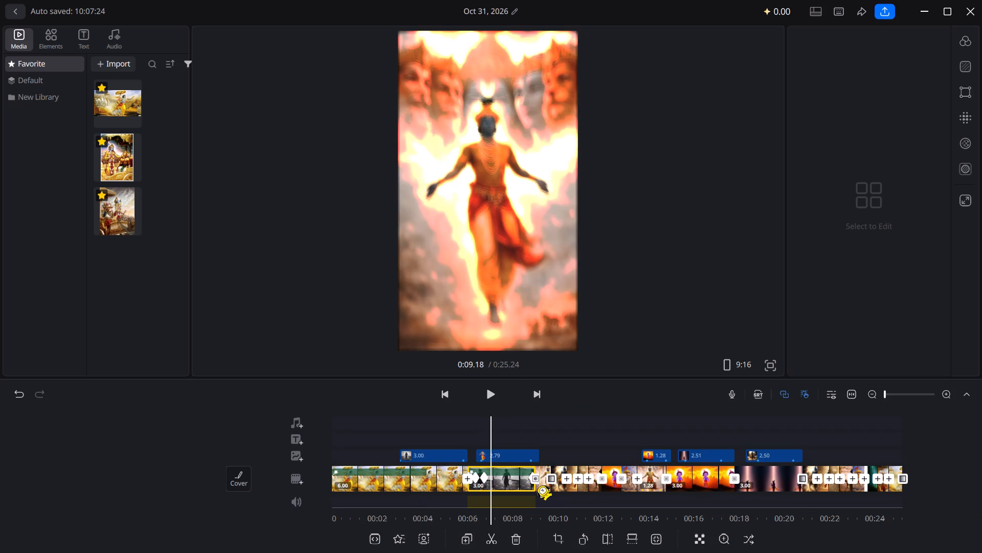
# Try the Spin effects on the third clip, at about 0:09, and apply Spin 03 over its full 0.70 s.
pyautogui.hscroll(-2, 540, 487)
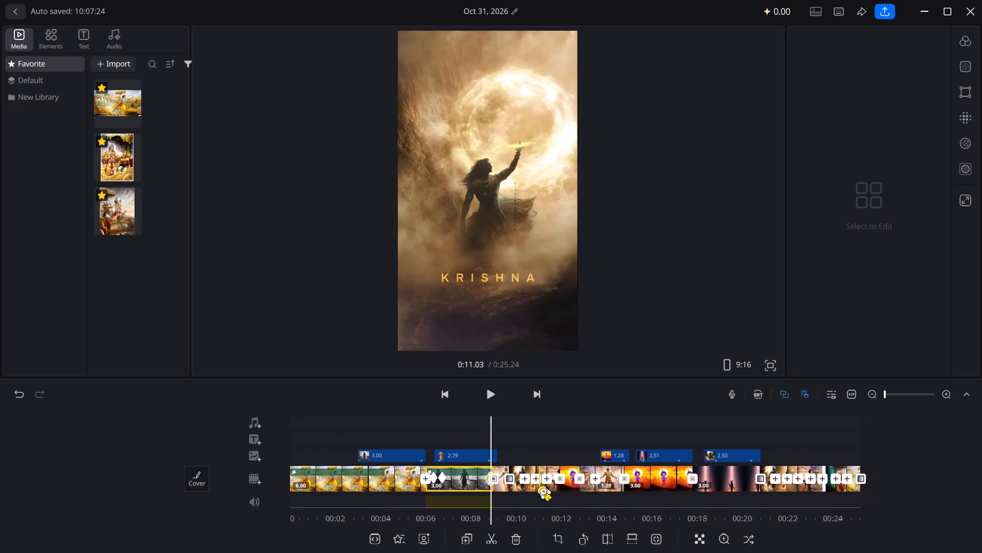
pyautogui.hscroll(-2, 540, 487)
pyautogui.click(385, 552)
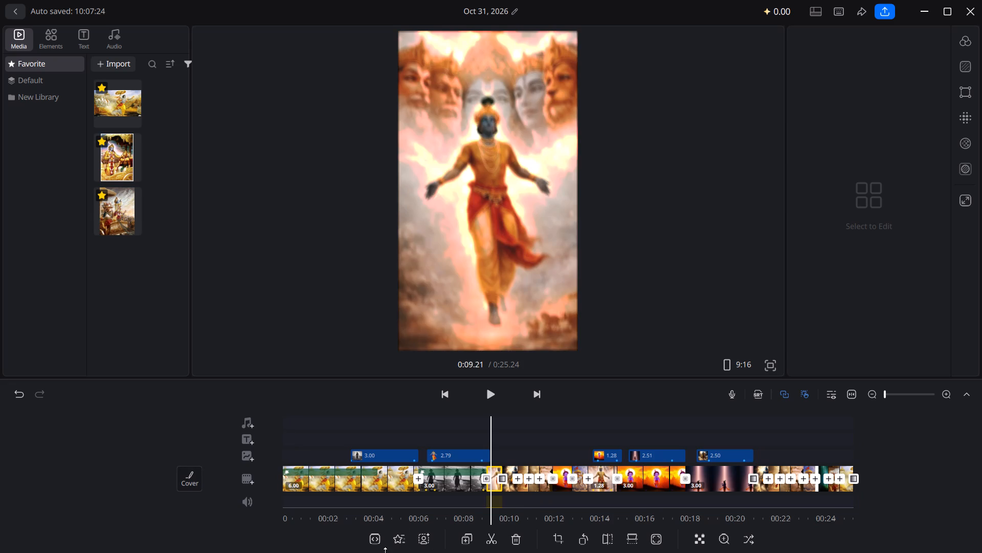
pyautogui.click(396, 548)
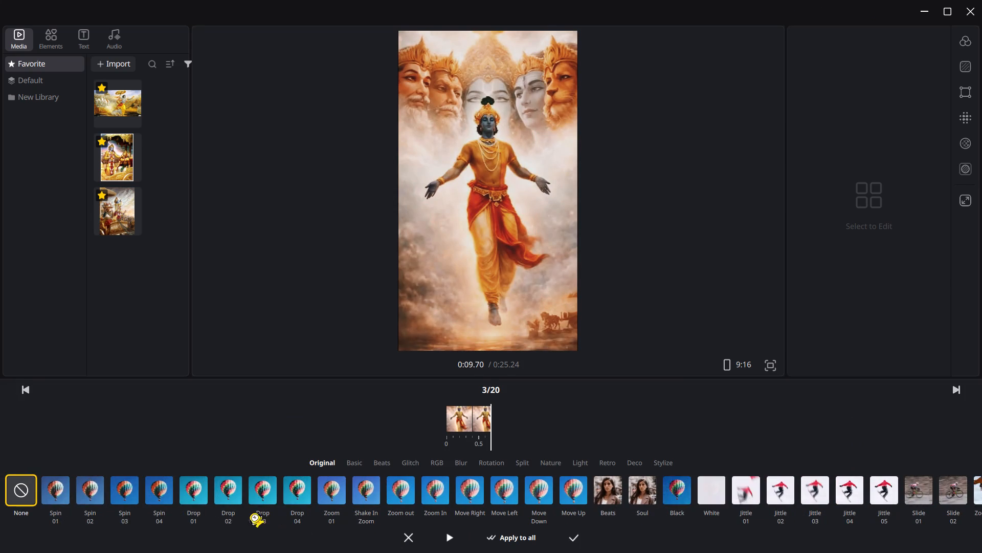
pyautogui.click(50, 494)
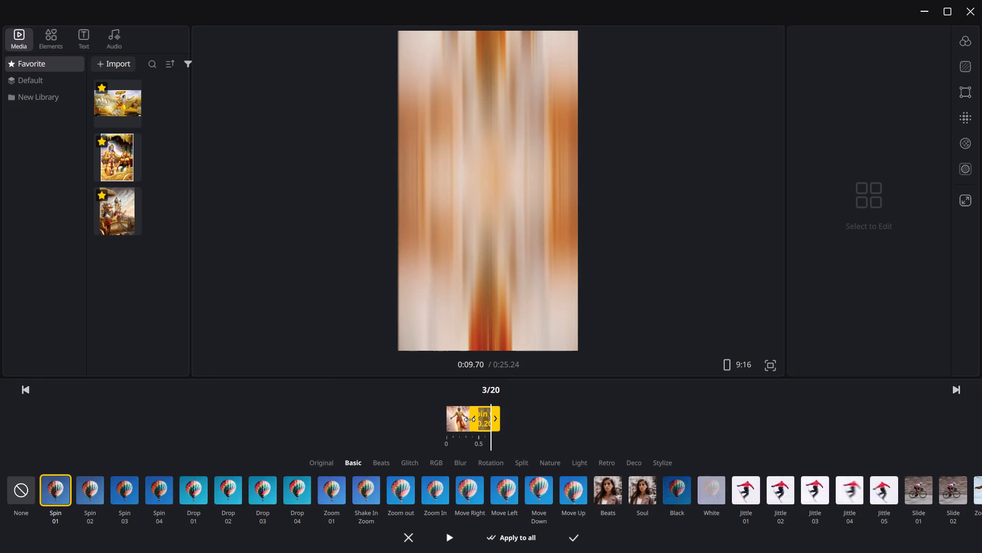
pyautogui.moveTo(470, 419); pyautogui.dragTo(429, 416)
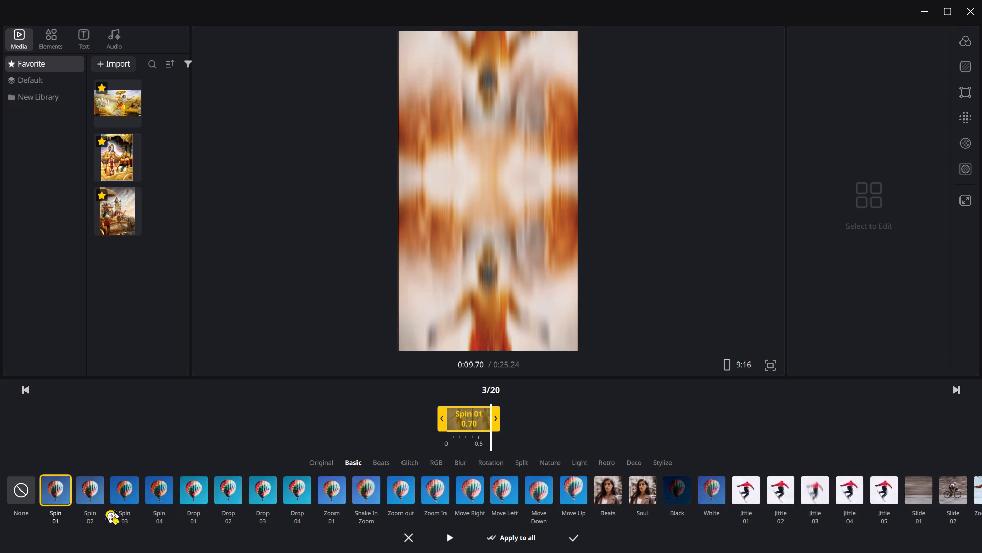
pyautogui.click(56, 490)
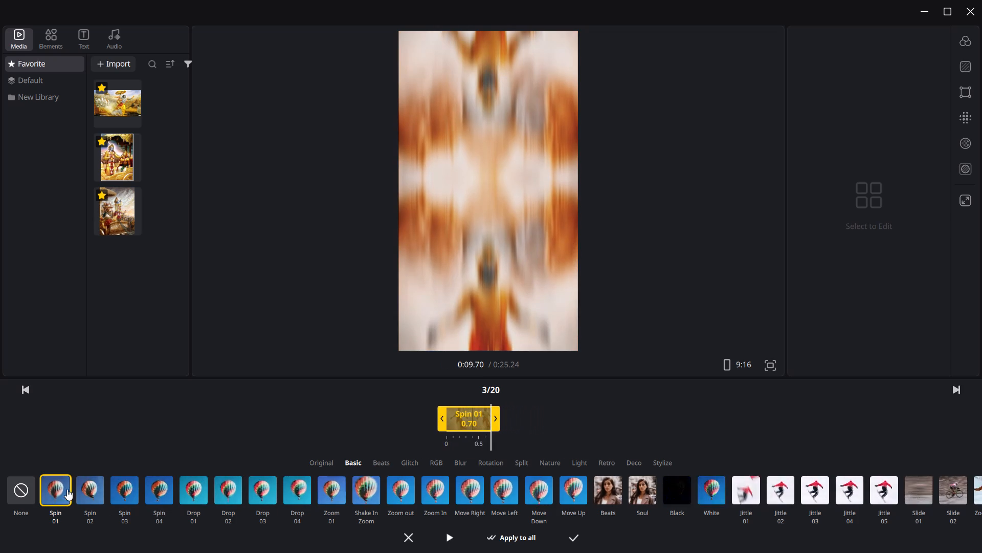
pyautogui.click(90, 489)
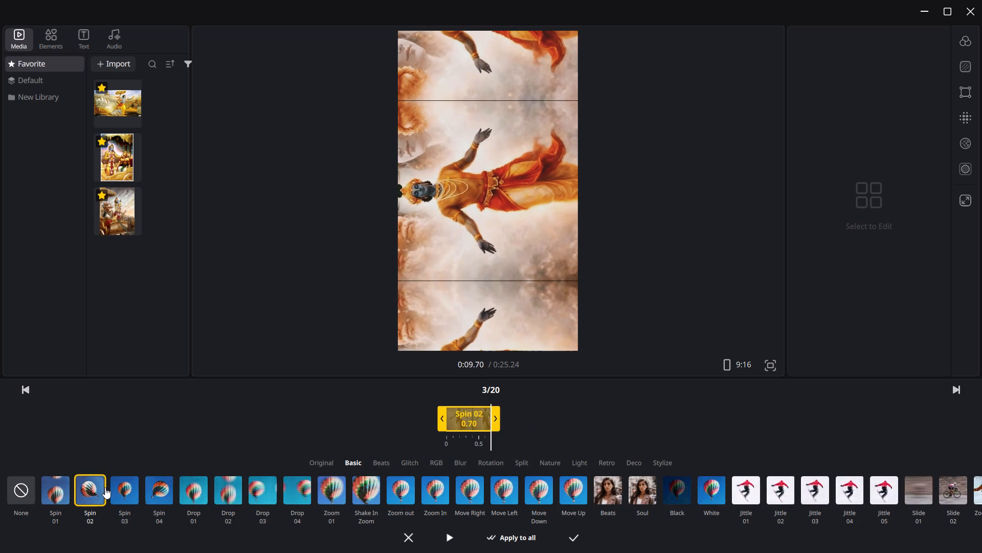
pyautogui.click(124, 487)
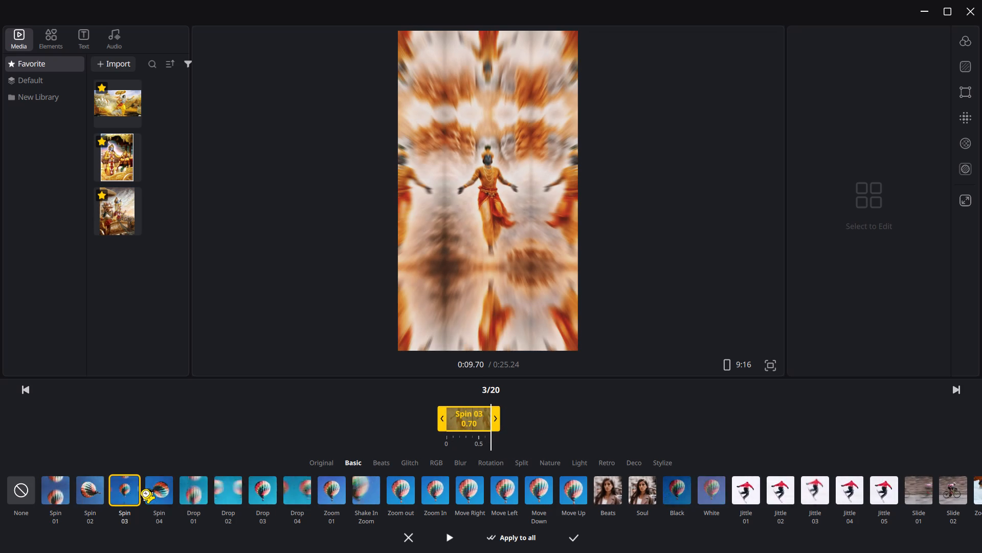
pyautogui.click(143, 490)
pyautogui.click(155, 492)
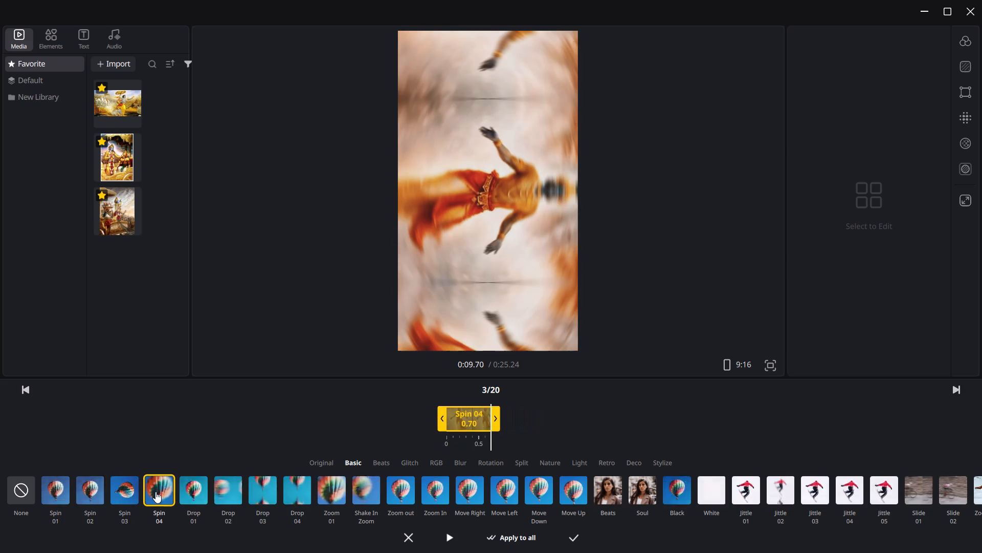
pyautogui.click(123, 496)
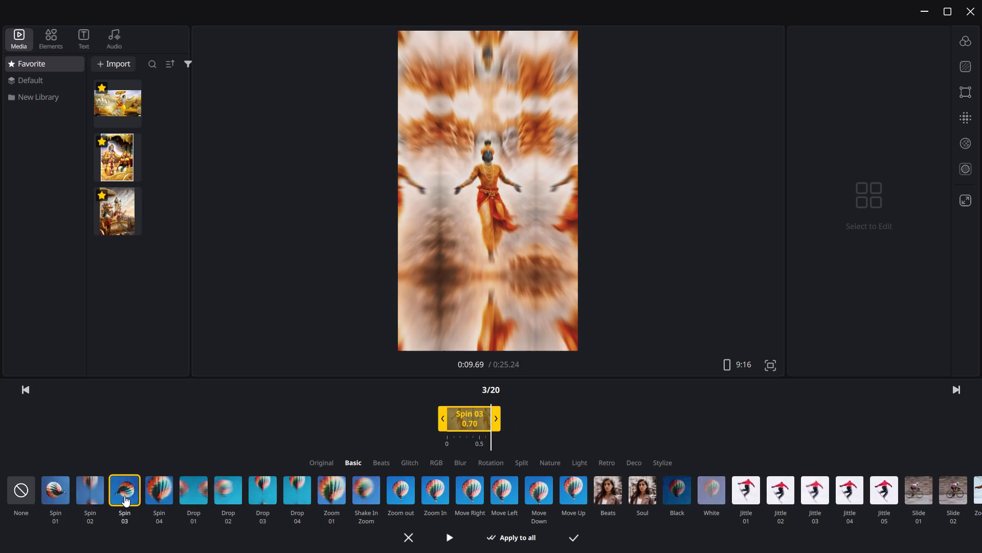
pyautogui.click(569, 542)
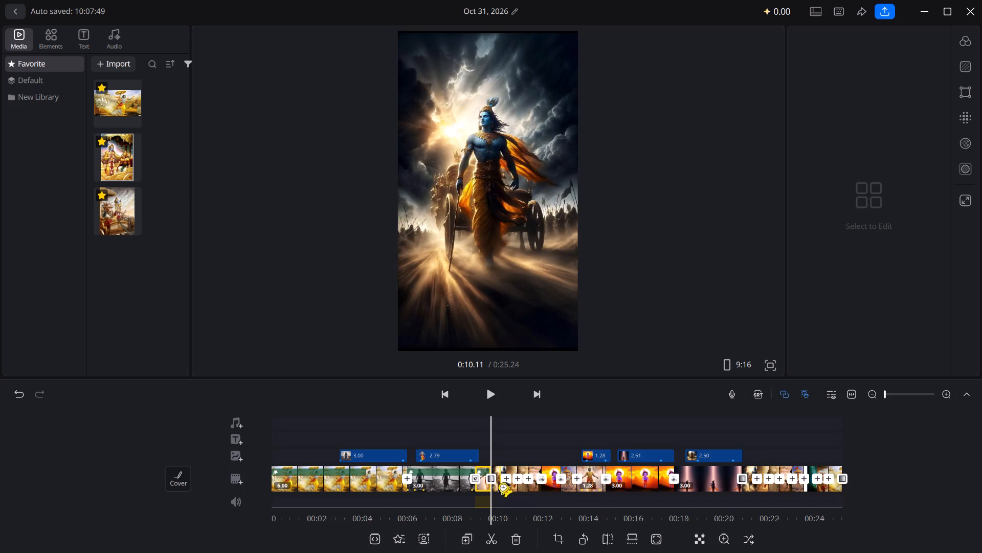
# Play the edit from shortly before the third clip through to the end to review the effects.
pyautogui.hscroll(1, 476, 446)
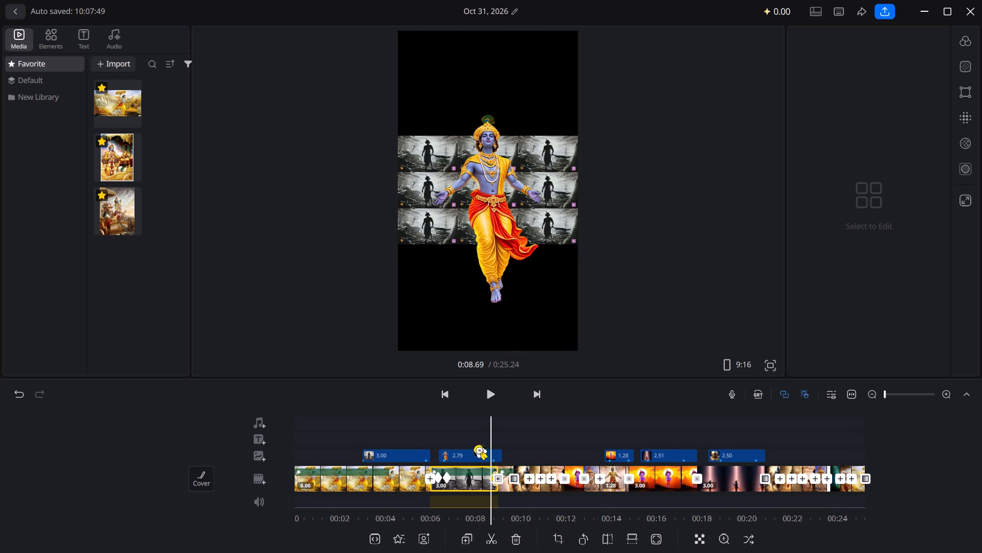
pyautogui.hscroll(1, 476, 446)
pyautogui.click(487, 398)
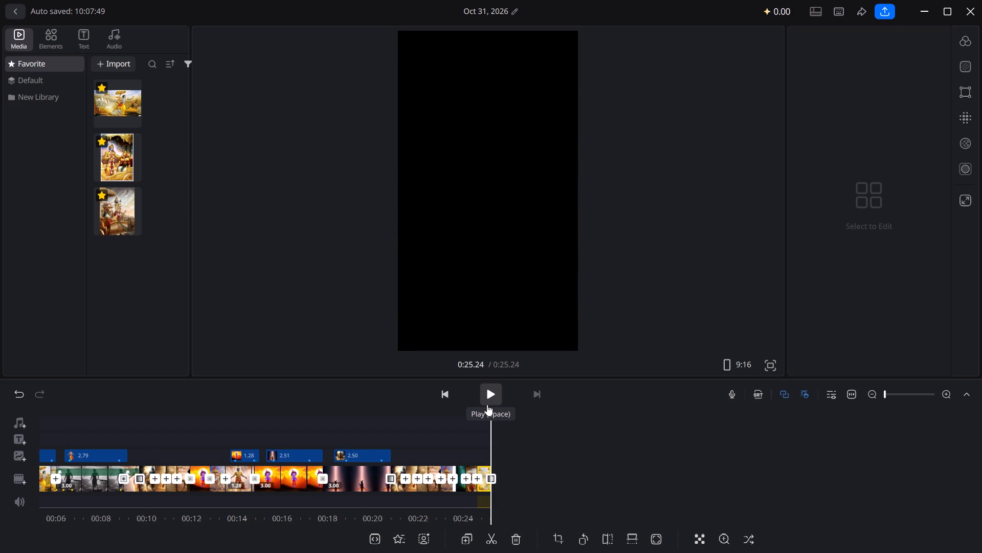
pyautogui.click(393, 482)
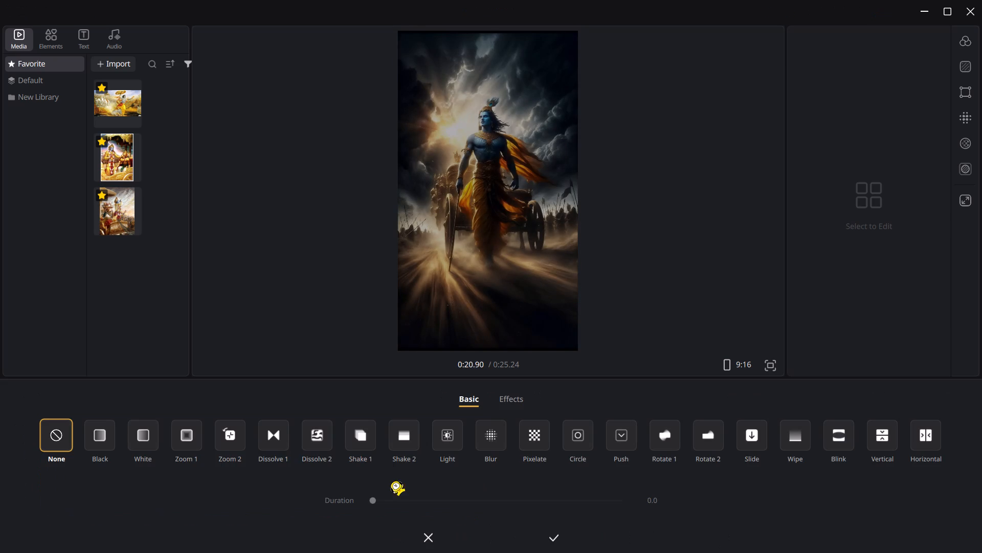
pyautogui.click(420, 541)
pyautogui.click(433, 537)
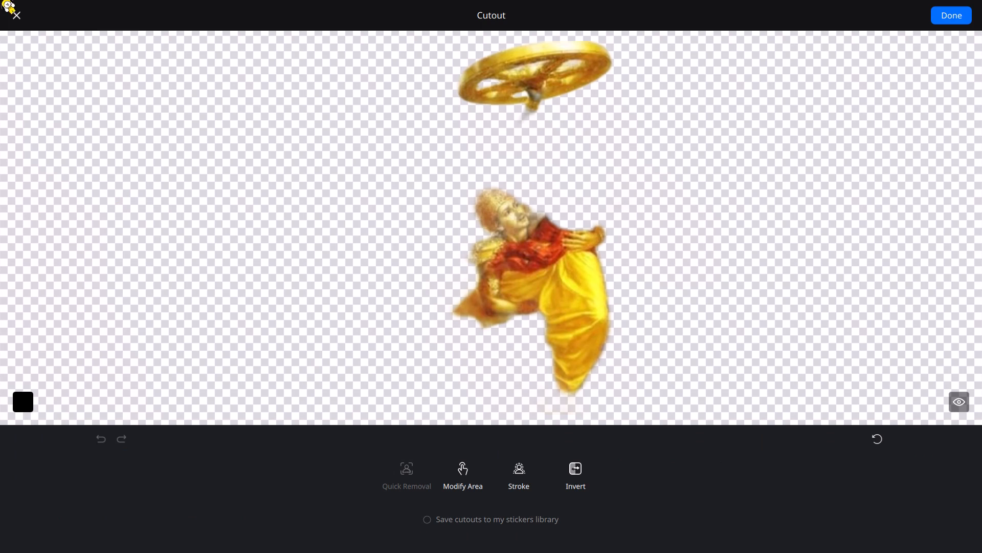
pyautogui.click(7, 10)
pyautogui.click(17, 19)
# Scrub the timeline between about 0:17 and 0:22 to examine the light-beam clip, its overlay and the short clips that follow.
pyautogui.hscroll(4, 289, 262)
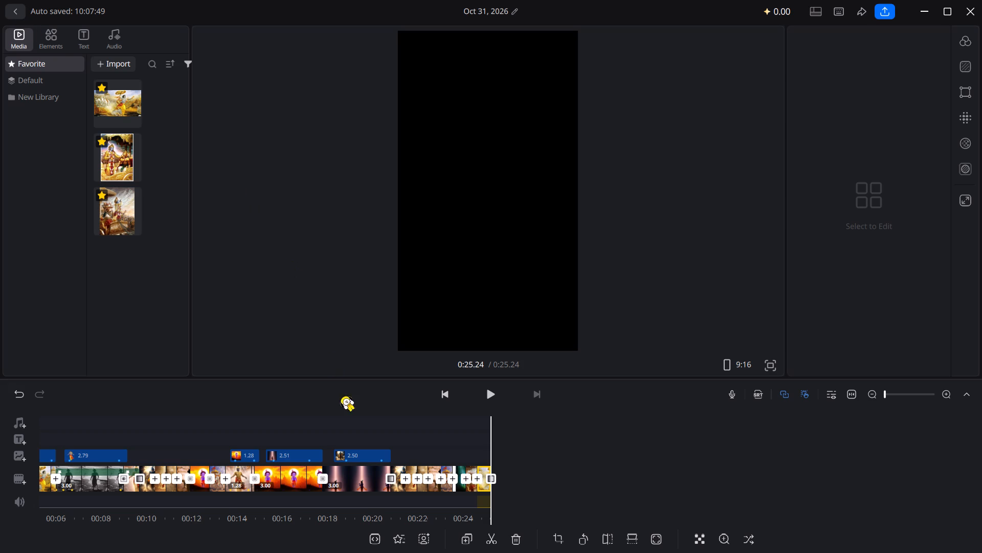
pyautogui.hscroll(3, 425, 490)
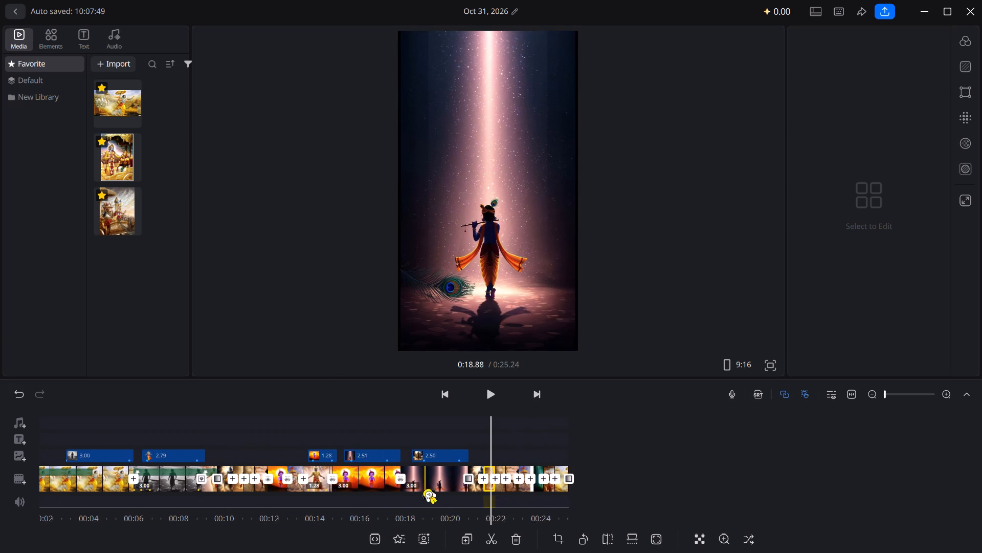
pyautogui.hscroll(2, 425, 490)
pyautogui.hscroll(-1, 425, 490)
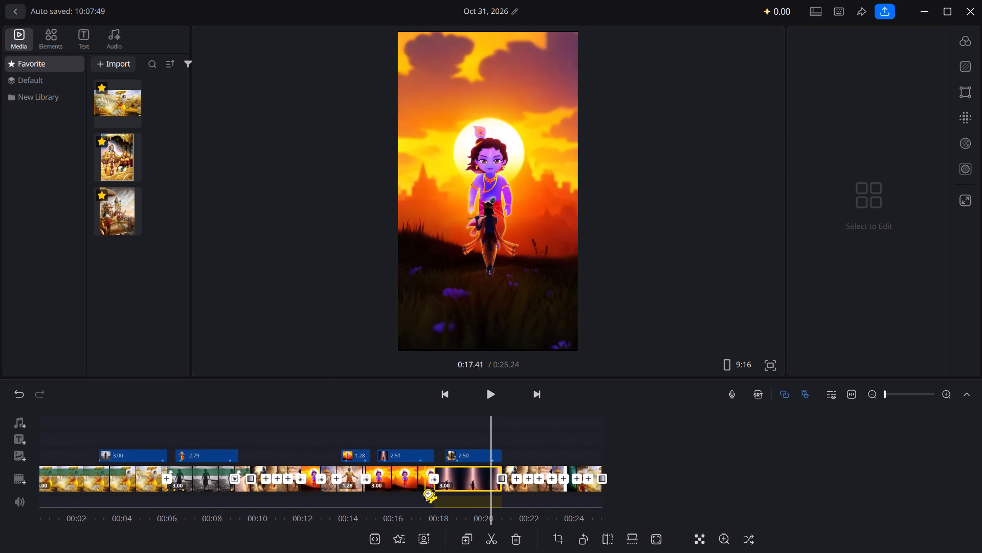
pyautogui.hscroll(-1, 425, 490)
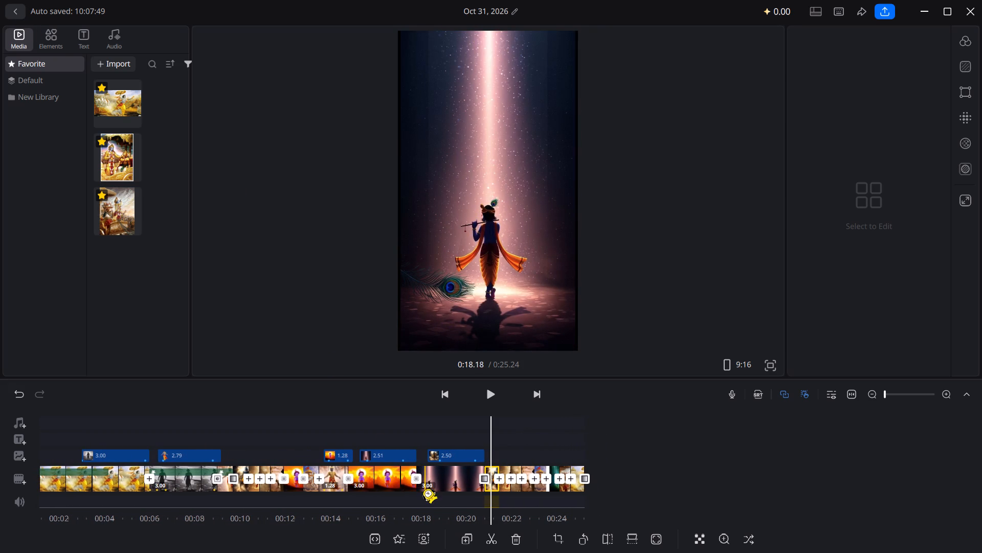
pyautogui.hscroll(-2, 425, 490)
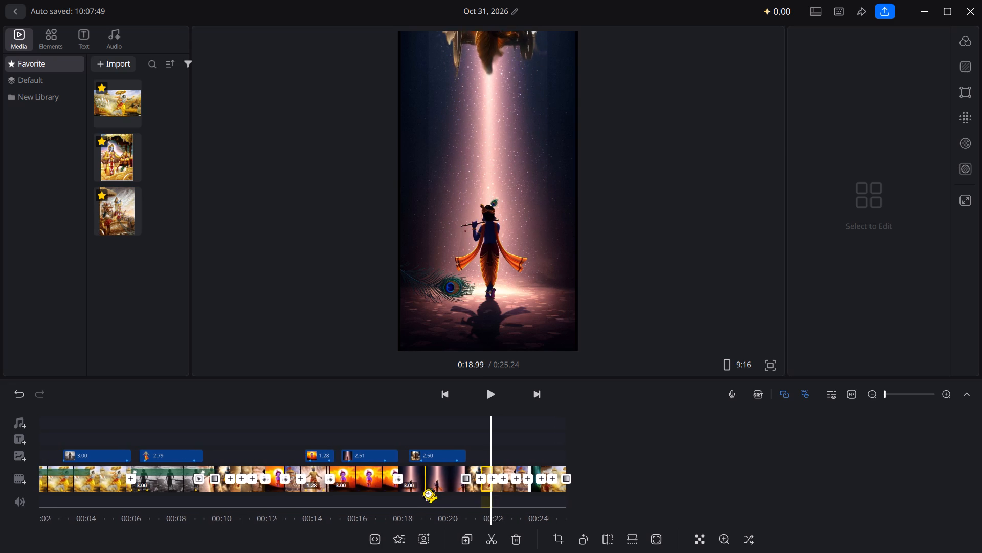
pyautogui.hscroll(-2, 425, 490)
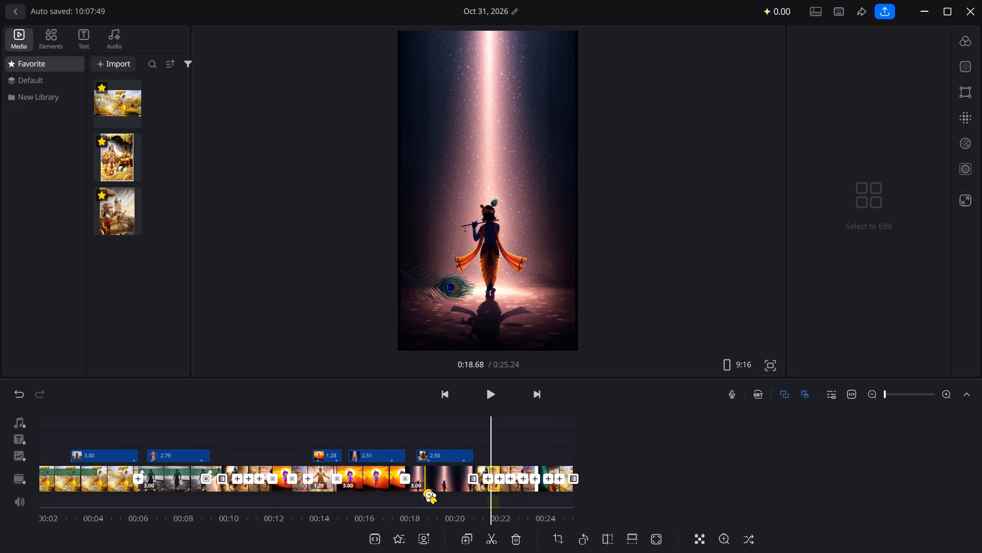
pyautogui.hscroll(-1, 425, 490)
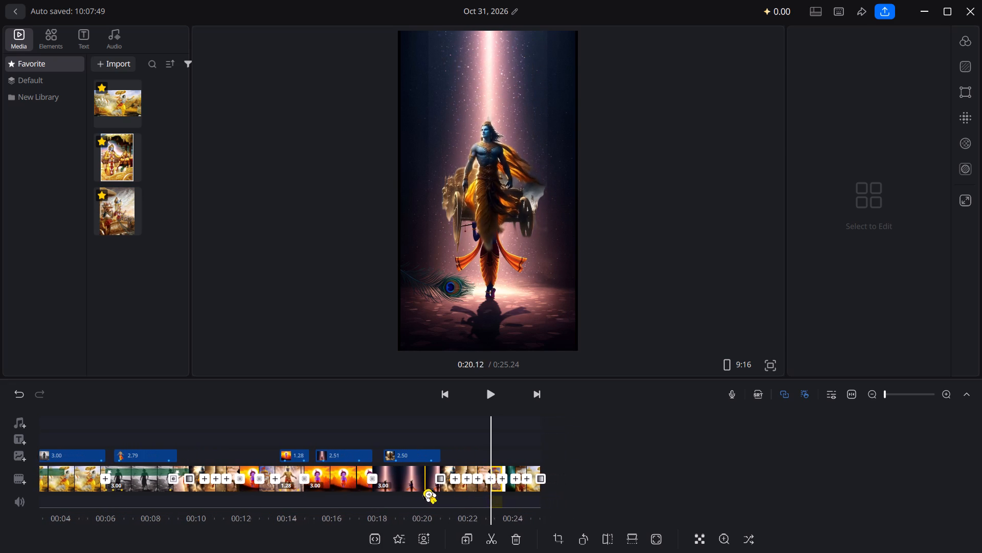
pyautogui.hscroll(-1, 425, 490)
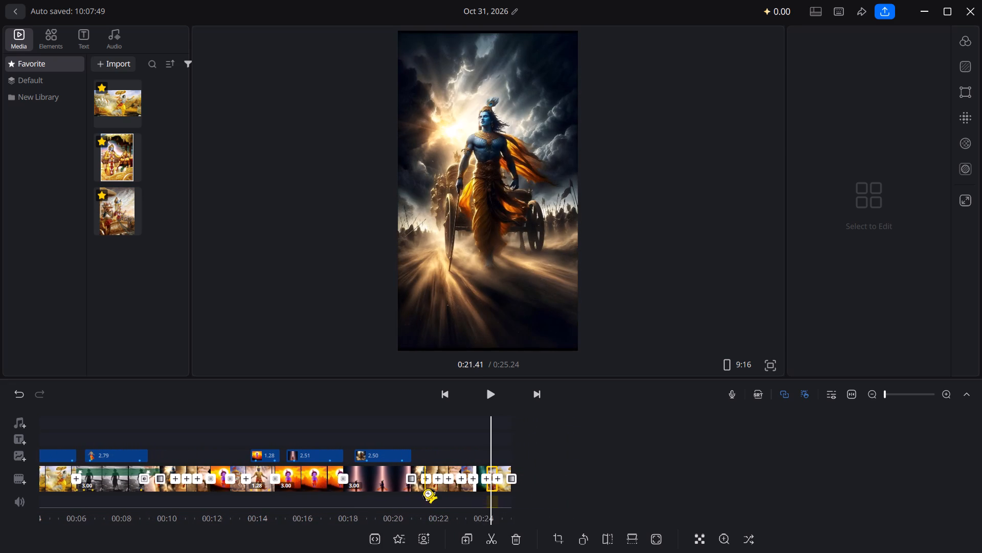
pyautogui.hscroll(-2, 425, 490)
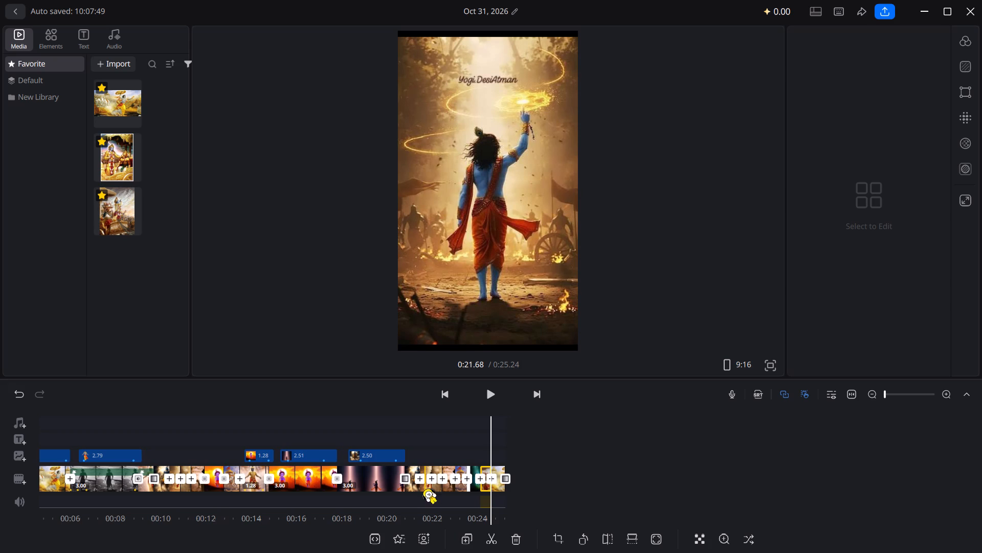
pyautogui.rightClick(425, 490)
# Delete the seven short clips from about 0:21.5 to the end, keeping the Krishna chariot clip before them.
pyautogui.hscroll(4, 405, 490)
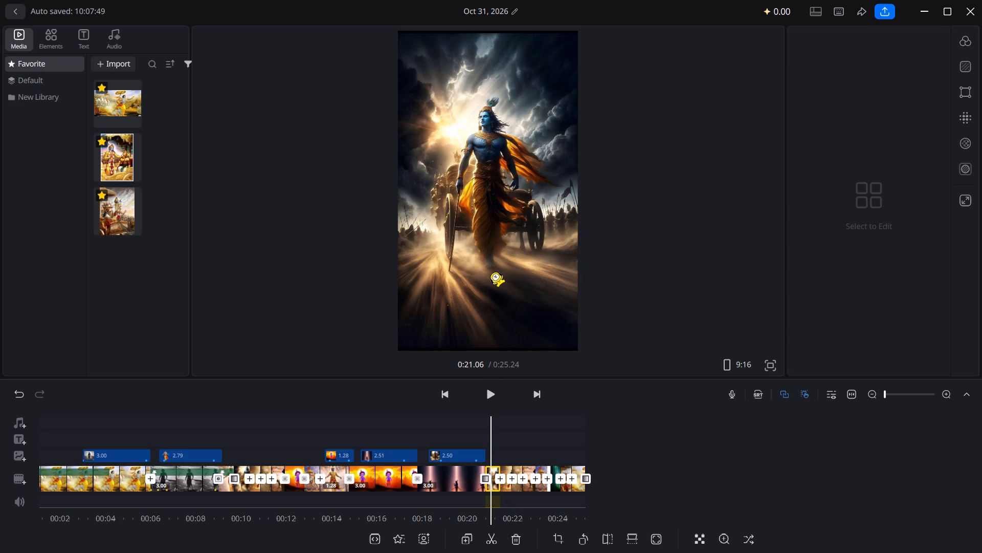
pyautogui.hscroll(-1, 496, 432)
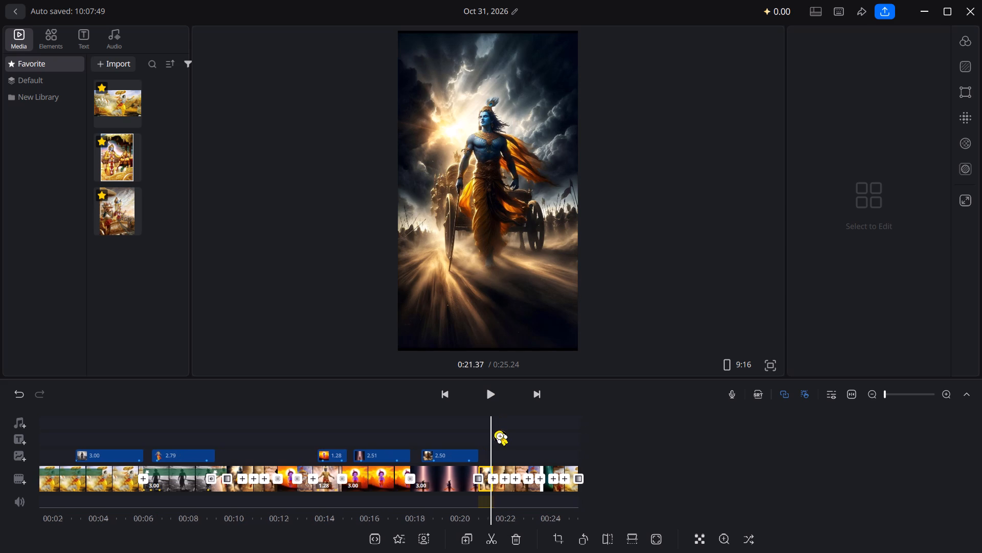
pyautogui.hscroll(-1, 496, 432)
pyautogui.click(477, 328)
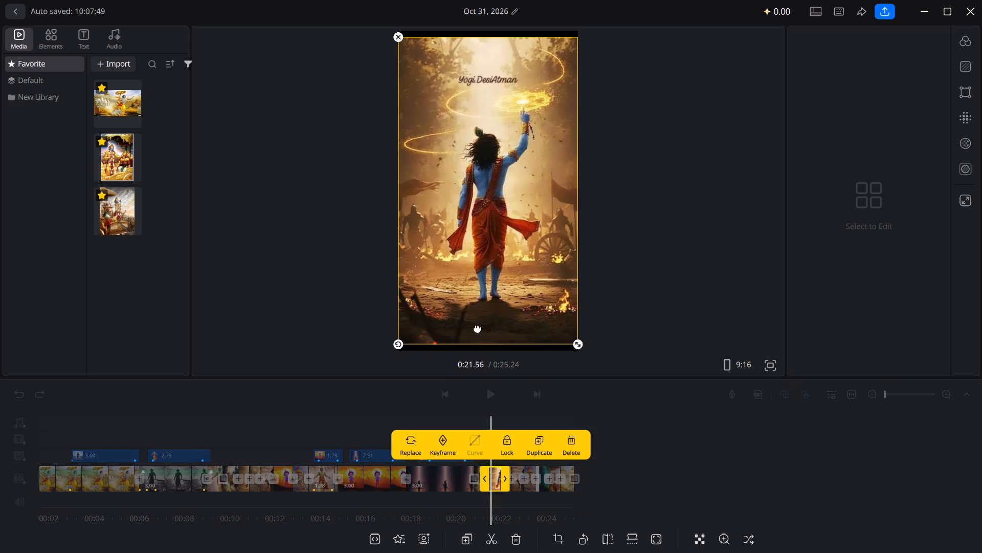
pyautogui.click(567, 453)
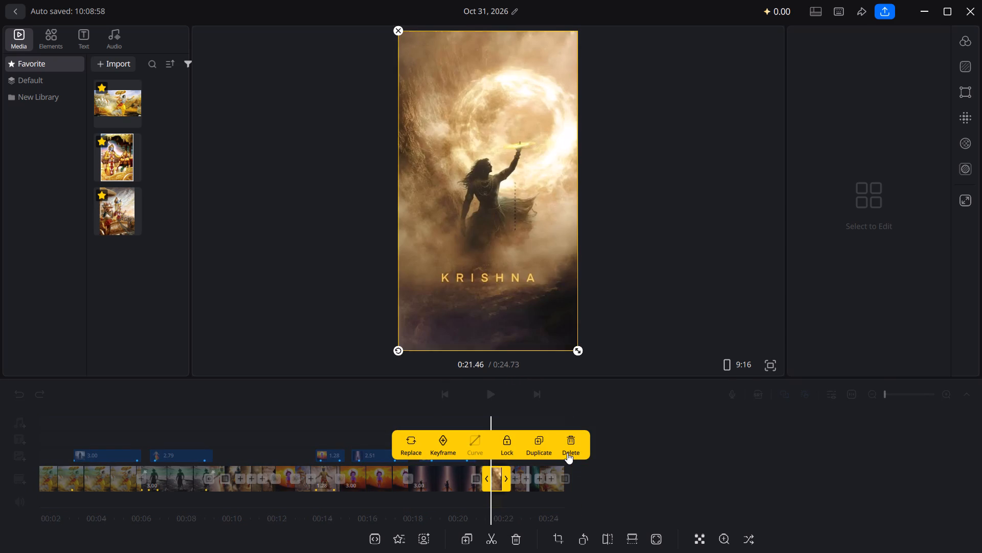
pyautogui.click(567, 453)
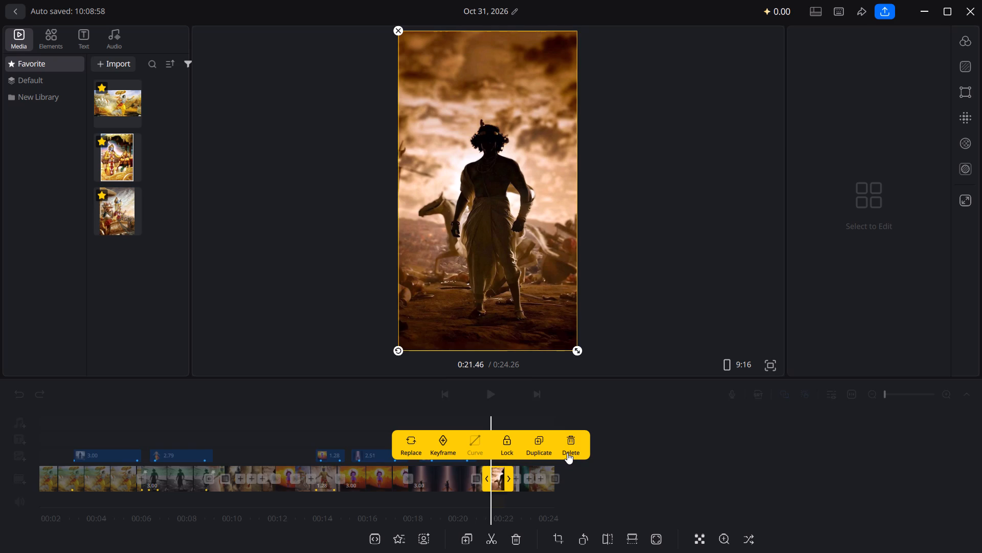
pyautogui.click(567, 453)
pyautogui.click(567, 453)
pyautogui.click(567, 453)
pyautogui.click(567, 453)
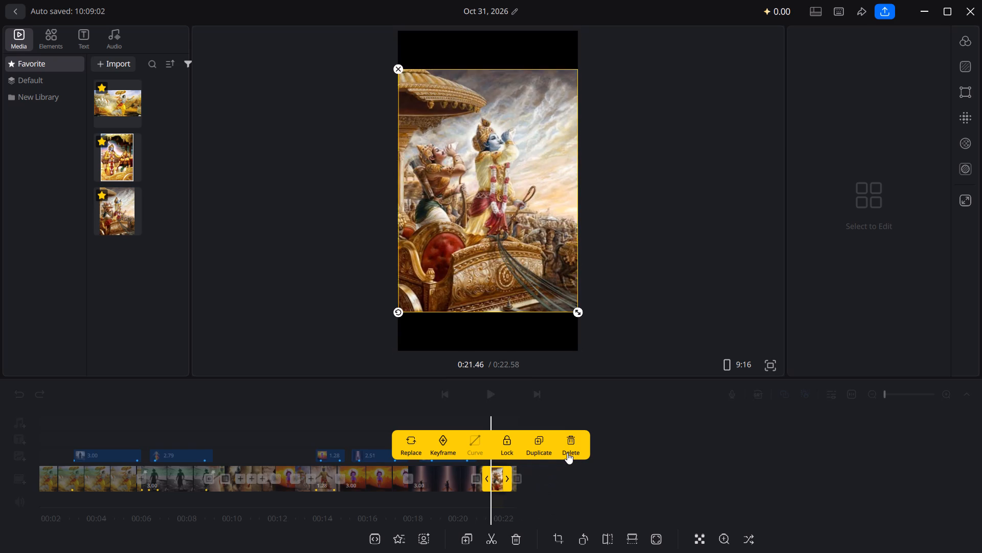
pyautogui.click(567, 453)
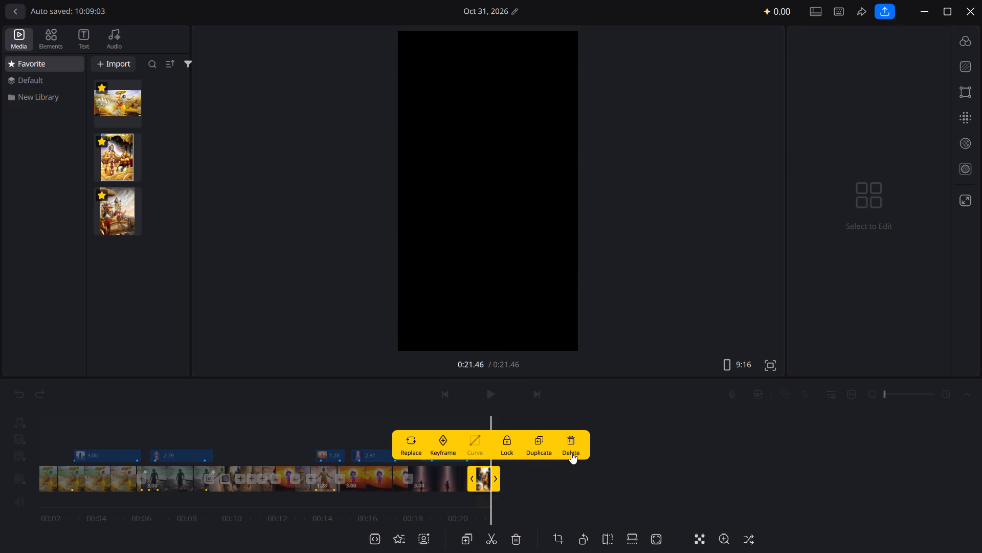
# Delete the remaining short Krishna chariot clip at the end, so the edit finishes with the 3.00 s light-beam clip.
pyautogui.click(629, 470)
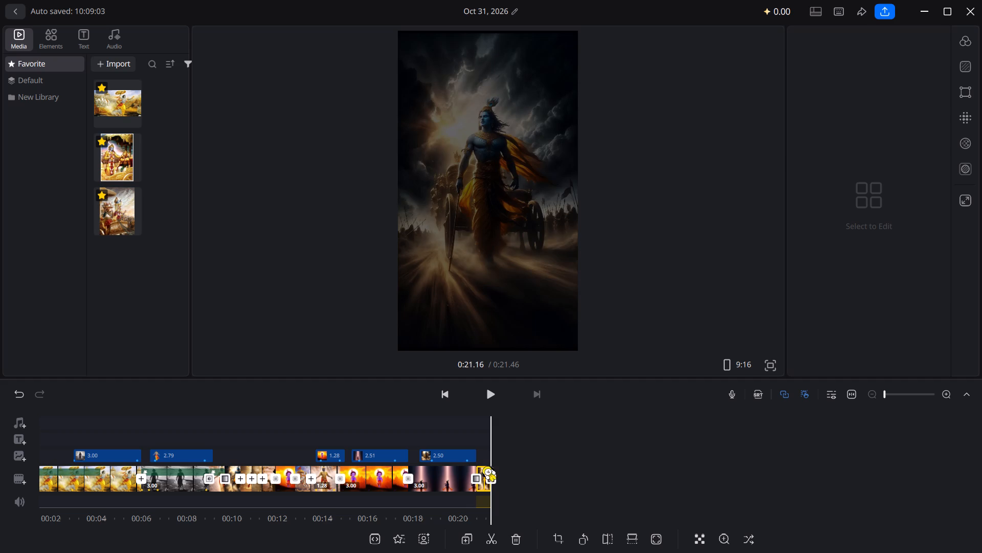
pyautogui.click(473, 342)
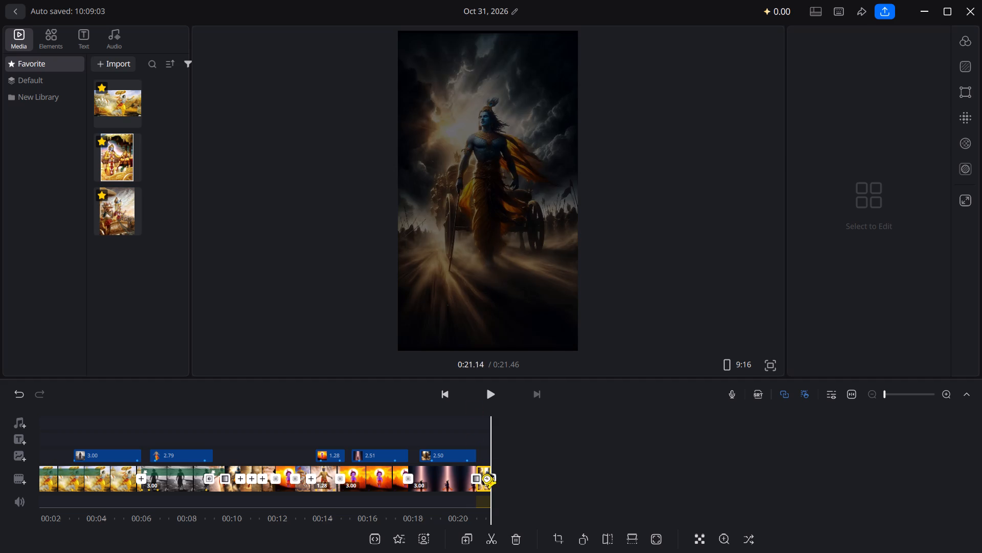
pyautogui.click(482, 481)
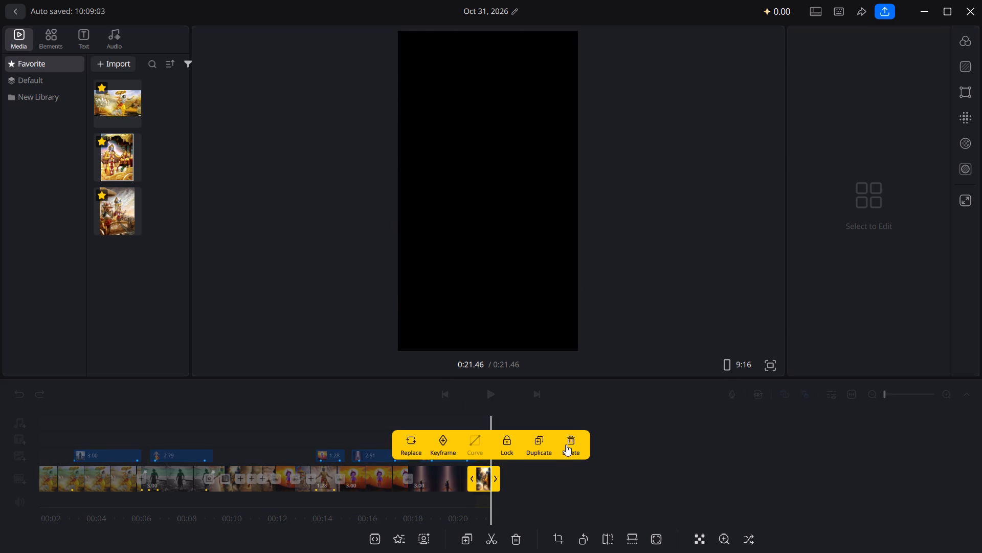
pyautogui.click(566, 444)
pyautogui.click(529, 481)
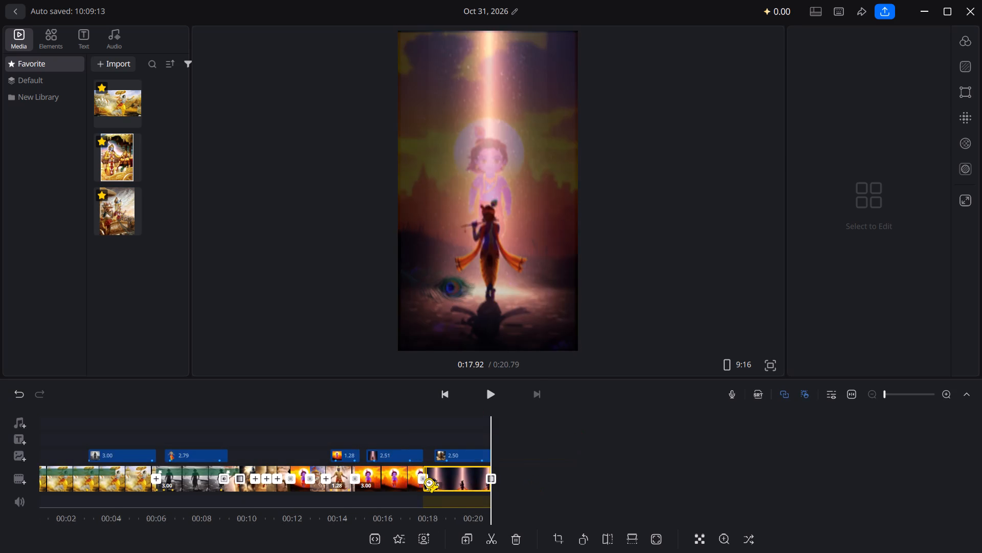
# Play the shortened edit from the beginning to about 0:11 to review its clips and effects.
pyautogui.hscroll(10, 426, 479)
pyautogui.hscroll(18, 426, 479)
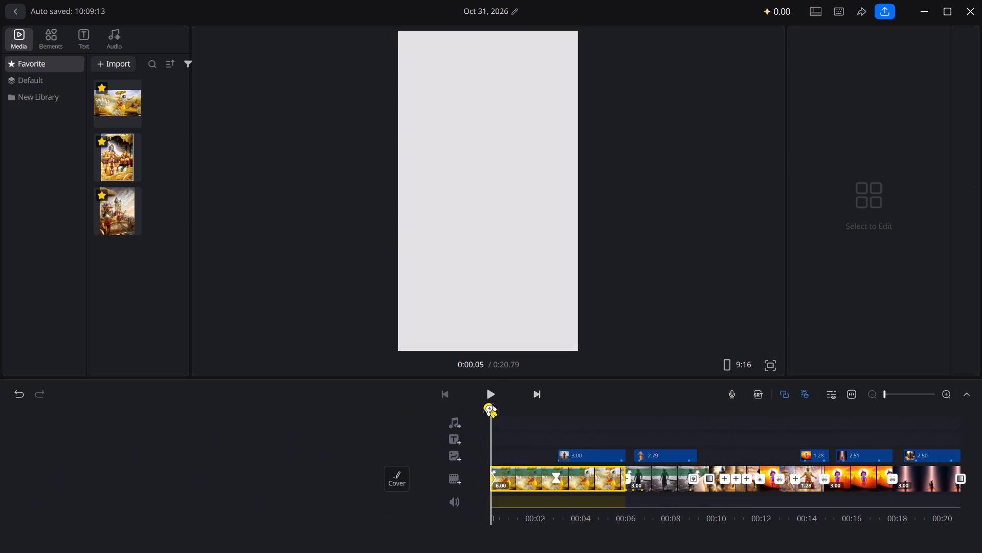
pyautogui.click(497, 390)
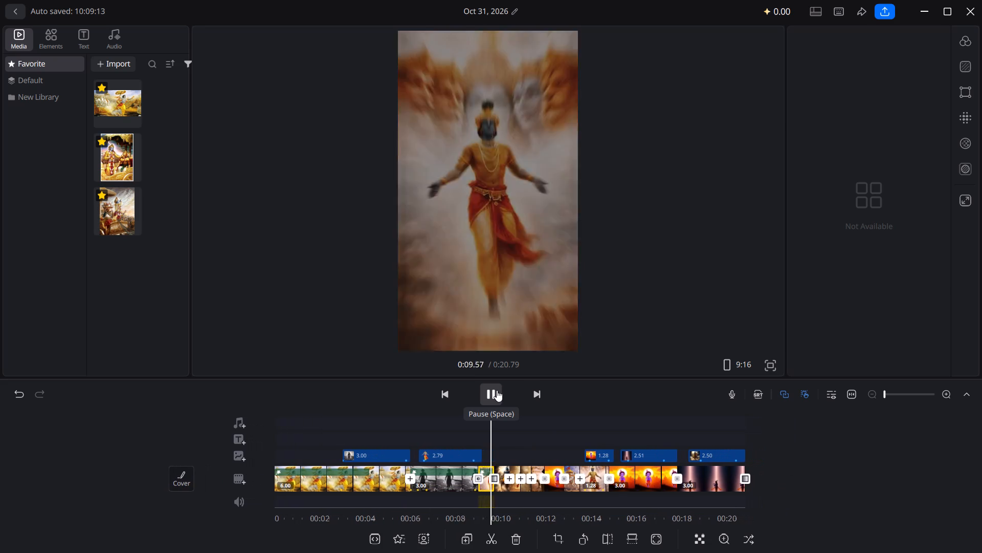
pyautogui.rightClick(497, 390)
pyautogui.click(490, 395)
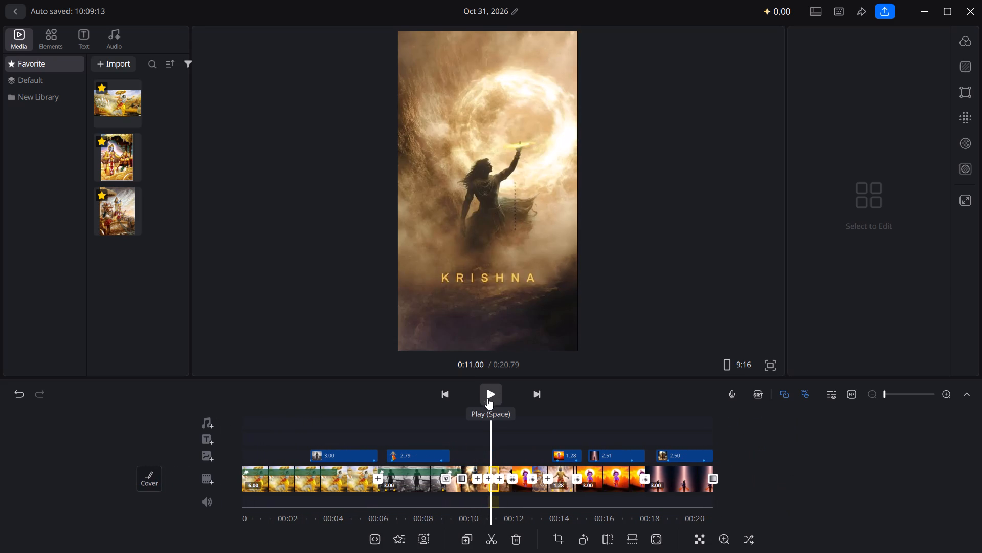
# Scrub the timeline between about 0:04 and 0:10 to examine the first three clips and their overlays.
pyautogui.hscroll(2, 396, 486)
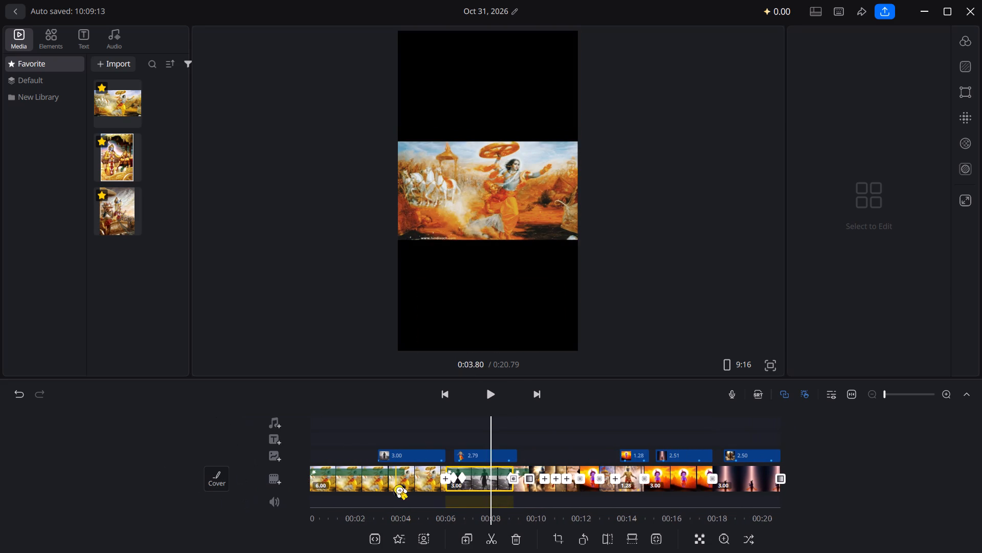
pyautogui.hscroll(2, 396, 486)
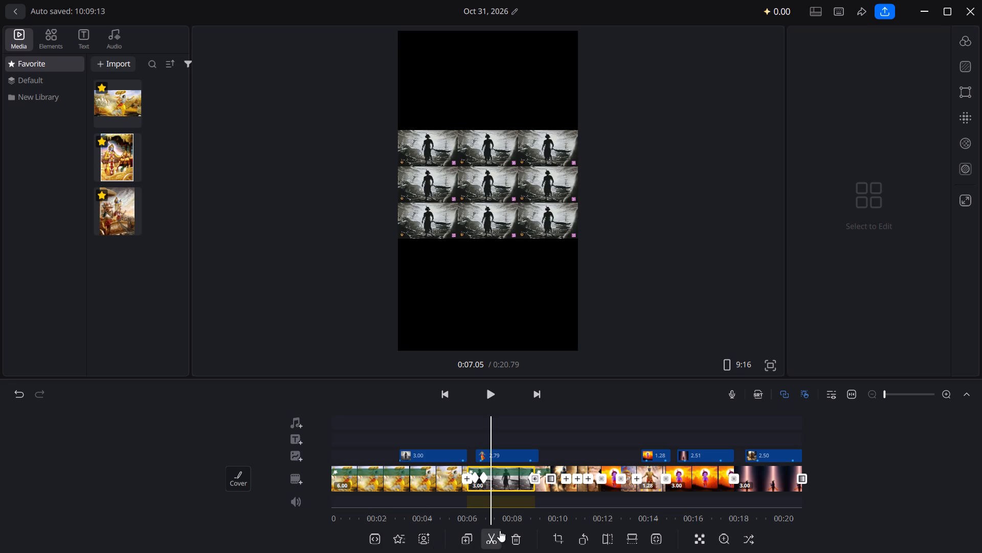
pyautogui.hscroll(-1, 501, 528)
pyautogui.hscroll(1, 504, 484)
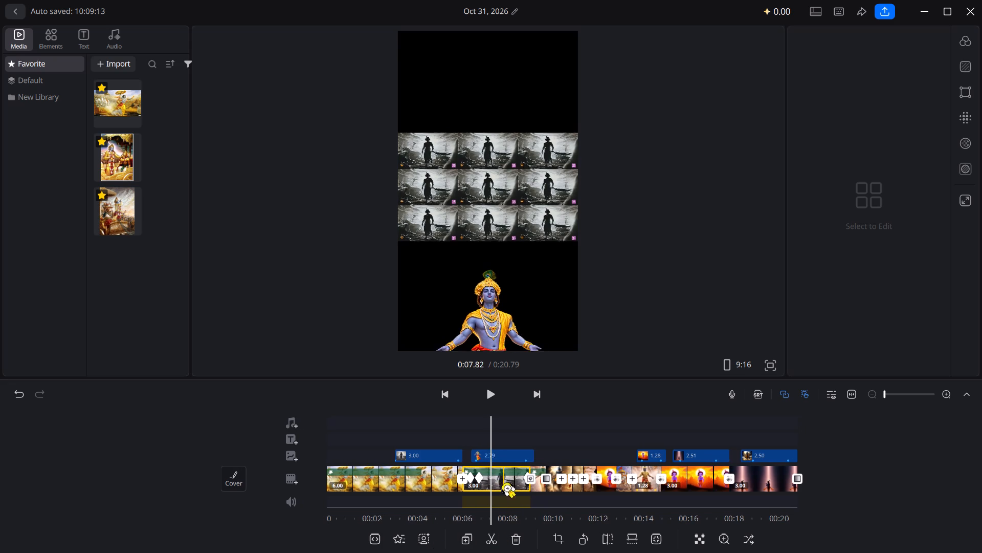
pyautogui.hscroll(1, 504, 484)
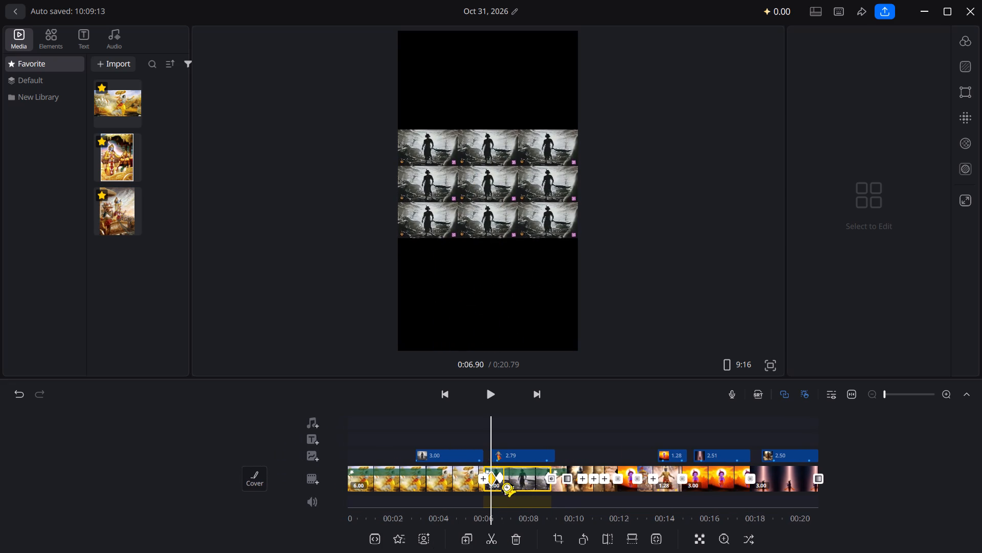
pyautogui.hscroll(1, 504, 484)
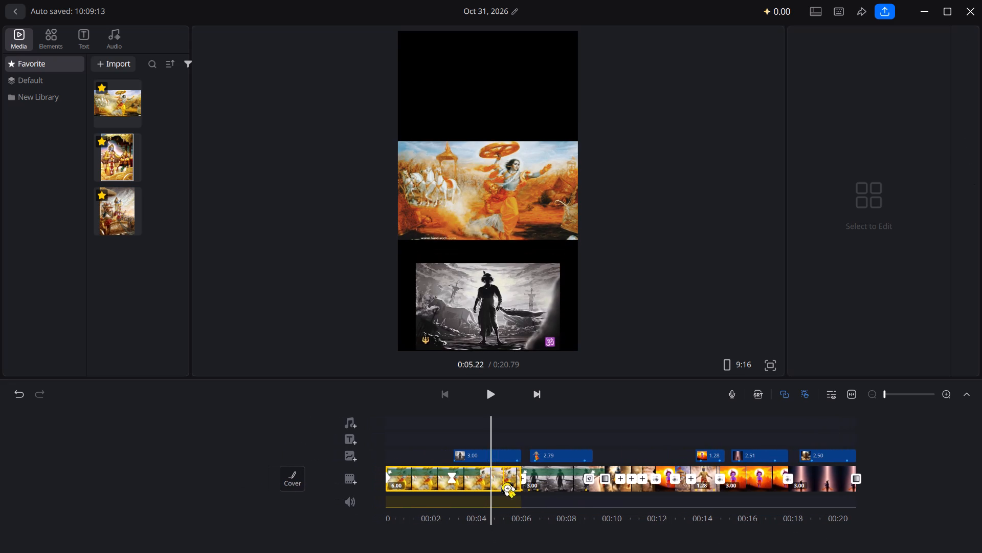
pyautogui.hscroll(1, 504, 484)
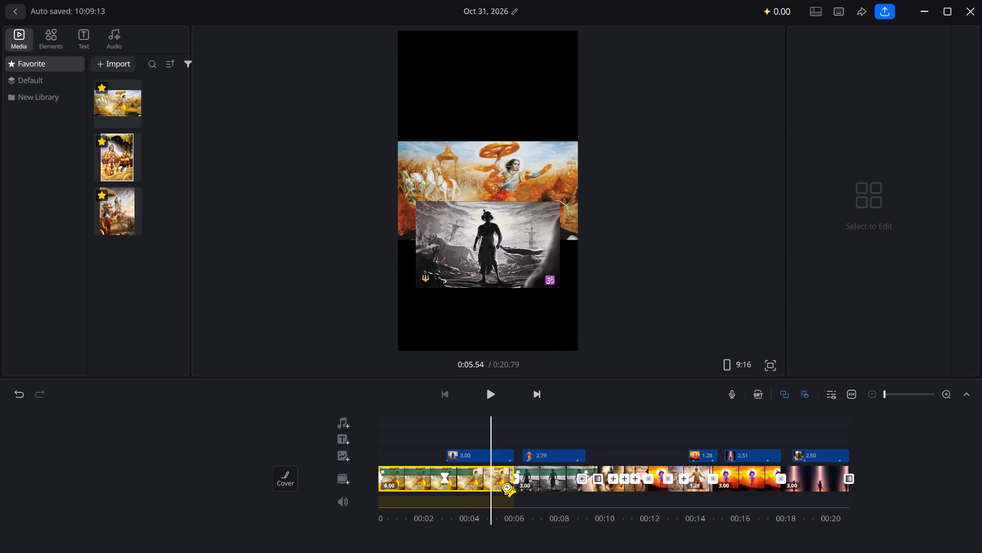
pyautogui.hscroll(1, 504, 484)
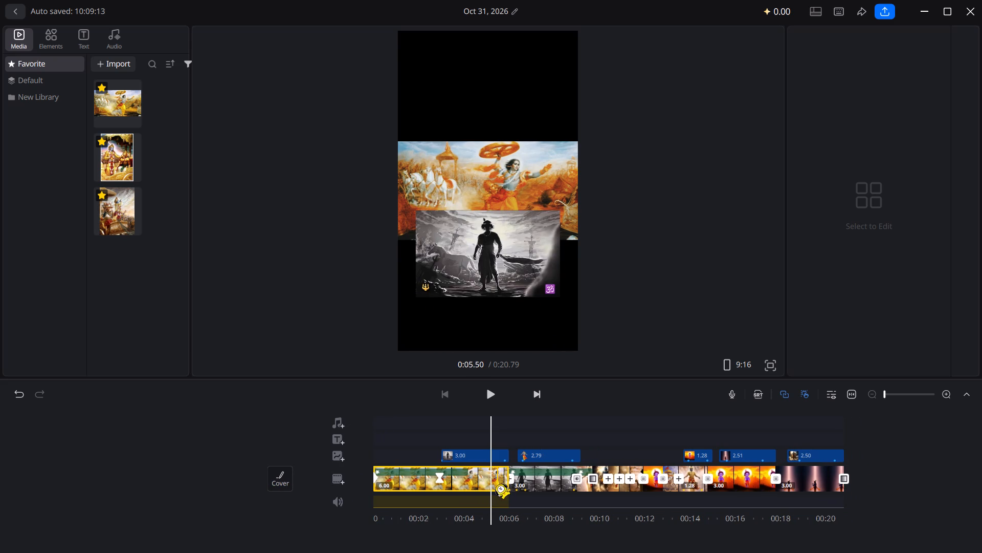
pyautogui.hscroll(-5, 498, 485)
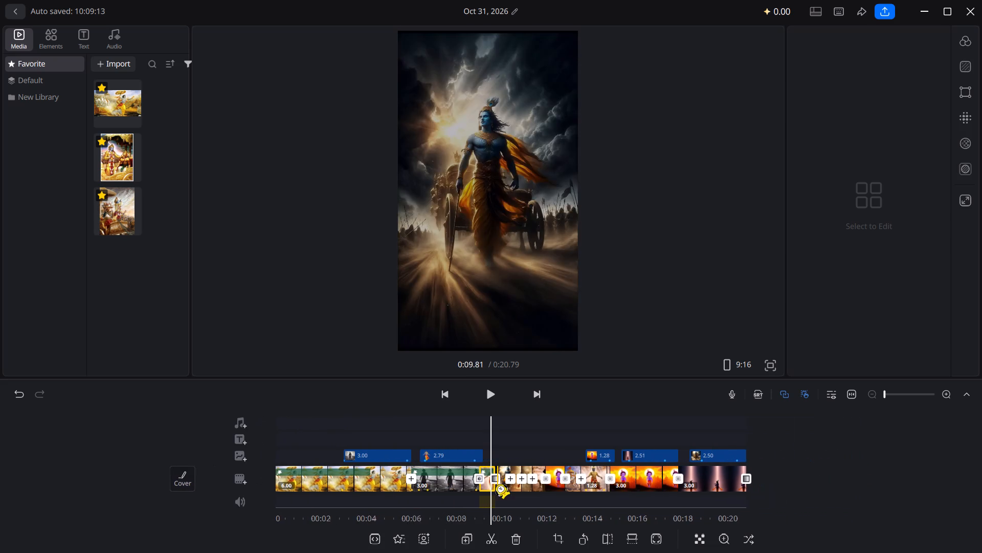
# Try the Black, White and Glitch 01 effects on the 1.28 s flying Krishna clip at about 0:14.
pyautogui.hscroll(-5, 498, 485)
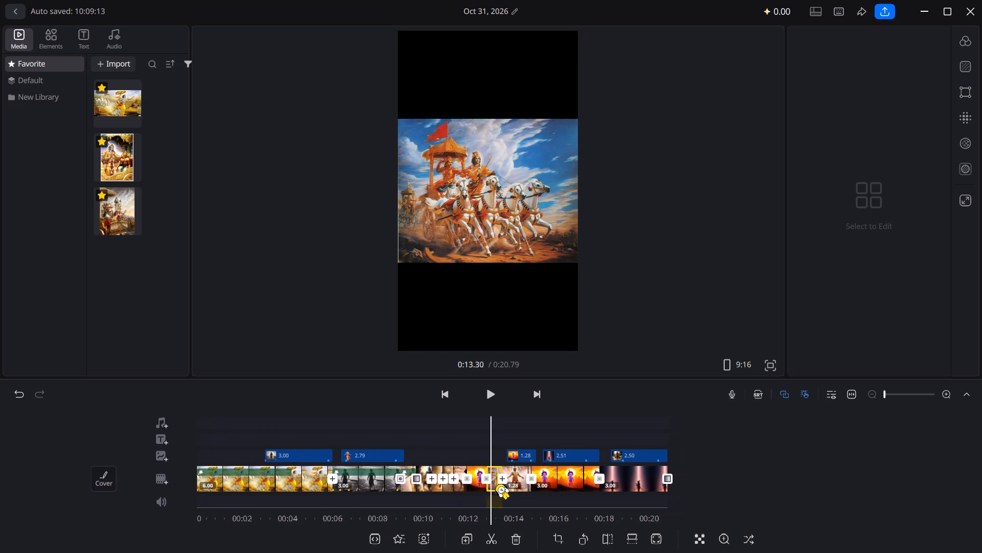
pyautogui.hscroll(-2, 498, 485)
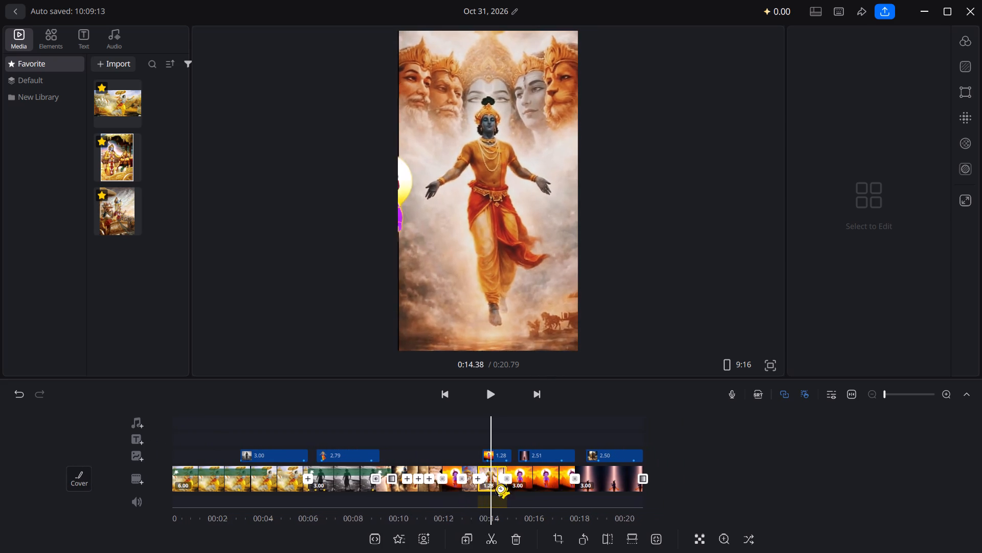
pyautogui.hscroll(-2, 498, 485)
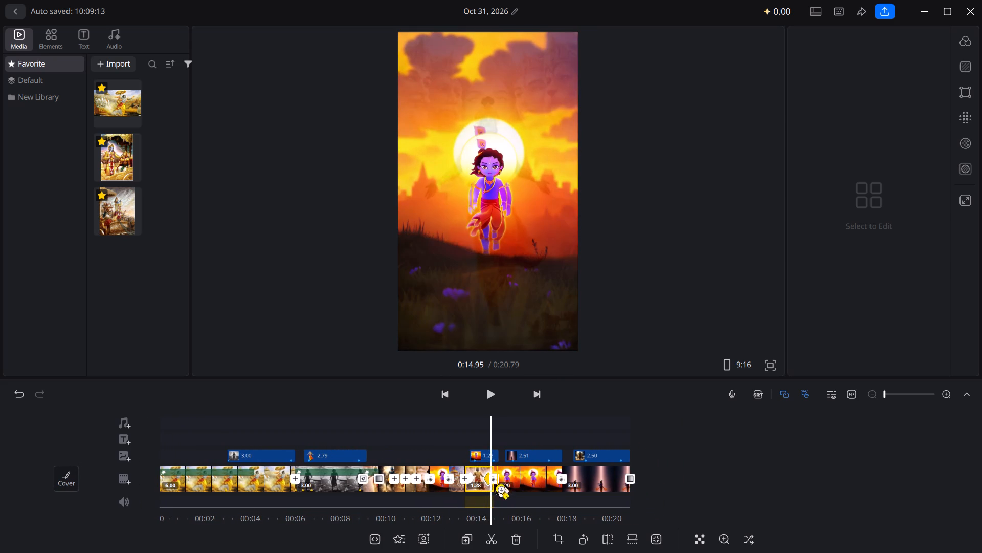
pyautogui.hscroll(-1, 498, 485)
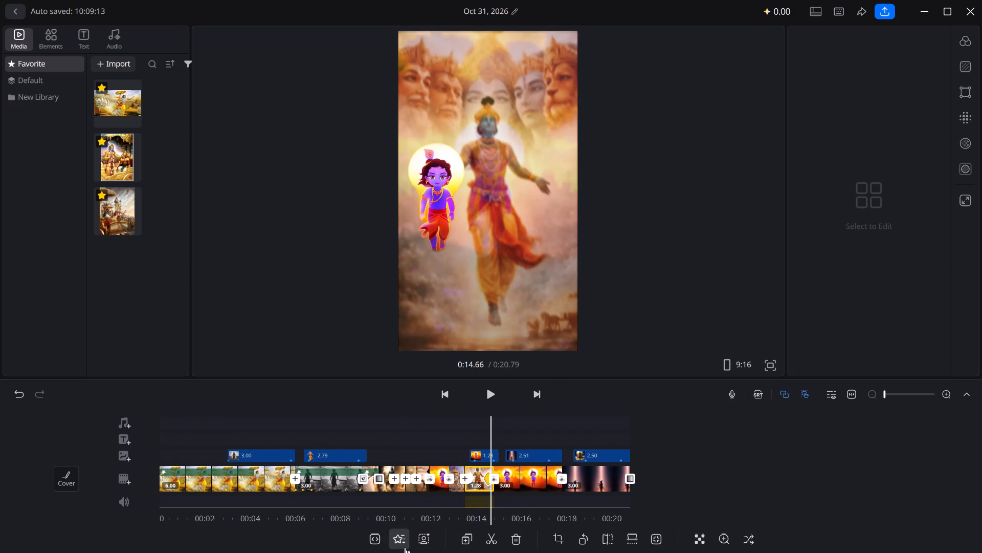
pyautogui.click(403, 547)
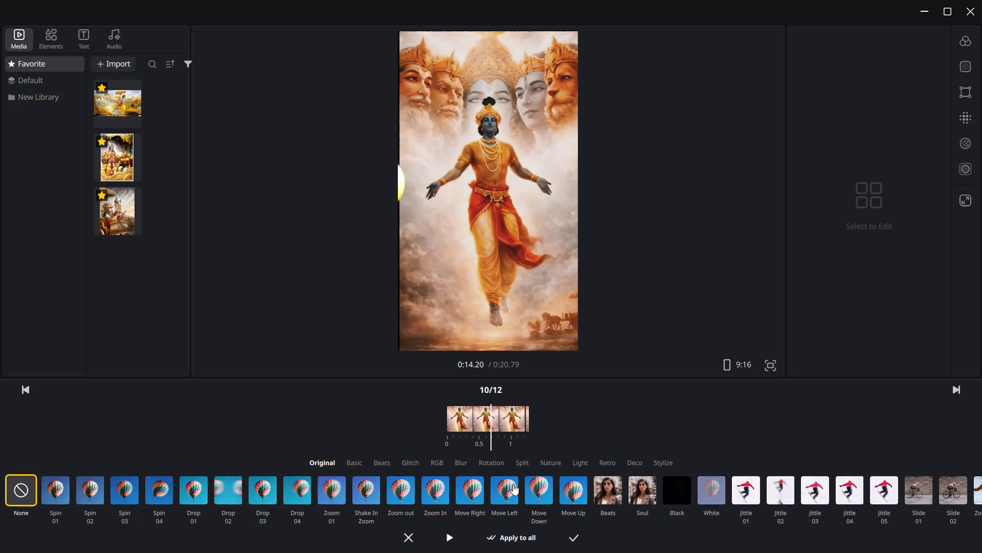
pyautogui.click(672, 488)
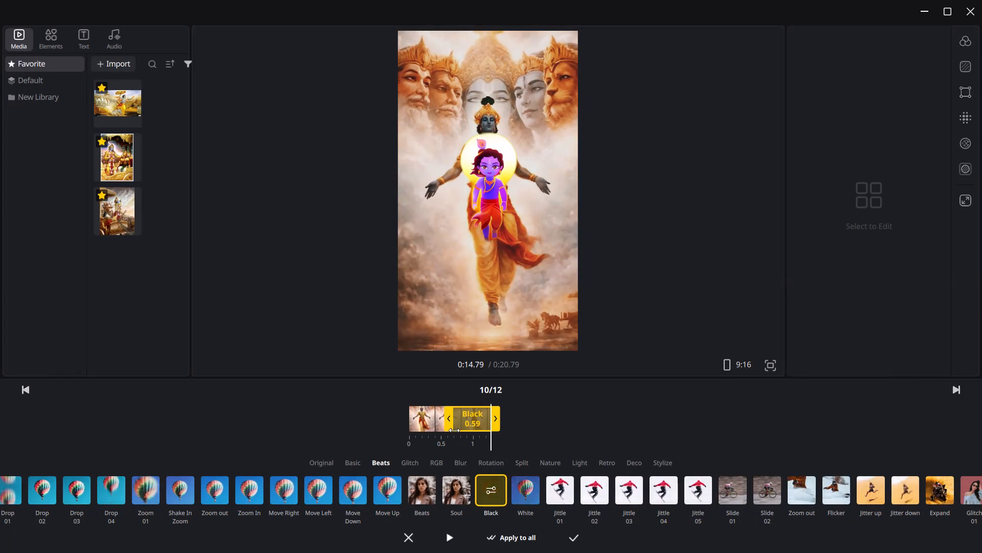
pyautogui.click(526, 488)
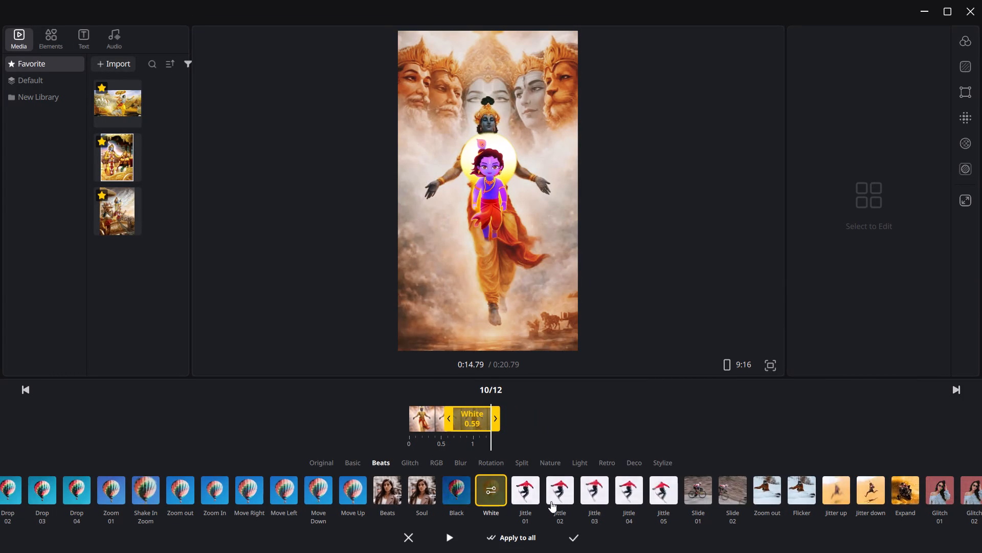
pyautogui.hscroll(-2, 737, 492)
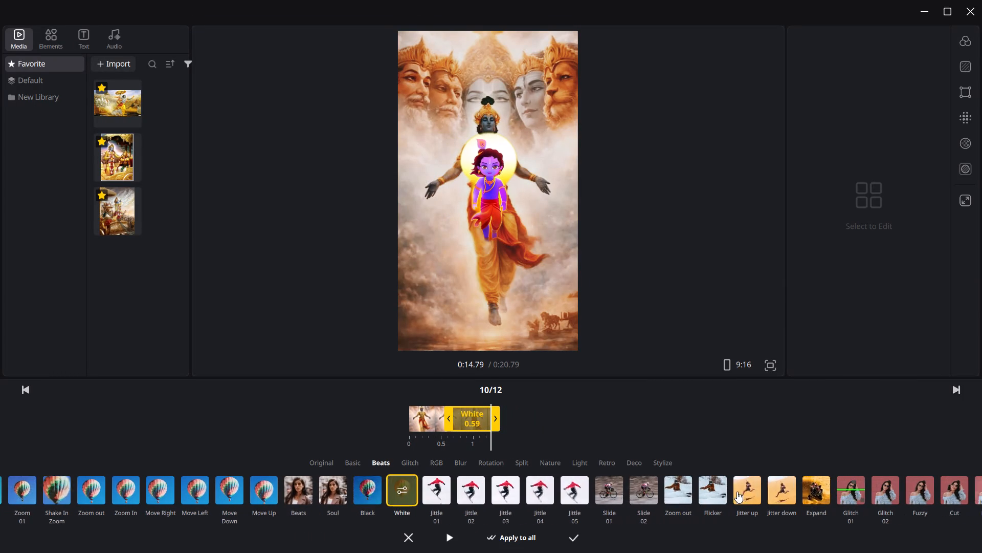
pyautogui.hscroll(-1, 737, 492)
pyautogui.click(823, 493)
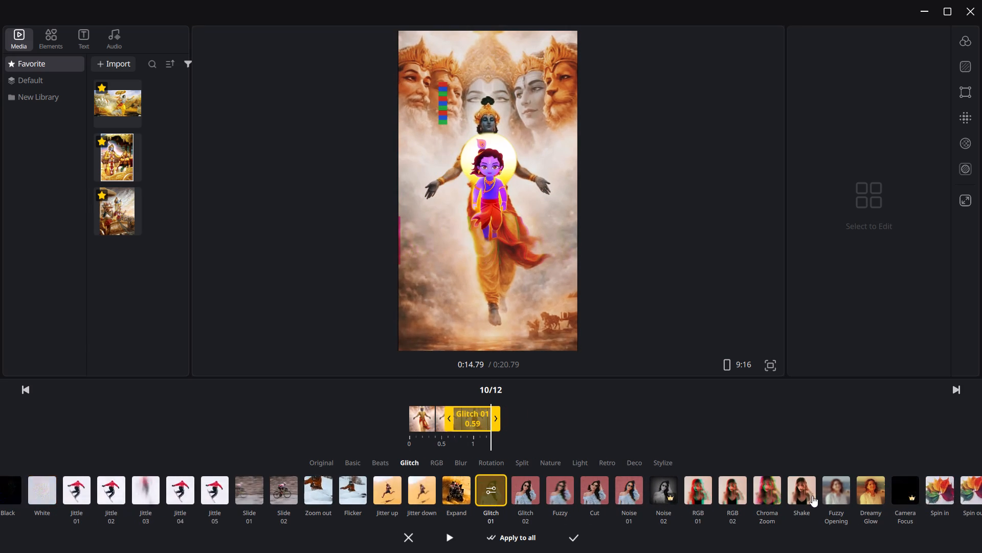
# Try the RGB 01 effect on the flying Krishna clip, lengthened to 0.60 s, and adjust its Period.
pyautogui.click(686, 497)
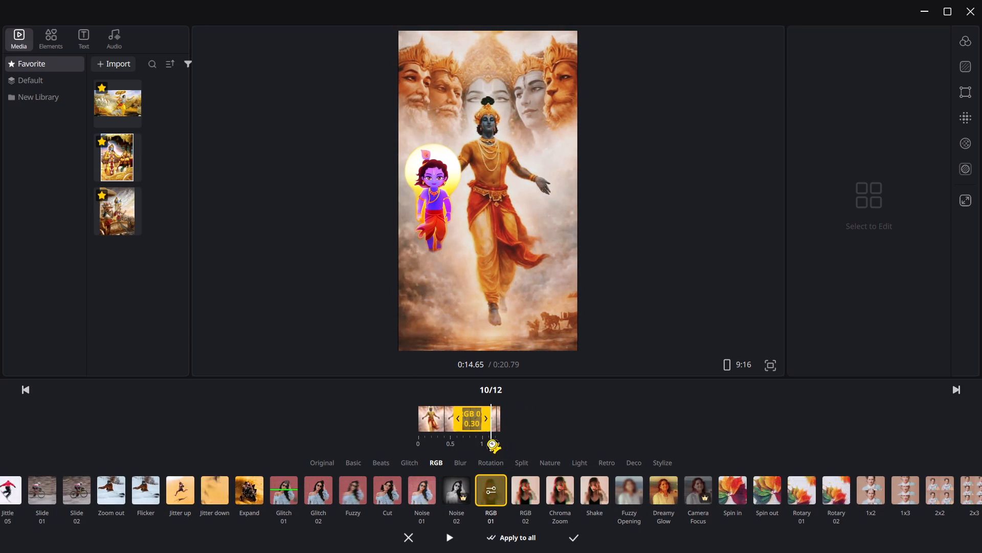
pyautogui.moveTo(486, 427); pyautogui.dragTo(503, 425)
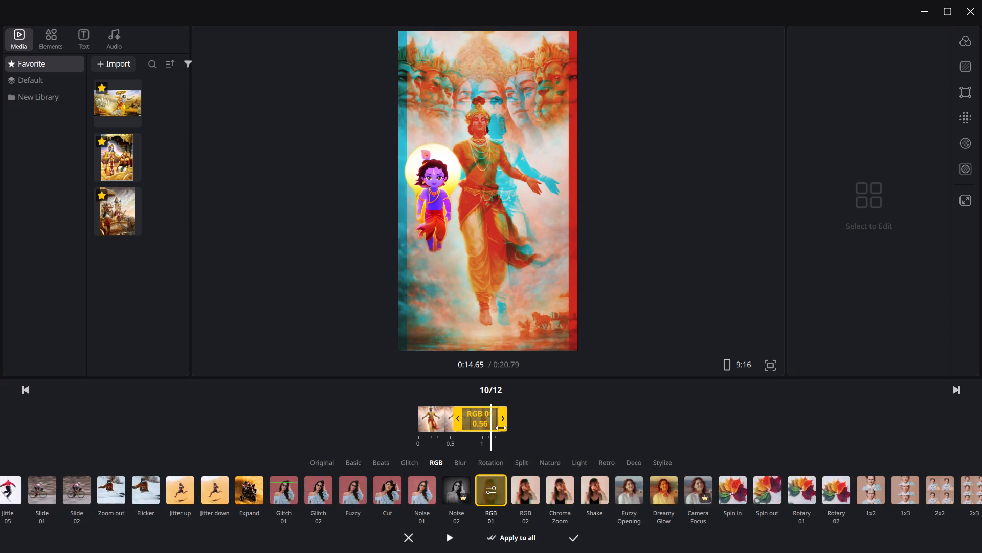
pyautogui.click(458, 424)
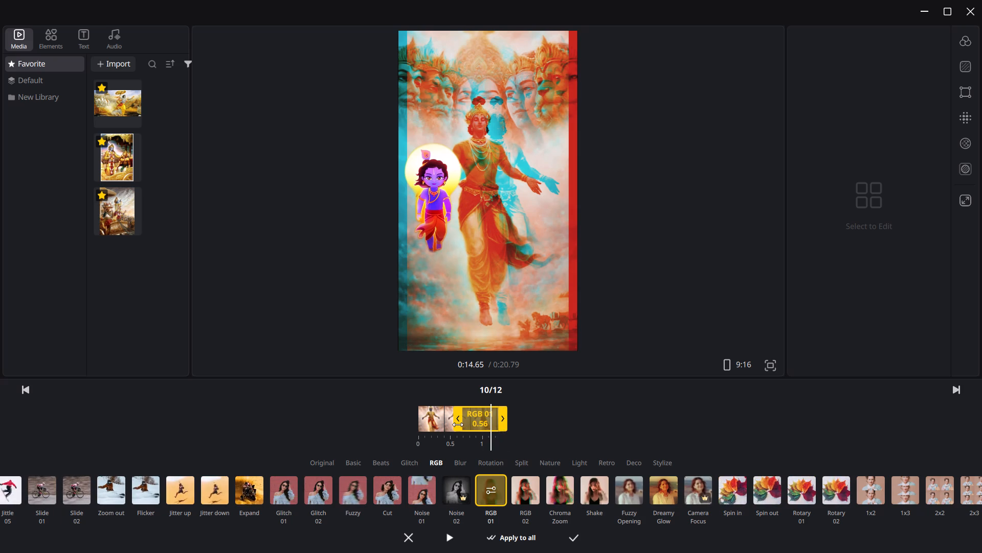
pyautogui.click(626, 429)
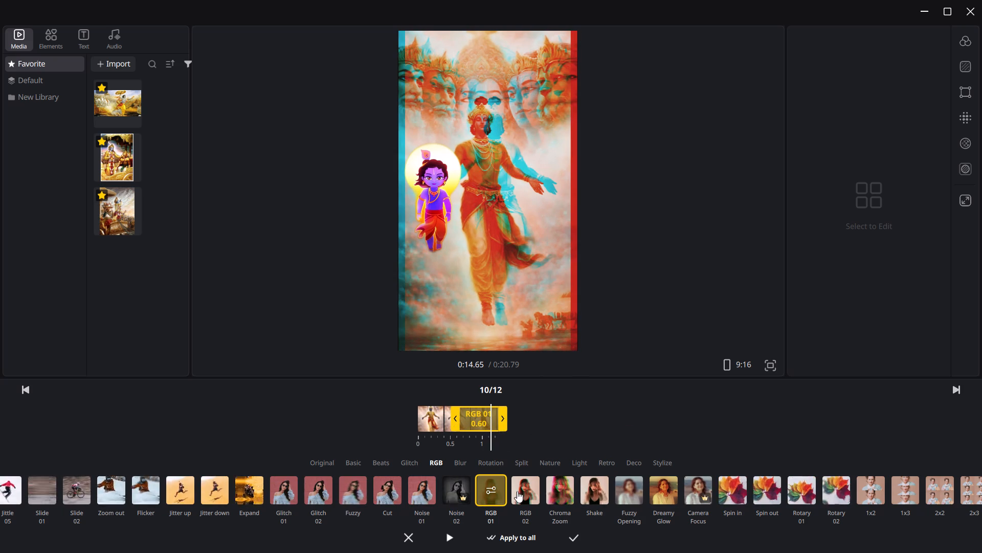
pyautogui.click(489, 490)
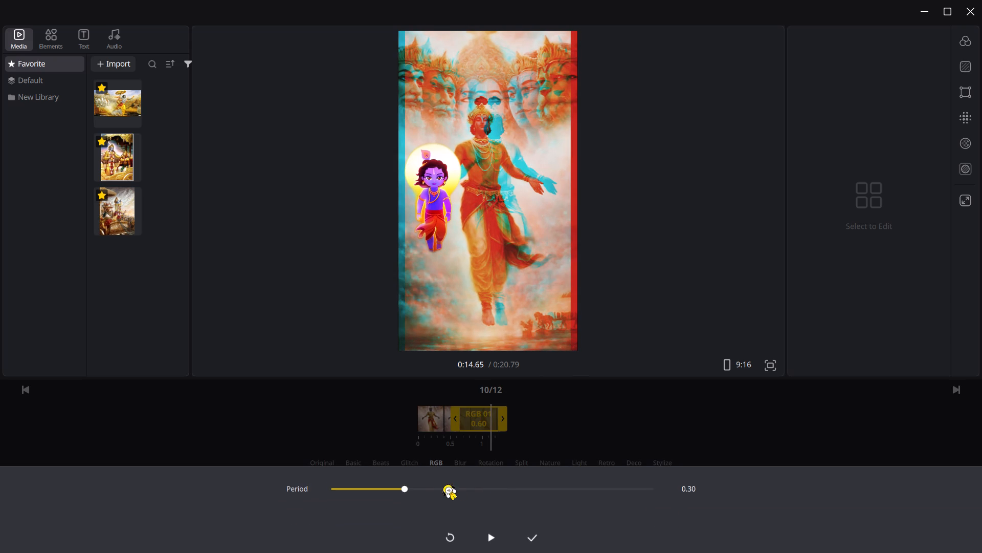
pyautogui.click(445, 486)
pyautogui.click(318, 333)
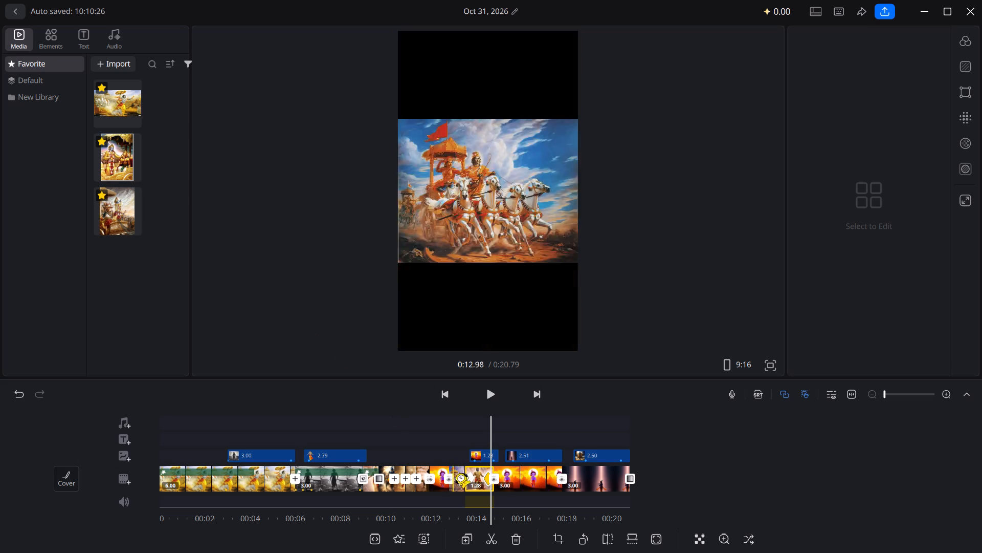
# Play the edit through the flying Krishna clip to about 0:18 and scrub back over the preceding short clips to review them.
pyautogui.hscroll(1, 463, 440)
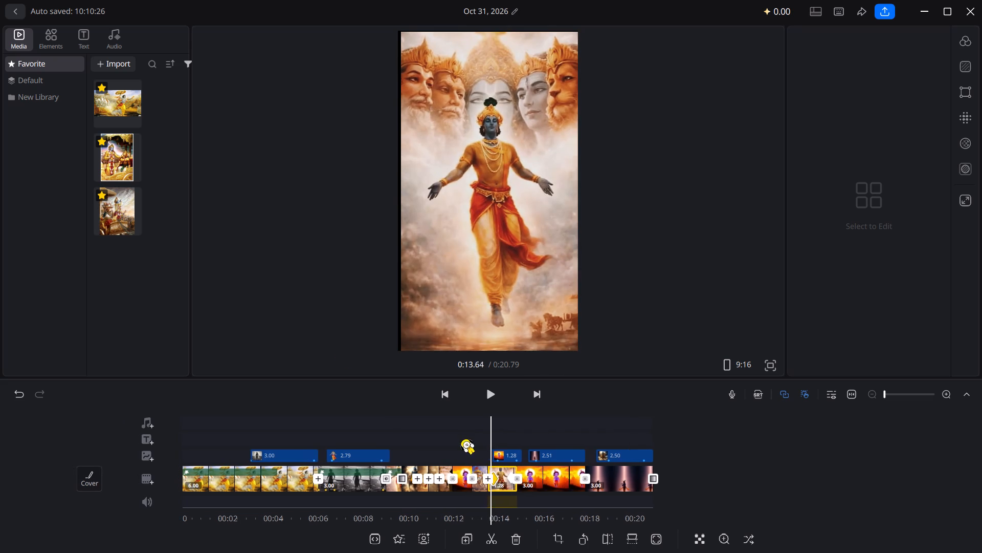
pyautogui.hscroll(1, 463, 440)
pyautogui.click(489, 394)
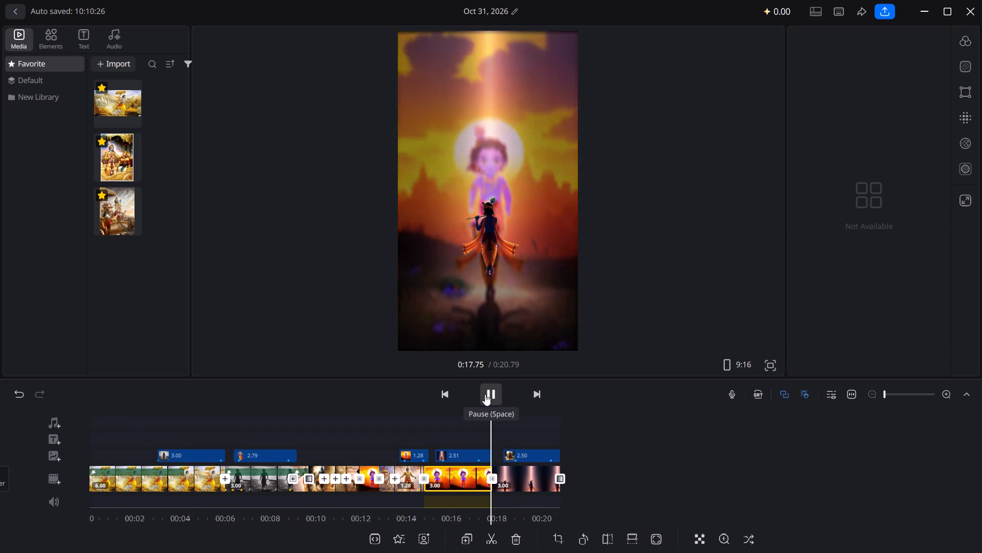
pyautogui.click(485, 394)
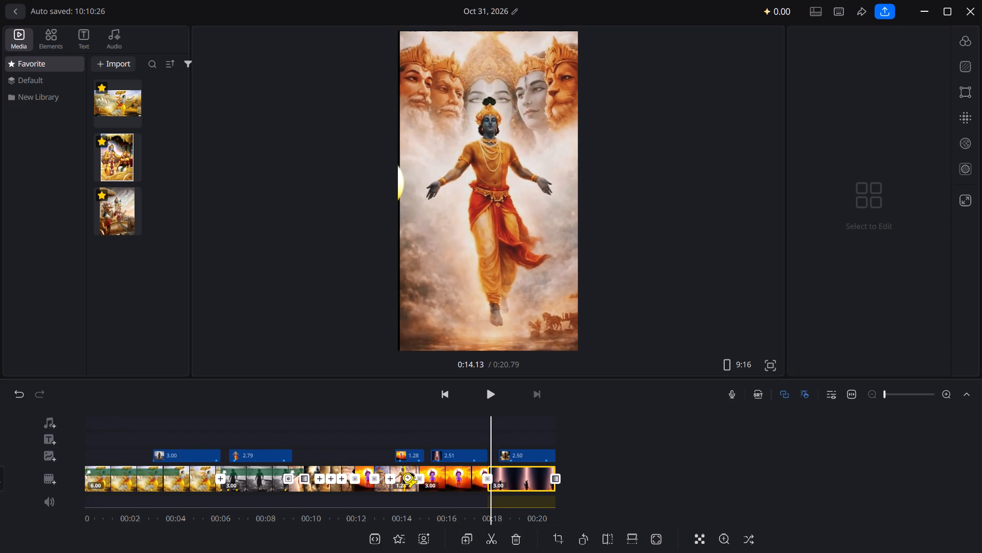
pyautogui.hscroll(3, 405, 474)
pyautogui.hscroll(-1, 405, 474)
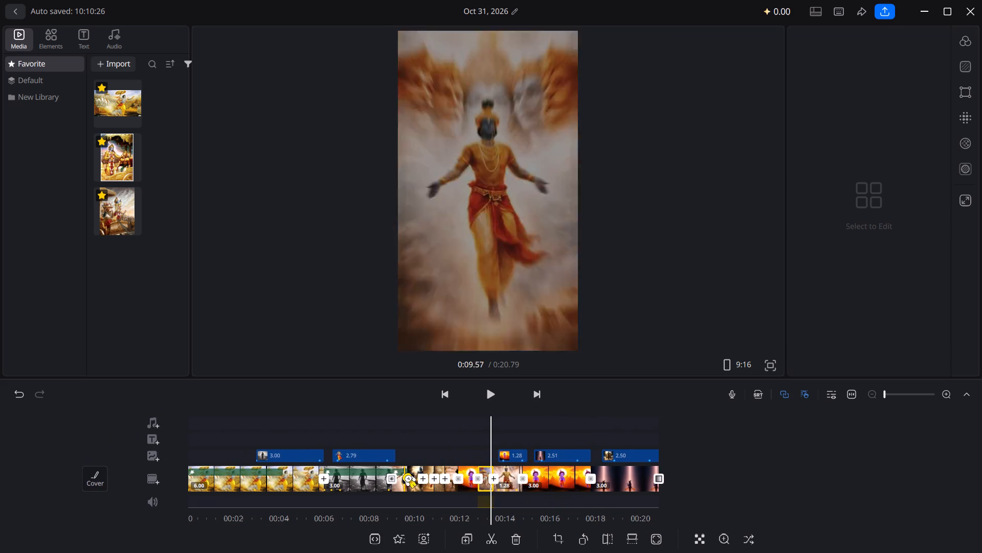
pyautogui.hscroll(-1, 405, 474)
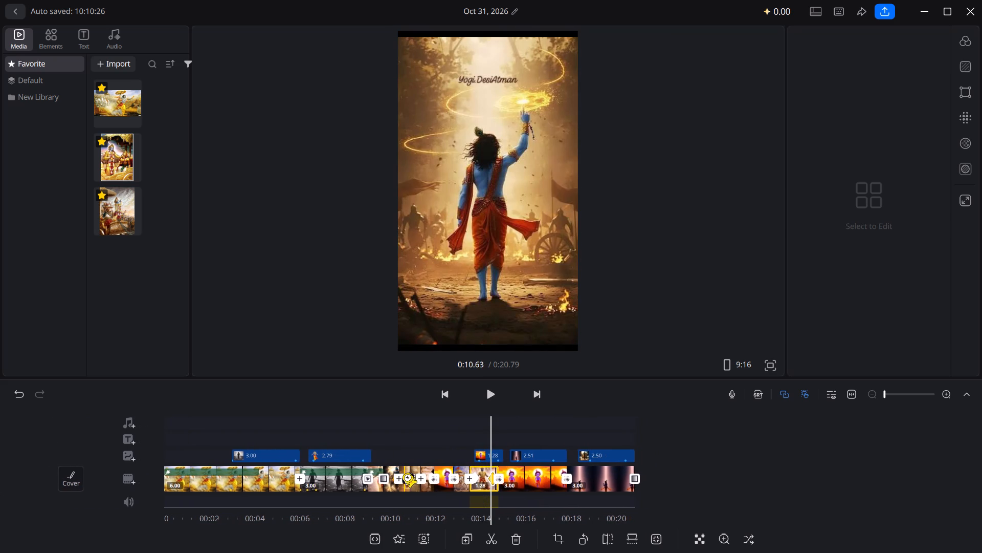
pyautogui.hscroll(-1, 405, 474)
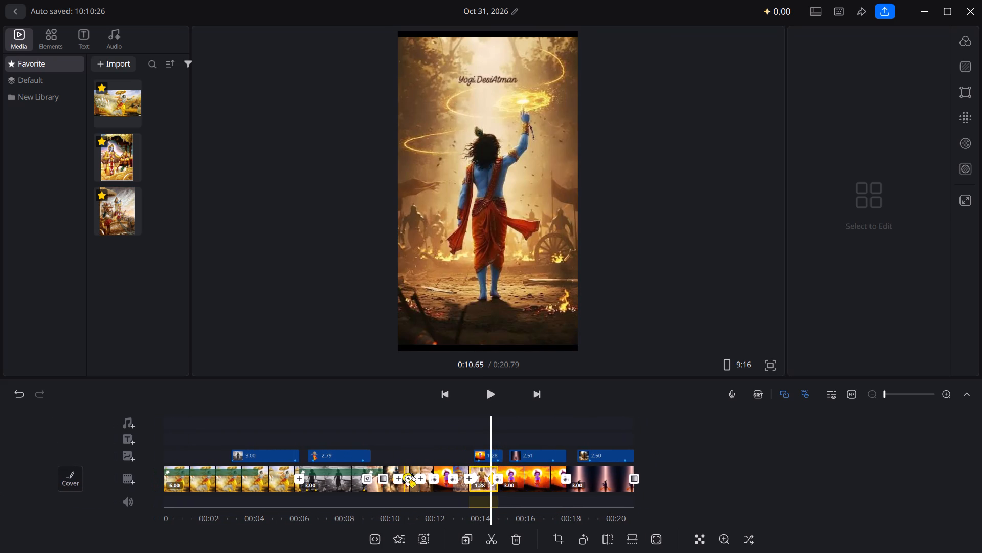
# Add the Beats effect at the end of the 1.28 s flying Krishna clip and extend it to 0.70 s.
pyautogui.hscroll(-1, 405, 474)
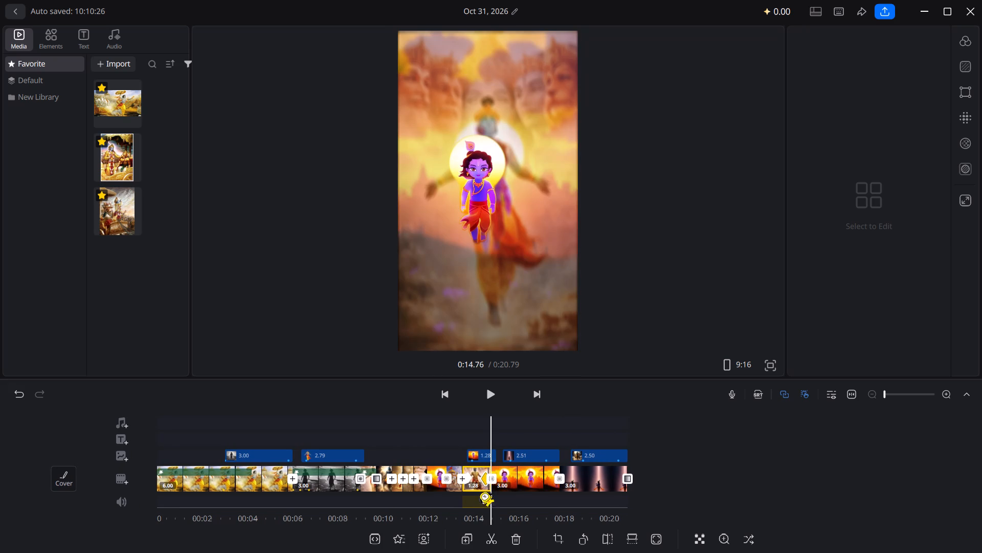
pyautogui.click(488, 441)
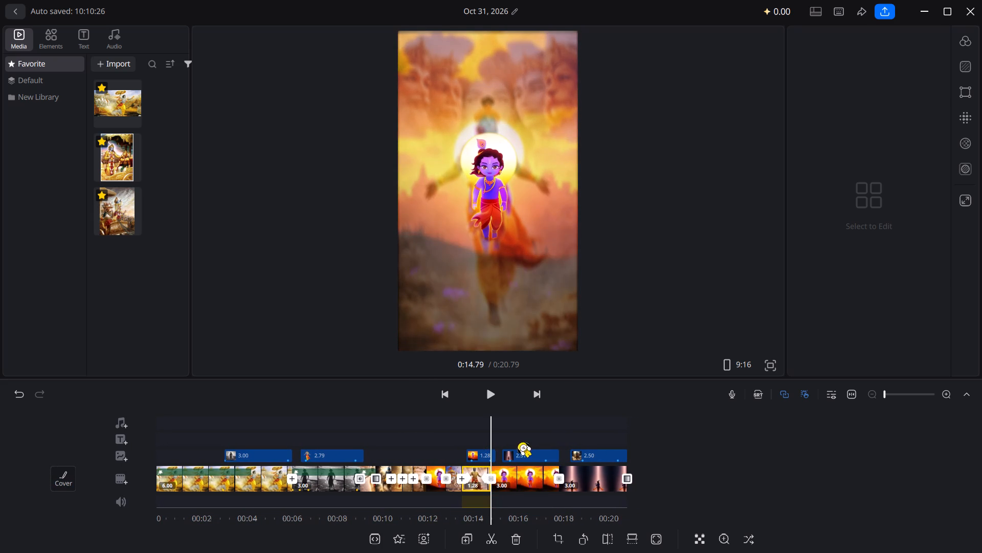
pyautogui.click(401, 543)
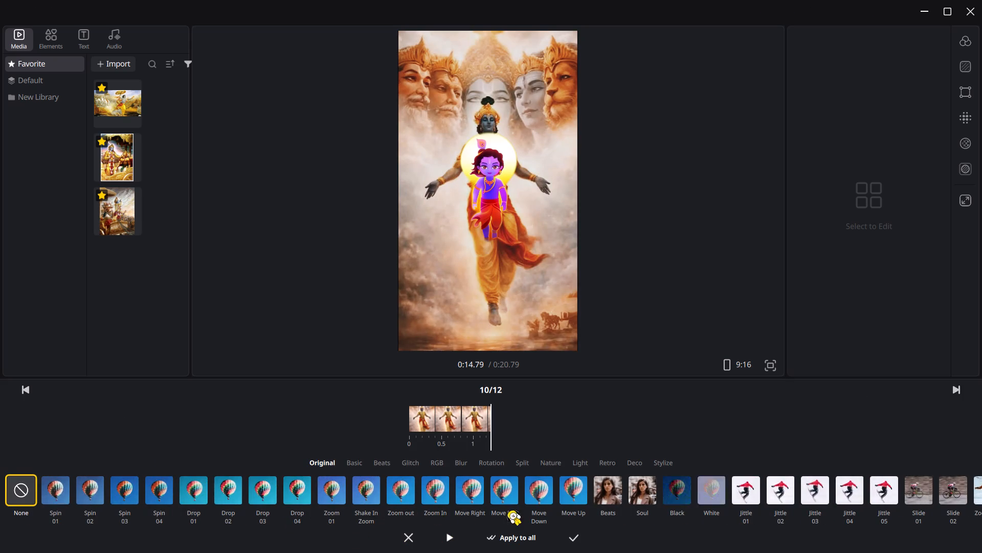
pyautogui.click(610, 487)
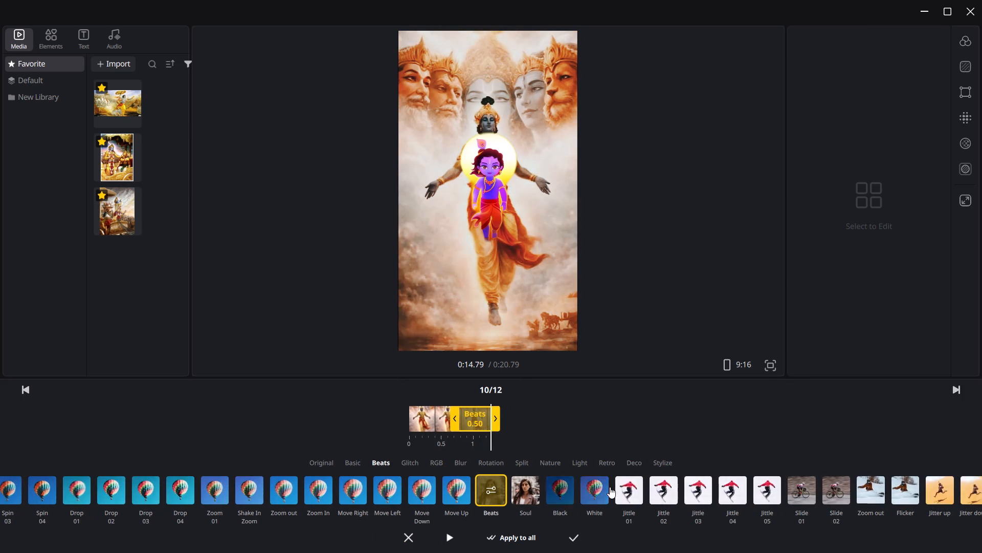
pyautogui.moveTo(452, 430); pyautogui.dragTo(439, 430)
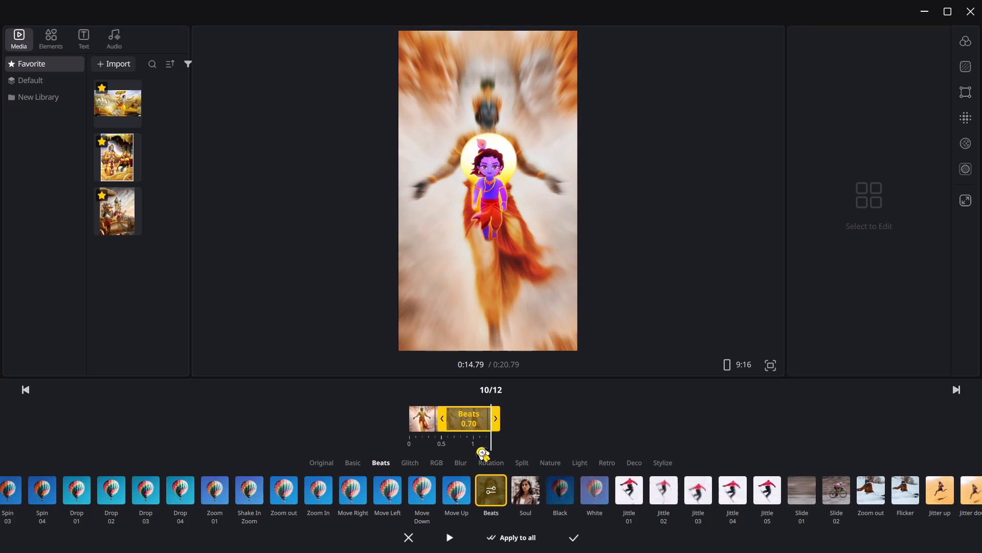
pyautogui.click(544, 398)
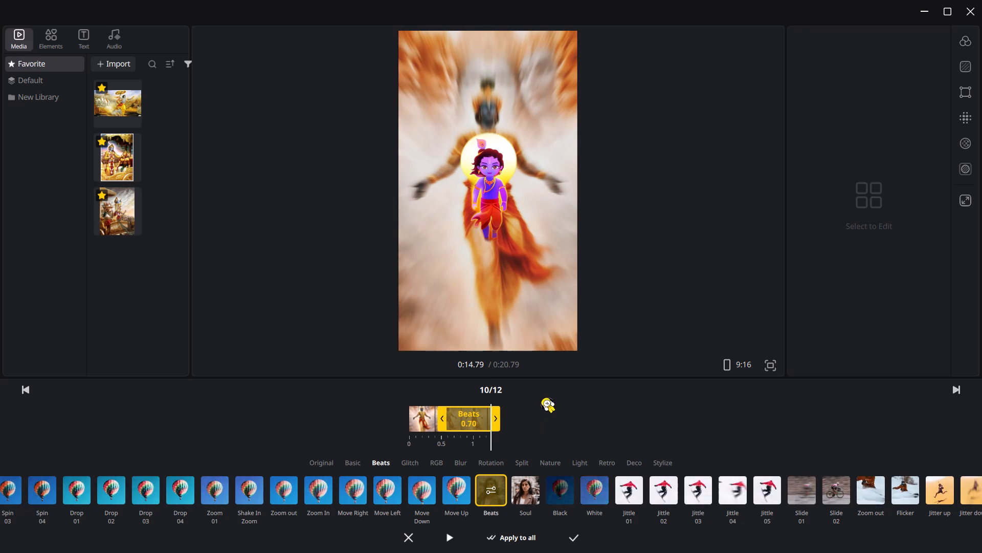
pyautogui.click(452, 545)
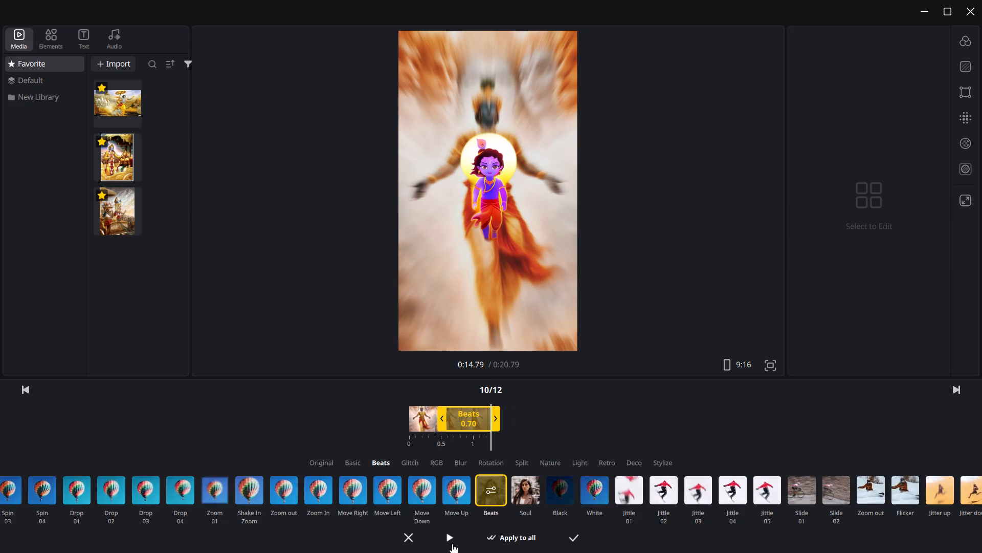
# Replace the Beats effect on the flying Krishna clip with Soul.
pyautogui.click(527, 497)
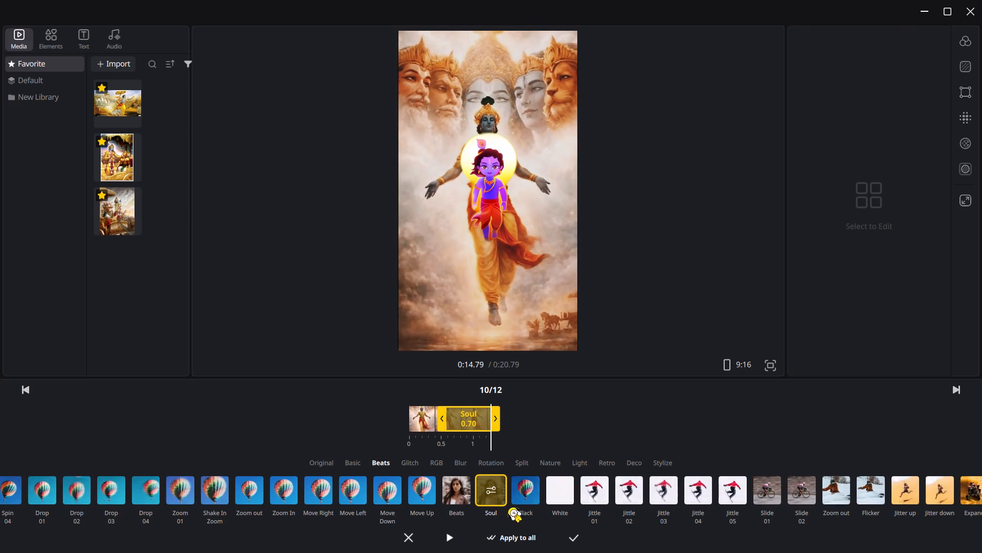
pyautogui.click(566, 534)
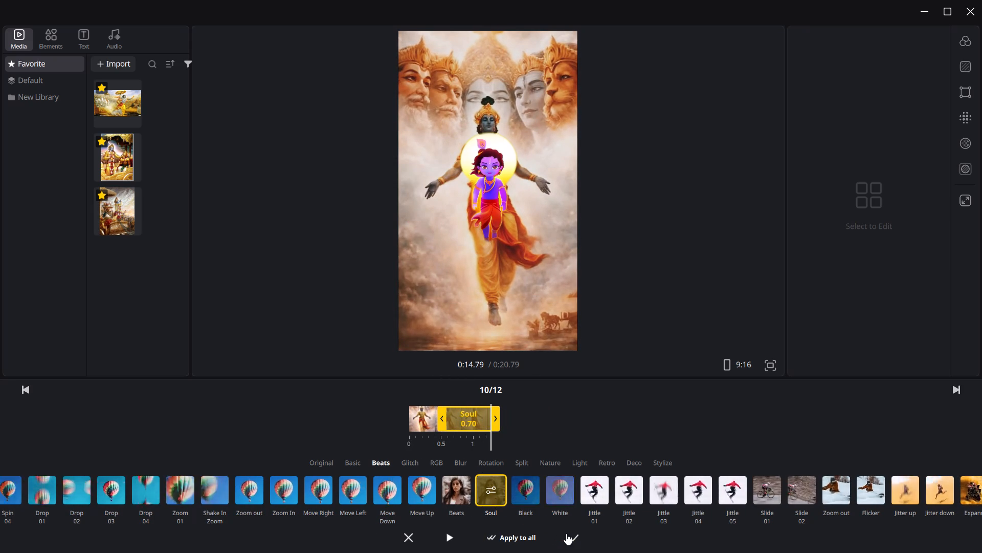
# Replay the section from about 0:13 to 0:17 to review the flying Krishna clip's effect and its transition into the sunset clip.
pyautogui.click(488, 396)
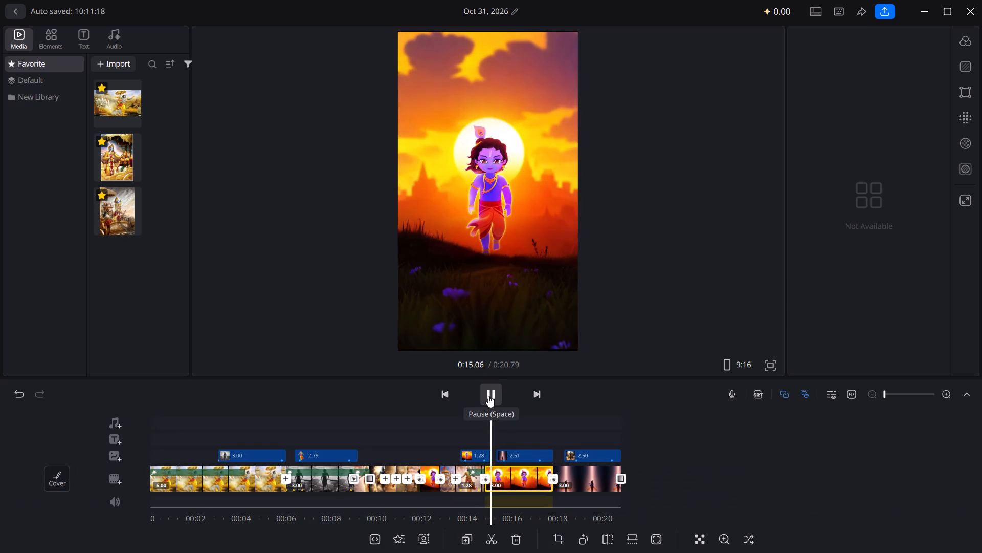
pyautogui.click(488, 396)
pyautogui.hscroll(2, 488, 396)
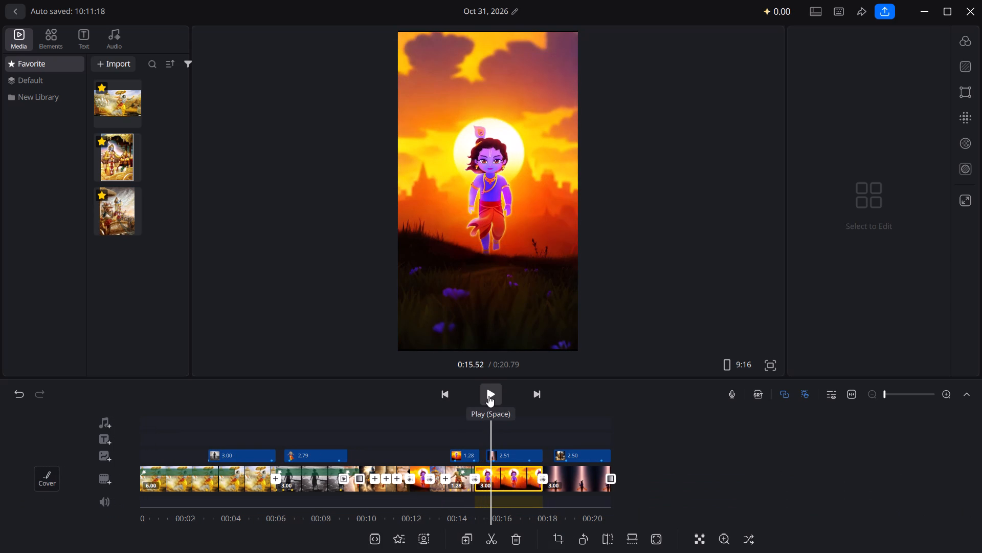
pyautogui.hscroll(3, 488, 396)
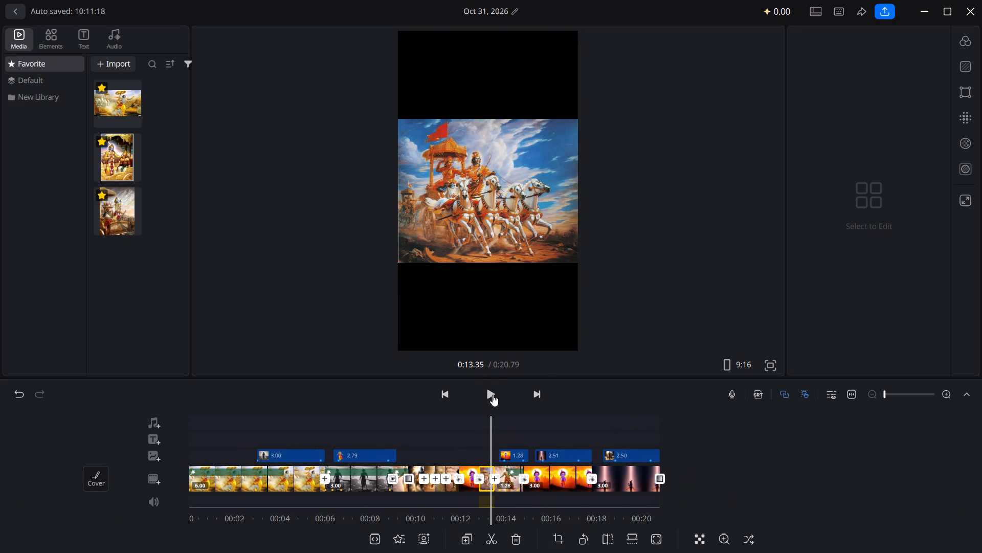
pyautogui.click(491, 391)
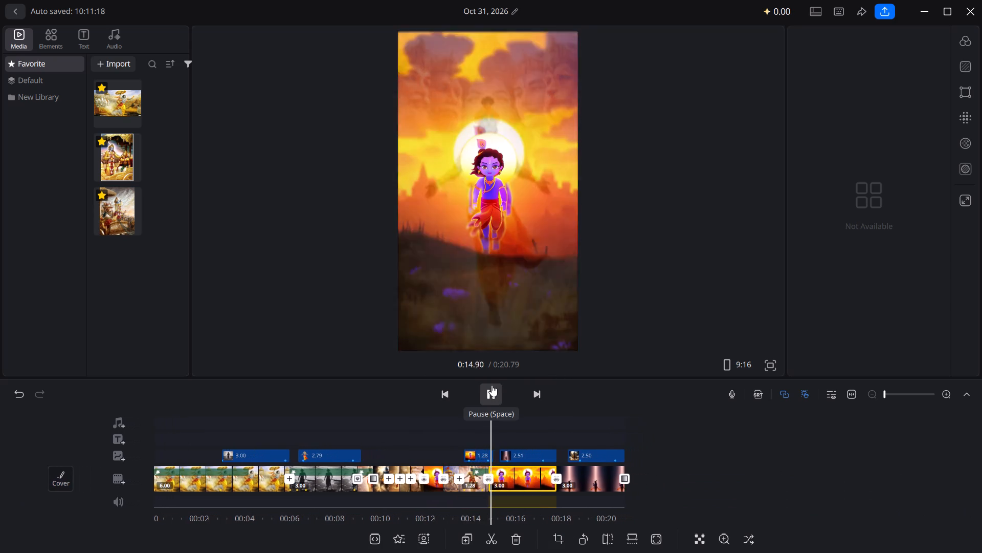
pyautogui.click(491, 385)
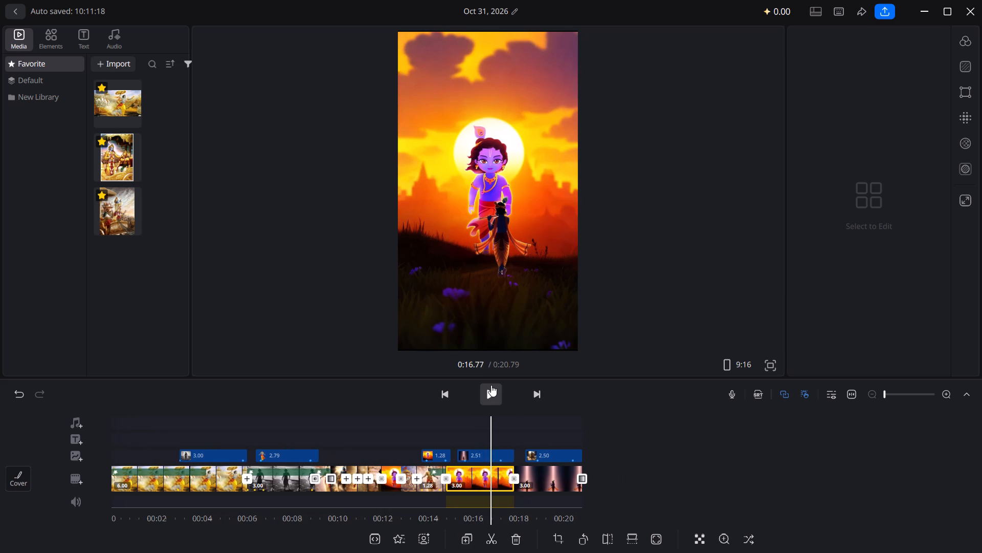
# Apply the Zoom 01 effect to the sunset clip, extended across its full 3.00 s.
pyautogui.click(404, 541)
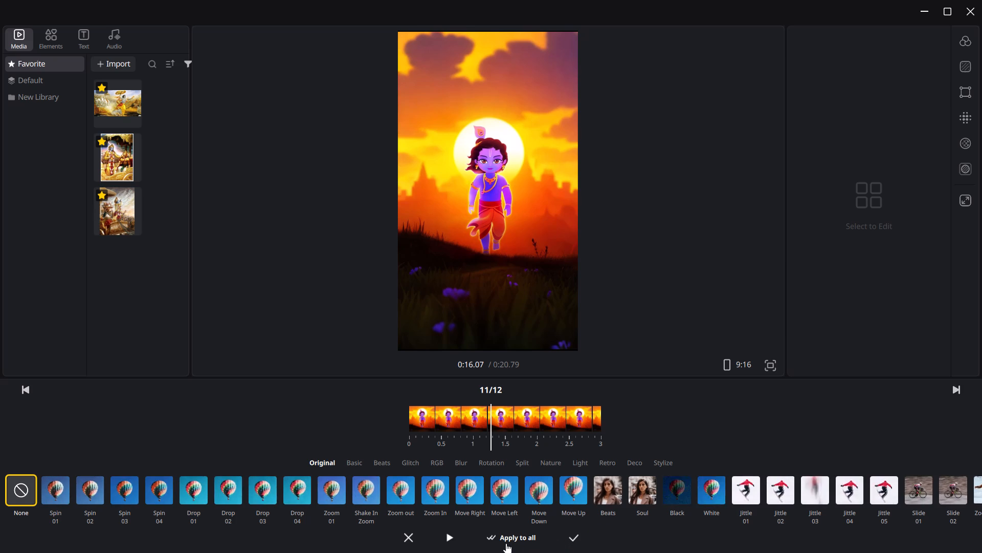
pyautogui.click(396, 496)
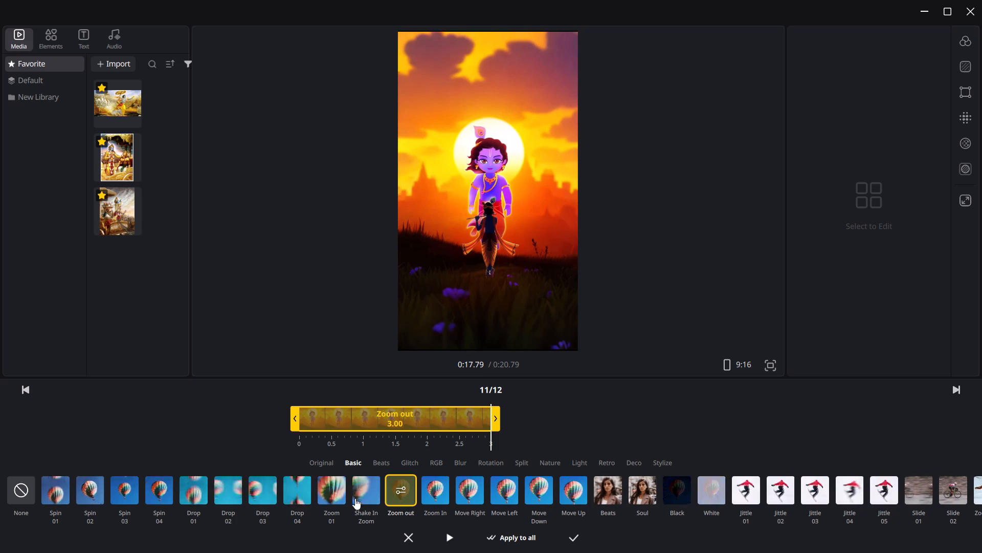
pyautogui.click(331, 500)
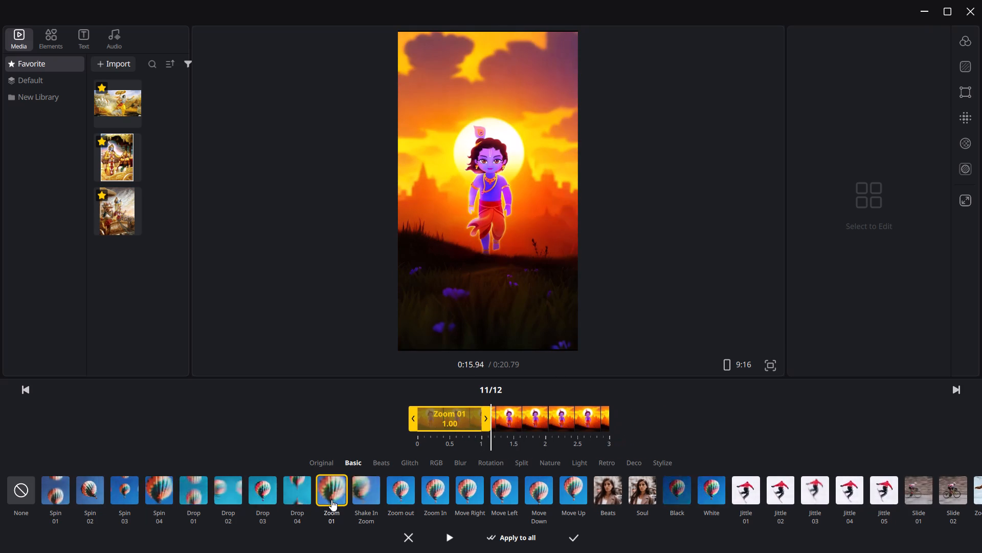
pyautogui.moveTo(484, 421); pyautogui.dragTo(735, 423)
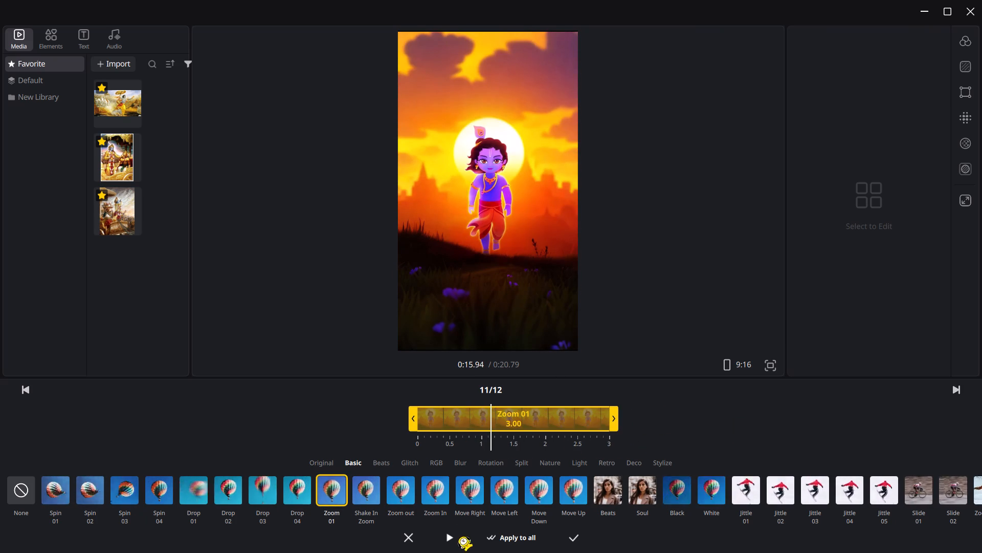
pyautogui.click(445, 537)
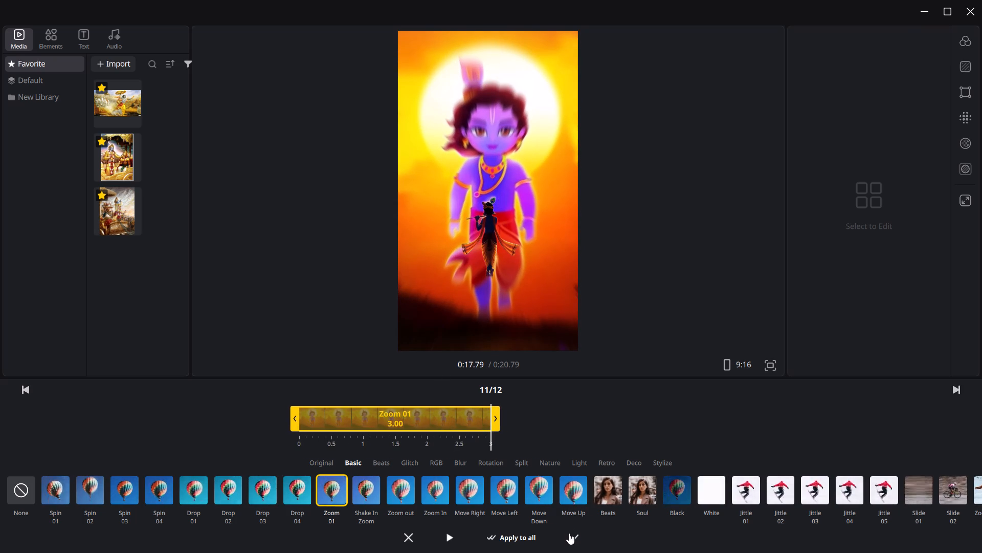
pyautogui.click(568, 536)
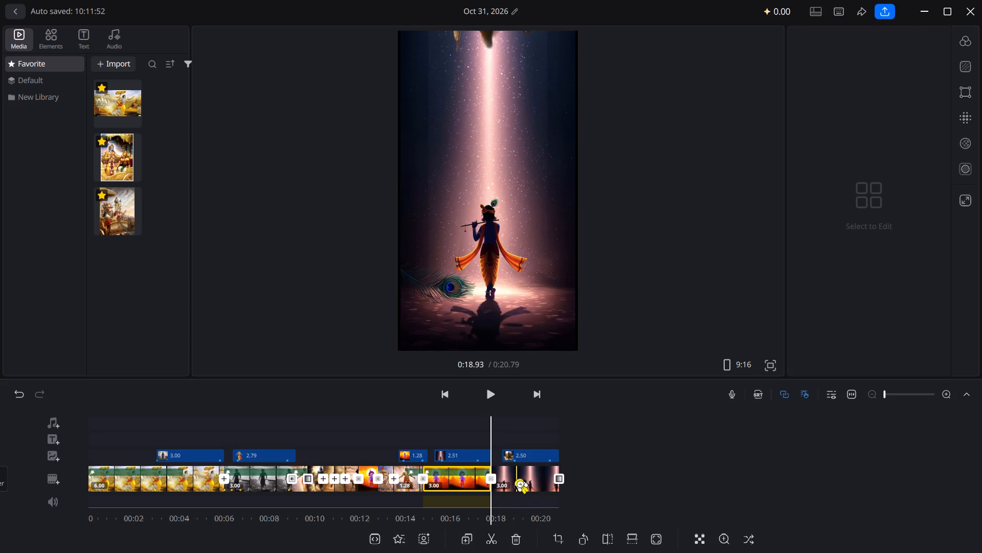
# Replay the edit from about 0:15.7 to 0:20 to review the sunset clip's zoom and the light-beam clip.
pyautogui.hscroll(4, 476, 462)
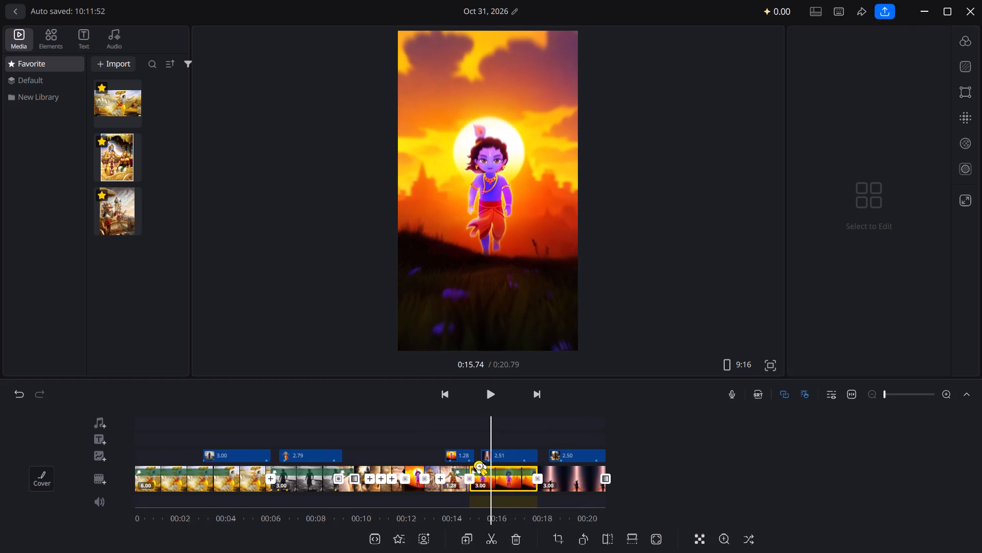
pyautogui.click(484, 384)
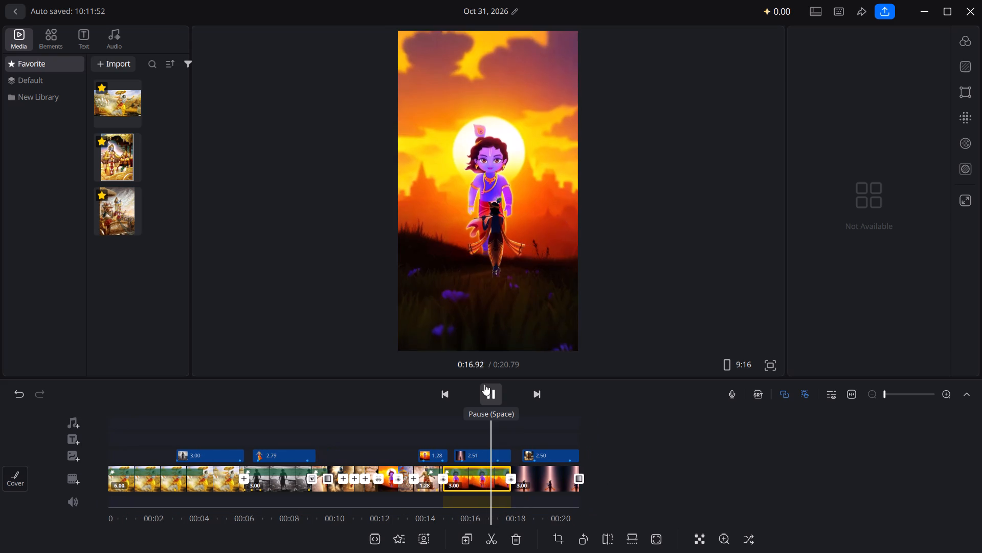
pyautogui.click(484, 384)
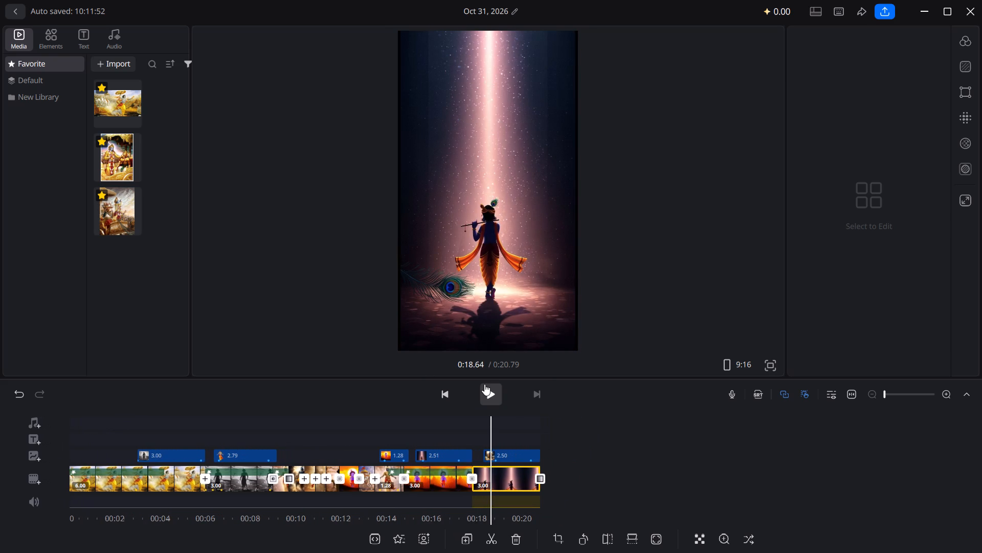
pyautogui.click(484, 384)
pyautogui.click(484, 384)
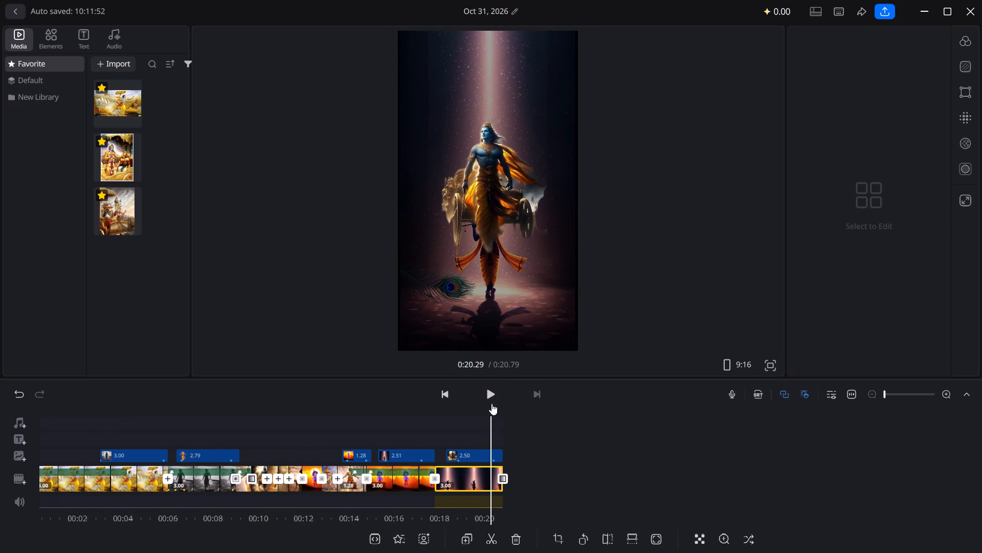
# Add the Fuzzy Opening effect to the end of the last light-beam clip, extend it to 1.63 s and preview it.
pyautogui.hscroll(1, 487, 429)
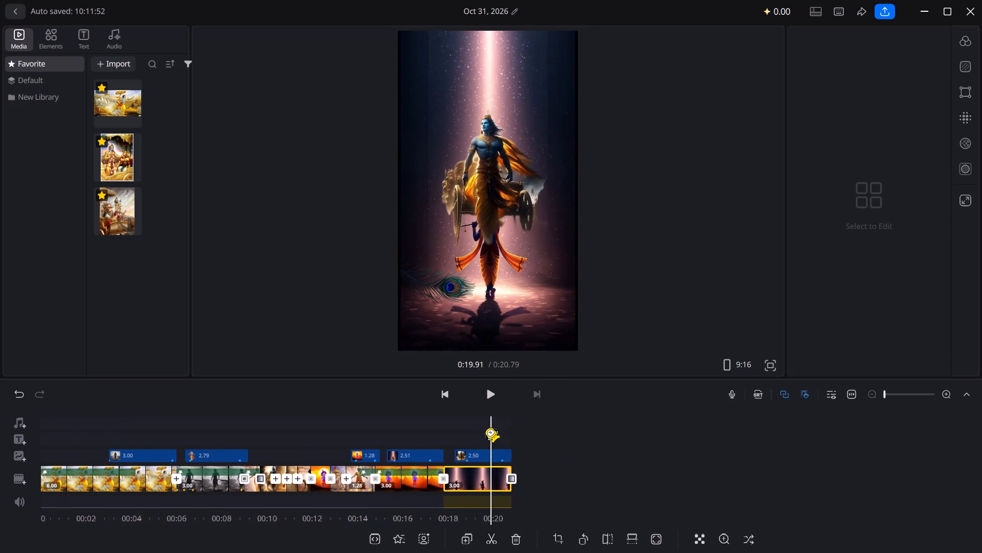
pyautogui.hscroll(2, 487, 429)
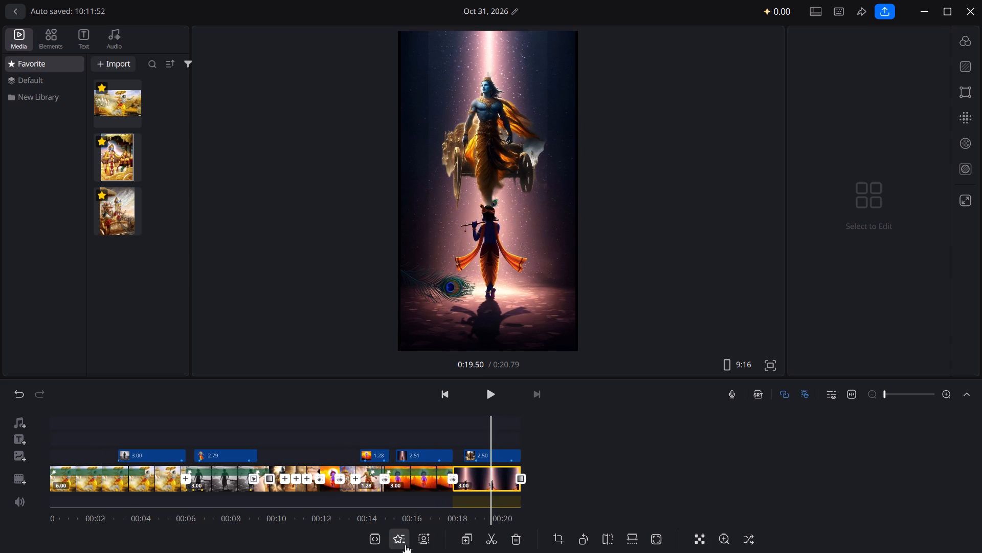
pyautogui.click(399, 544)
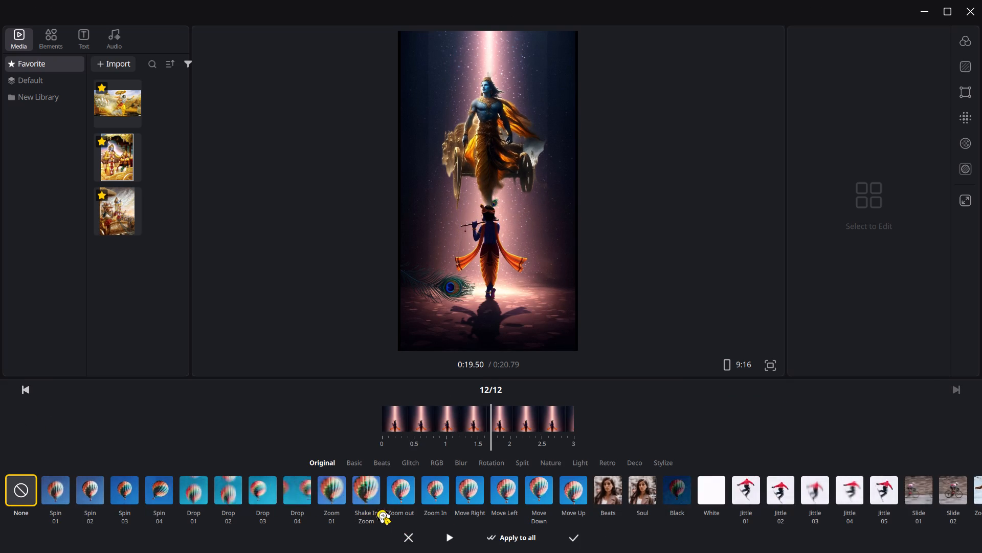
pyautogui.hscroll(-11, 601, 489)
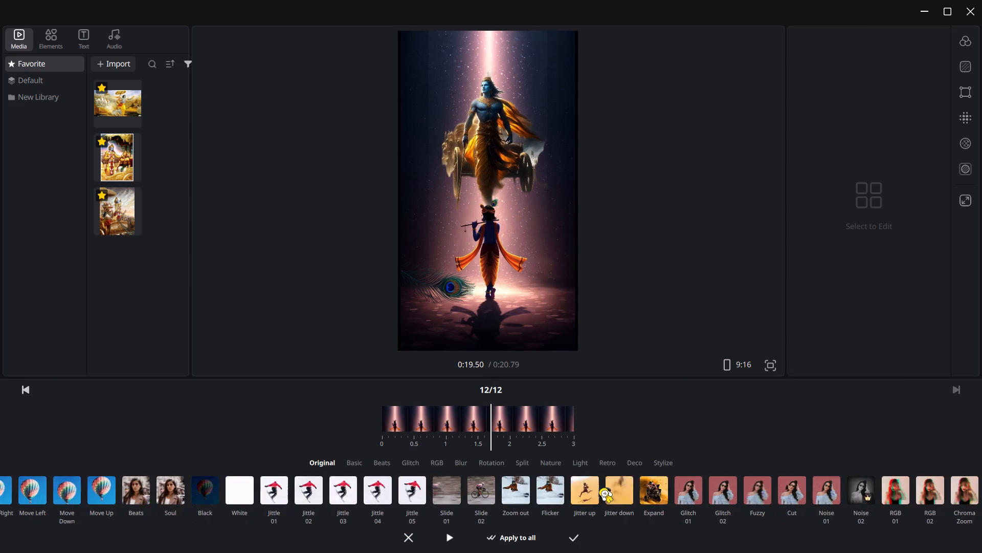
pyautogui.hscroll(-17, 601, 489)
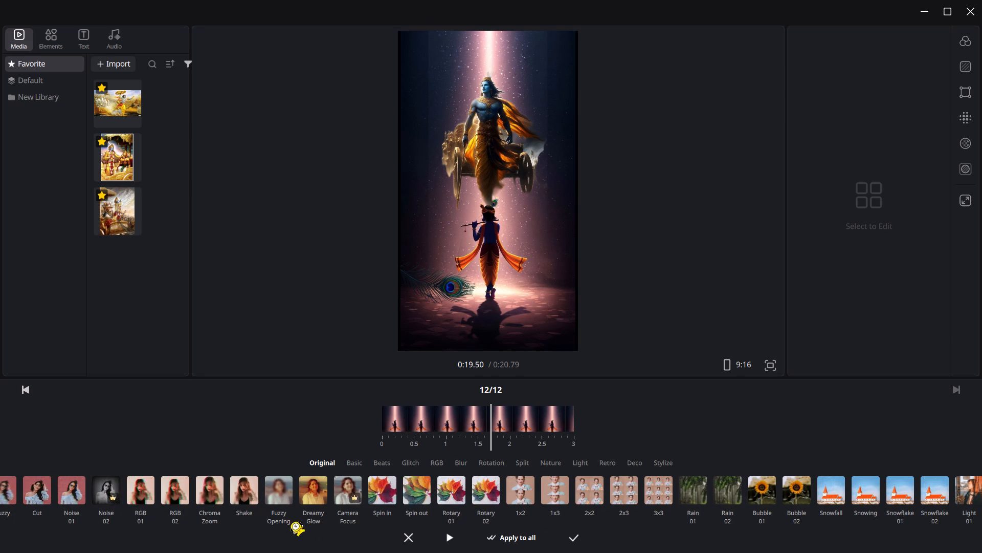
pyautogui.click(272, 503)
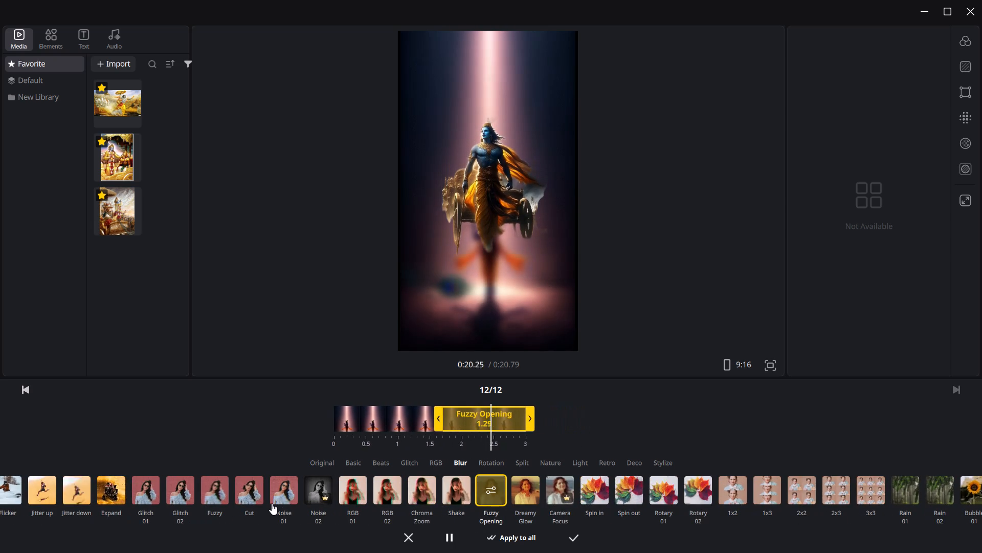
pyautogui.moveTo(393, 419); pyautogui.dragTo(398, 417)
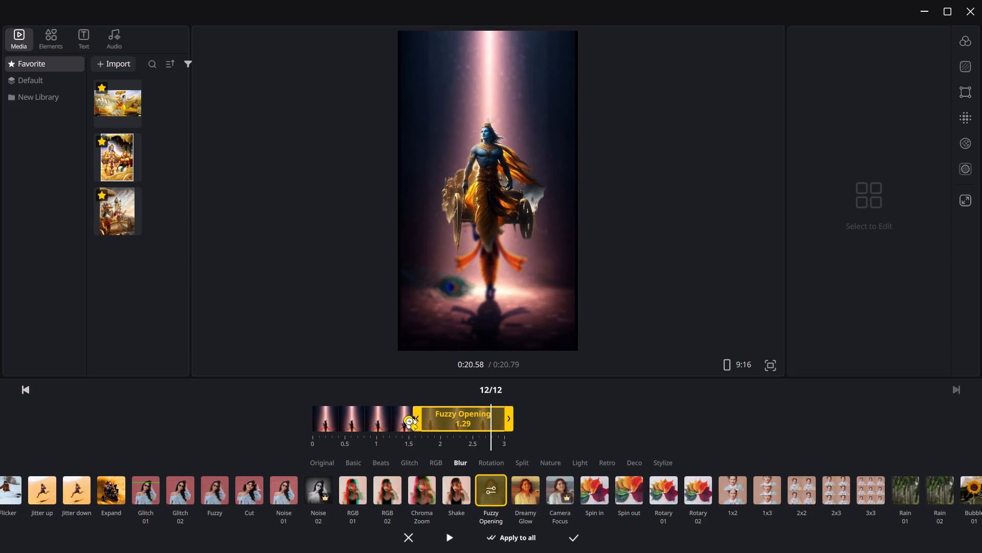
pyautogui.moveTo(417, 417); pyautogui.dragTo(396, 417)
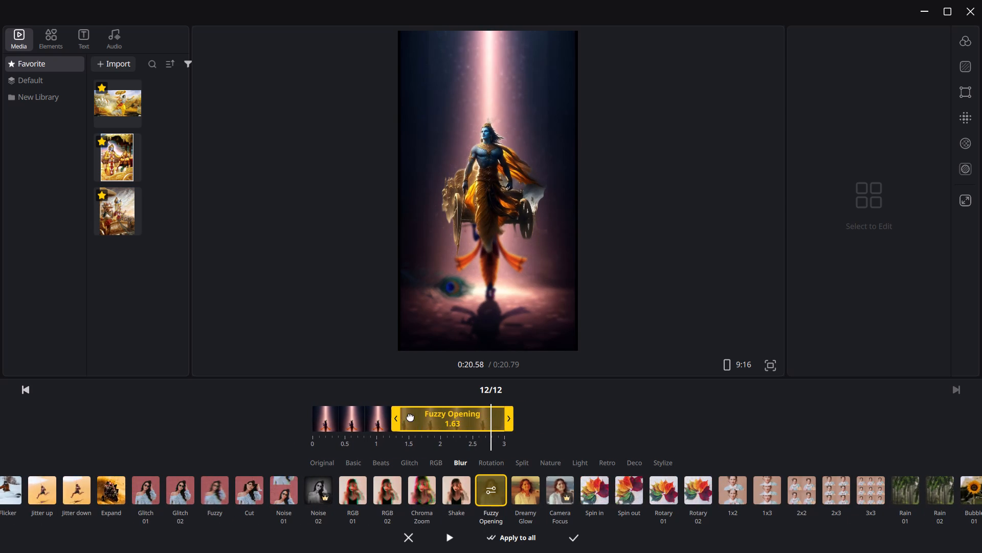
pyautogui.click(447, 536)
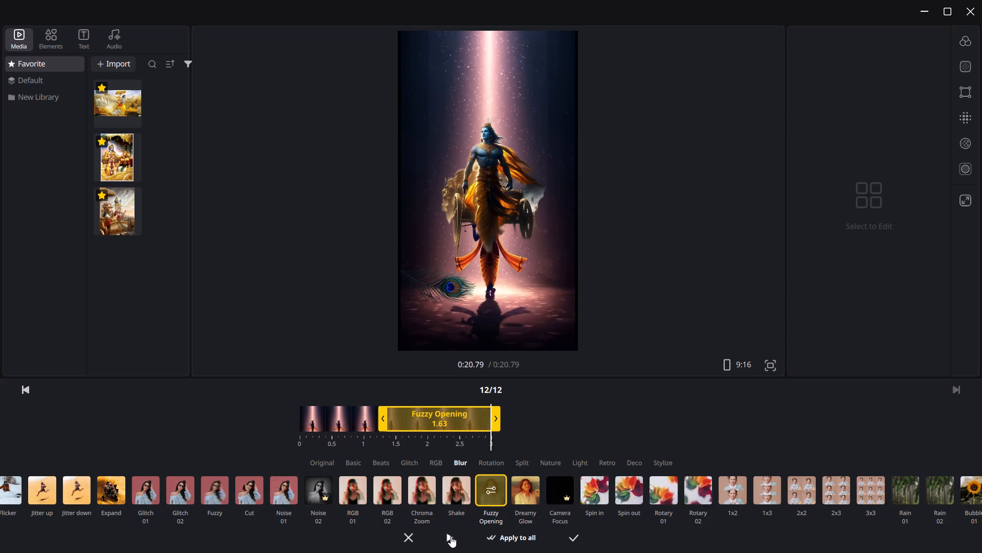
pyautogui.click(451, 536)
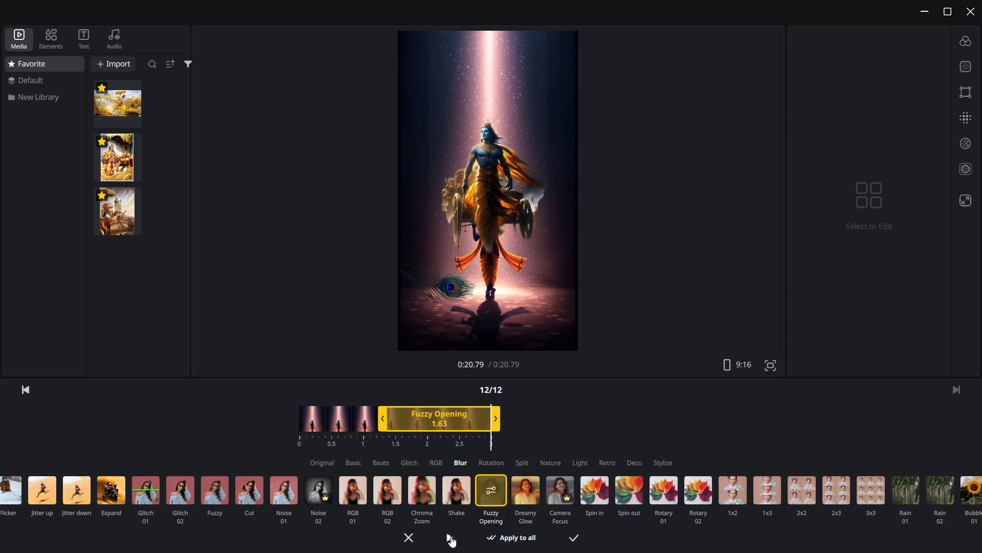
# Browse the remaining clip effects for alternatives and keep Fuzzy Opening on the light-beam clip.
pyautogui.hscroll(-7, 686, 488)
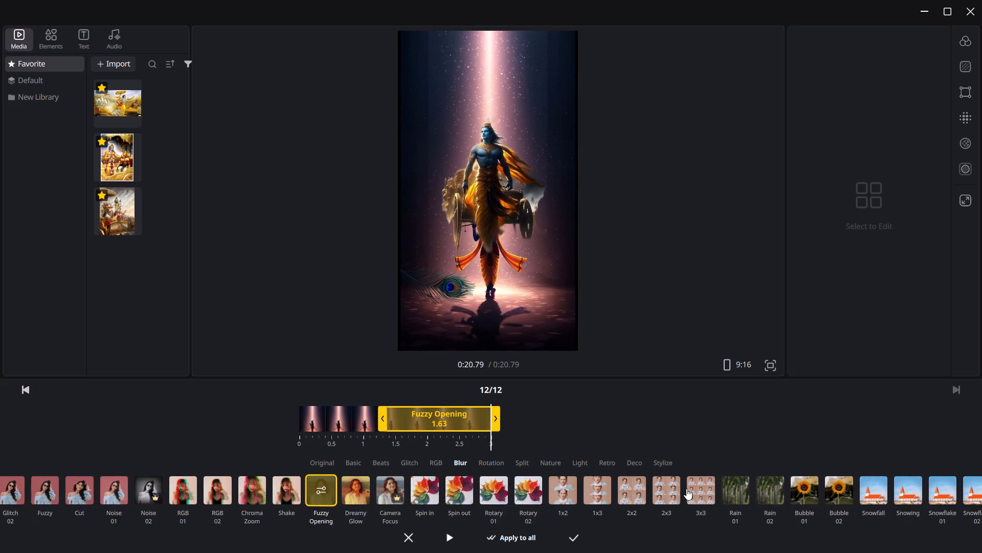
pyautogui.hscroll(-9, 686, 488)
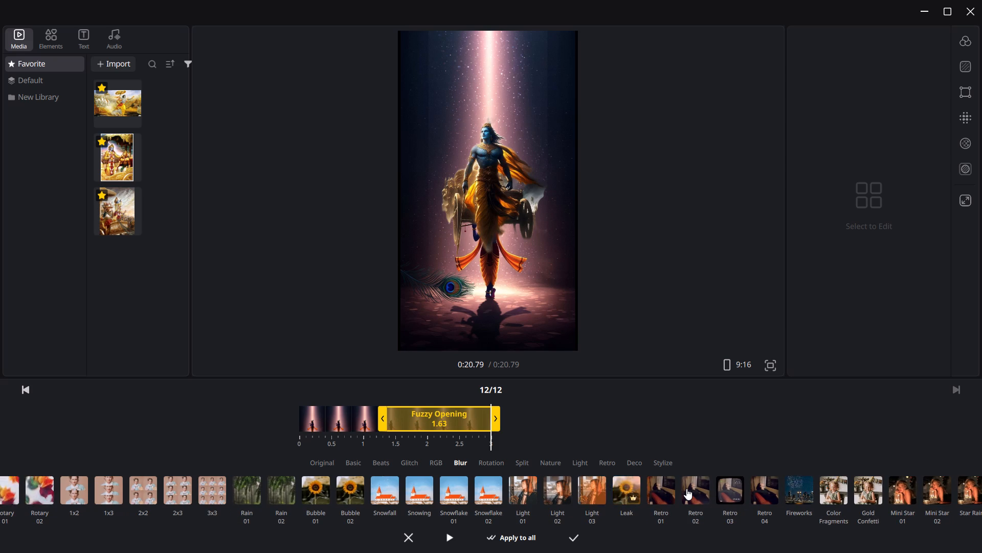
pyautogui.hscroll(-4, 686, 488)
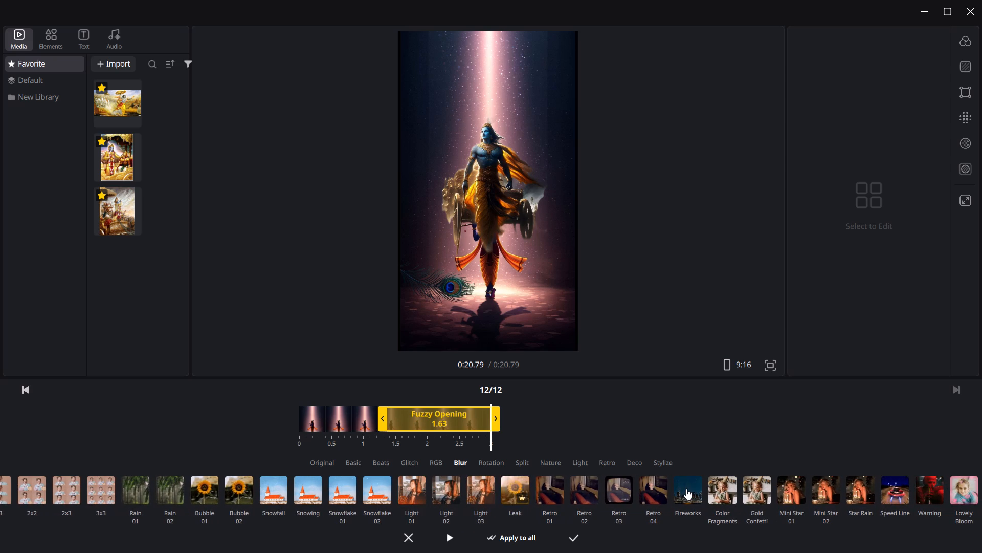
pyautogui.hscroll(-7, 686, 488)
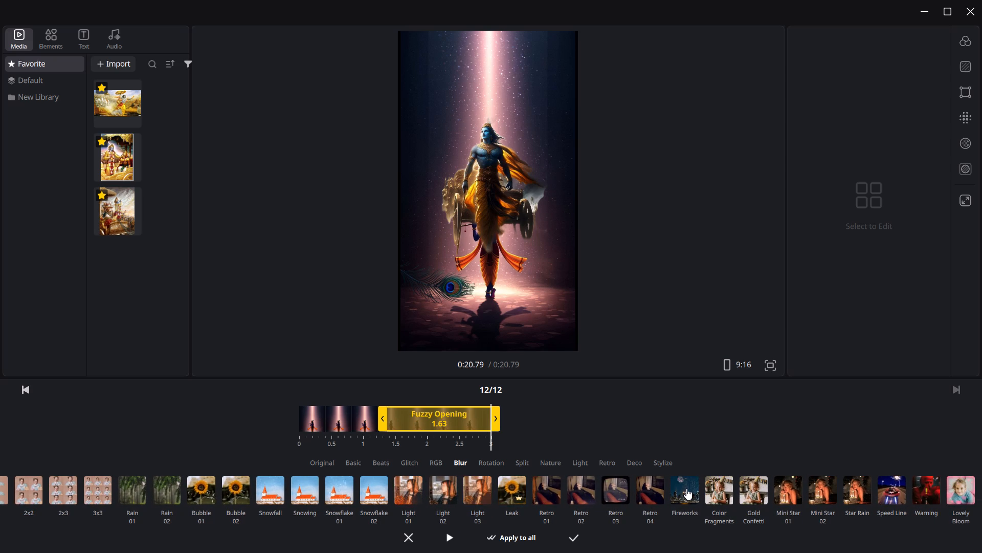
pyautogui.hscroll(3, 686, 488)
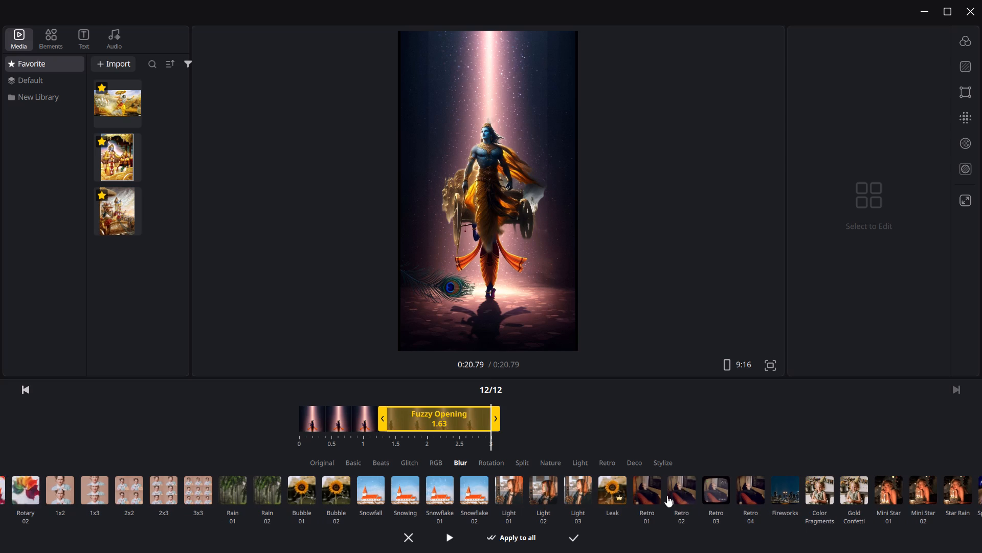
pyautogui.click(573, 529)
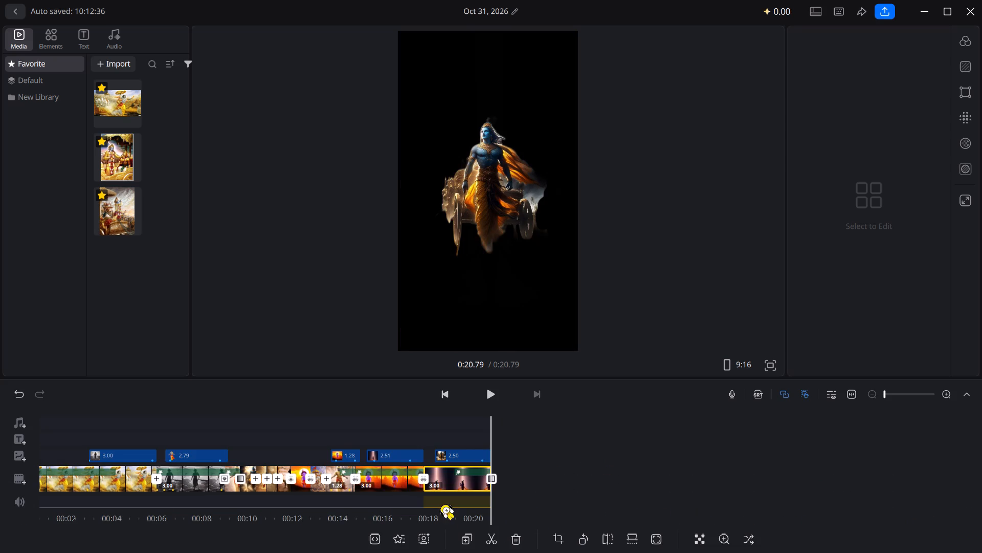
# Play the whole edit from the beginning to the end to review it.
pyautogui.hscroll(20, 442, 506)
pyautogui.hscroll(10, 442, 506)
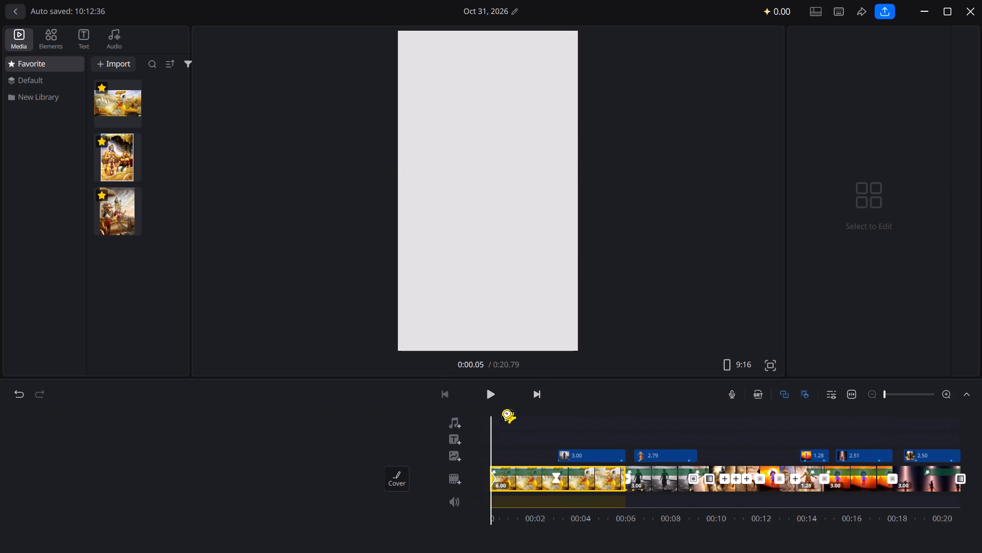
pyautogui.click(492, 396)
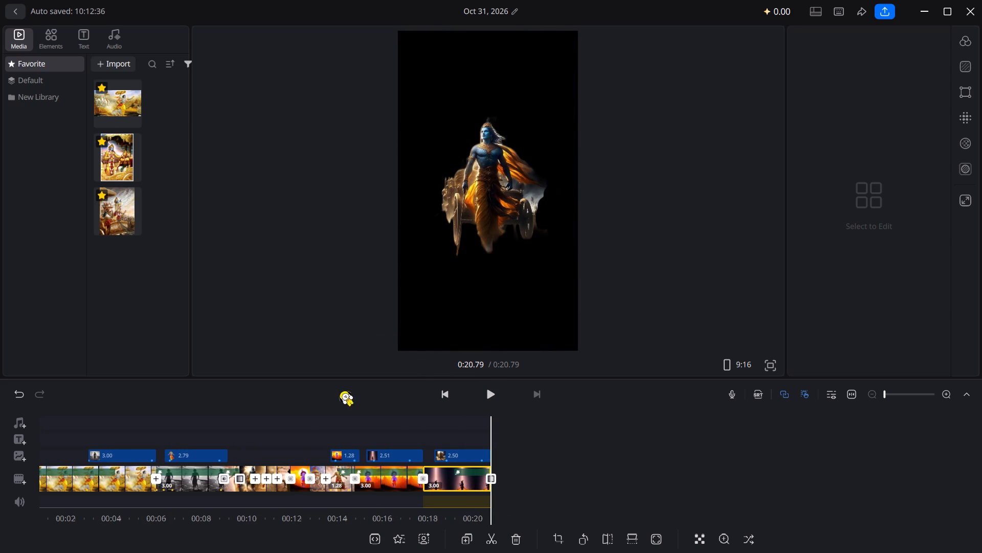
# Add the Desktop image of Krishna before a chariot under storm clouds and place it after the light-beam clip.
pyautogui.click(20, 481)
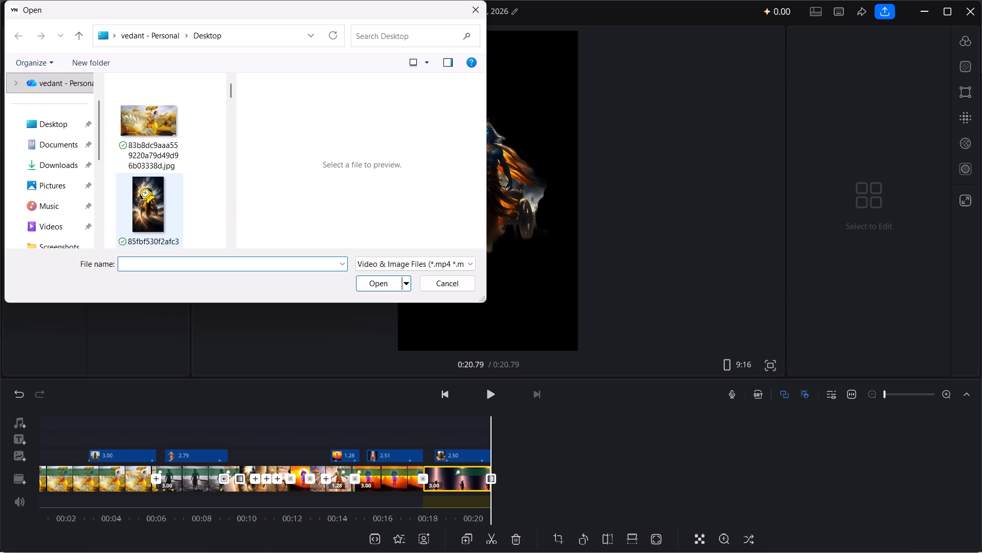
pyautogui.click(142, 189)
pyautogui.click(371, 279)
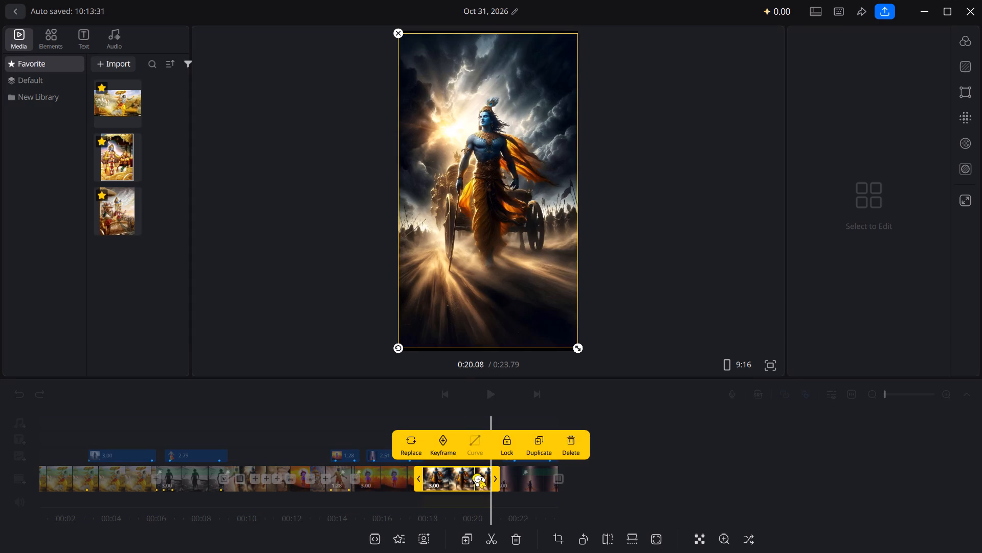
pyautogui.moveTo(470, 472); pyautogui.dragTo(538, 470)
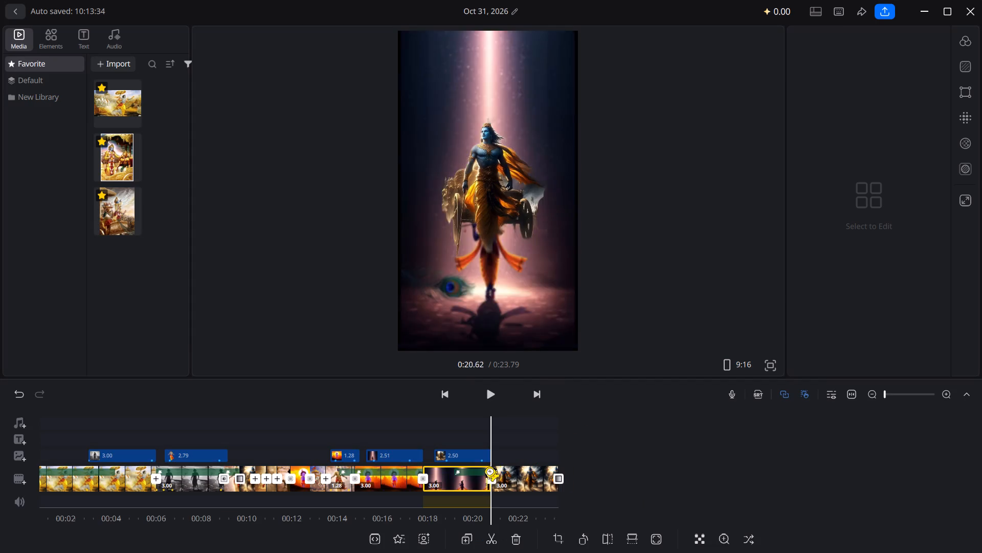
# Check the transition into the stormy chariot clip and shorten that clip to 1.55 s.
pyautogui.click(489, 397)
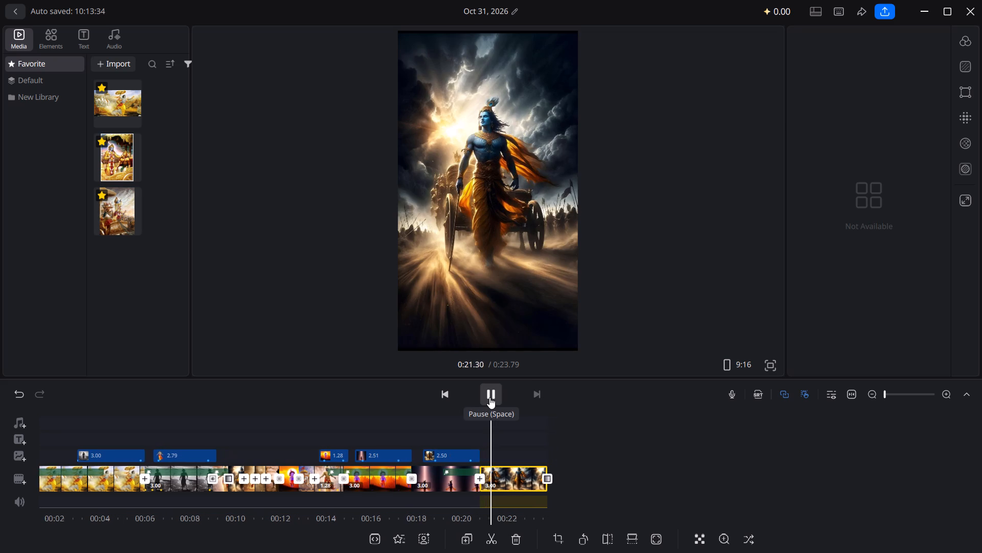
pyautogui.click(489, 397)
pyautogui.click(514, 477)
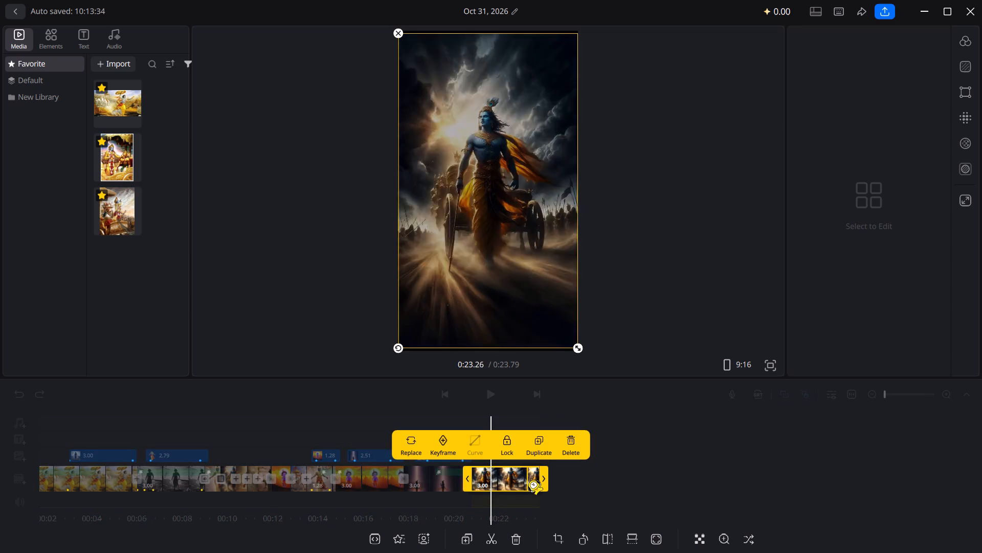
pyautogui.moveTo(542, 484); pyautogui.dragTo(510, 483)
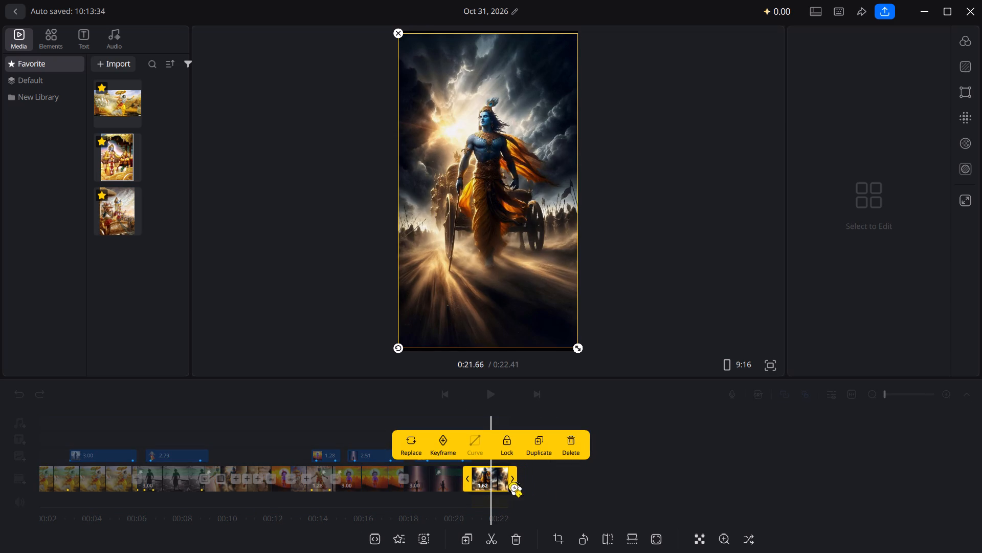
pyautogui.moveTo(510, 483); pyautogui.dragTo(509, 485)
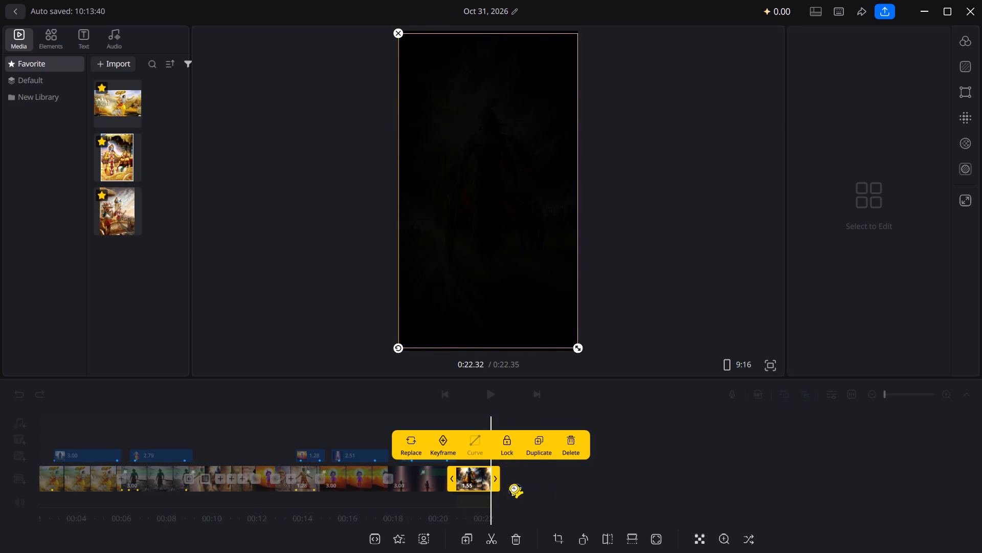
# Unlock the opening clip of Krishna running with the chariot wheel.
pyautogui.click(548, 472)
pyautogui.hscroll(12, 357, 462)
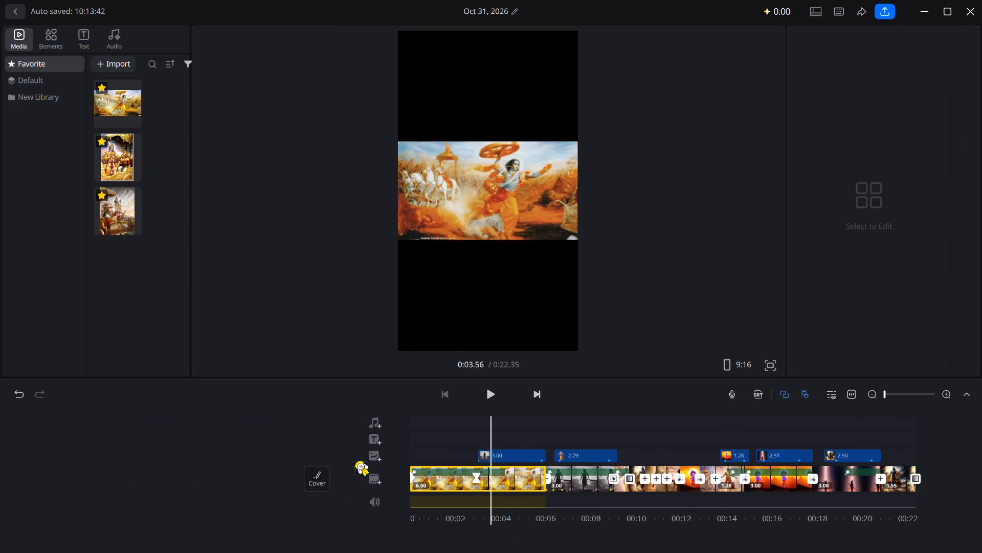
pyautogui.click(493, 470)
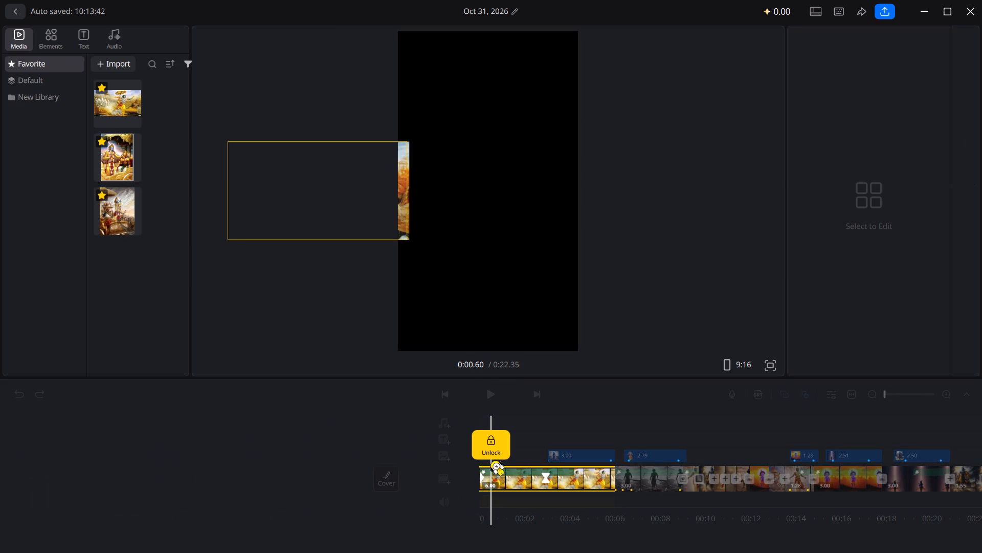
pyautogui.click(490, 448)
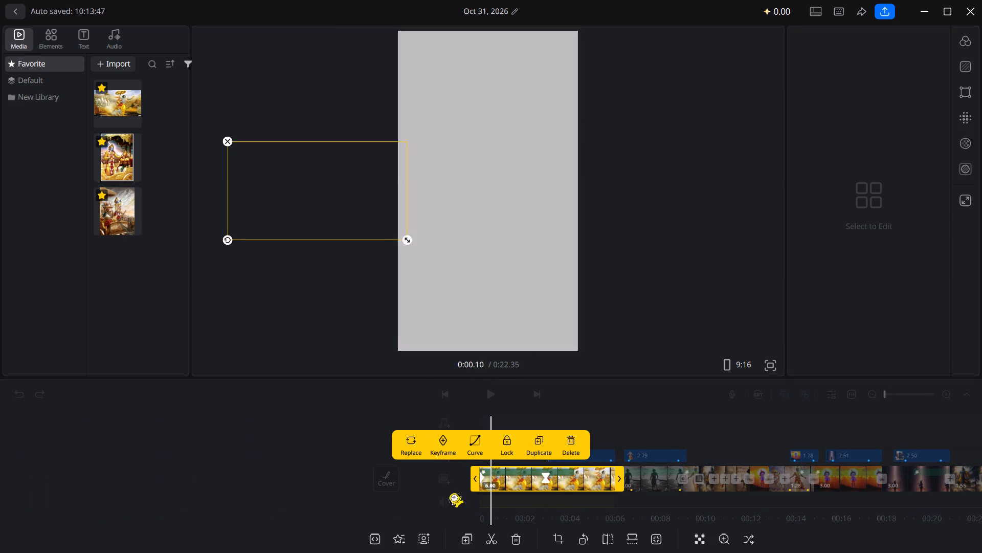
pyautogui.click(419, 538)
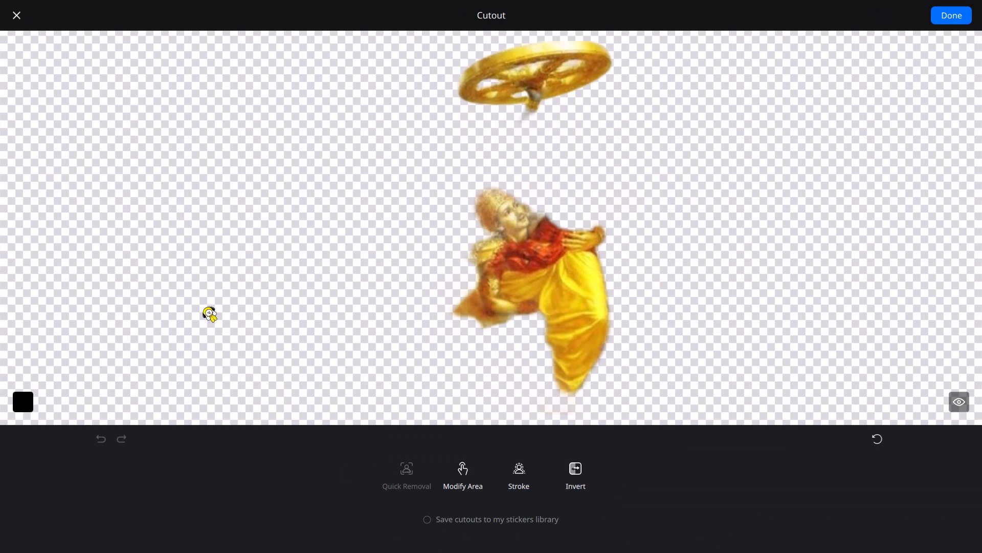
pyautogui.click(18, 11)
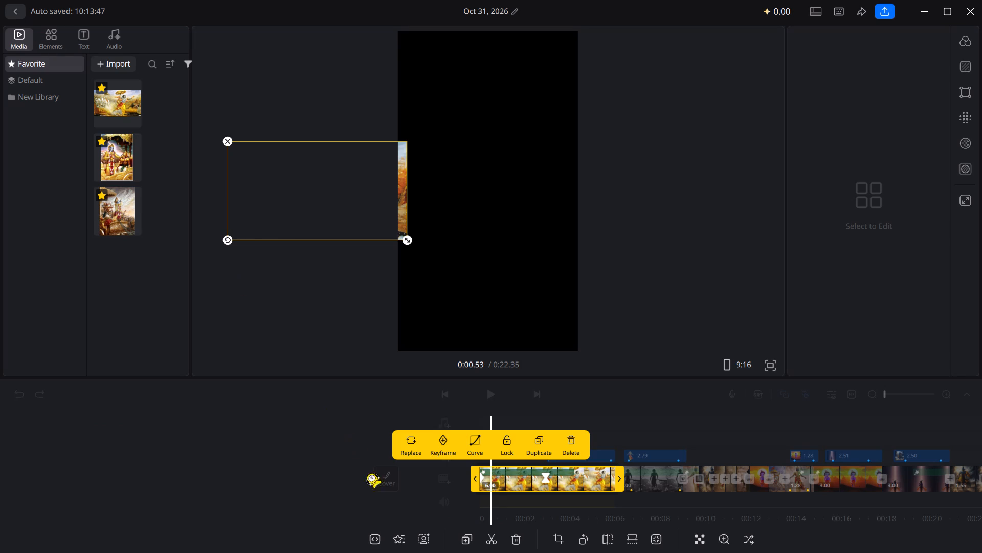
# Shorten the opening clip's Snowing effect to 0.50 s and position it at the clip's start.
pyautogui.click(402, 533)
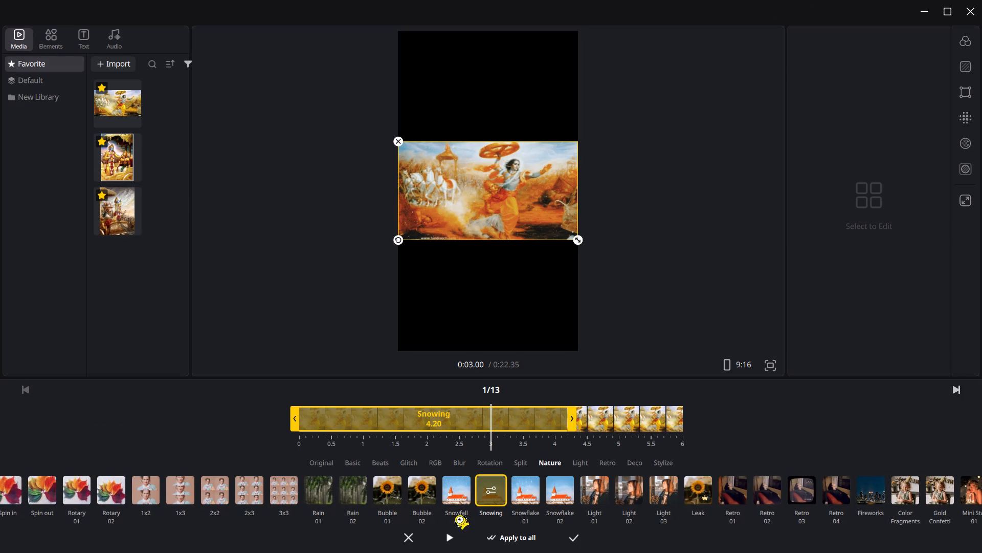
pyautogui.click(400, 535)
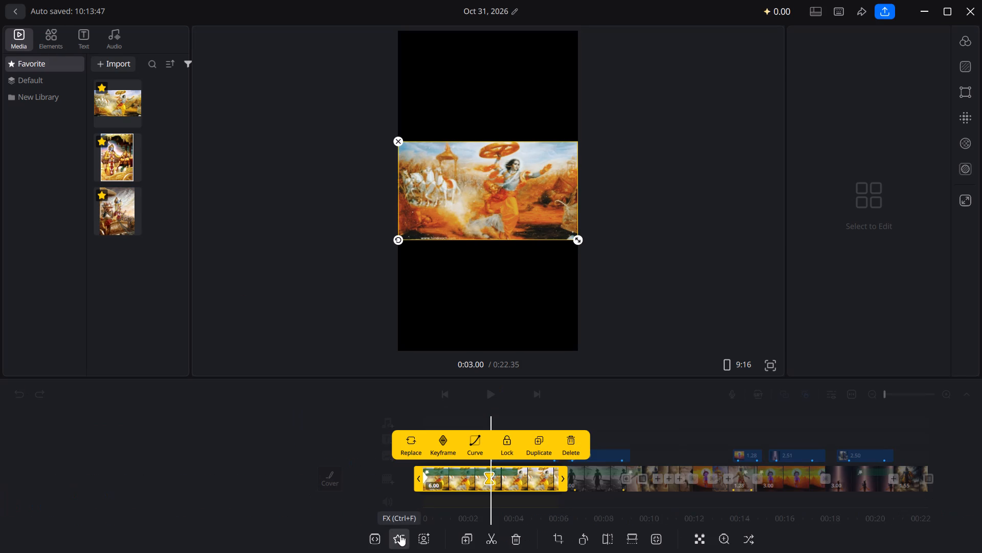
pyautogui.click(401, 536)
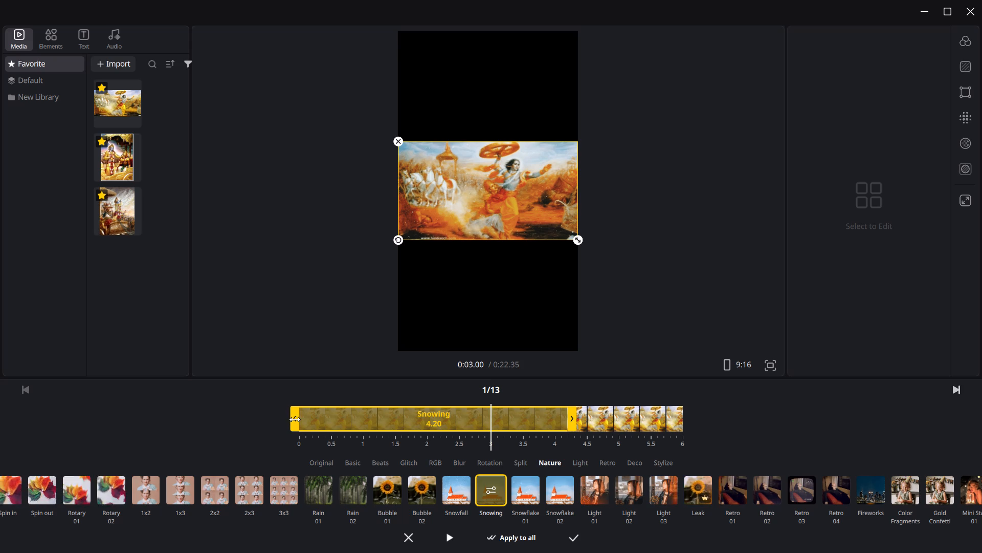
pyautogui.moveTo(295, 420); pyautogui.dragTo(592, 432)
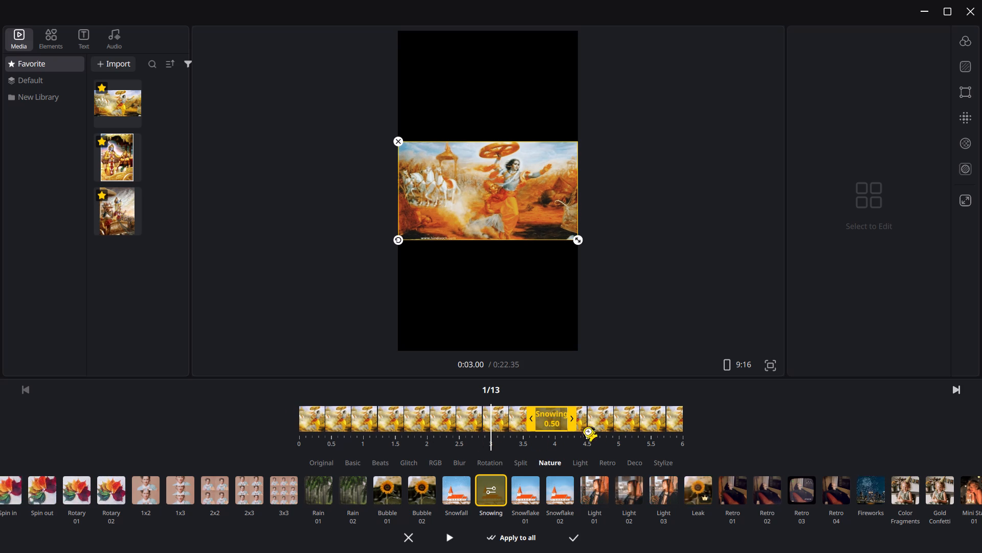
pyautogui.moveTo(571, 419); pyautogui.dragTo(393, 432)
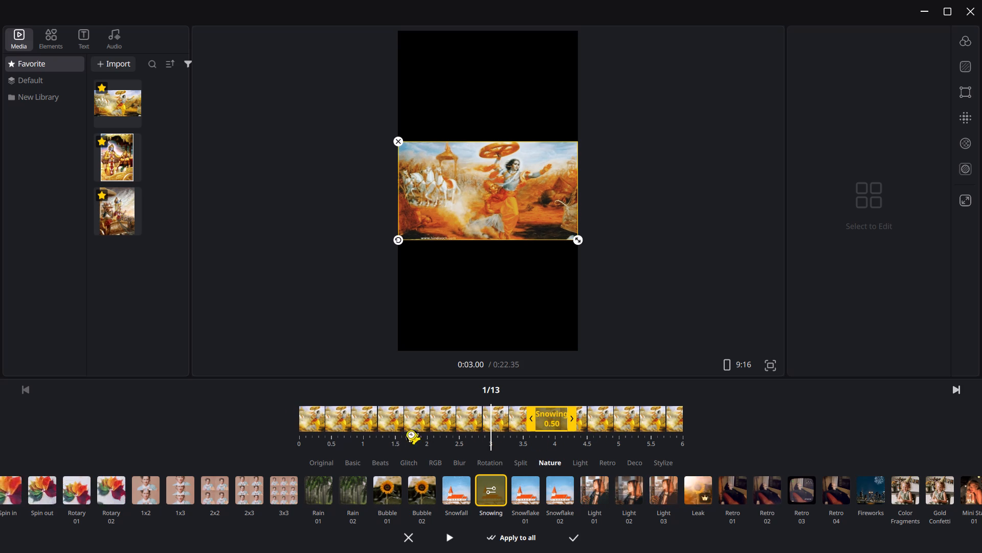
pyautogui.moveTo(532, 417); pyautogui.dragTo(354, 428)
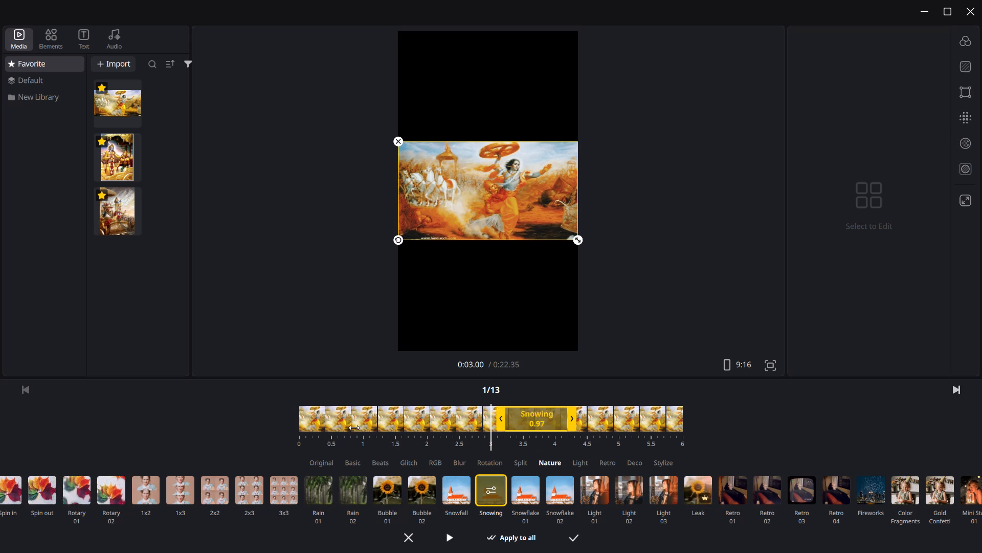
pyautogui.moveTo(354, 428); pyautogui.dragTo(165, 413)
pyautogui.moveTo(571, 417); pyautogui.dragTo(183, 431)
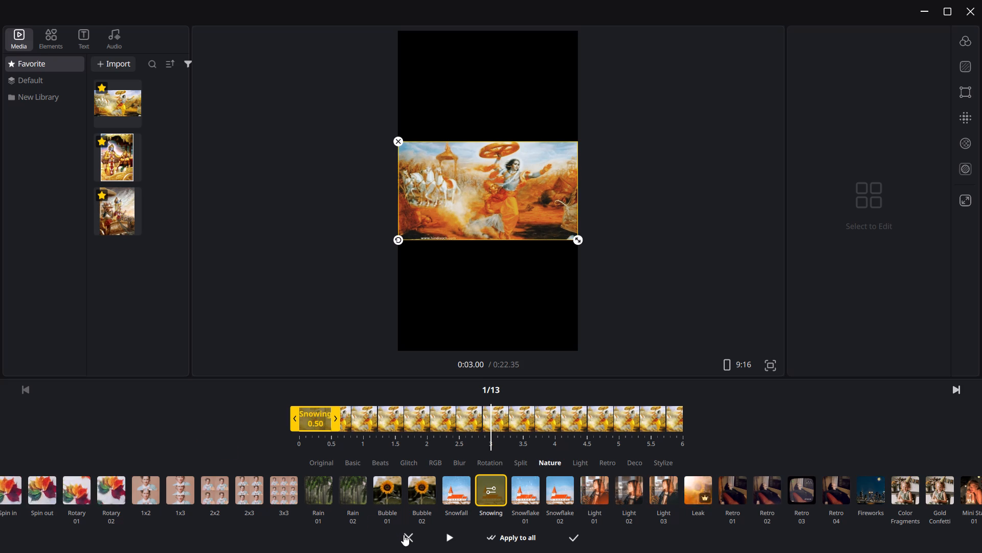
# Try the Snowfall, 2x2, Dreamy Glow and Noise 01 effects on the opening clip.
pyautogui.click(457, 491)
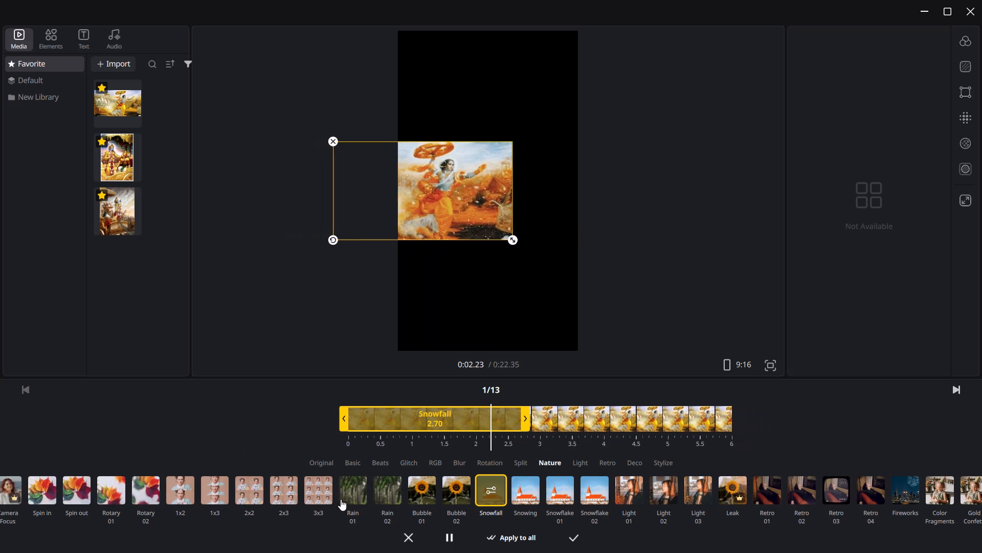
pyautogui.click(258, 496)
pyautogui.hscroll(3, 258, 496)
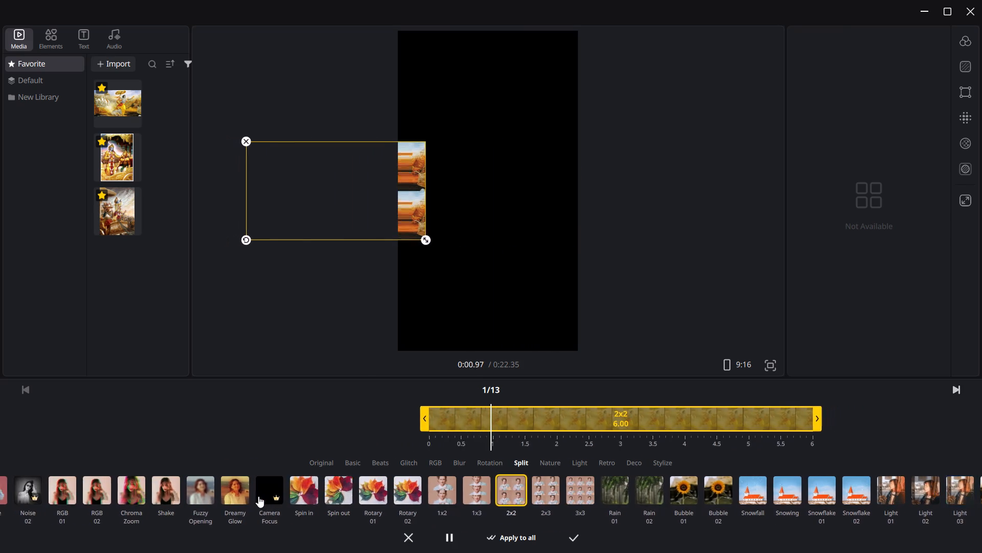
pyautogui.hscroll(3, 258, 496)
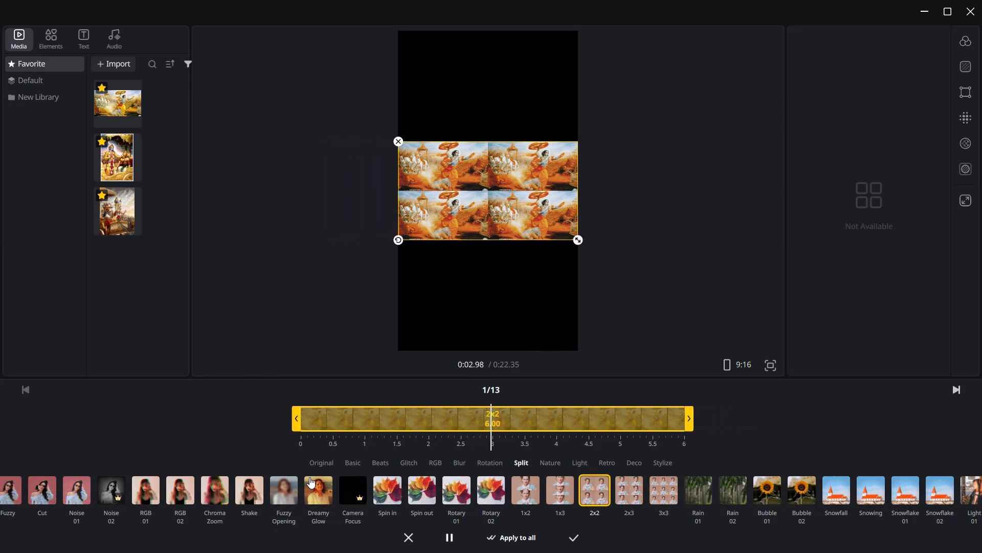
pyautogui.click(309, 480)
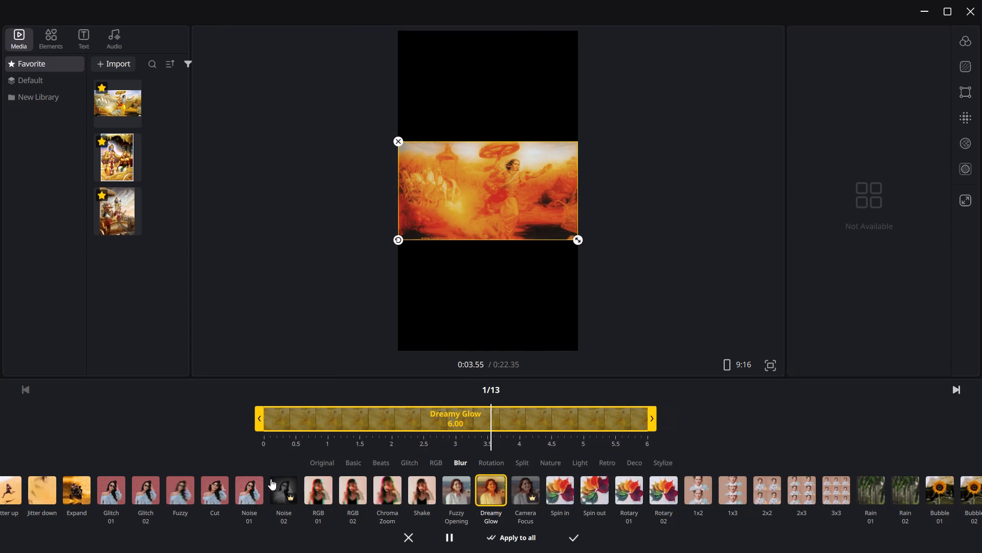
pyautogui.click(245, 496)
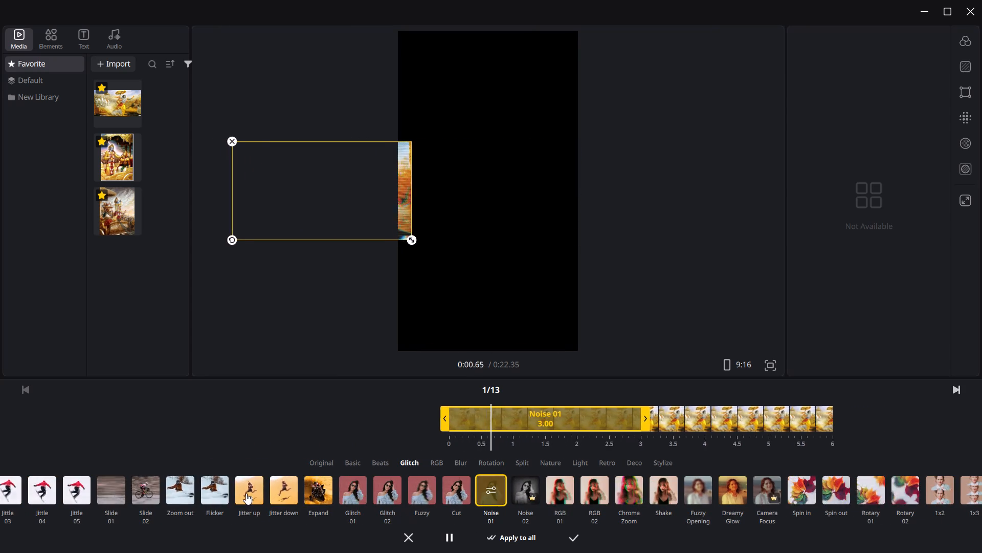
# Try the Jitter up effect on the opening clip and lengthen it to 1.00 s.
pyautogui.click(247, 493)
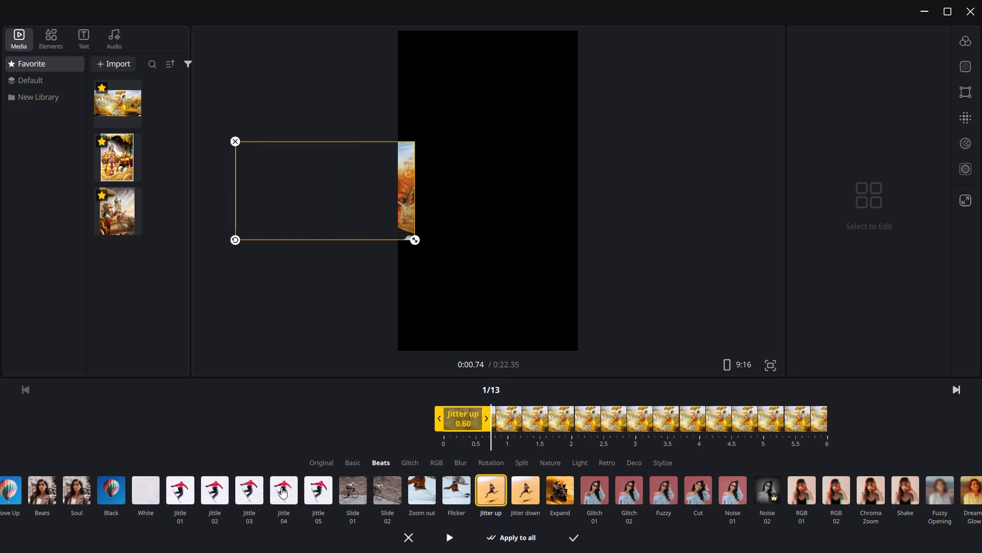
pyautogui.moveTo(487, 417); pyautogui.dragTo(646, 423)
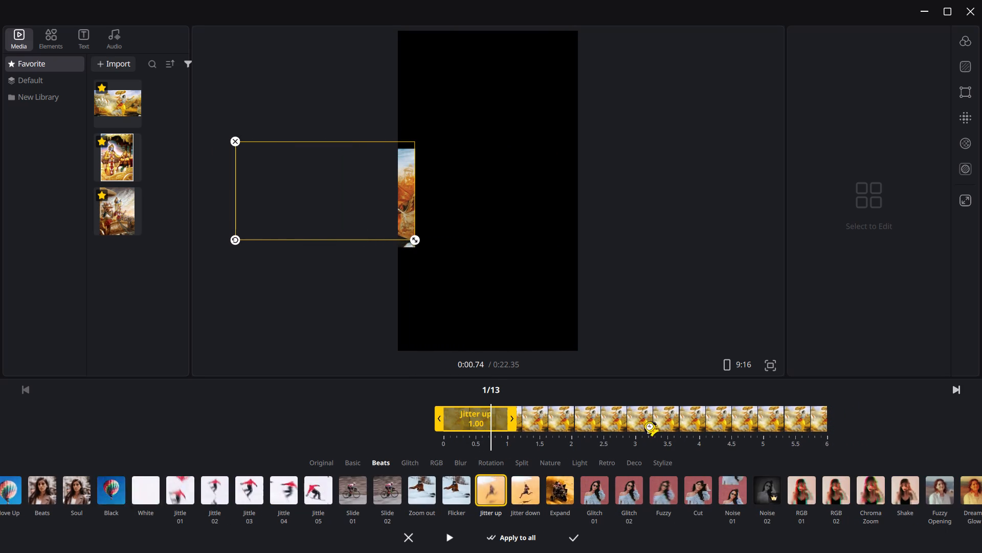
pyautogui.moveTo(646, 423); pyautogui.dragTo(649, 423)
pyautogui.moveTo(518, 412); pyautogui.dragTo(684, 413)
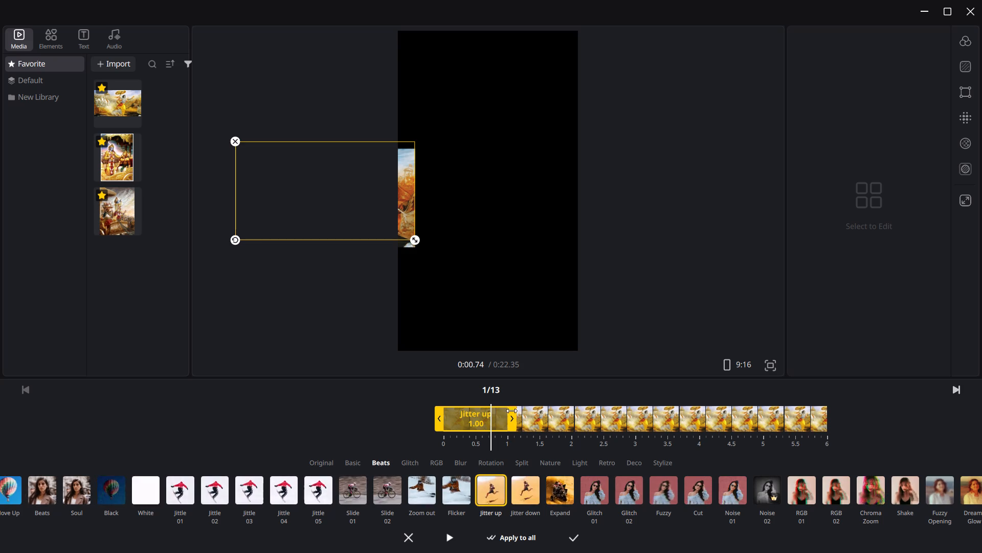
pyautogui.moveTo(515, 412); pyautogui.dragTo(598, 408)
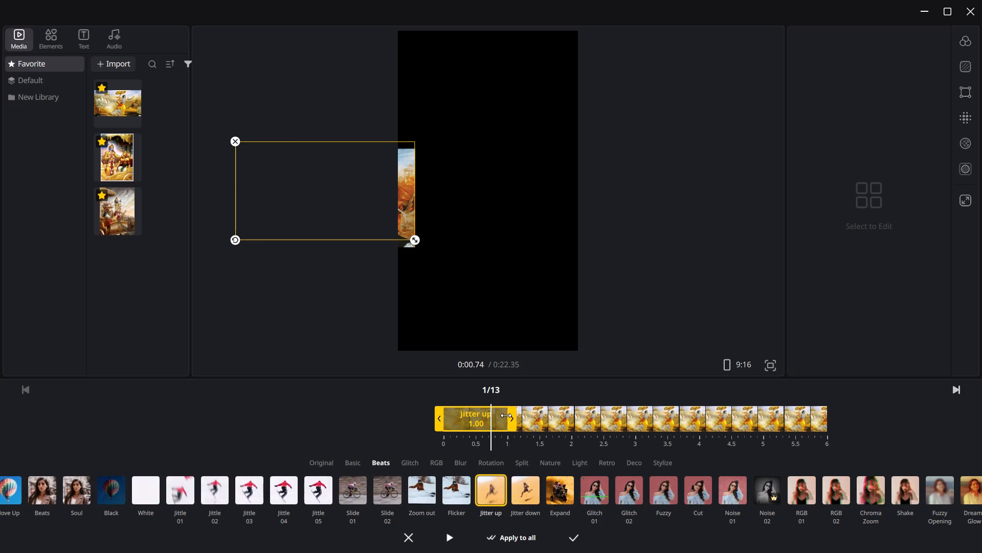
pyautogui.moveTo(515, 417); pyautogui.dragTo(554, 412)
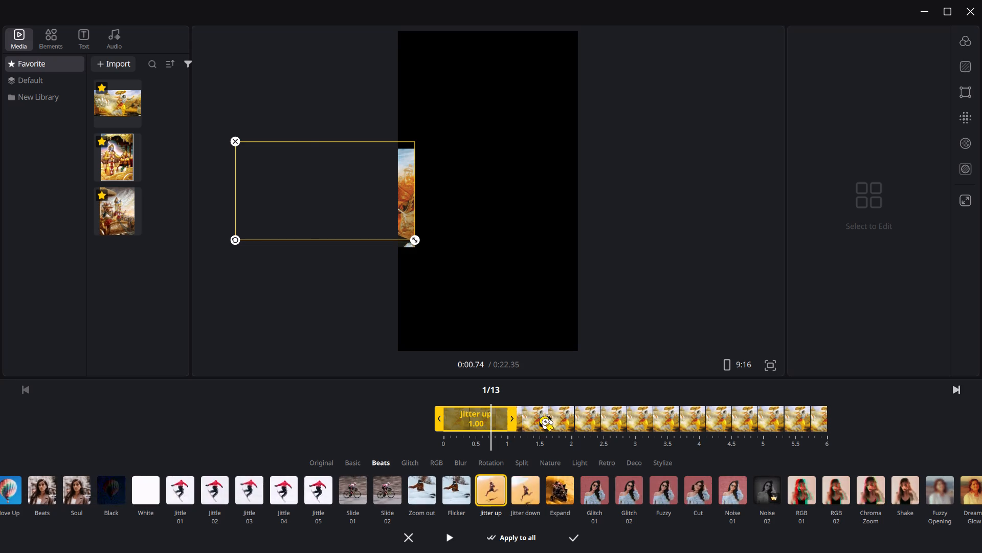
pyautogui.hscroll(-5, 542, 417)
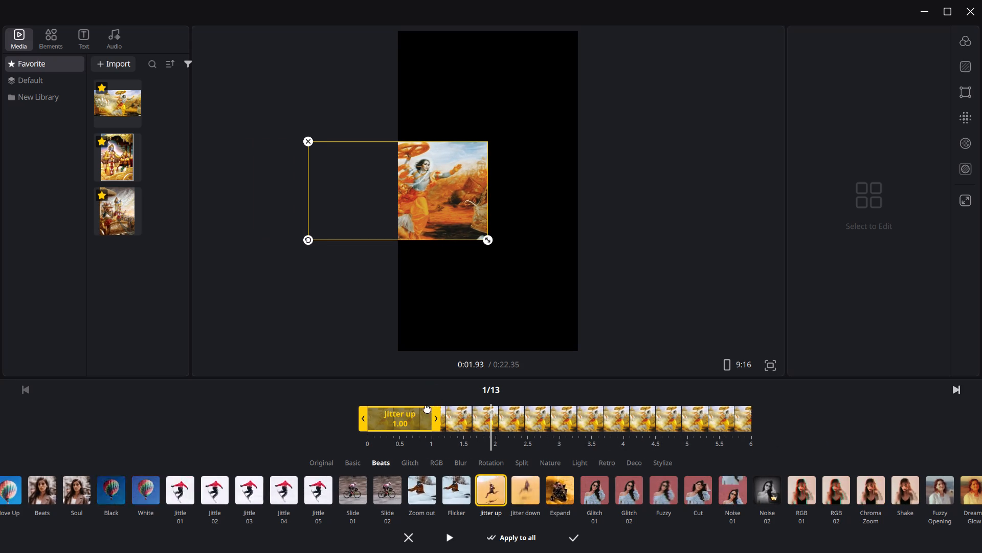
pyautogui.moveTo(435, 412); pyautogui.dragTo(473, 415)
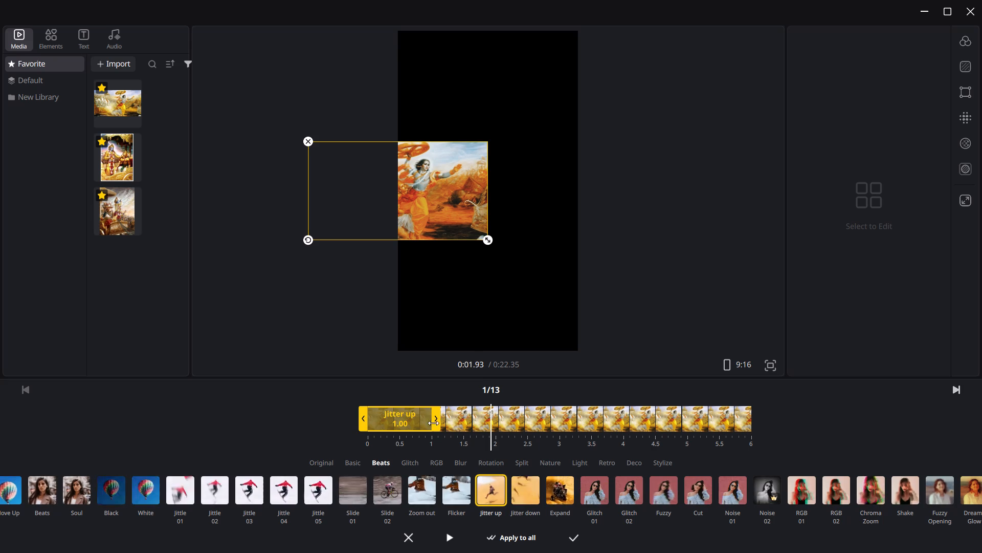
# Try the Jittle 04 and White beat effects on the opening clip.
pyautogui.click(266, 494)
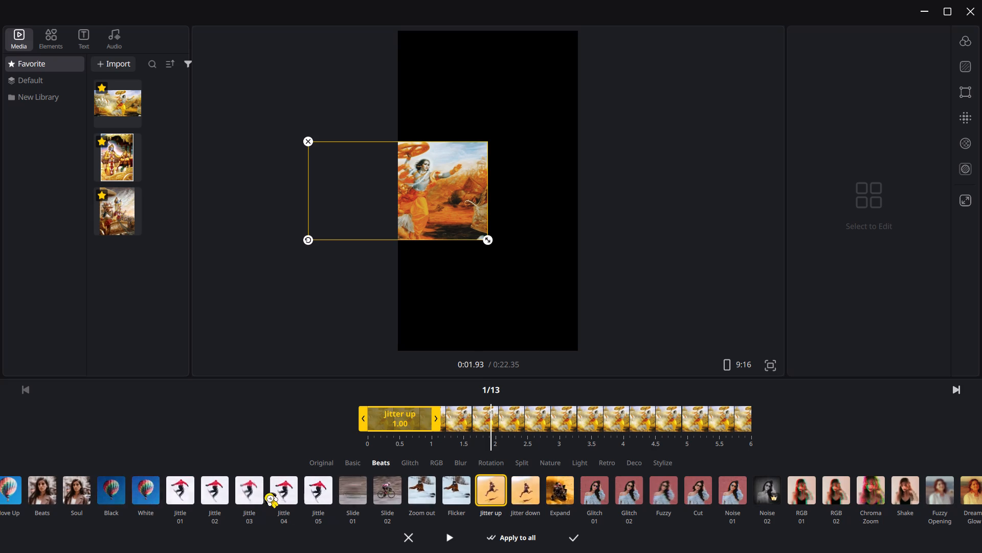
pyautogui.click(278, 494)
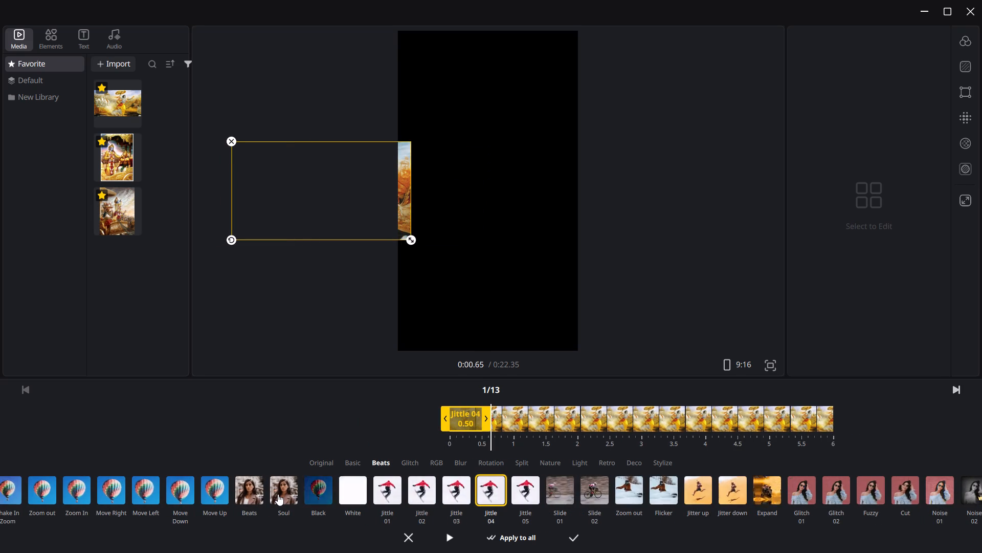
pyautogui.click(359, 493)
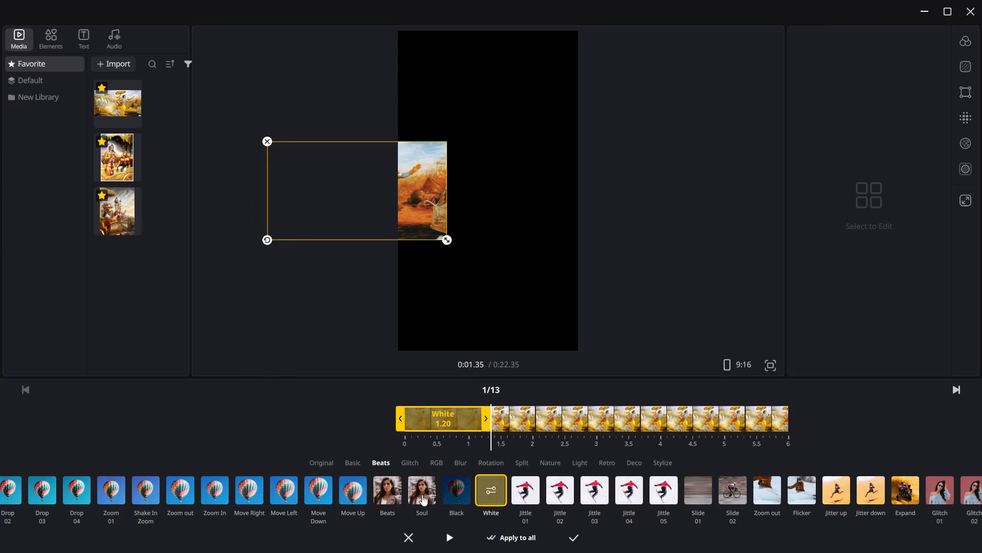
# Apply the Soul effect to the opening clip, extend it to 4.68 s, preview it and keep it.
pyautogui.click(423, 495)
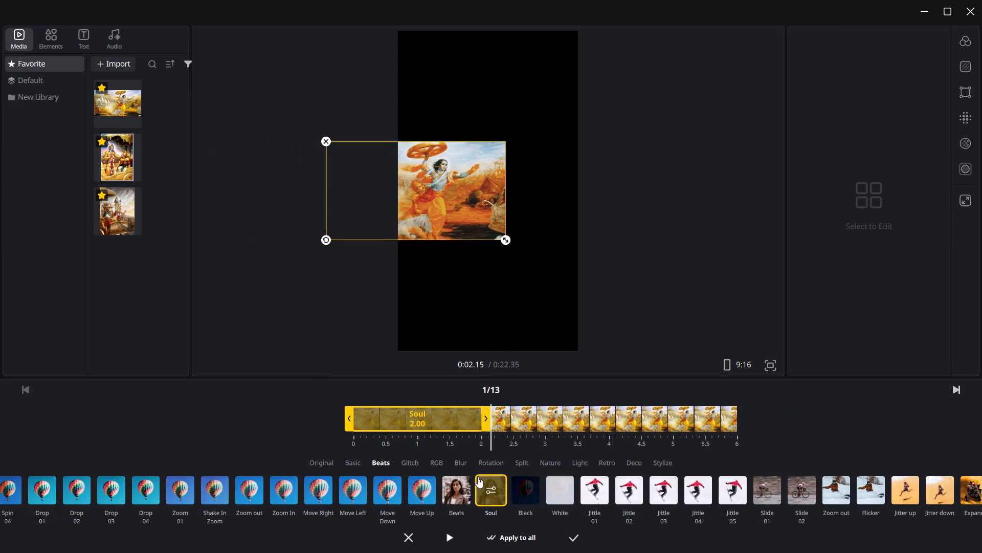
pyautogui.moveTo(486, 412); pyautogui.dragTo(658, 418)
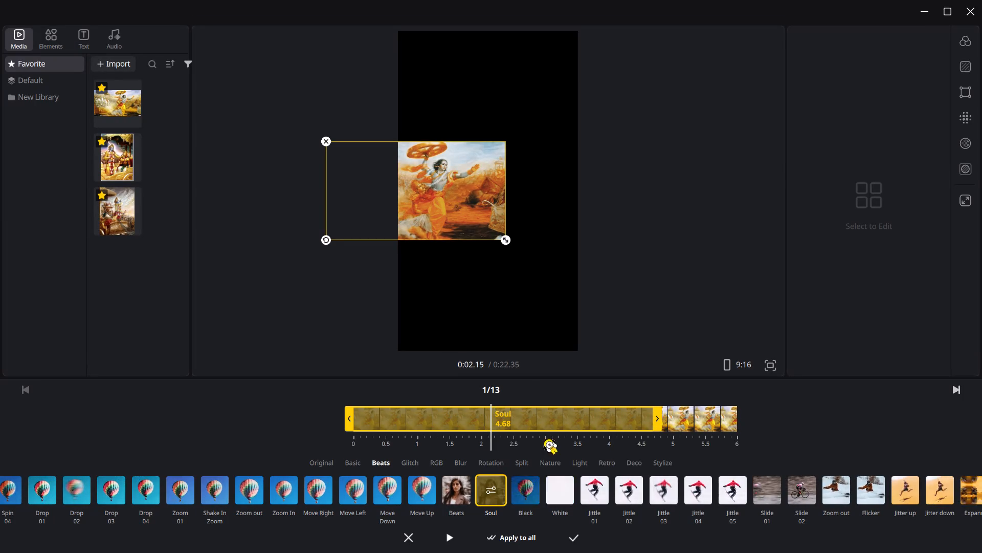
pyautogui.click(444, 531)
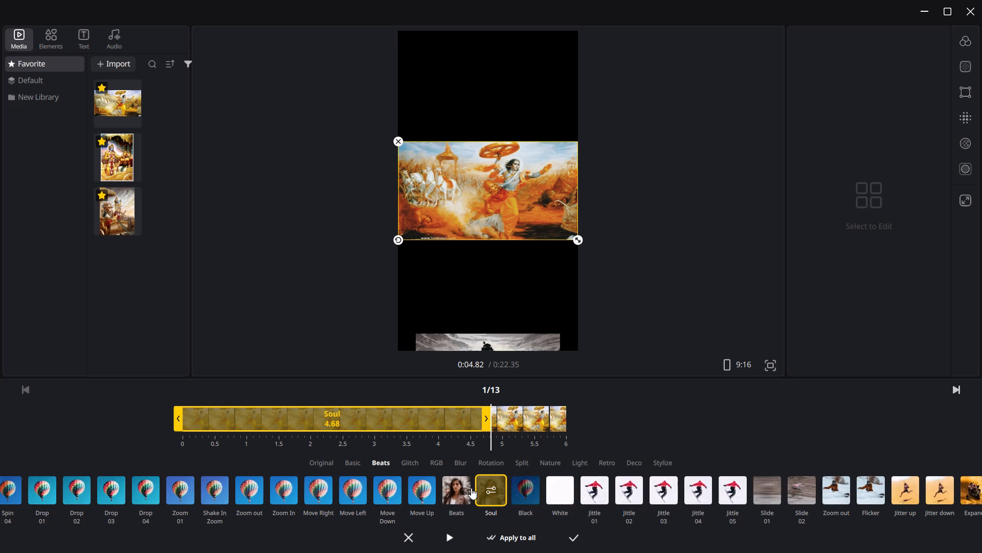
pyautogui.click(576, 536)
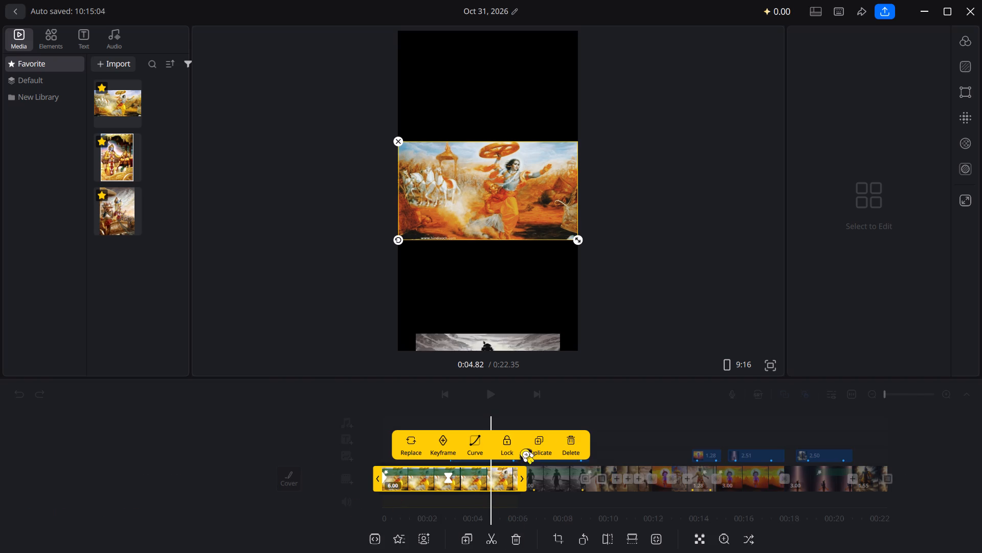
pyautogui.click(247, 541)
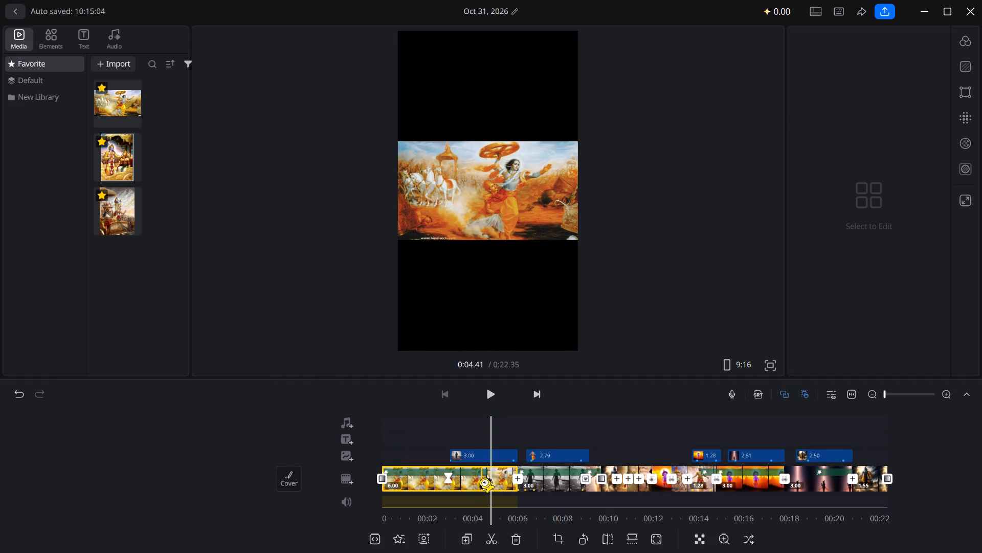
# Check the effect set on the second clip, the dark silhouette image, and leave it as is.
pyautogui.hscroll(-1, 482, 479)
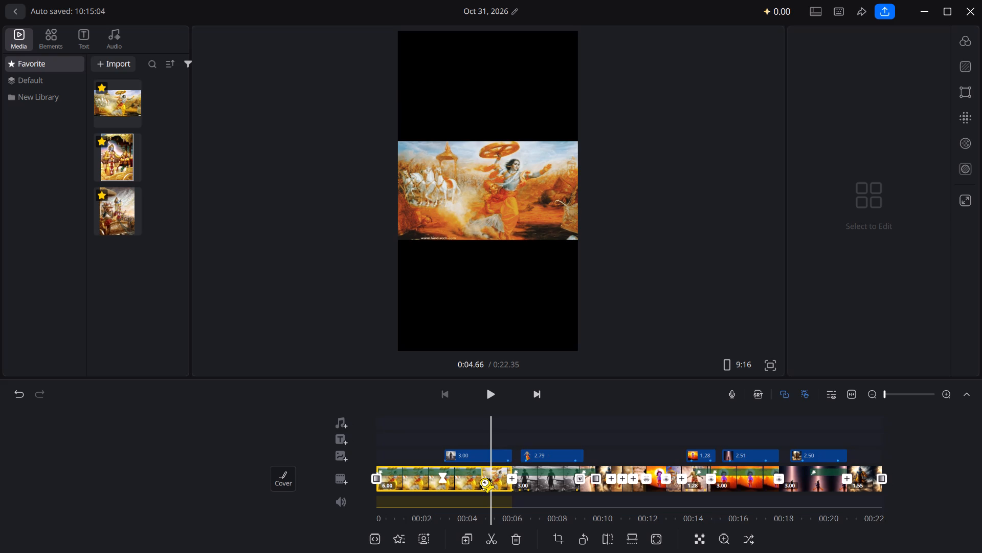
pyautogui.hscroll(-1, 482, 479)
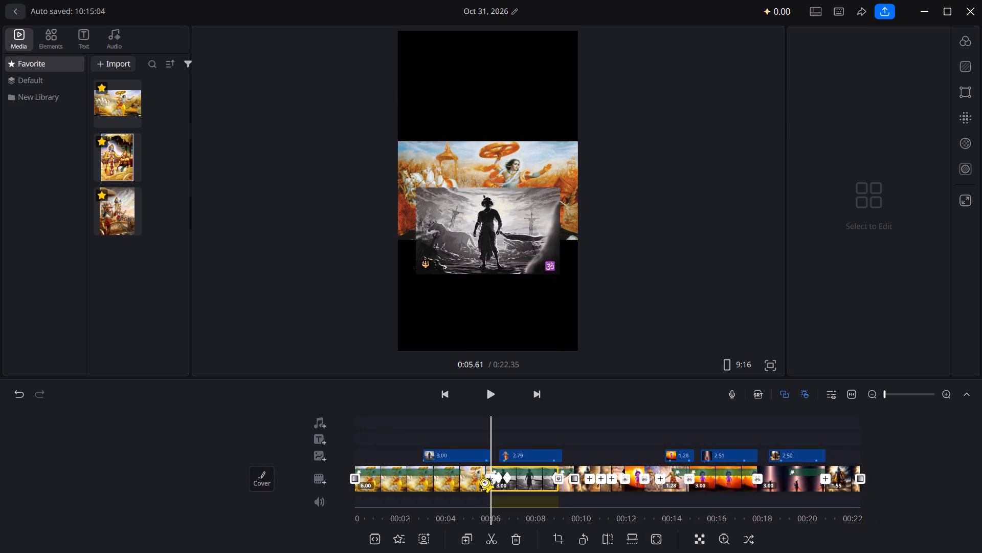
pyautogui.hscroll(-1, 482, 479)
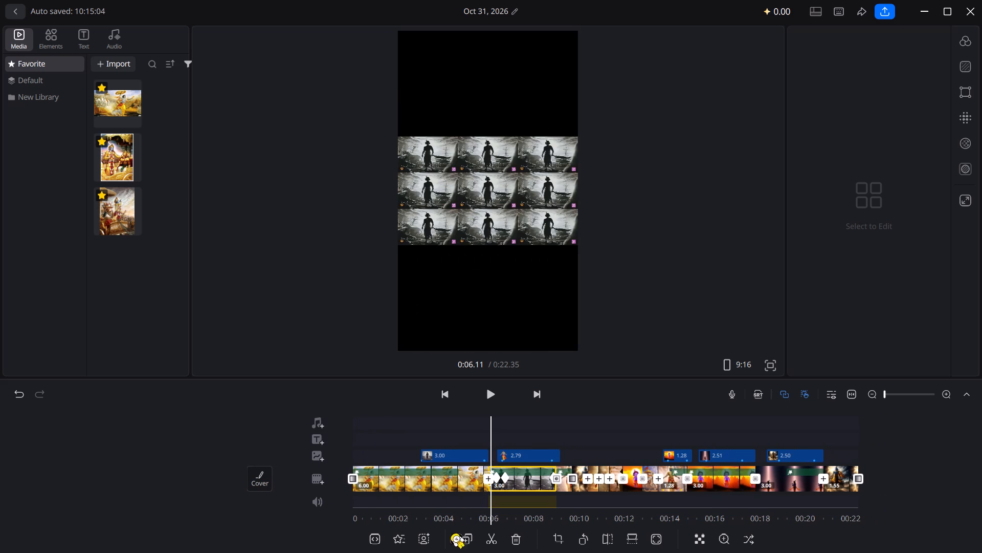
pyautogui.click(400, 542)
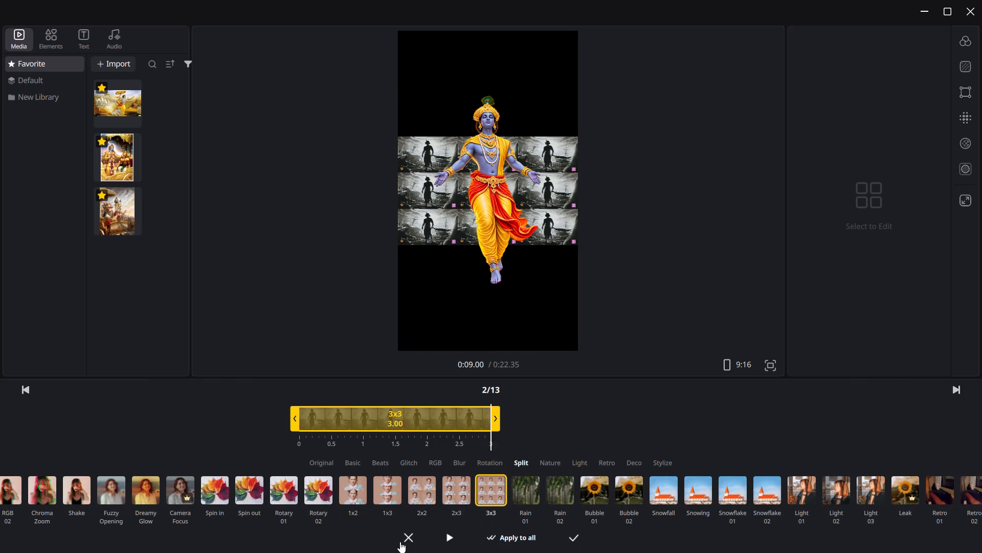
pyautogui.click(404, 539)
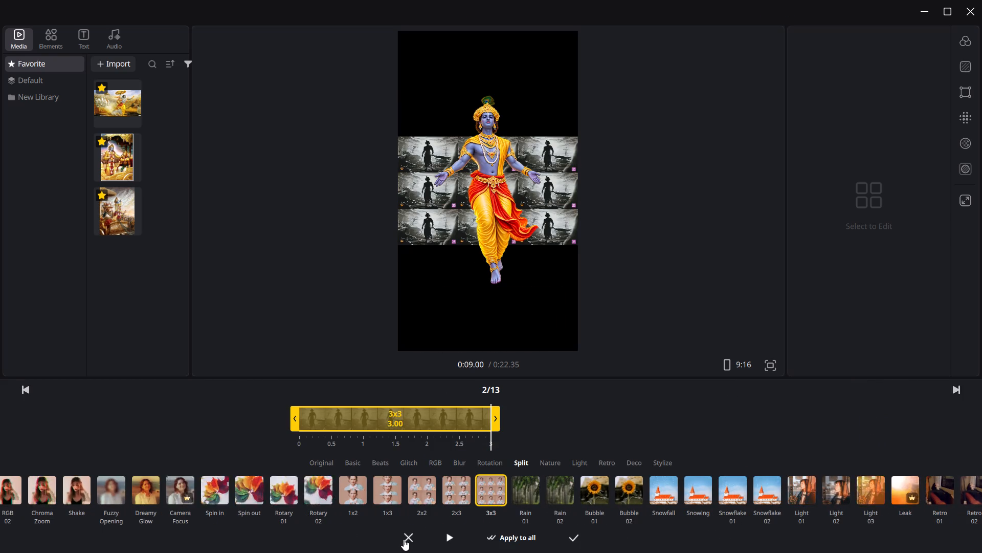
# Check the opening clip's effect and play back the clip from its middle towards its end.
pyautogui.hscroll(2, 442, 501)
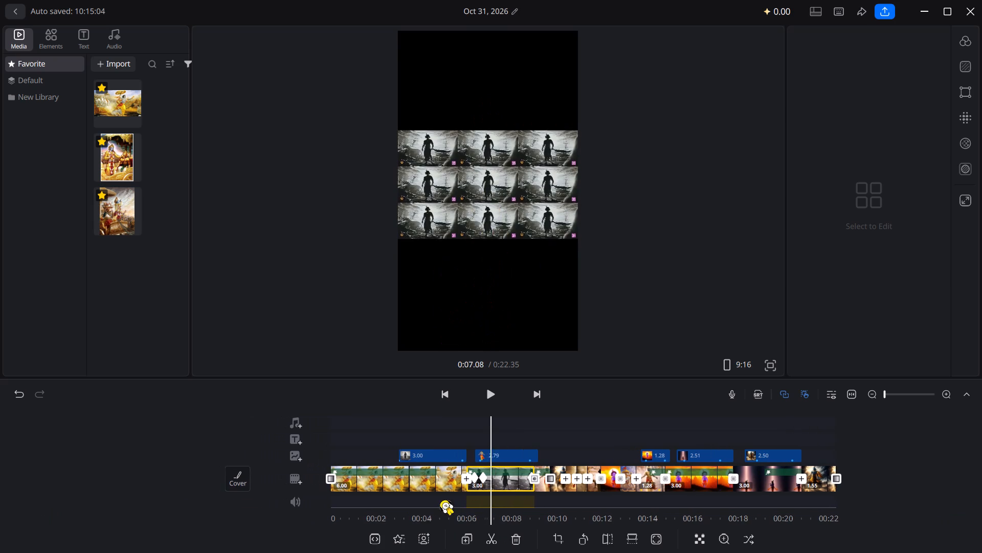
pyautogui.hscroll(1, 442, 501)
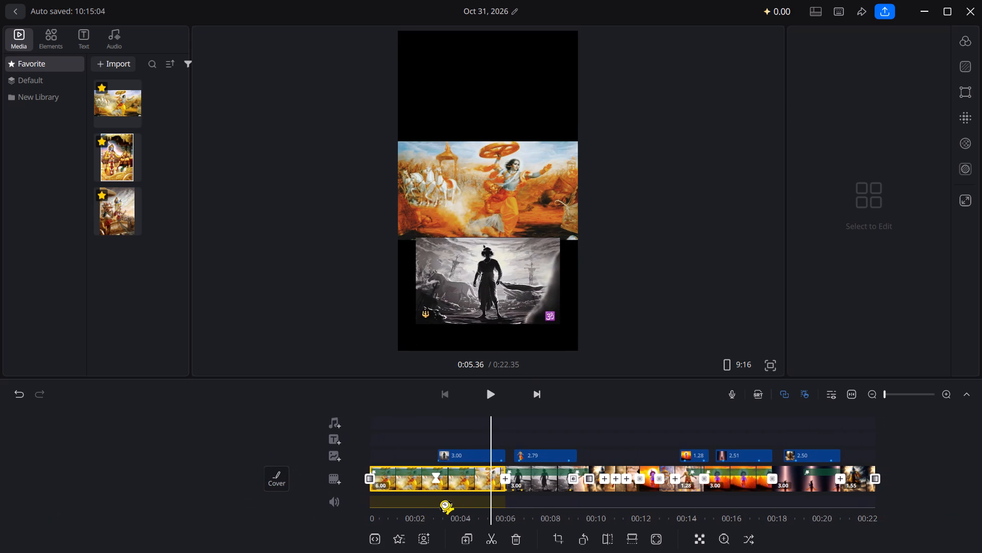
pyautogui.click(391, 547)
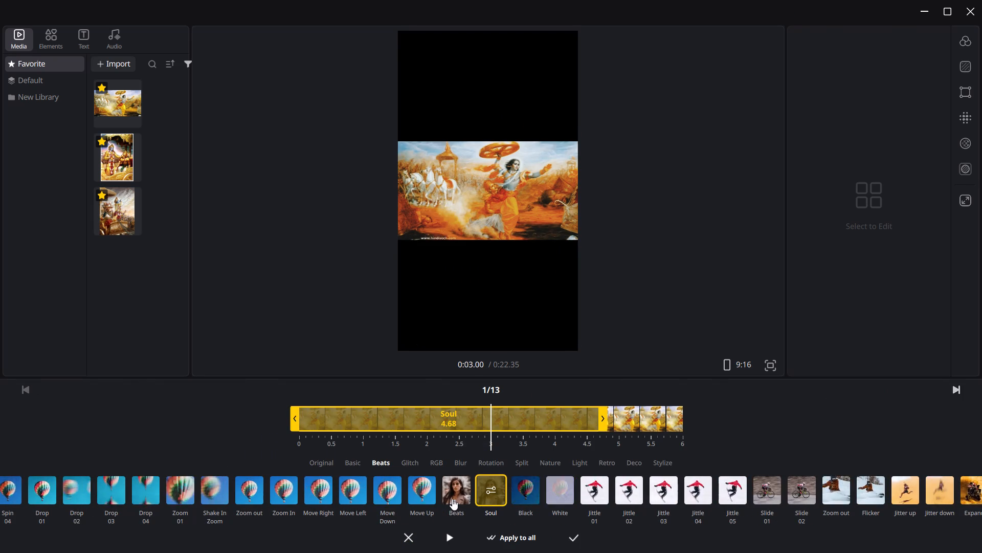
pyautogui.click(581, 539)
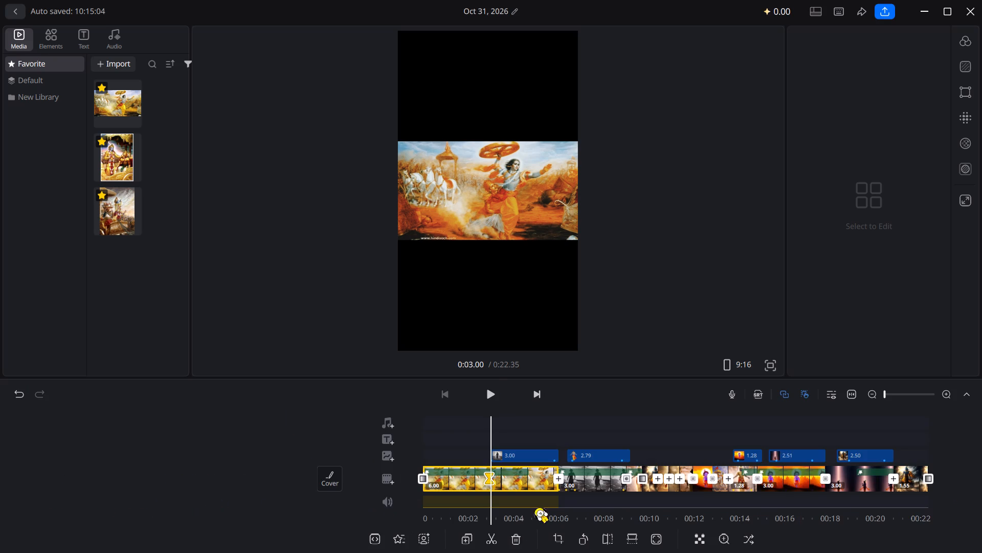
pyautogui.click(489, 399)
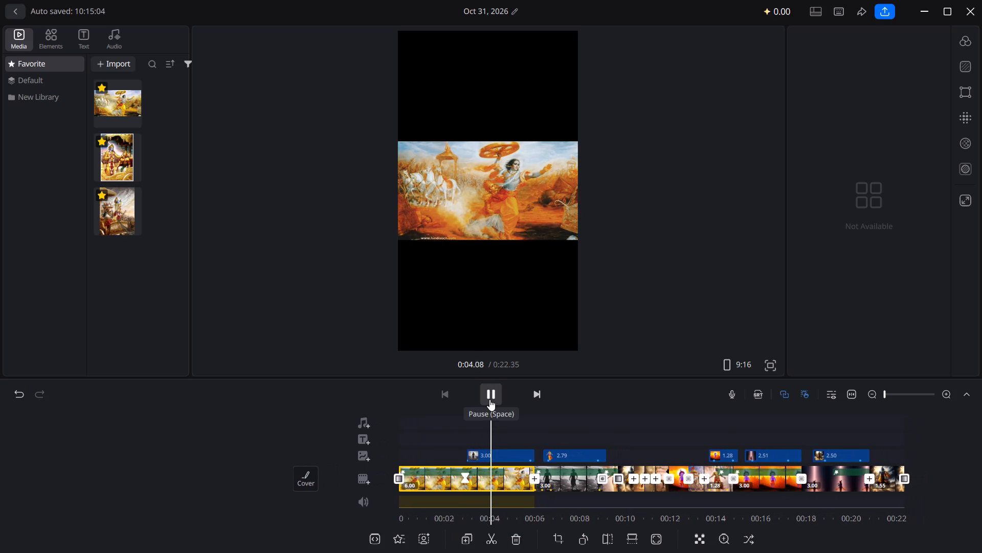
pyautogui.click(489, 399)
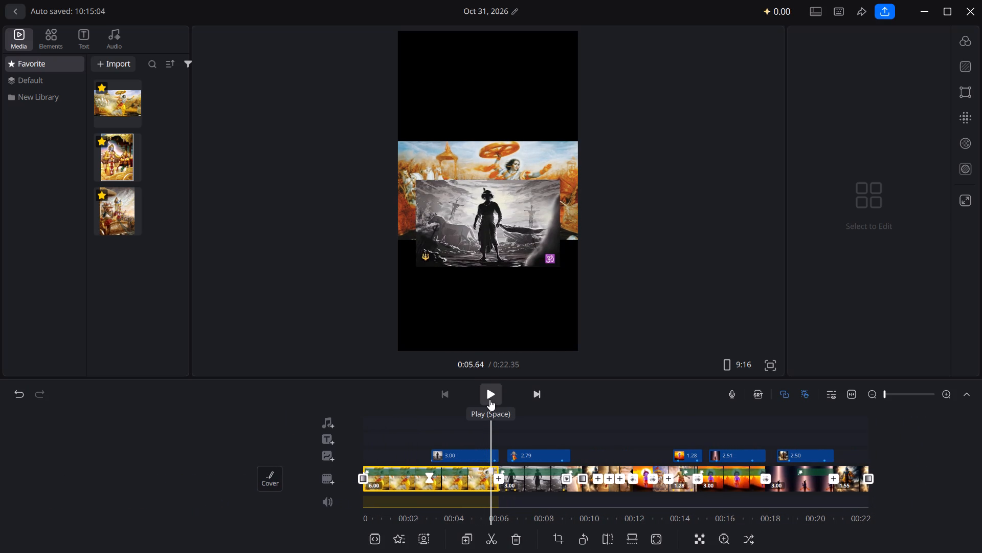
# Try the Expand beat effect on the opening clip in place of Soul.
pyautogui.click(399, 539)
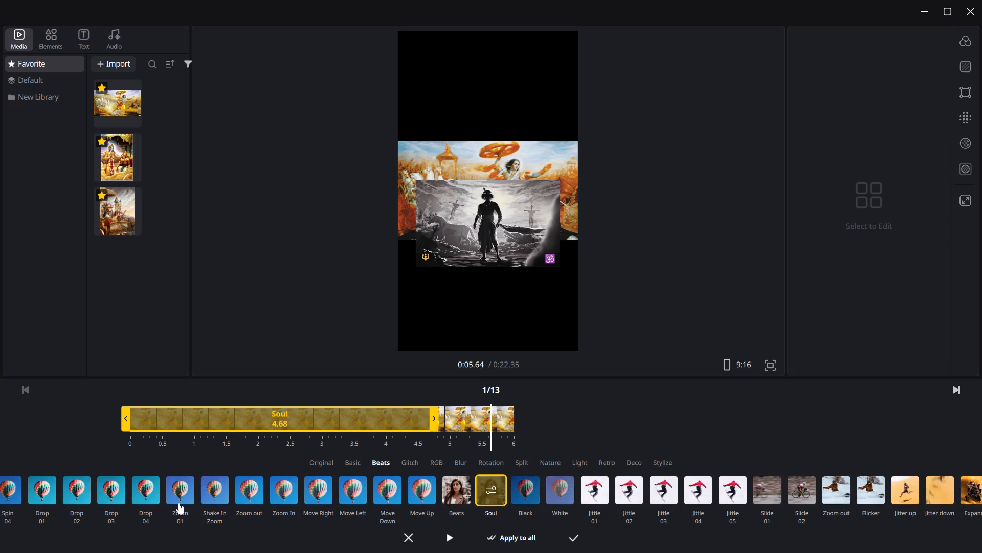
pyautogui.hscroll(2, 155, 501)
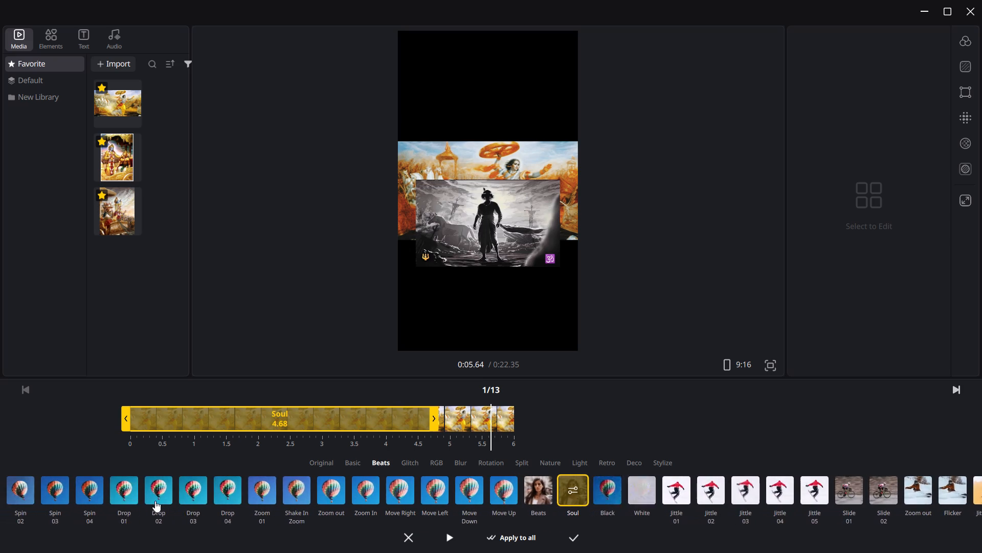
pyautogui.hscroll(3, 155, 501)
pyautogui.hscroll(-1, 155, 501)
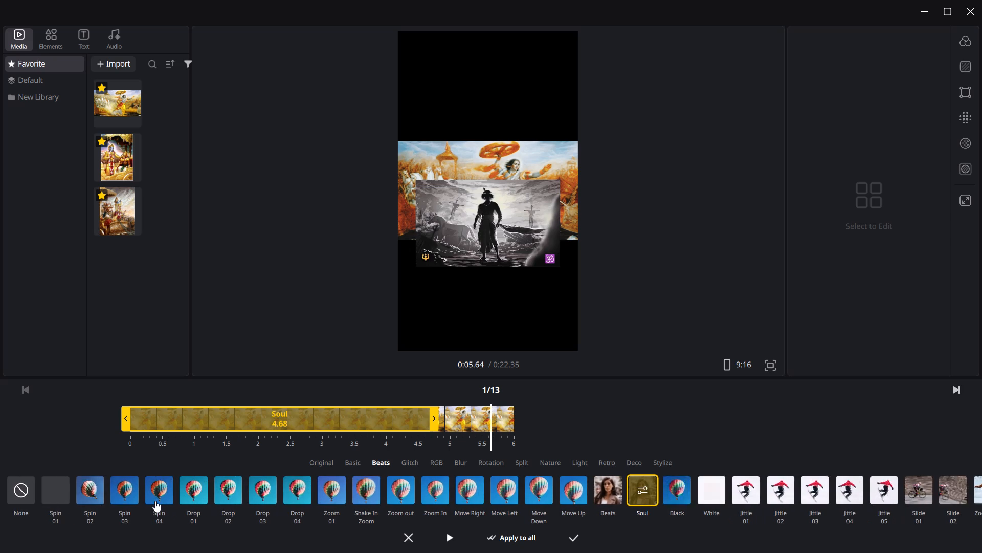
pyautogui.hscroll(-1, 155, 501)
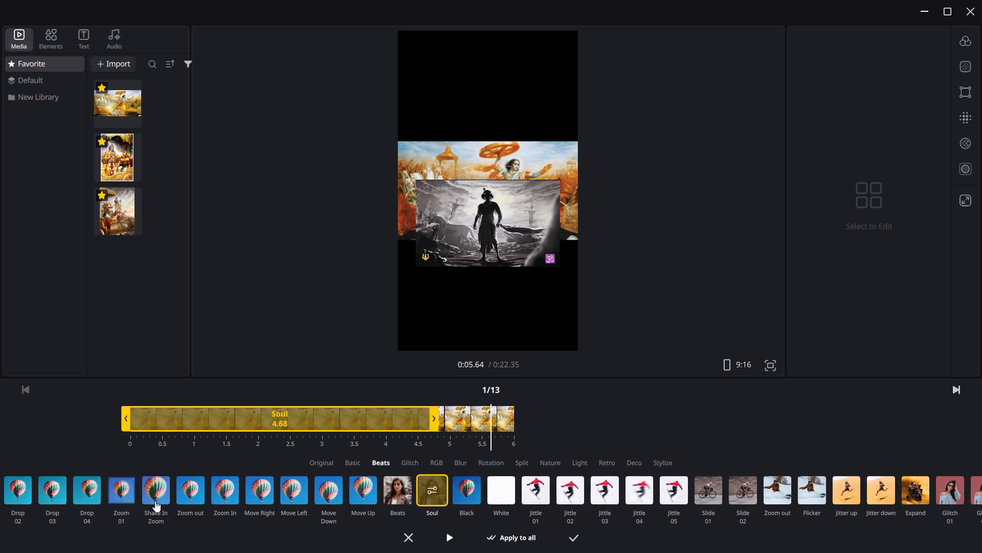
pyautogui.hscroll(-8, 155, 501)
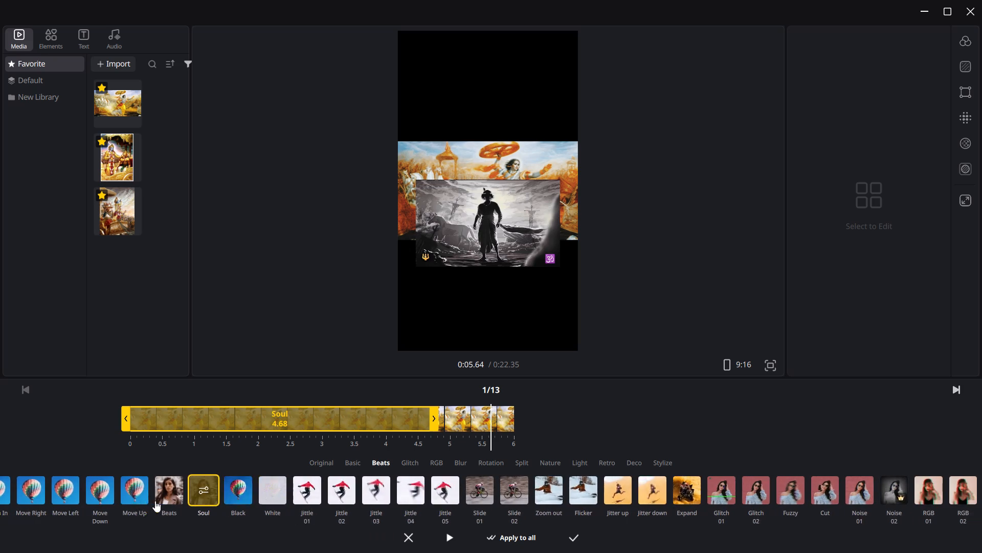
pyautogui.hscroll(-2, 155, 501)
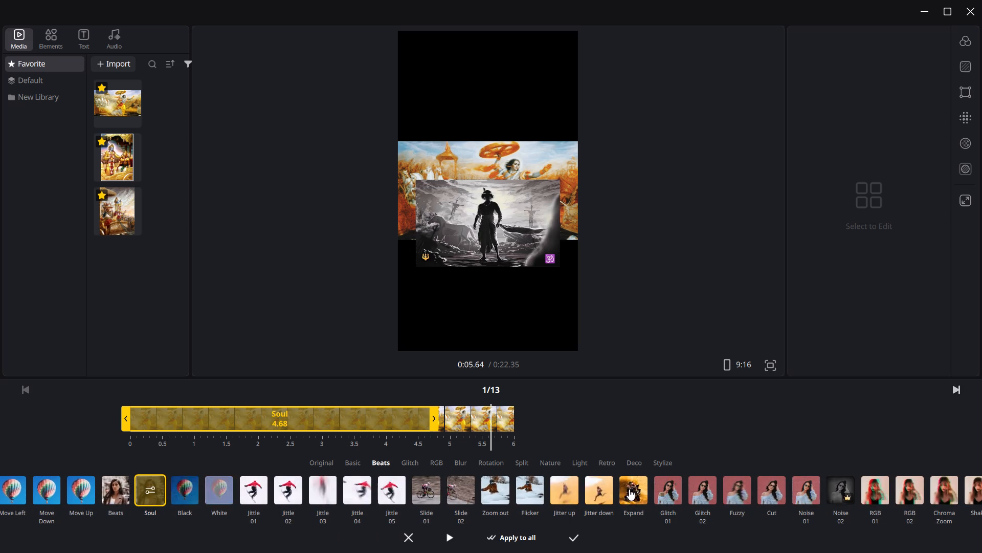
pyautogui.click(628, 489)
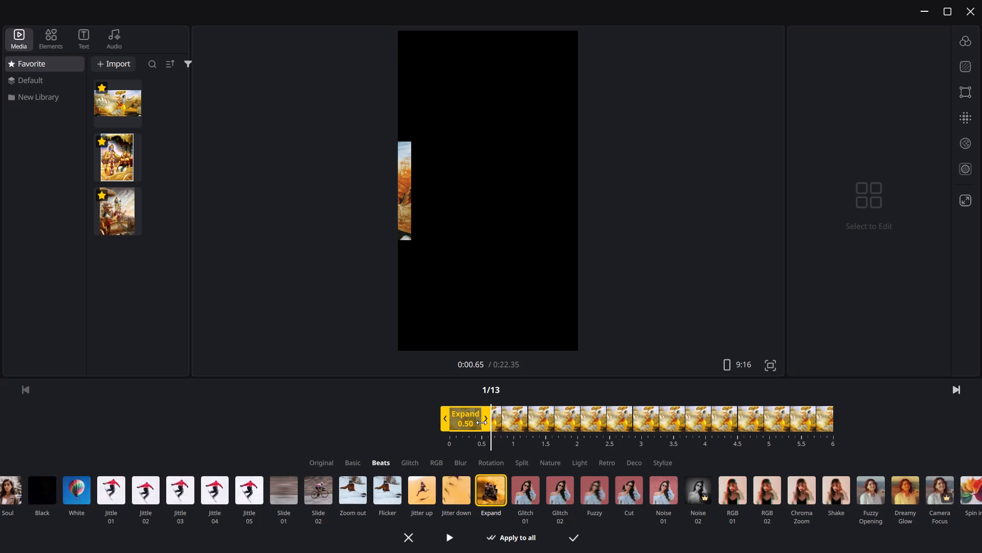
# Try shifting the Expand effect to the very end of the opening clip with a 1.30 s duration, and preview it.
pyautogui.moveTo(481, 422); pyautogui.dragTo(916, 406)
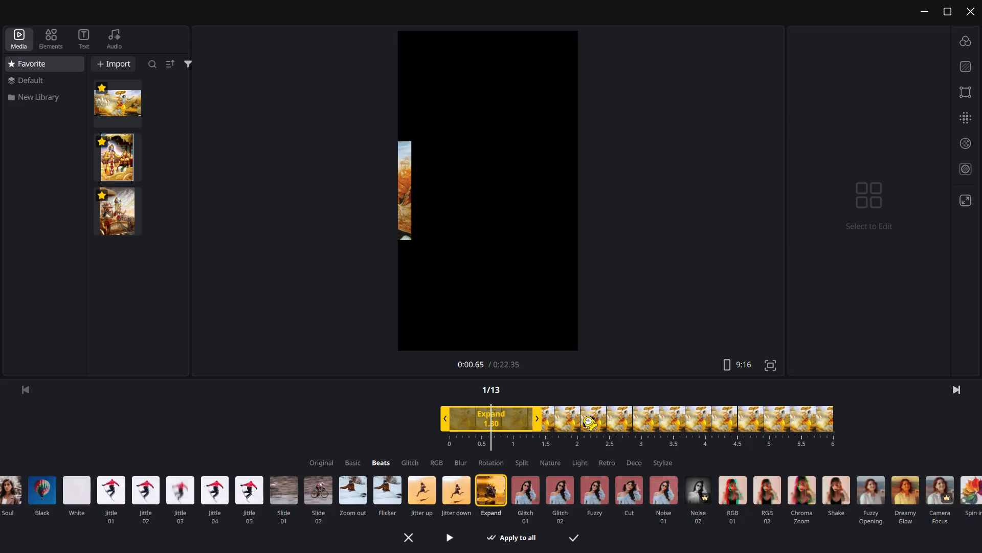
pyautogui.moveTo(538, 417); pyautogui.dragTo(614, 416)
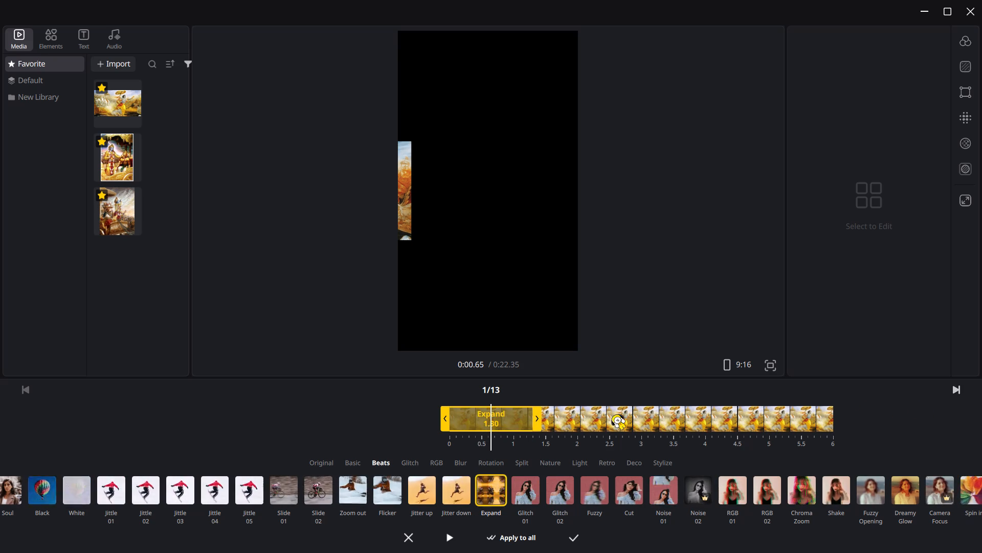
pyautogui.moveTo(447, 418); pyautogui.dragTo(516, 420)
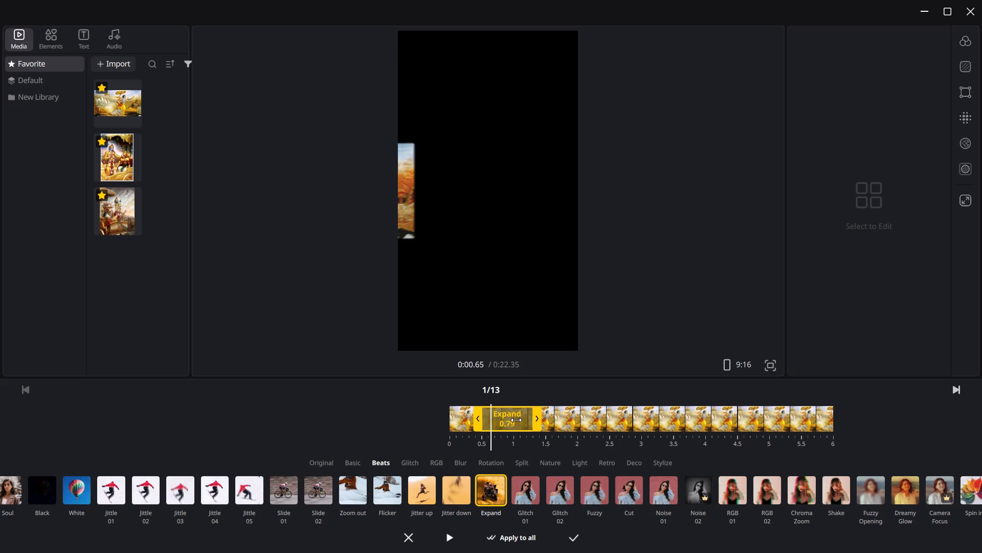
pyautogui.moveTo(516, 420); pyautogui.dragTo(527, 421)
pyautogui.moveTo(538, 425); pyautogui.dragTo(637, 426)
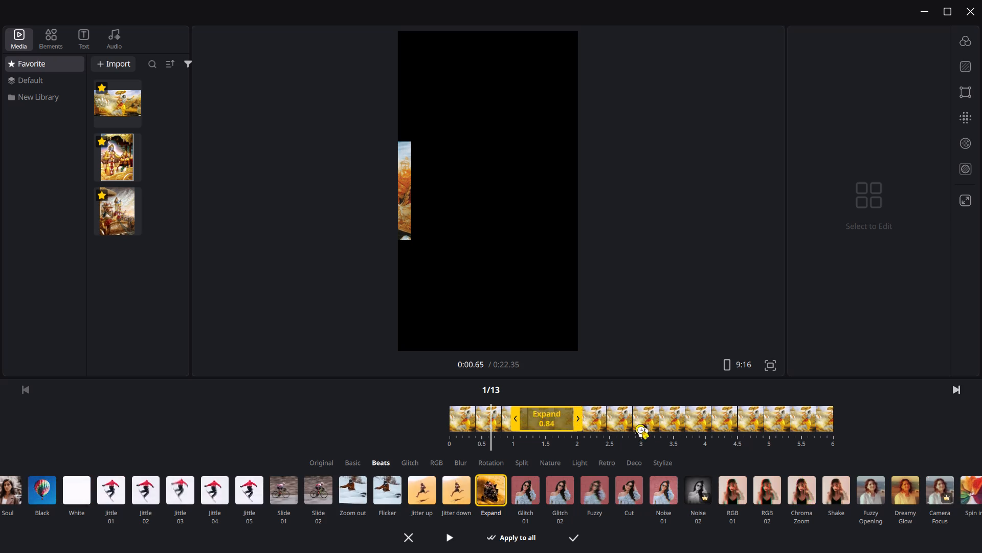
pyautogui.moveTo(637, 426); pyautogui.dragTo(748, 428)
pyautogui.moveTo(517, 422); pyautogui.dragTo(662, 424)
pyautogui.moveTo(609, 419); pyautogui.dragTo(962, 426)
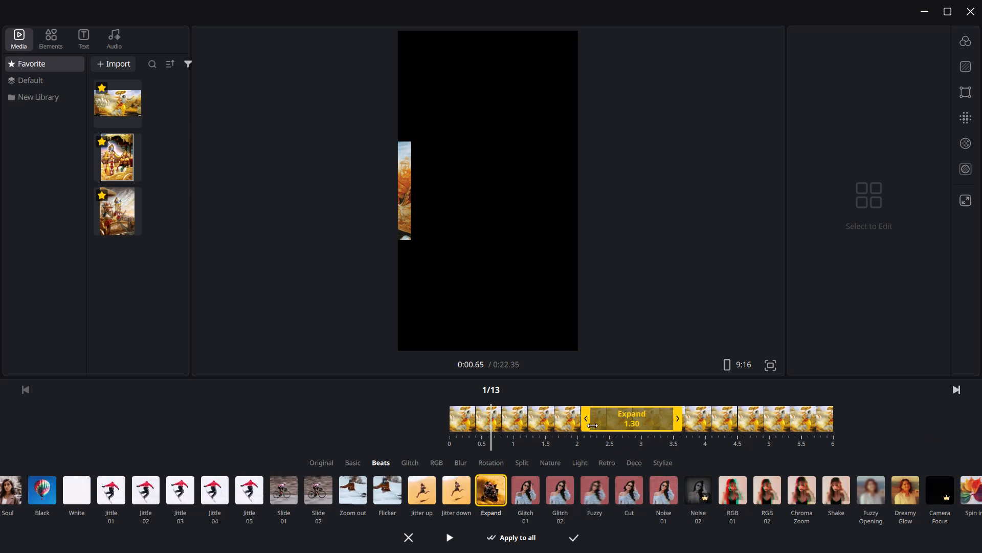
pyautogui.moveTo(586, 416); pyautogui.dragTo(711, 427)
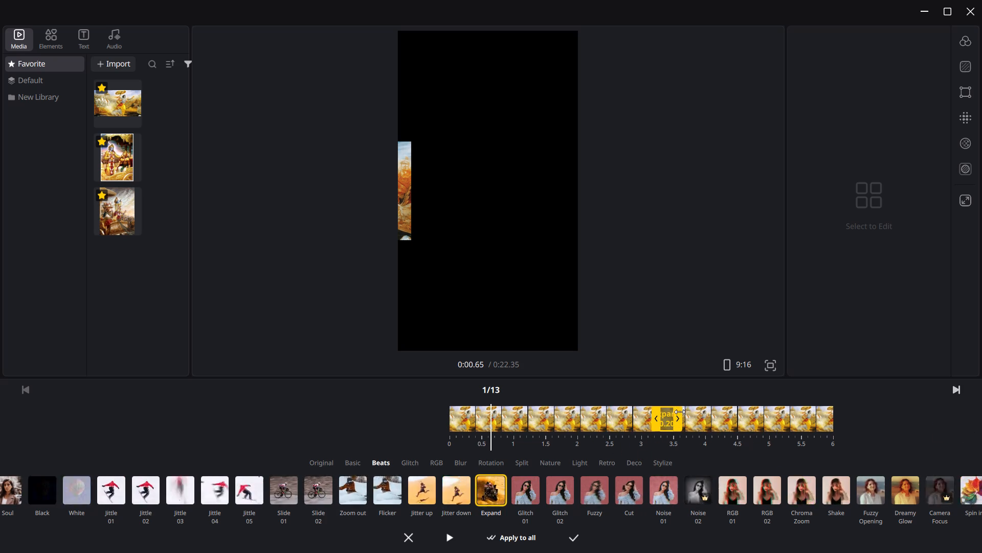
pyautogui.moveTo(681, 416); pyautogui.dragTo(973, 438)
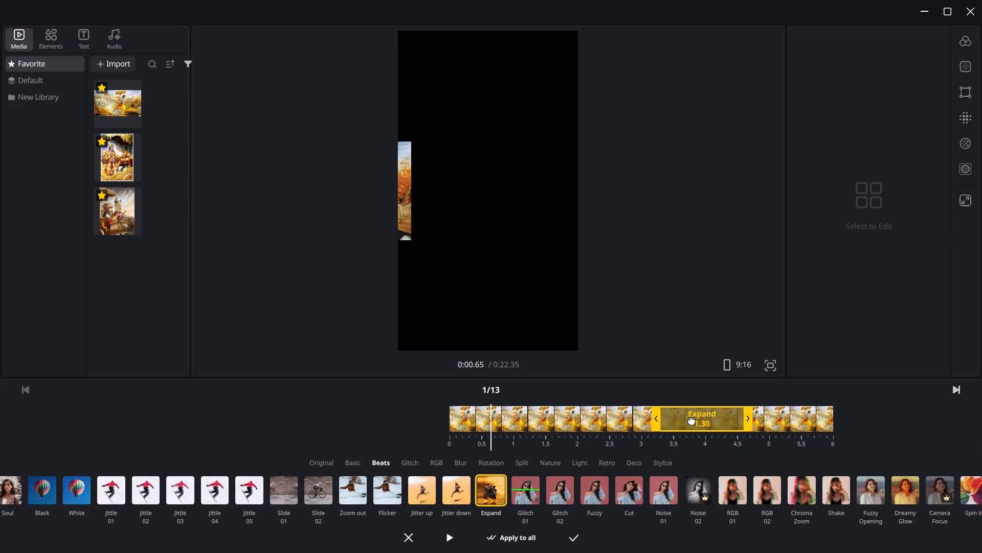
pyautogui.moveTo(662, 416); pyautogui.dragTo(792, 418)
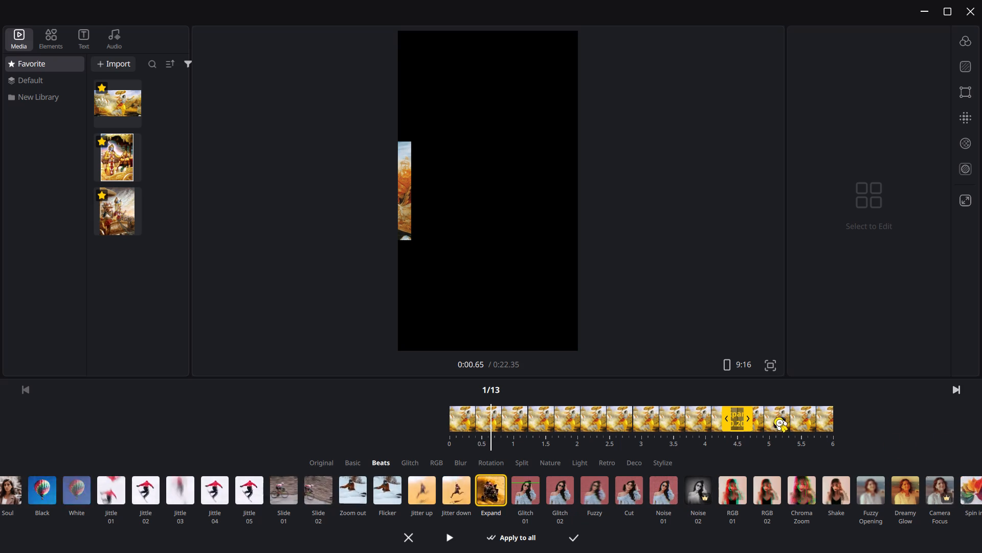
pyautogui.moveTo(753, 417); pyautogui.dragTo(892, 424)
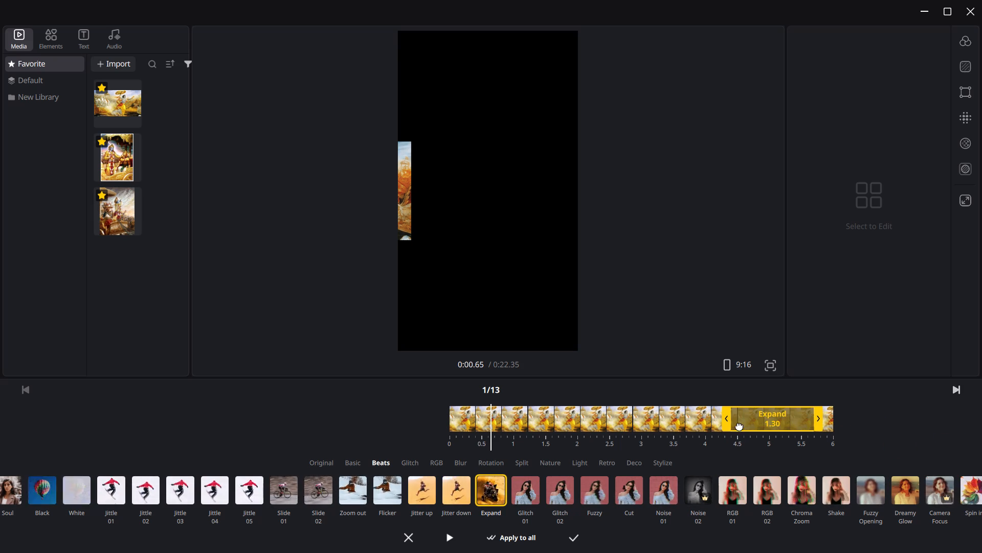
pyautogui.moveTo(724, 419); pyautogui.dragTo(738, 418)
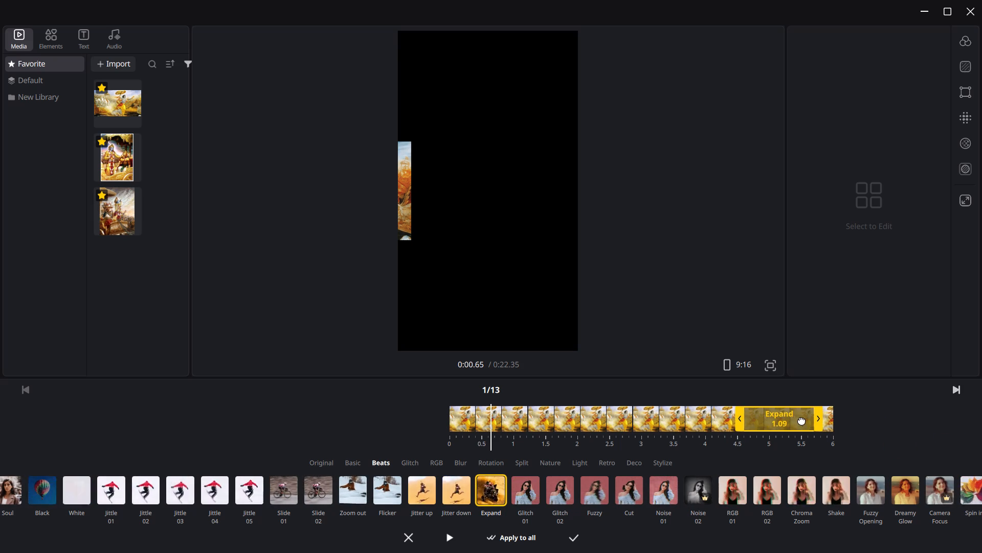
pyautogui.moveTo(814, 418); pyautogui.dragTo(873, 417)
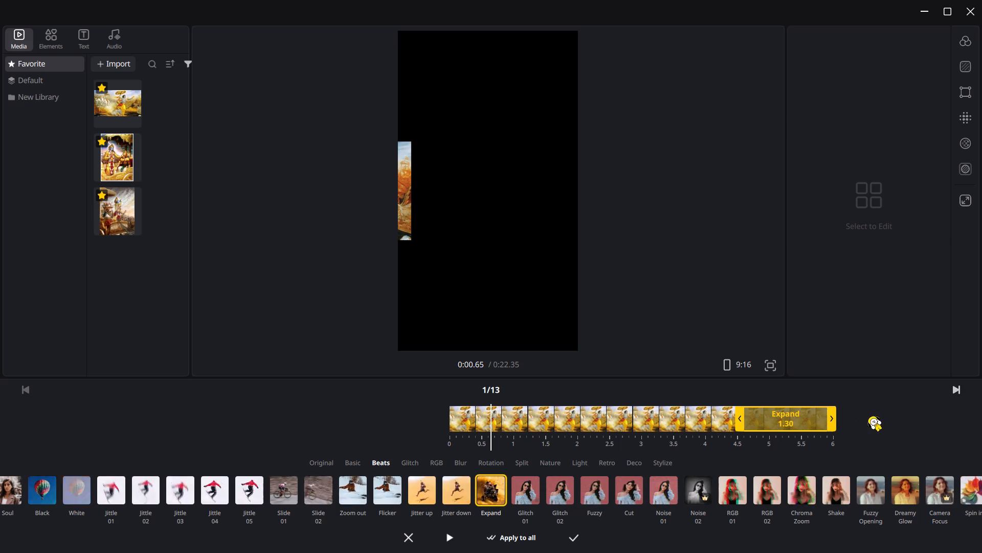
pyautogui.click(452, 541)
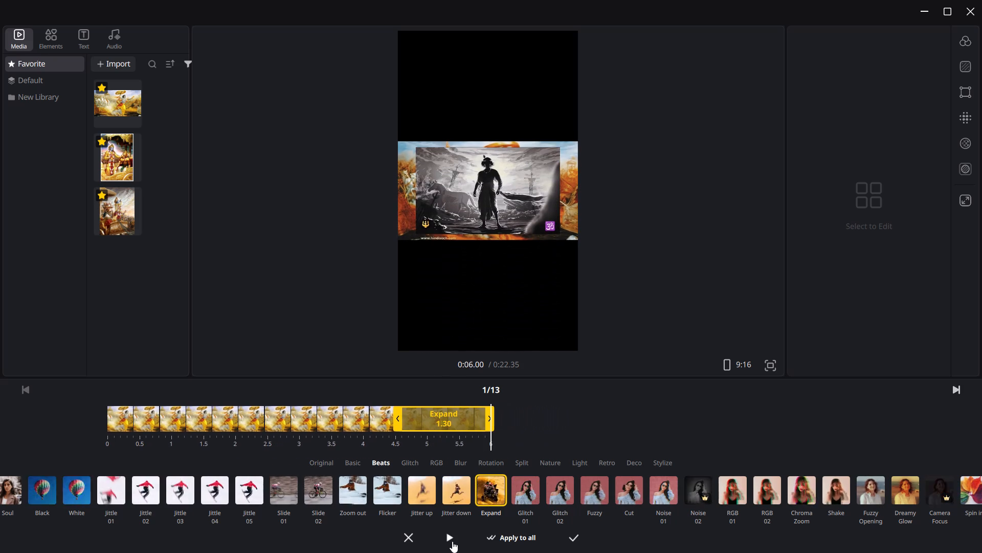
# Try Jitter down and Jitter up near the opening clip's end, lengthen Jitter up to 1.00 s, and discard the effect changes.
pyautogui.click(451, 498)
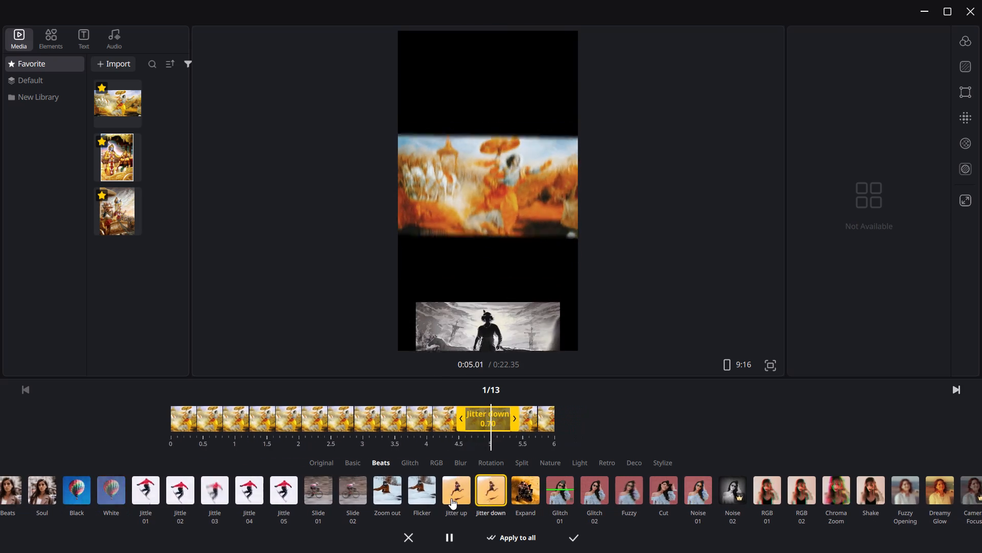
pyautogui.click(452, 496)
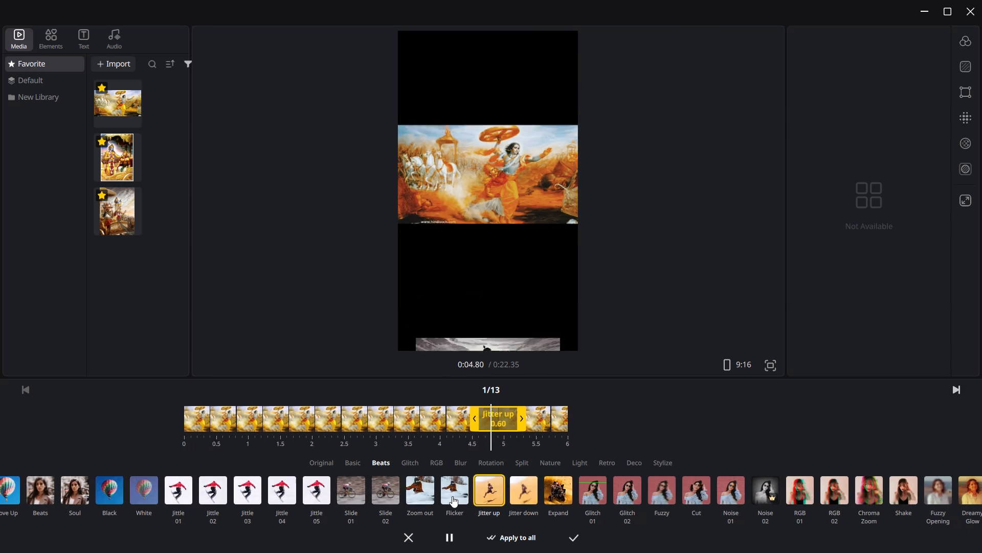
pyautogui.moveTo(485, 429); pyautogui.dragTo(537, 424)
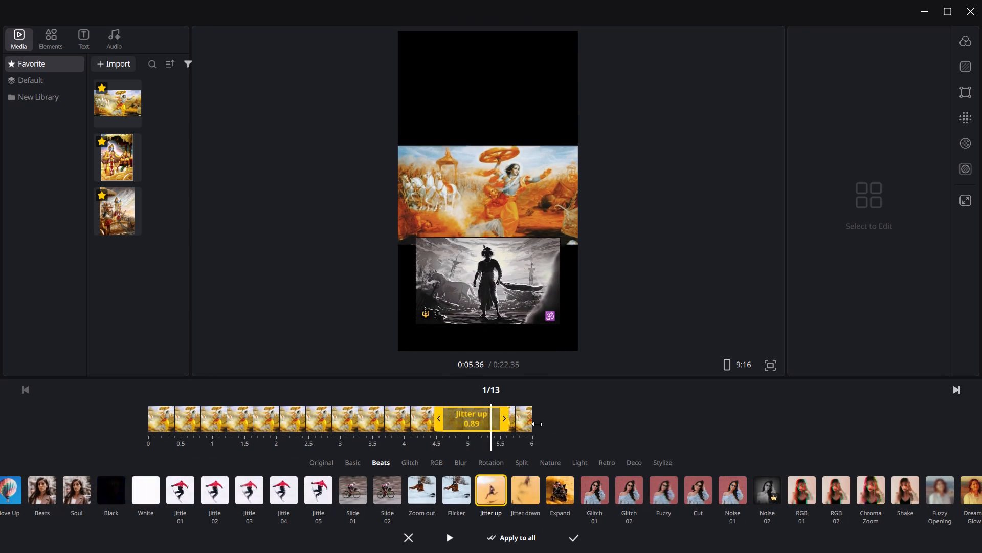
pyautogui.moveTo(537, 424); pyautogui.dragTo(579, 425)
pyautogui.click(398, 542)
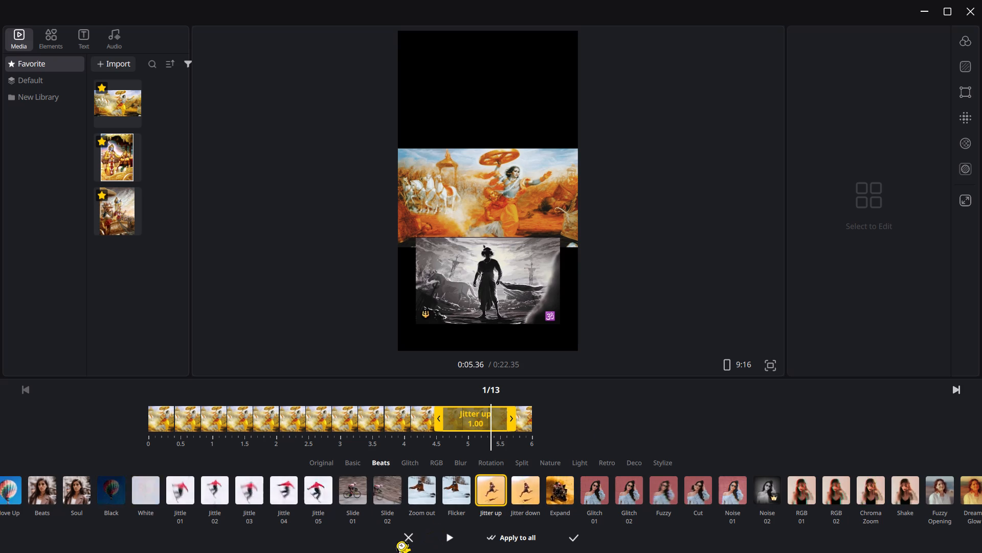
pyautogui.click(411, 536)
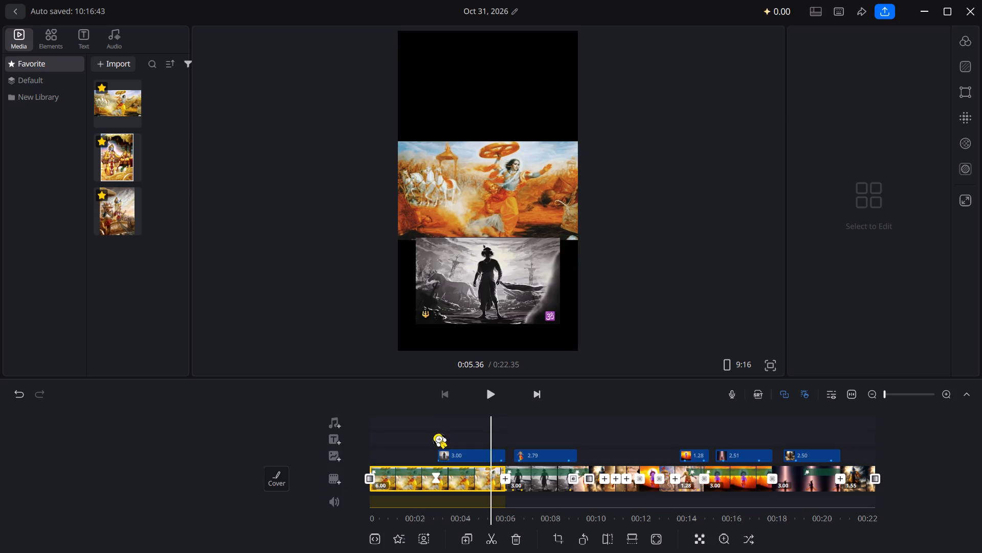
# Add a transition between the opening and second clips, trying Light and Blur and settling on Dissolve 2 at 0.4.
pyautogui.click(502, 476)
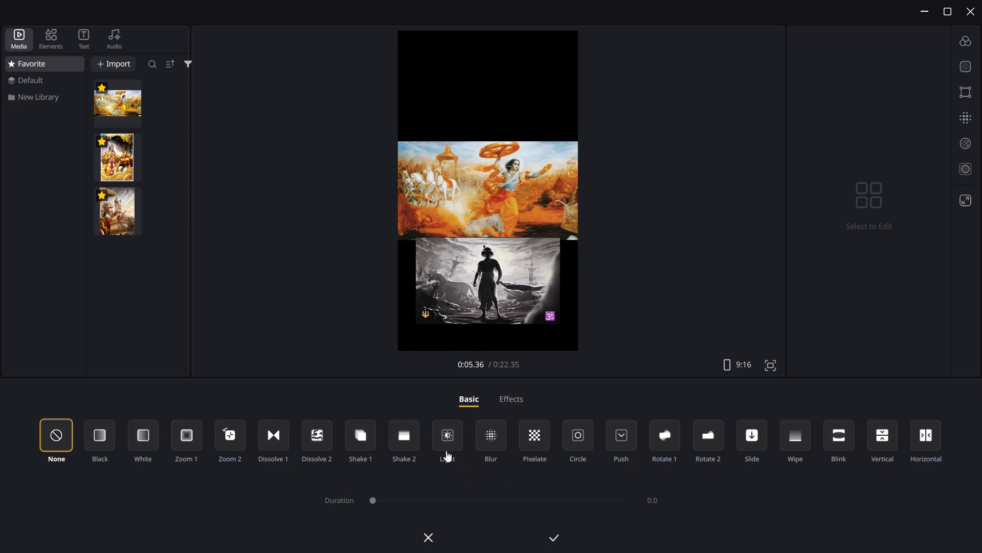
pyautogui.click(447, 443)
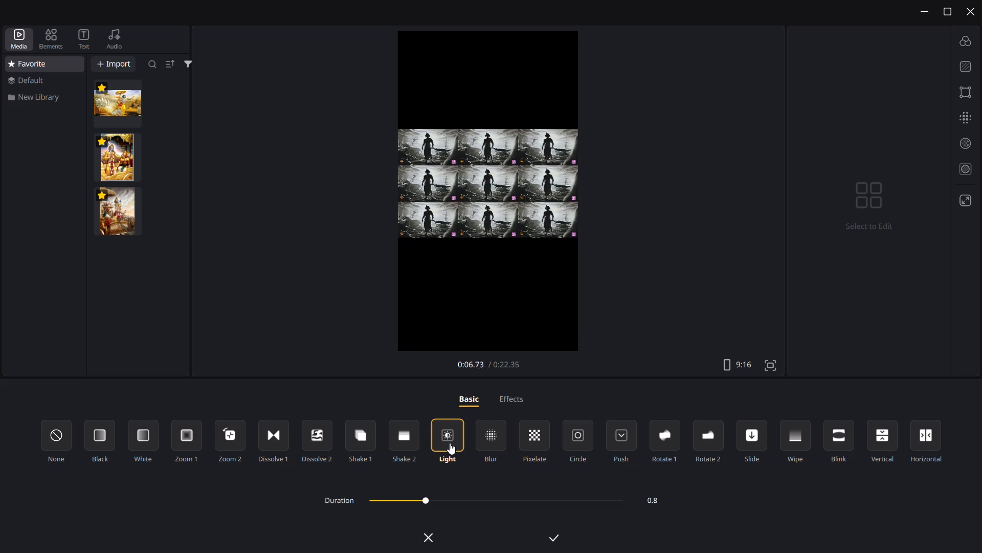
pyautogui.click(494, 446)
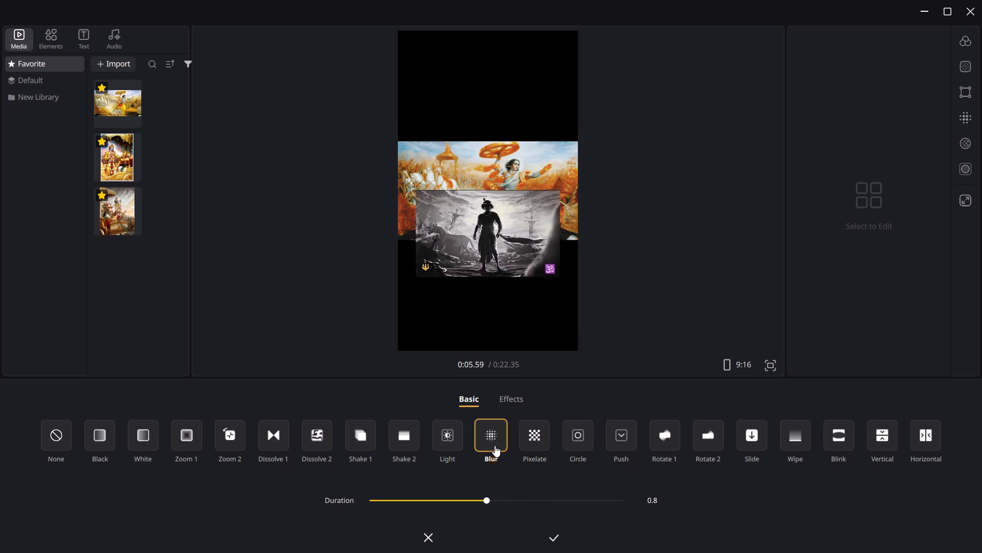
pyautogui.click(321, 443)
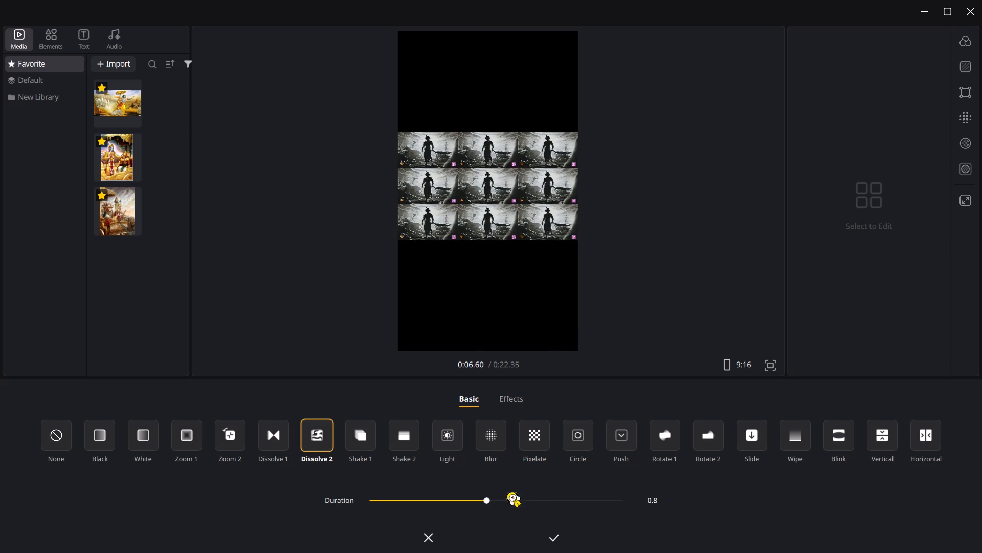
pyautogui.click(410, 503)
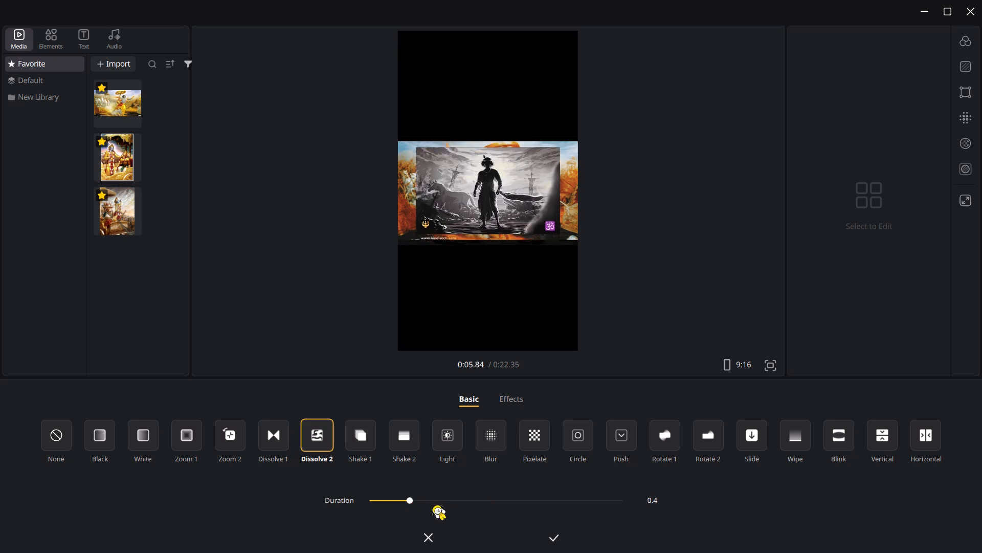
pyautogui.click(545, 544)
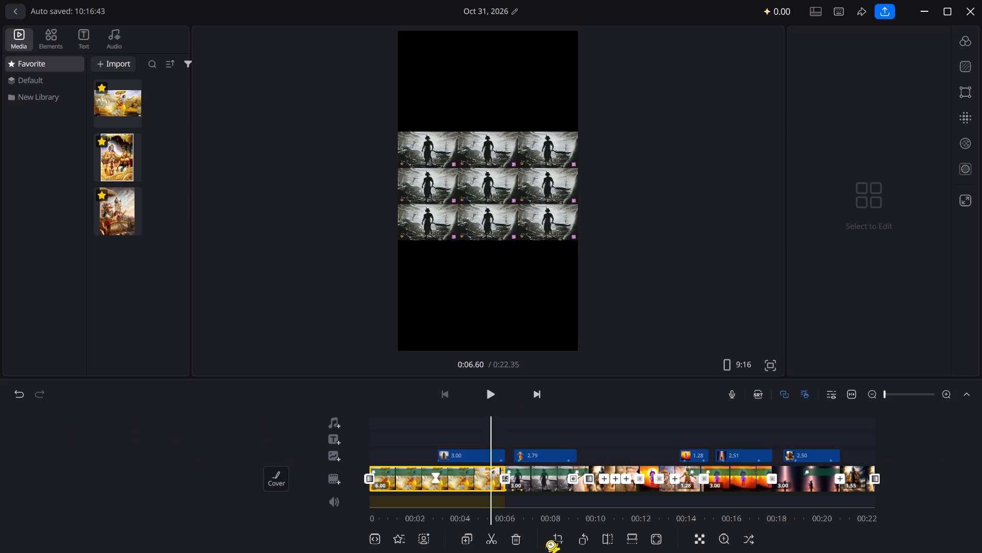
# Check the transition between the second and third clips, leaving it as is, and play back the second clip into the third.
pyautogui.click(525, 479)
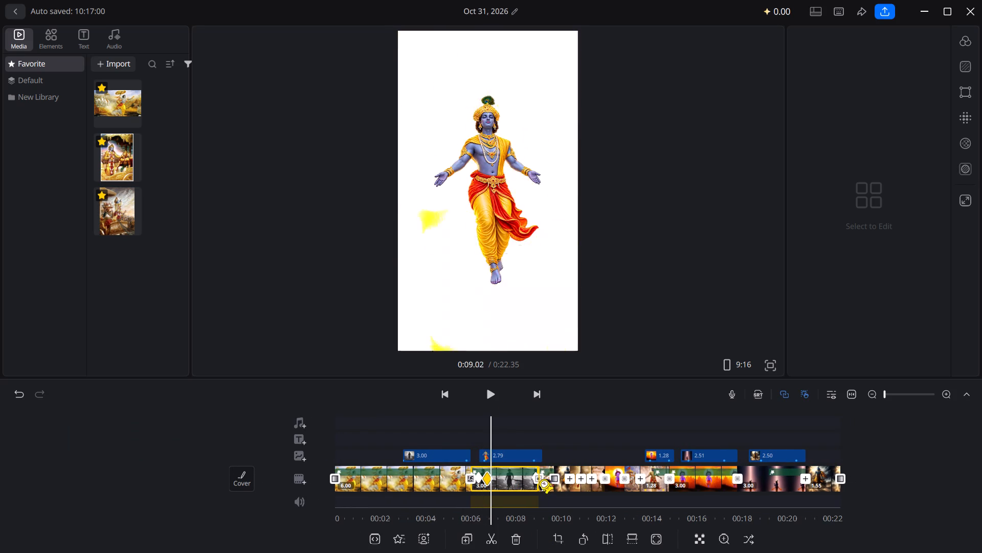
pyautogui.click(547, 481)
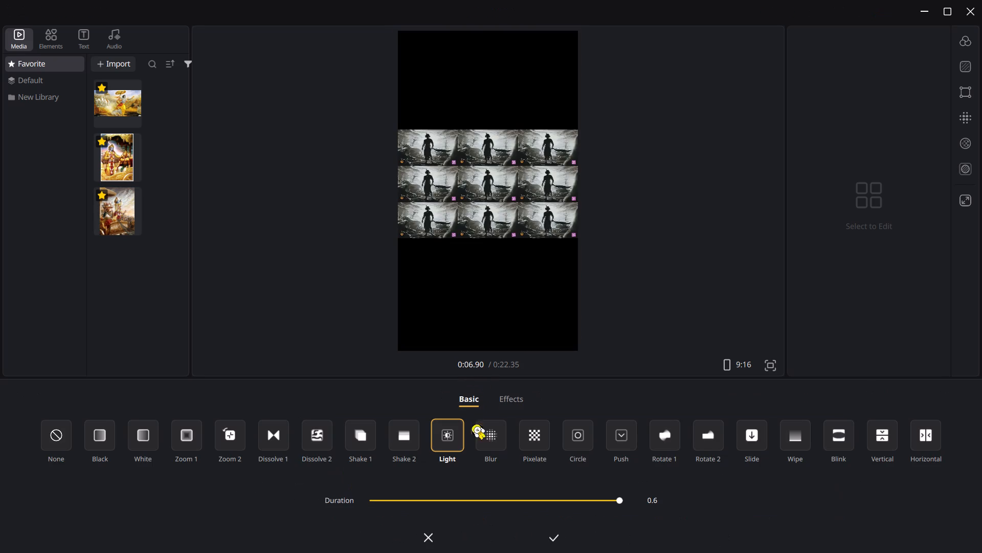
pyautogui.click(425, 534)
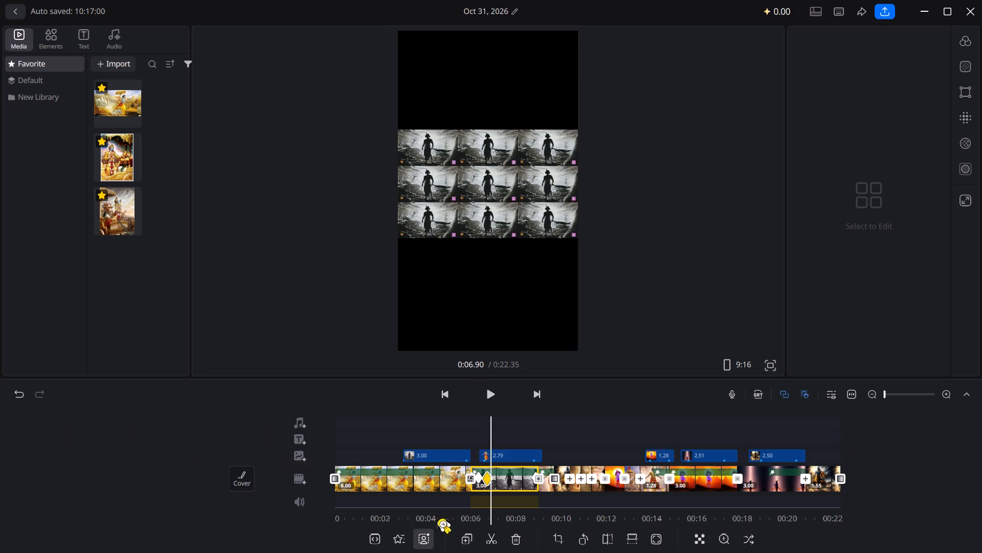
pyautogui.click(490, 390)
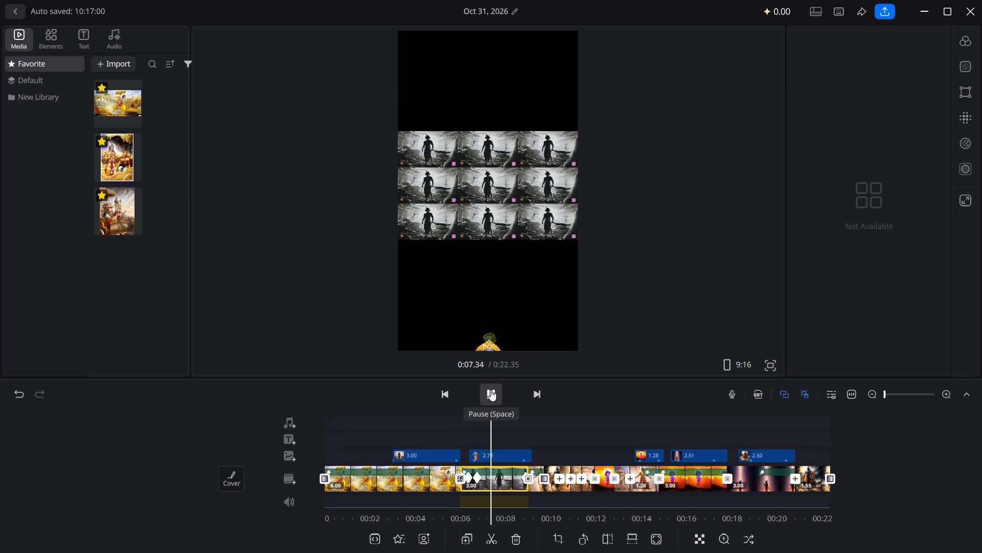
pyautogui.click(490, 390)
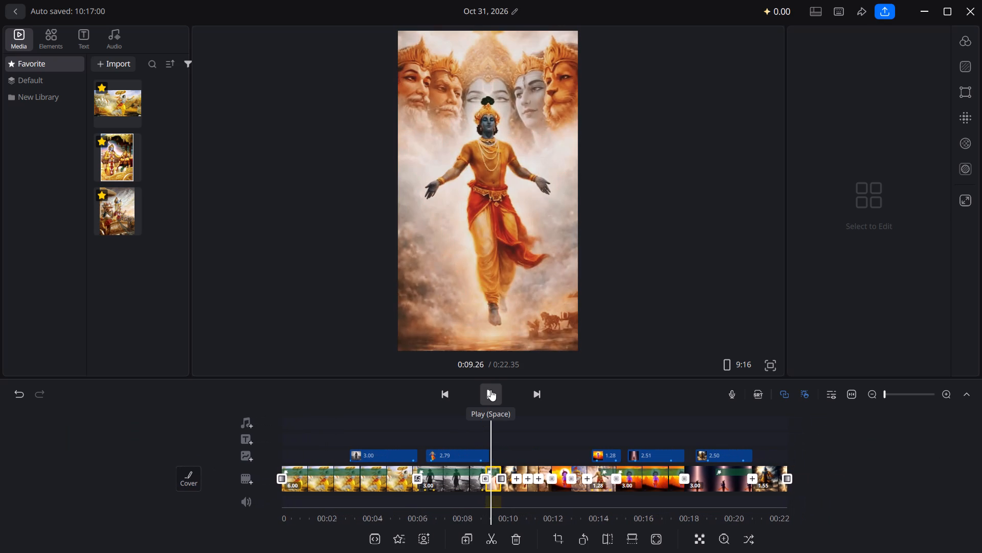
# Trim about 0.2 s off the end of the third clip, the floating Krishna with several faces behind, and preview the cut.
pyautogui.click(484, 241)
pyautogui.moveTo(504, 483); pyautogui.dragTo(499, 483)
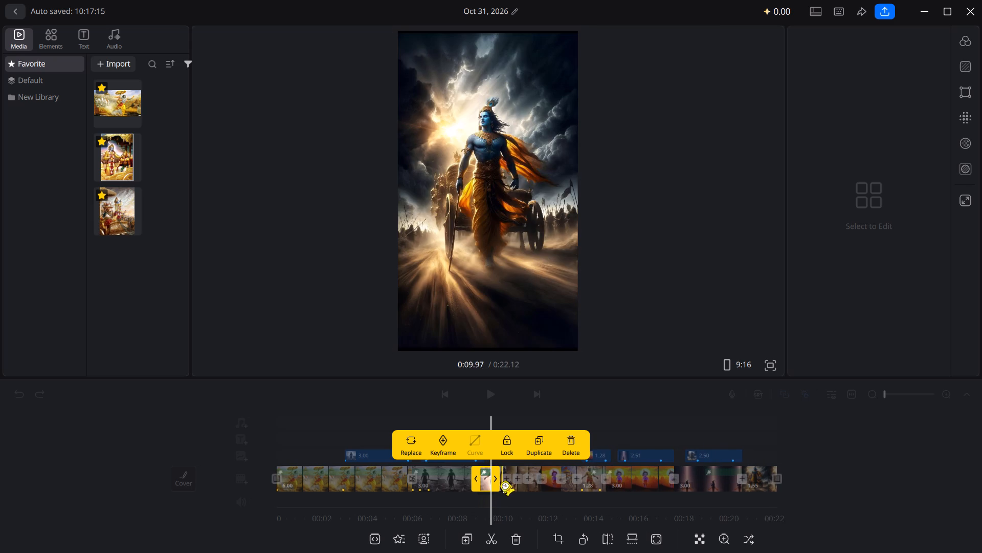
pyautogui.click(502, 288)
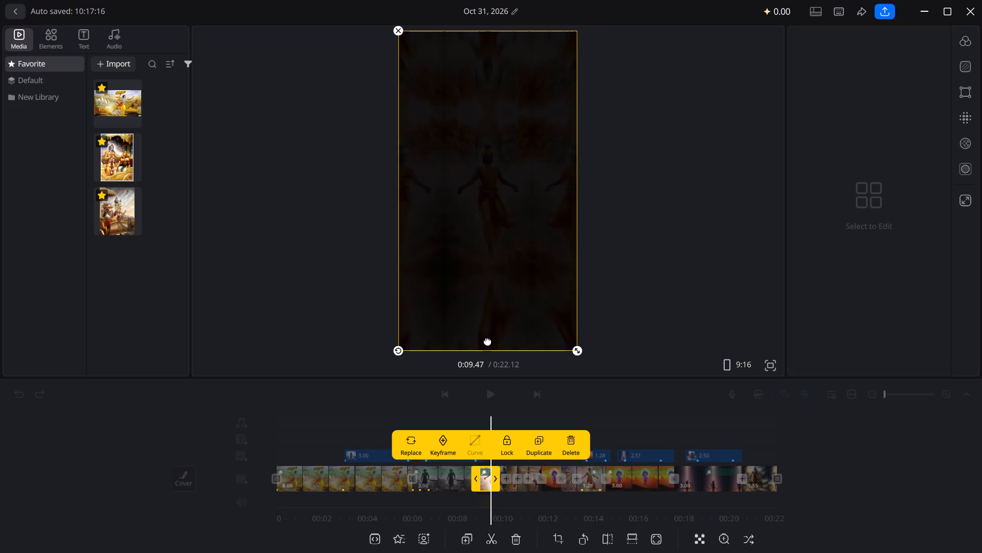
pyautogui.click(397, 390)
pyautogui.click(484, 394)
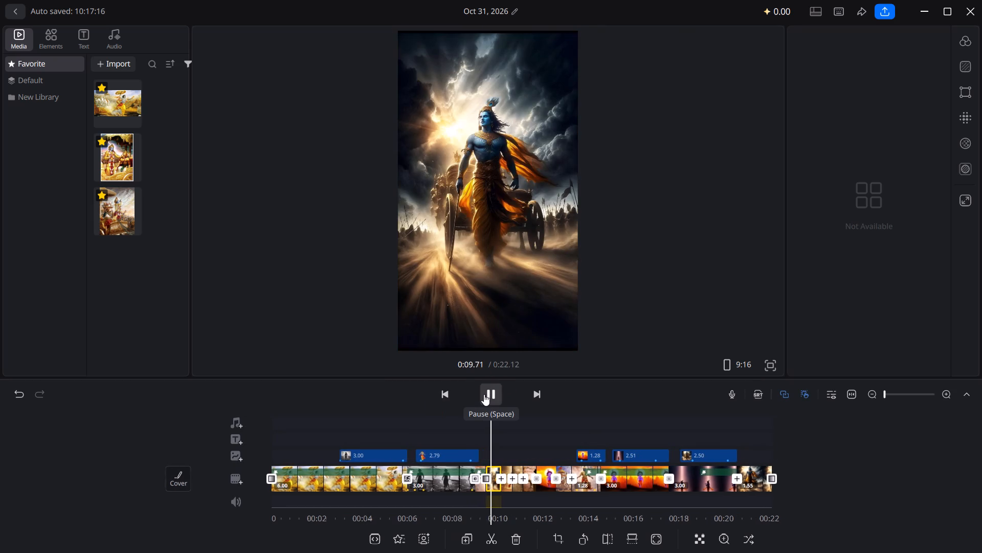
pyautogui.click(484, 394)
# Trim about 0.3 s off the end of the dark-cloud chariot clip and preview the cut into the following clip.
pyautogui.click(485, 309)
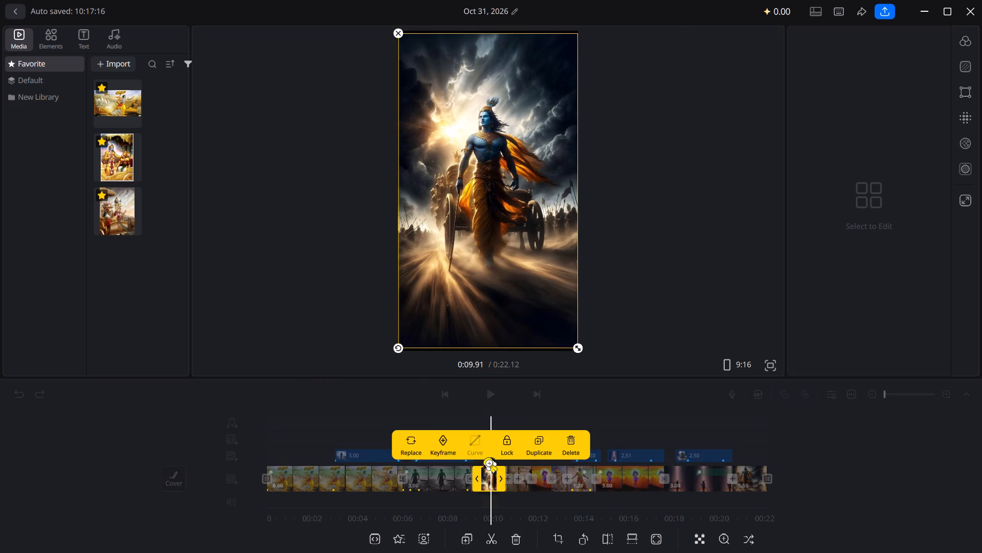
pyautogui.moveTo(498, 477); pyautogui.dragTo(490, 477)
pyautogui.click(285, 287)
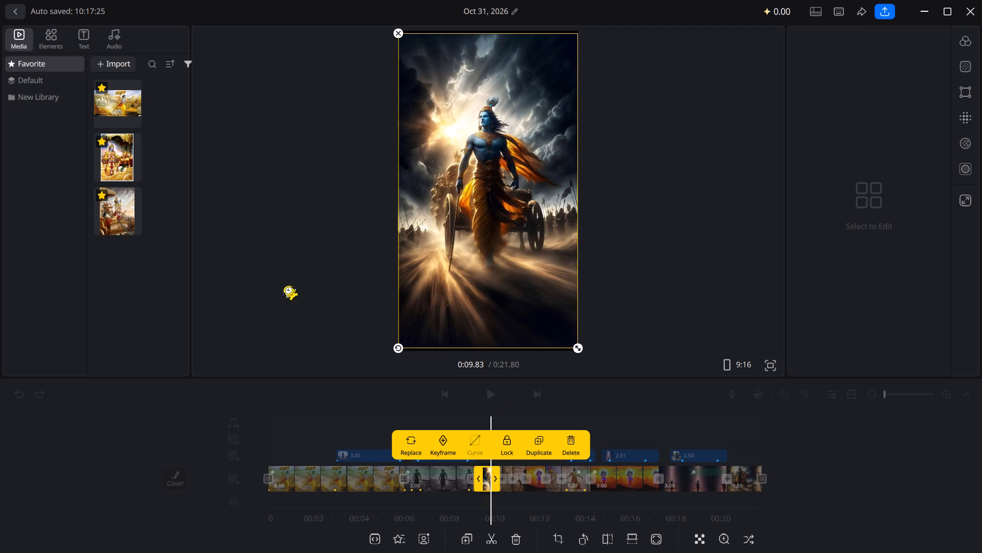
pyautogui.click(485, 390)
pyautogui.click(485, 390)
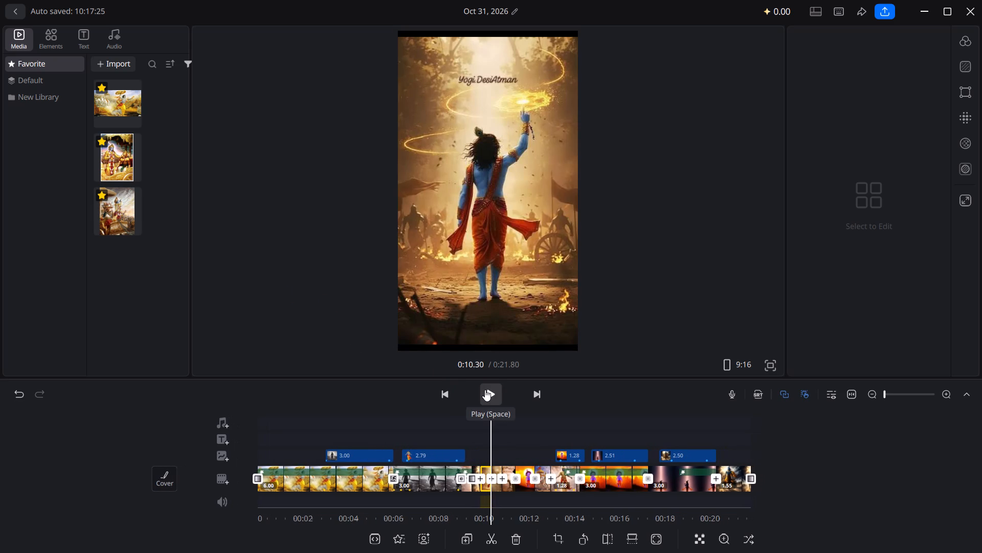
# Trim about 0.4 s off the end of the Yogi DesiAtman clip of Krishna raising the discus, and preview the cut.
pyautogui.click(485, 270)
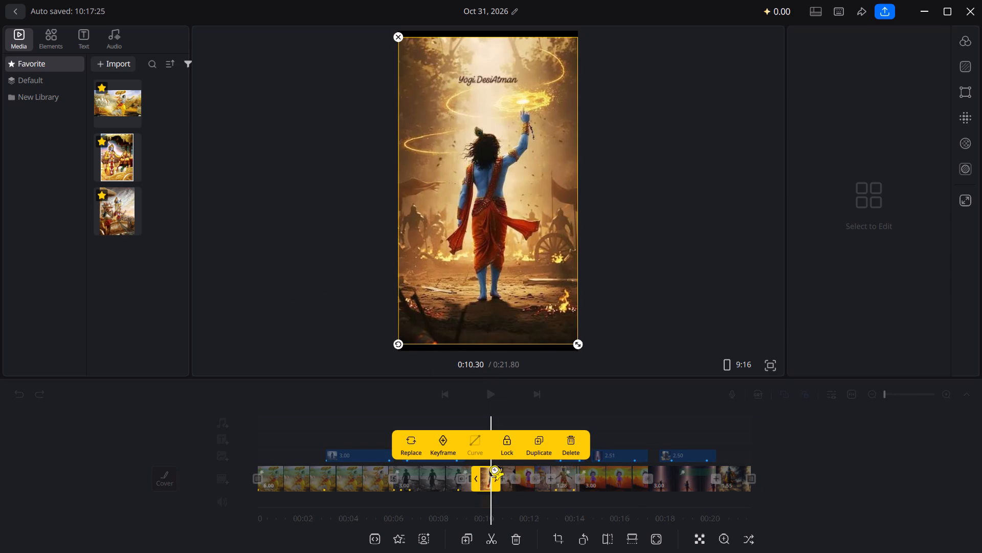
pyautogui.moveTo(493, 473); pyautogui.dragTo(483, 474)
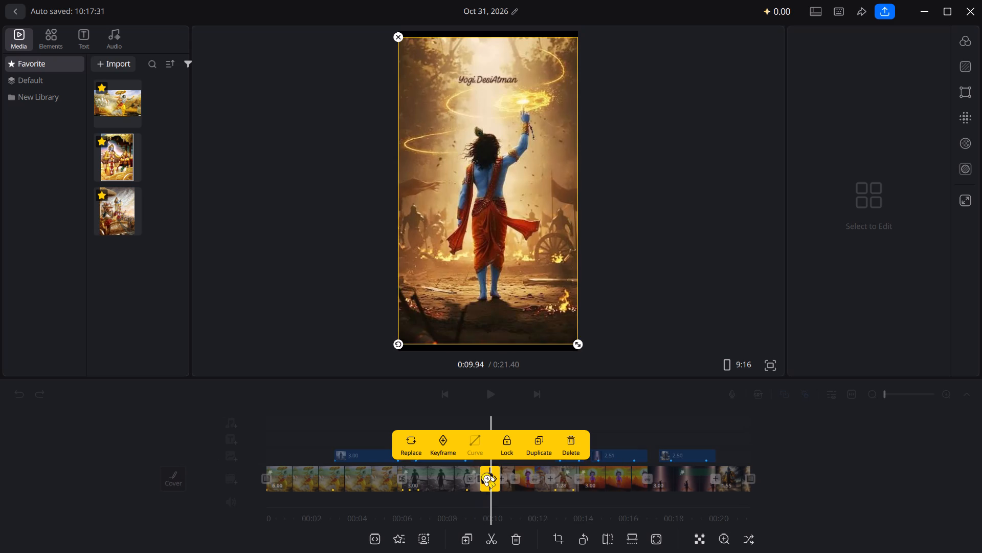
pyautogui.click(467, 387)
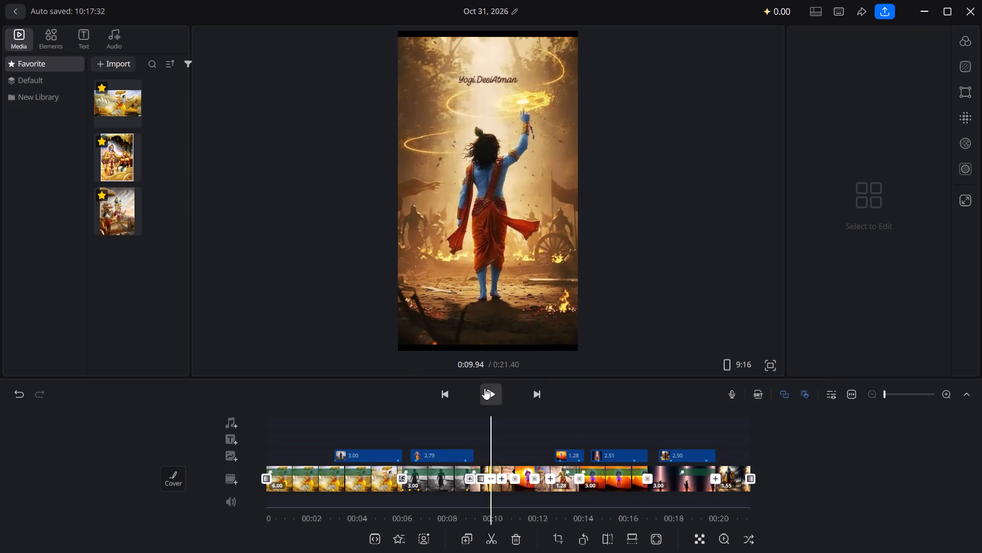
pyautogui.doubleClick(484, 388)
# Trim about 0.3 s off the end of the clip captioned KRISHNA and preview the cut.
pyautogui.click(481, 315)
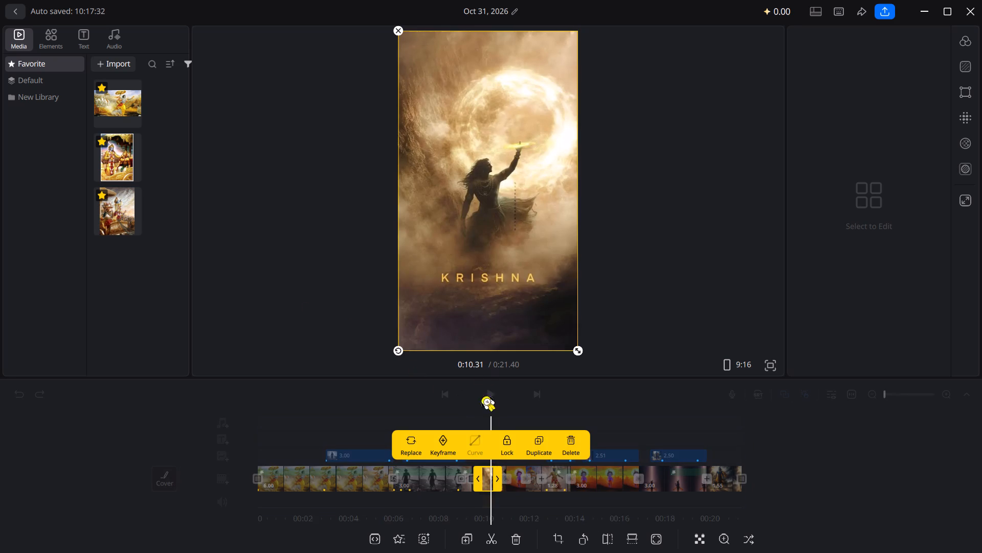
pyautogui.moveTo(494, 484); pyautogui.dragTo(485, 484)
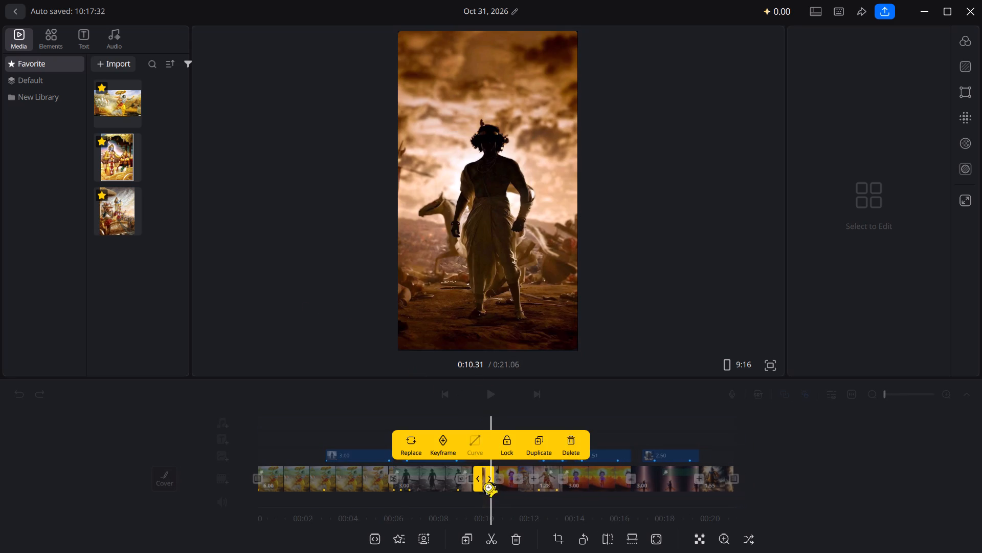
pyautogui.moveTo(485, 484); pyautogui.dragTo(487, 484)
pyautogui.click(488, 388)
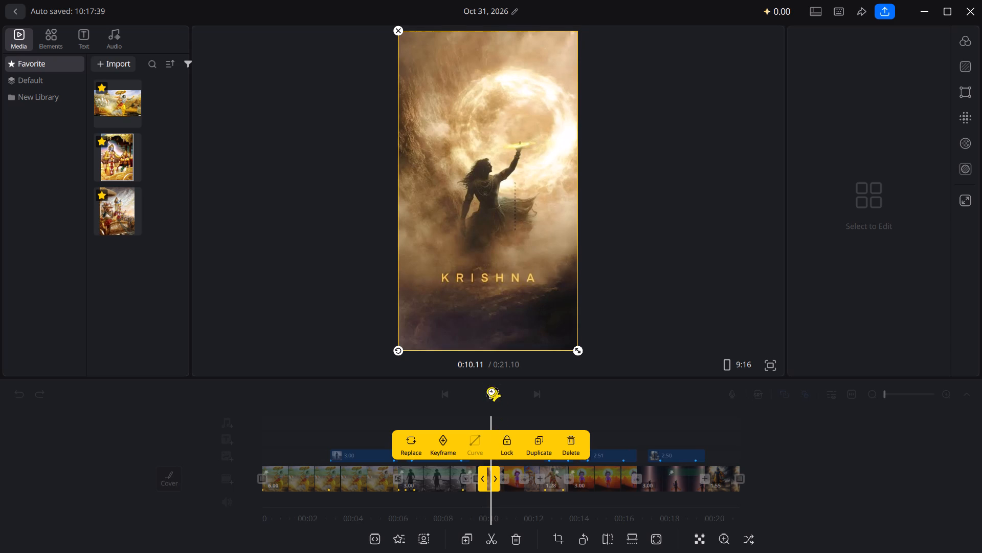
pyautogui.click(488, 388)
pyautogui.click(488, 388)
# Trim about 0.3 s off the end of the silhouette-with-horse clip and preview the cut.
pyautogui.click(491, 285)
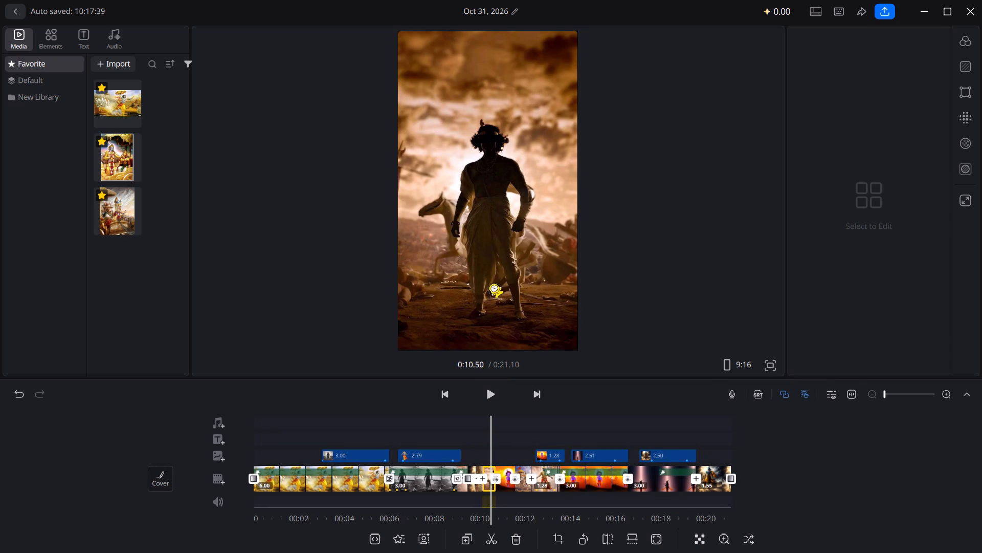
pyautogui.moveTo(499, 483); pyautogui.dragTo(492, 482)
pyautogui.click(487, 396)
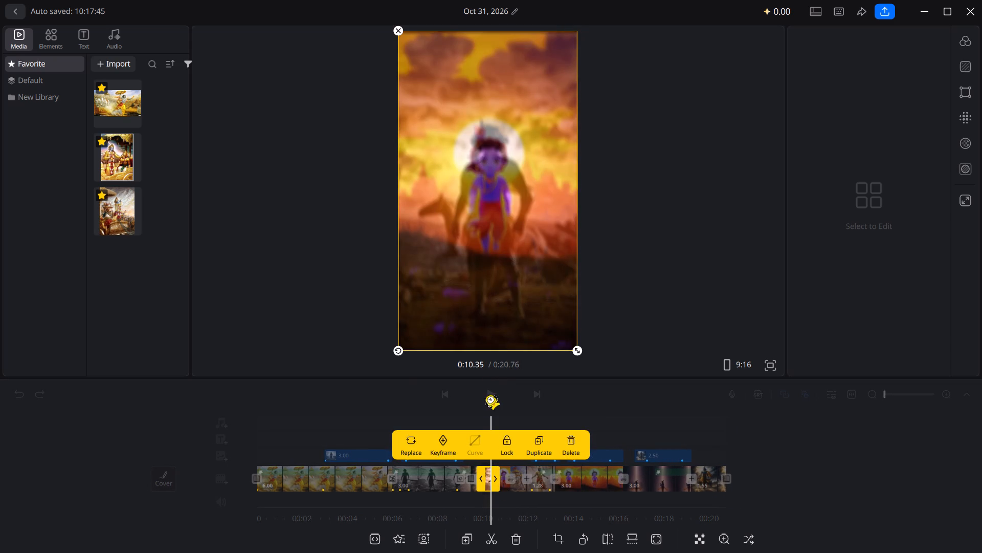
pyautogui.click(487, 396)
pyautogui.click(487, 396)
# Trim about 0.5 s off the end of the little Krishna sunset clip and play the video through to its end.
pyautogui.click(493, 267)
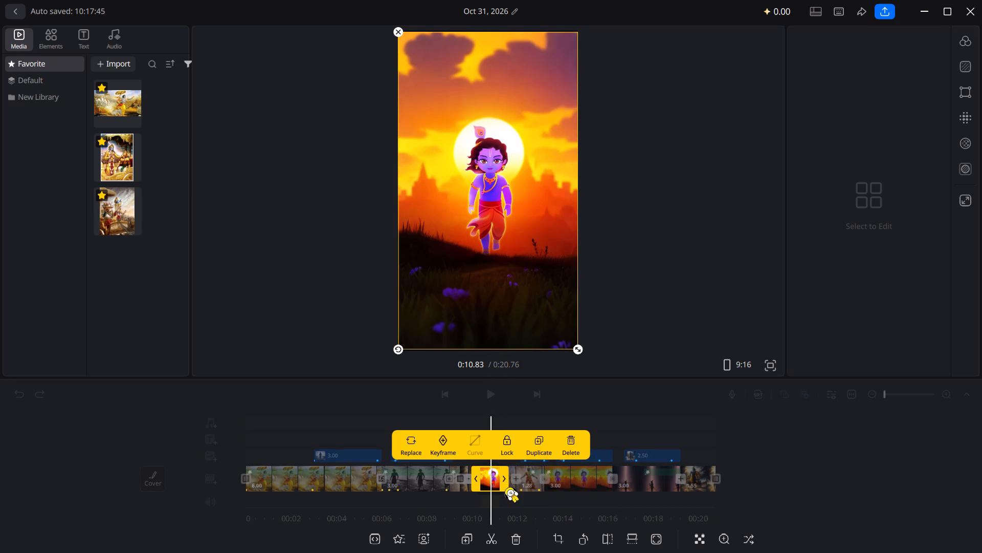
pyautogui.moveTo(504, 484); pyautogui.dragTo(493, 487)
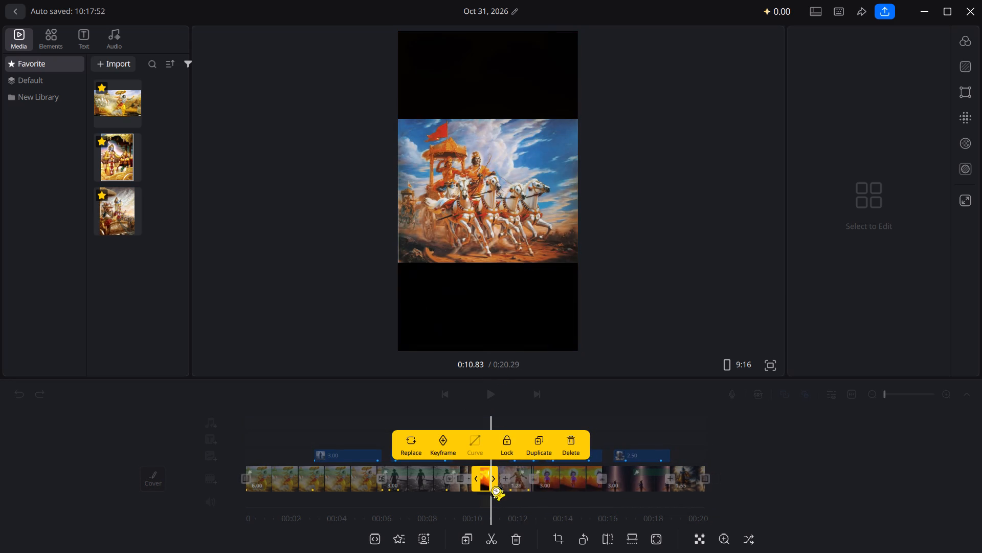
pyautogui.moveTo(493, 487); pyautogui.dragTo(493, 488)
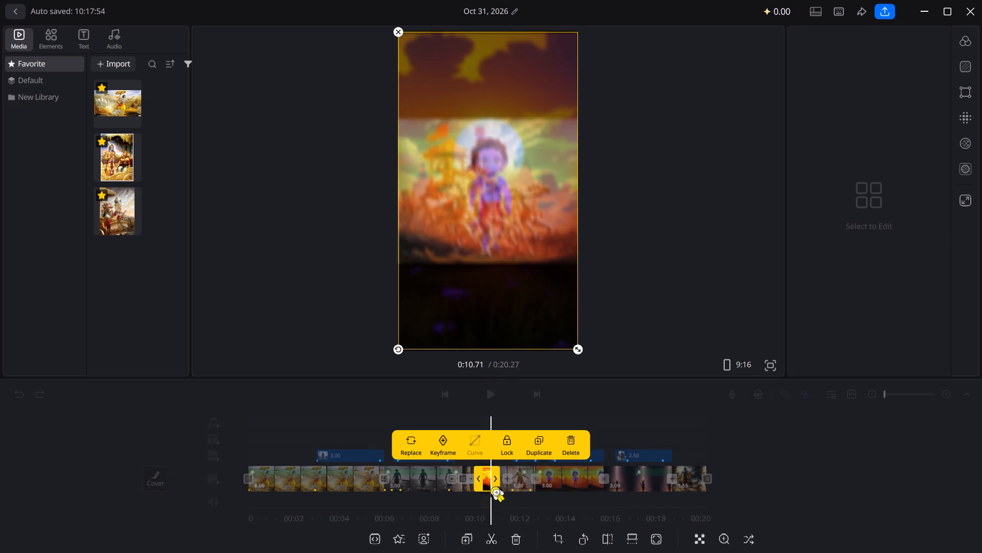
pyautogui.click(172, 275)
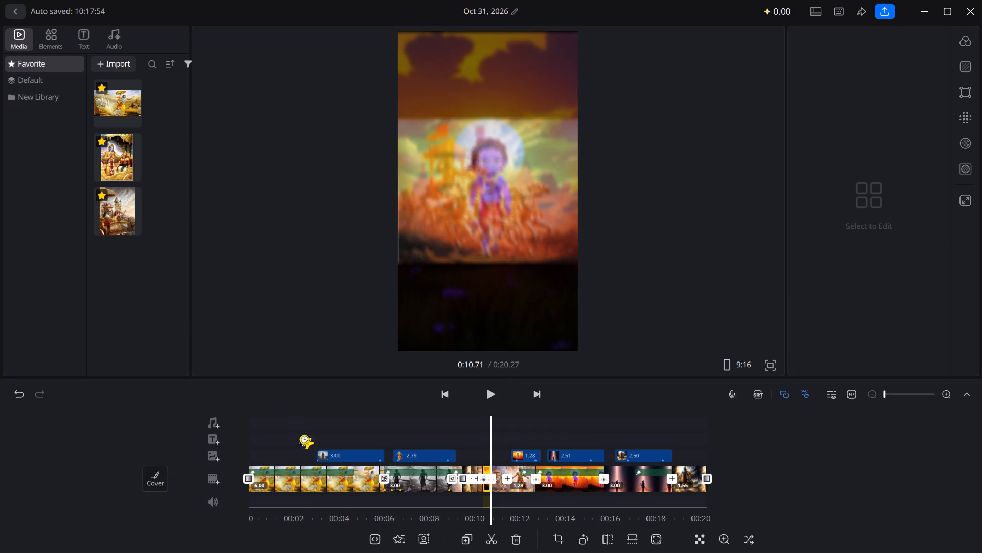
pyautogui.hscroll(3, 302, 440)
pyautogui.click(494, 391)
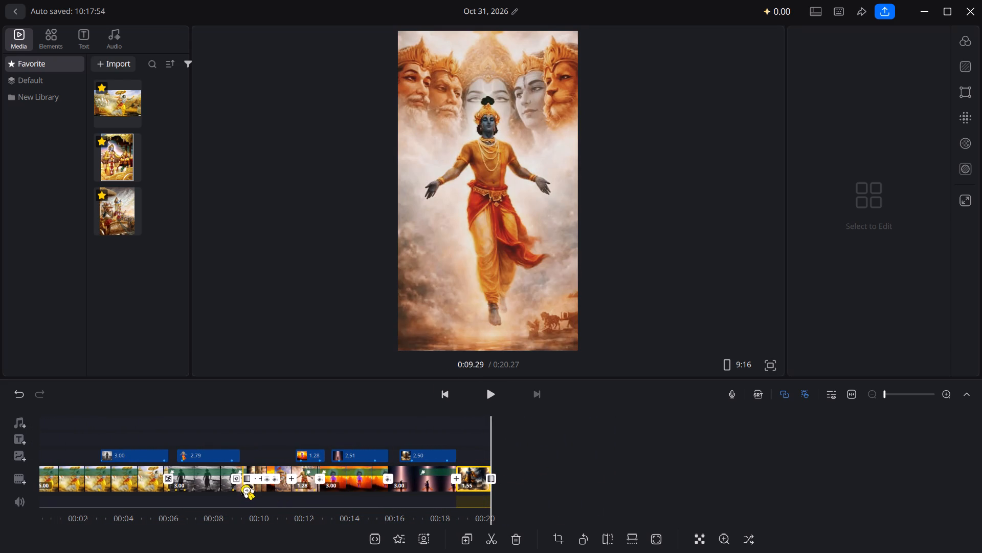
# Duplicate the third clip, the floating Krishna with several faces behind, and move the copy to the end of the main track.
pyautogui.hscroll(7, 243, 486)
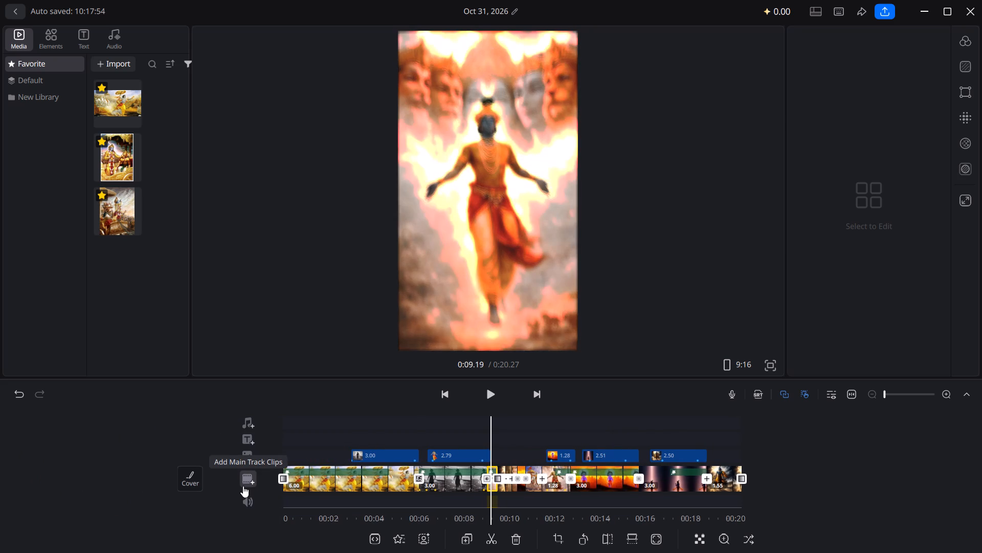
pyautogui.click(456, 279)
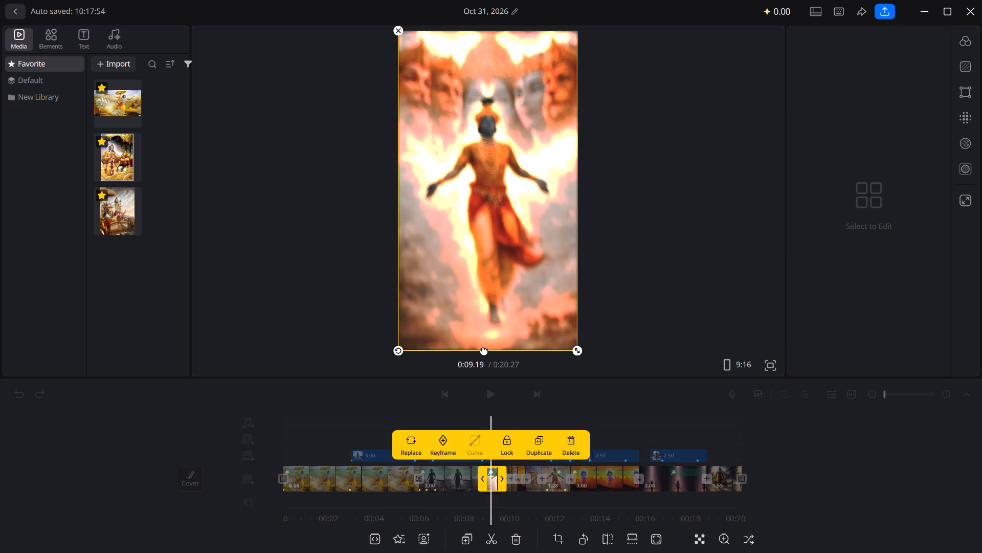
pyautogui.click(533, 443)
pyautogui.moveTo(491, 482); pyautogui.dragTo(744, 502)
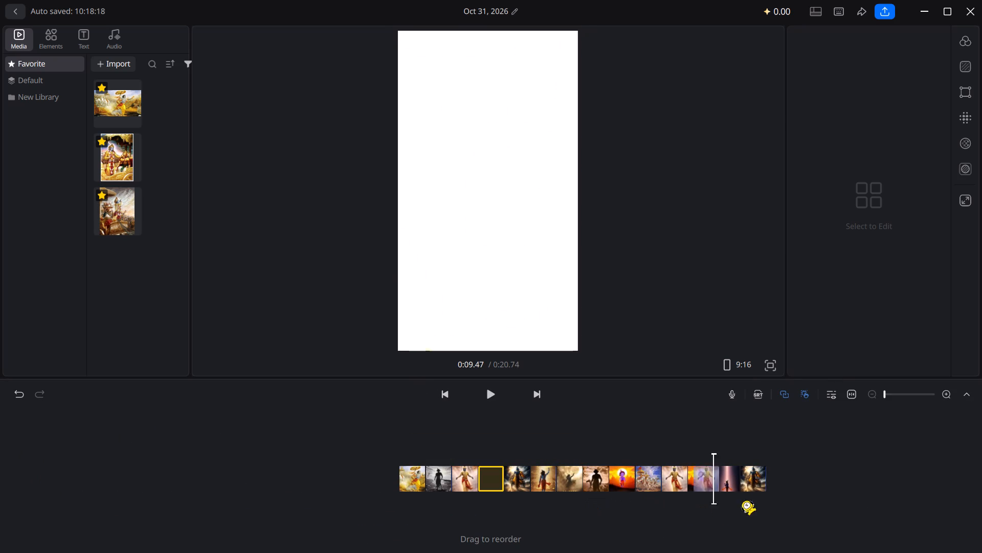
pyautogui.moveTo(744, 502); pyautogui.dragTo(890, 475)
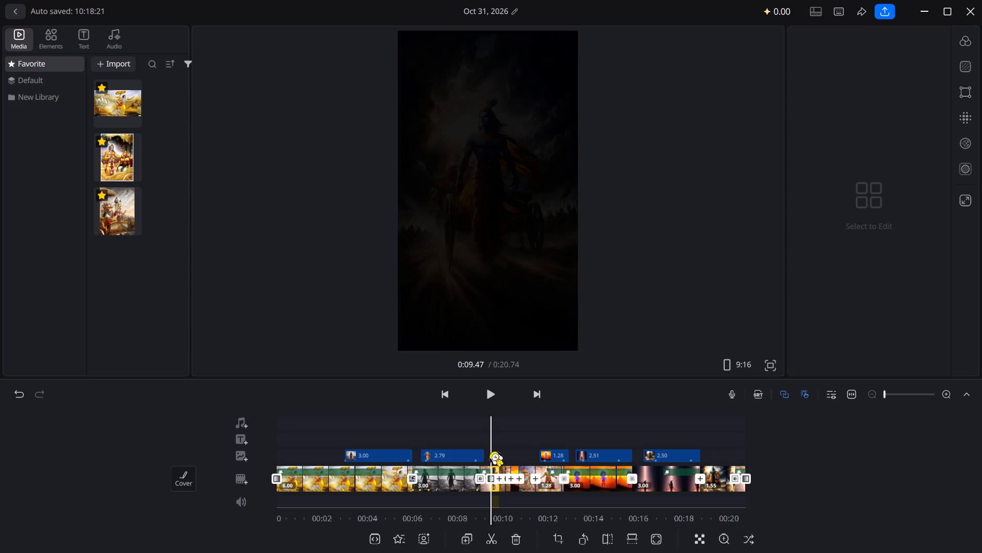
# Play and scrub through the fast-cut clips around 0:09 to 0:10 to review their order.
pyautogui.click(485, 395)
pyautogui.click(483, 393)
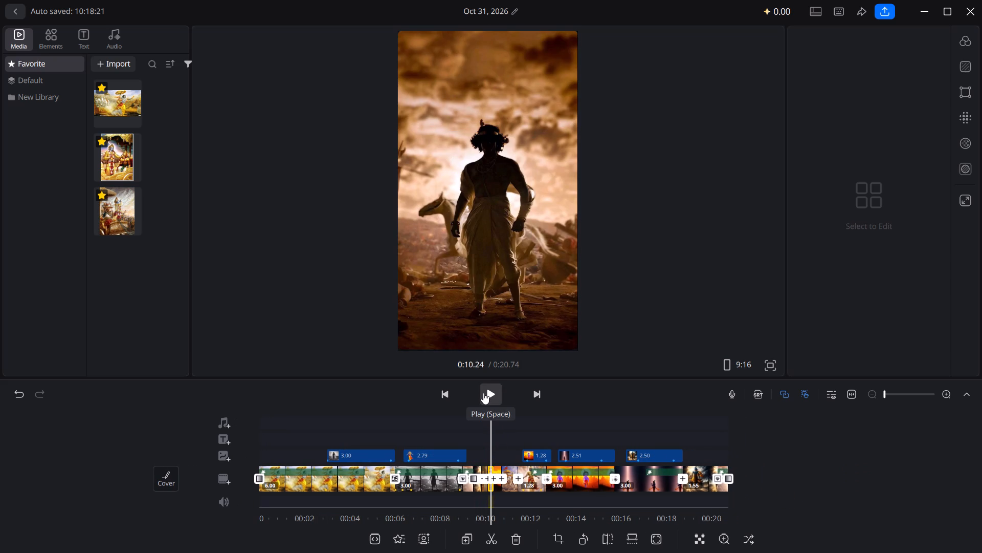
pyautogui.hscroll(1, 485, 442)
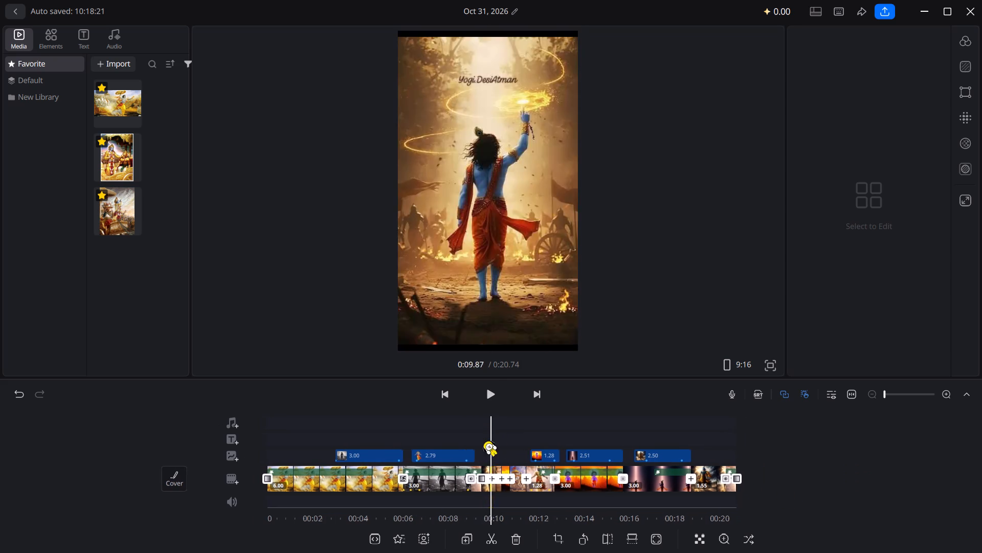
pyautogui.hscroll(1, 485, 442)
pyautogui.doubleClick(488, 391)
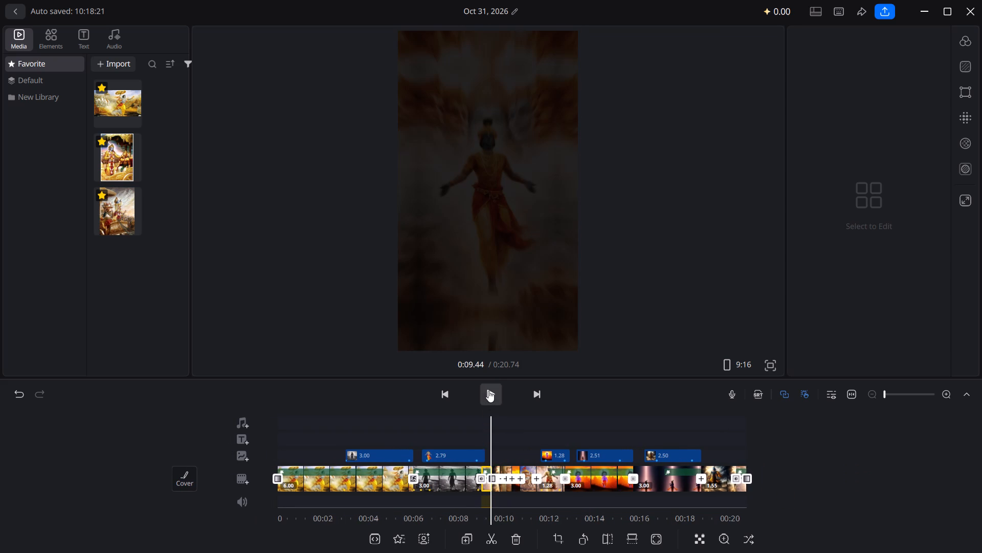
pyautogui.doubleClick(488, 392)
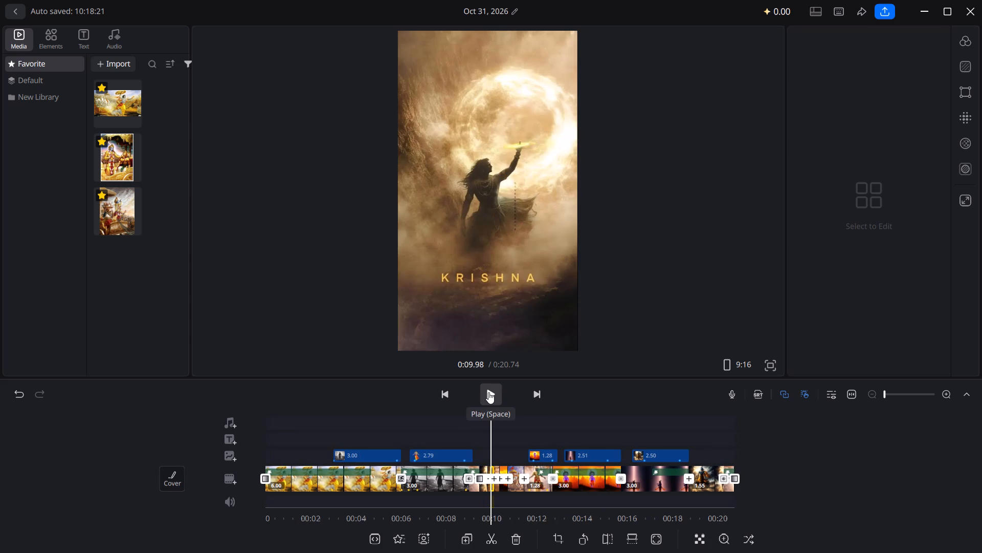
pyautogui.hscroll(2, 488, 392)
pyautogui.moveTo(490, 427); pyautogui.dragTo(588, 441)
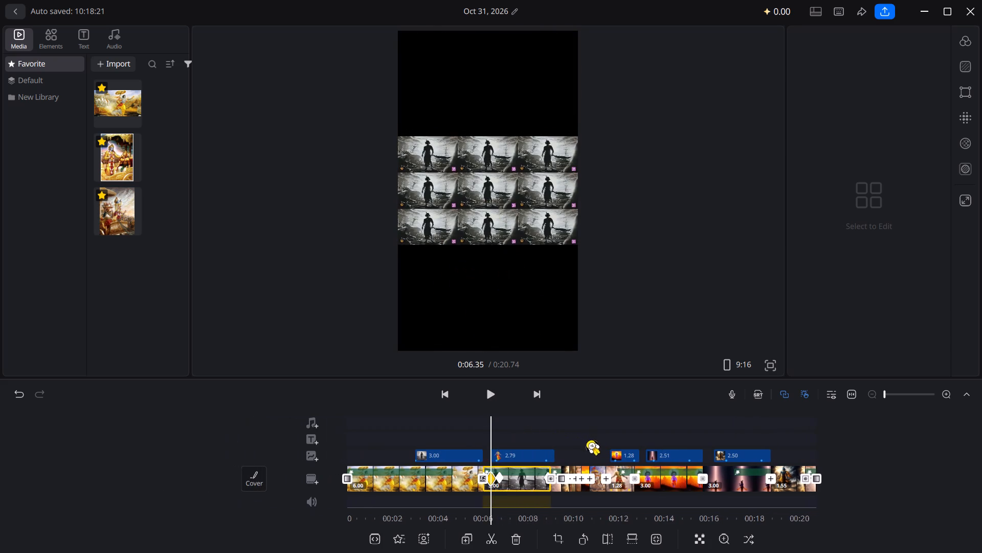
pyautogui.moveTo(588, 441); pyautogui.dragTo(506, 440)
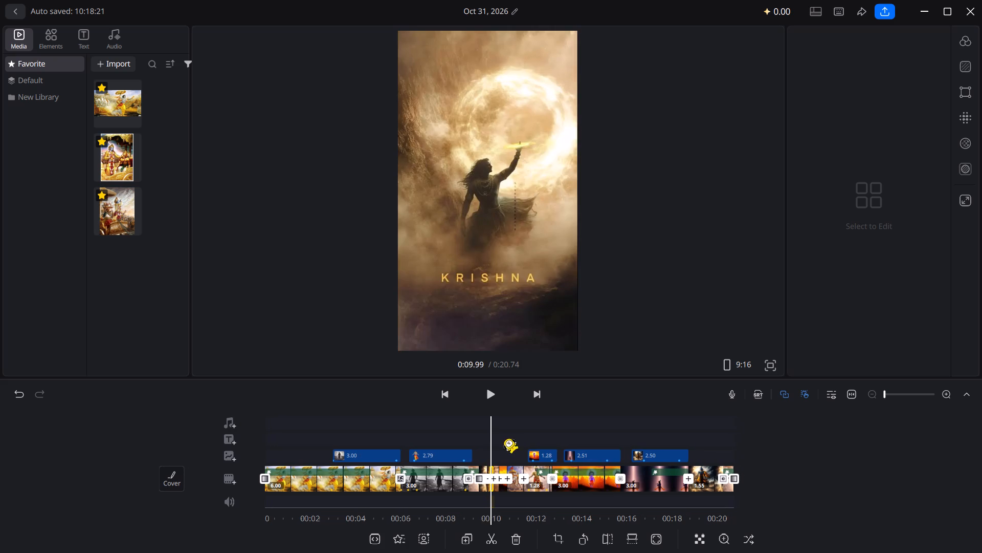
pyautogui.moveTo(506, 440); pyautogui.dragTo(510, 440)
pyautogui.moveTo(510, 440); pyautogui.dragTo(506, 449)
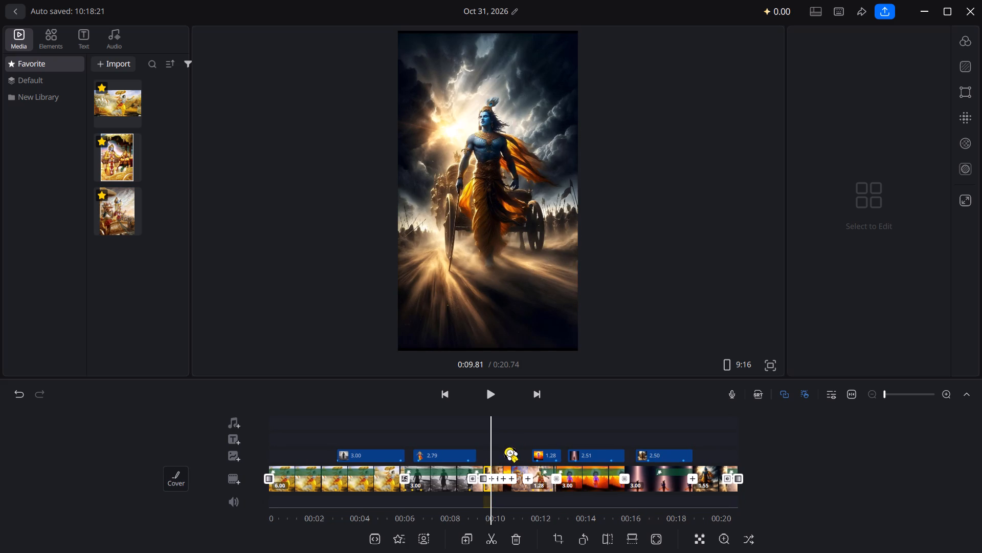
# Duplicate the clip captioned KRISHNA in the fast-cut section and move the copy to the end of the main track.
pyautogui.doubleClick(490, 396)
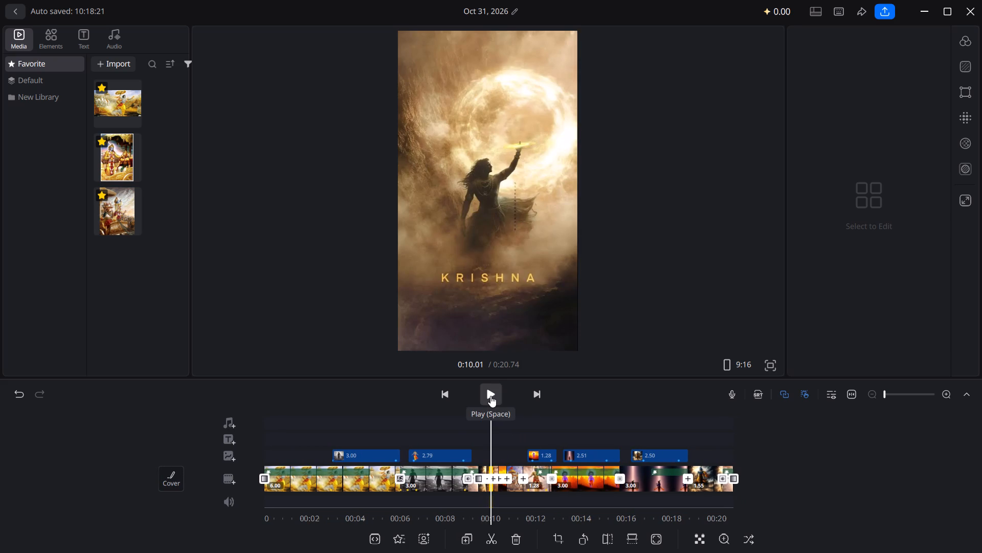
pyautogui.click(468, 303)
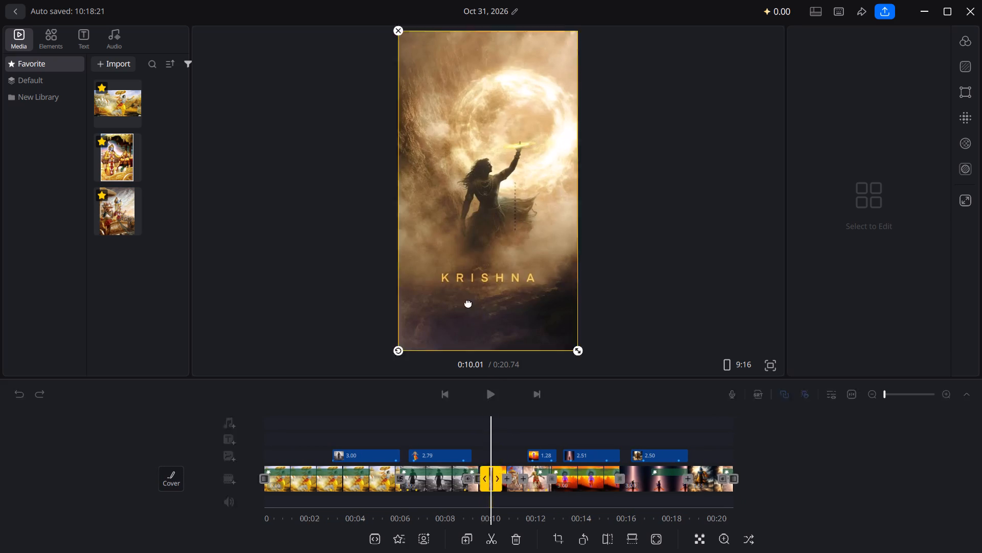
pyautogui.click(540, 451)
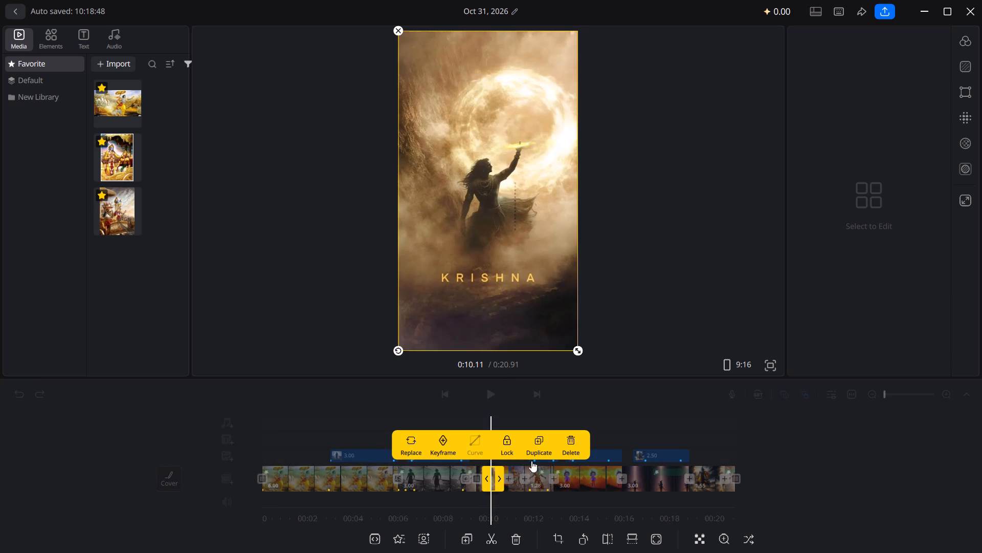
pyautogui.click(490, 477)
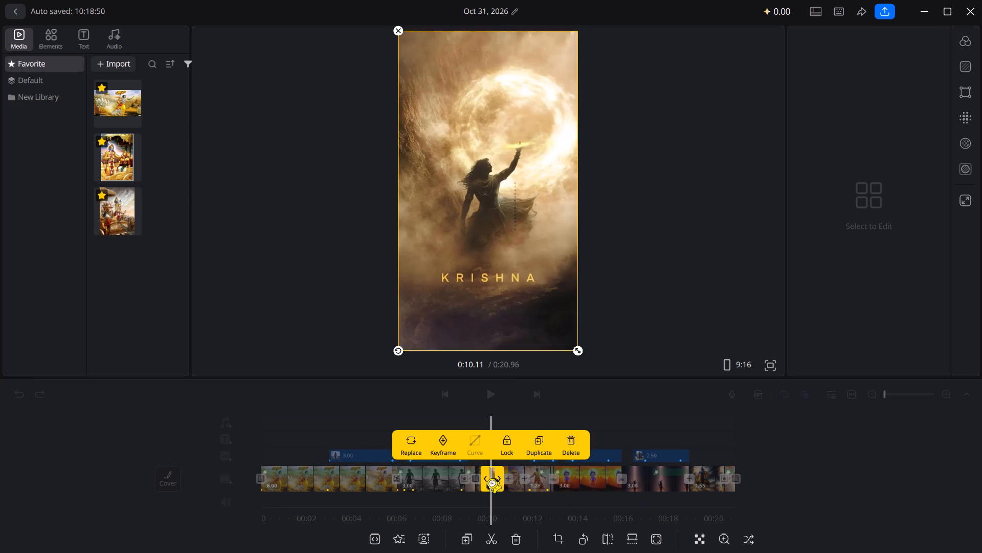
pyautogui.moveTo(494, 476); pyautogui.dragTo(714, 475)
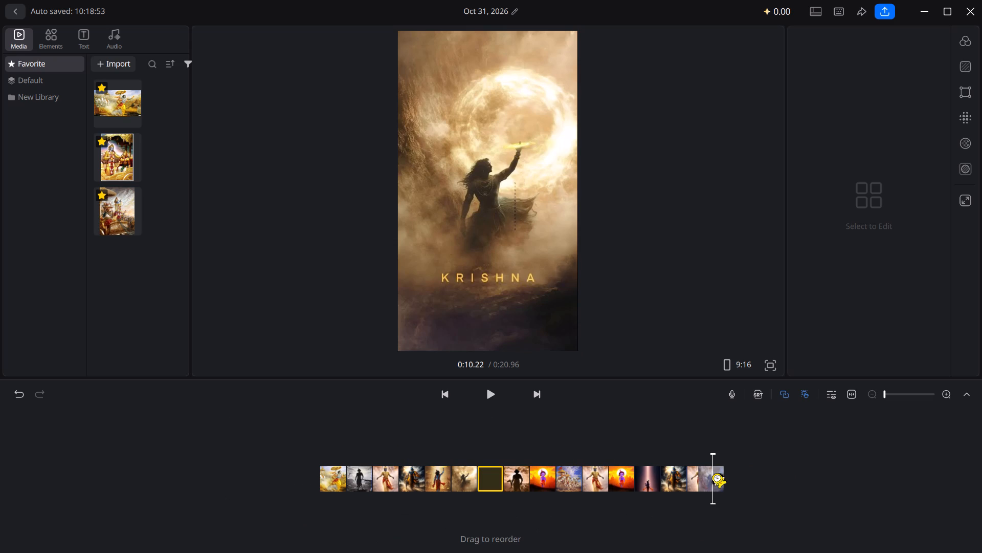
pyautogui.moveTo(714, 475); pyautogui.dragTo(738, 477)
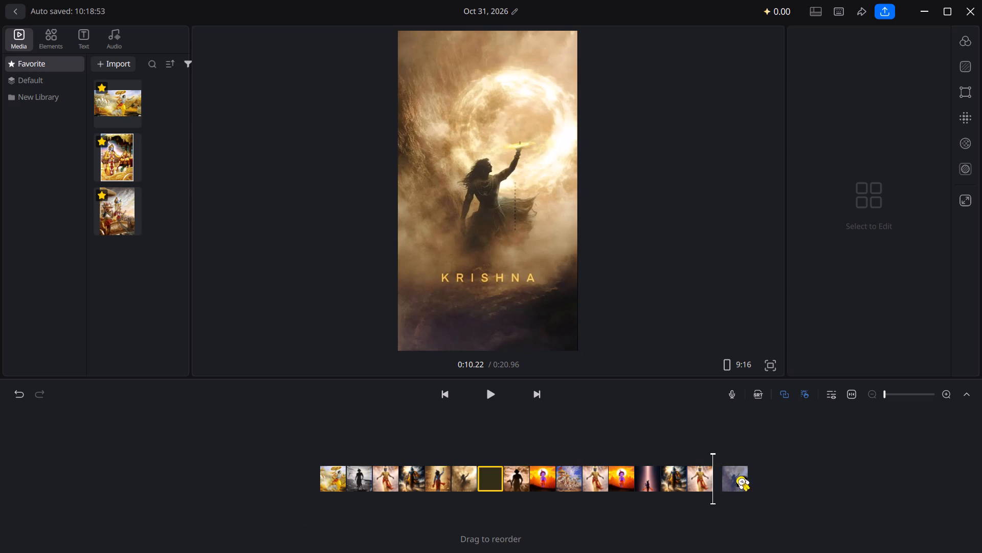
pyautogui.moveTo(738, 477); pyautogui.dragTo(732, 477)
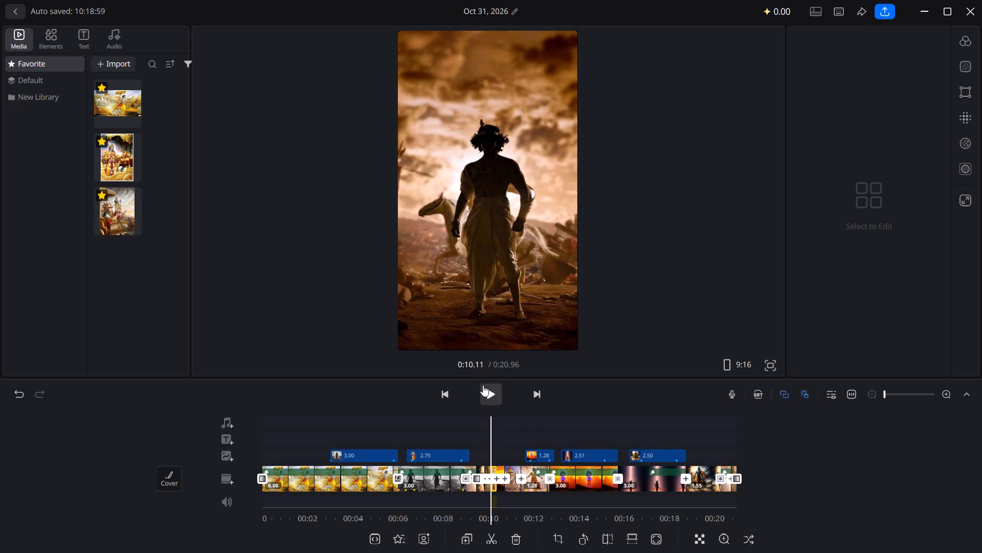
# Duplicate the silhouette-with-horse clip and move the copy to the end of the main track, after the KRISHNA copy.
pyautogui.doubleClick(485, 388)
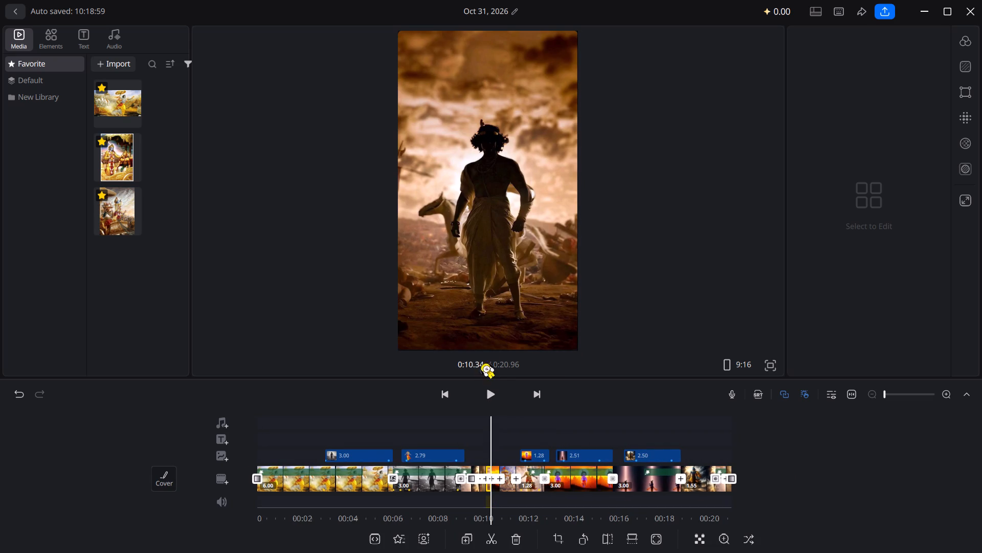
pyautogui.click(486, 289)
pyautogui.click(539, 443)
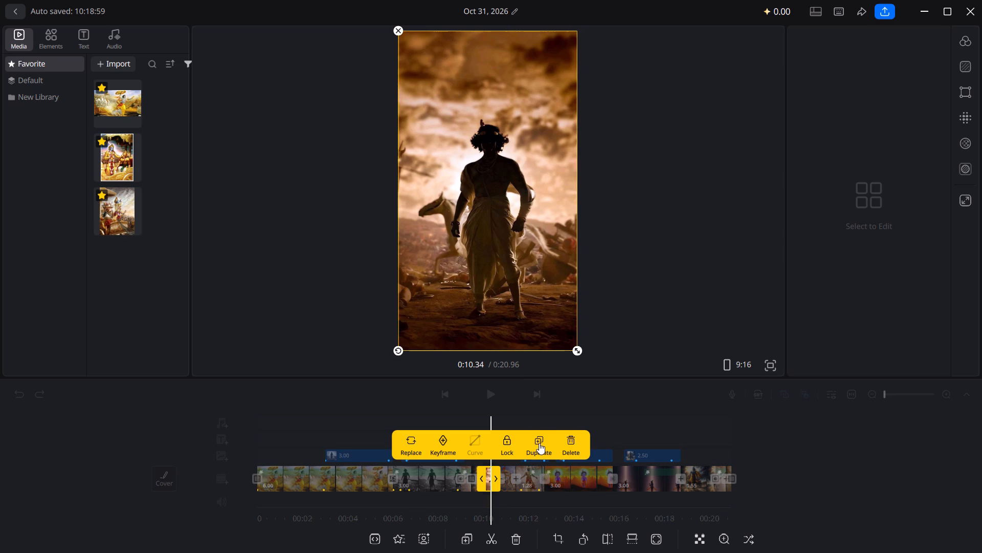
pyautogui.moveTo(493, 481); pyautogui.dragTo(719, 489)
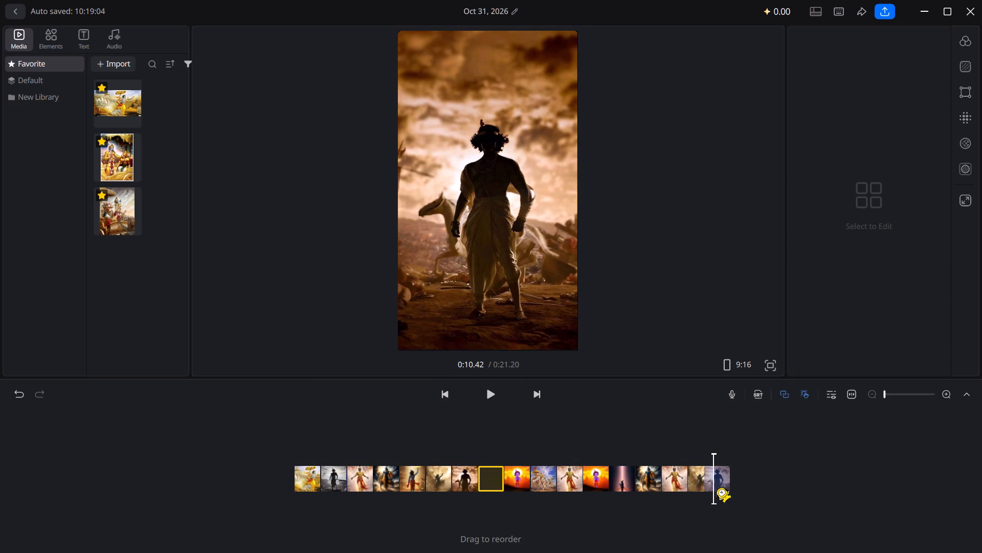
pyautogui.moveTo(719, 489); pyautogui.dragTo(730, 491)
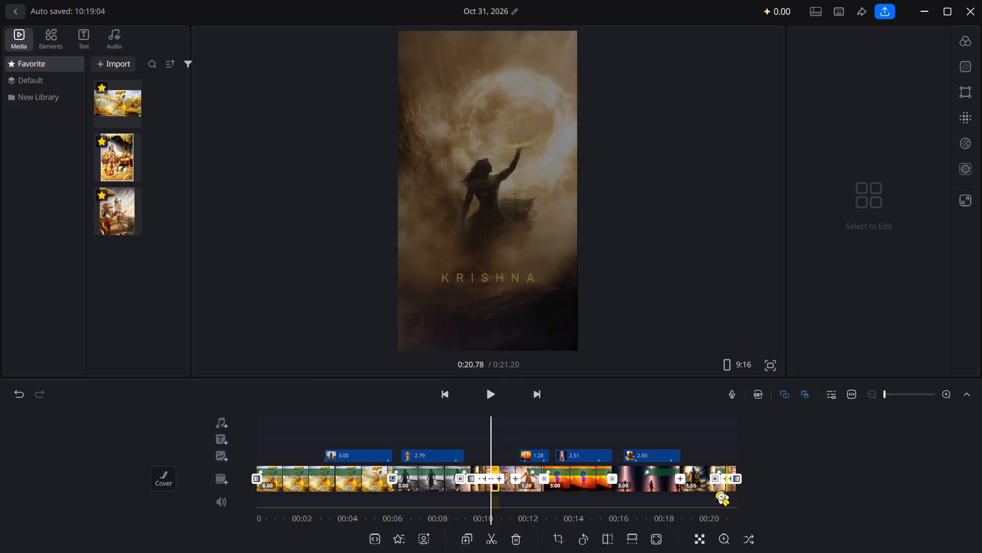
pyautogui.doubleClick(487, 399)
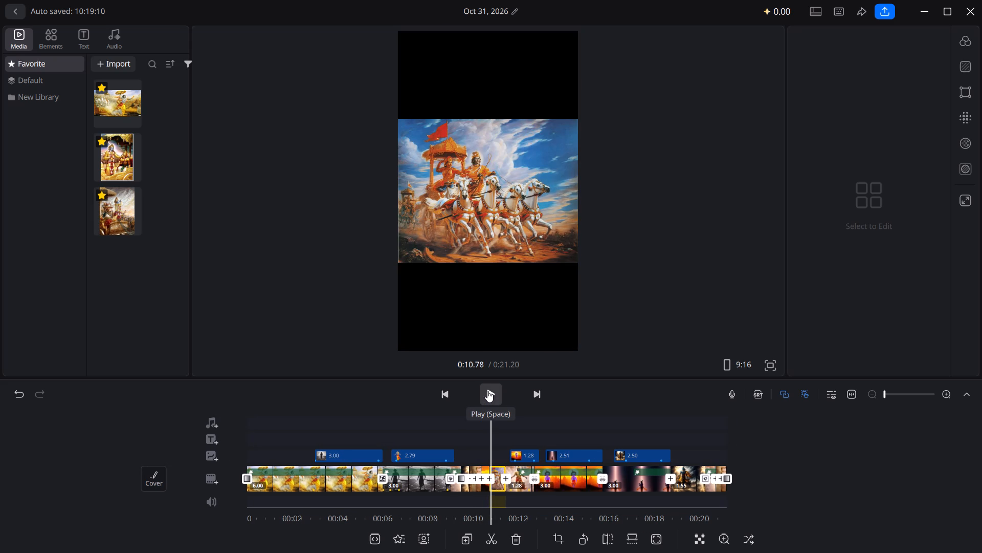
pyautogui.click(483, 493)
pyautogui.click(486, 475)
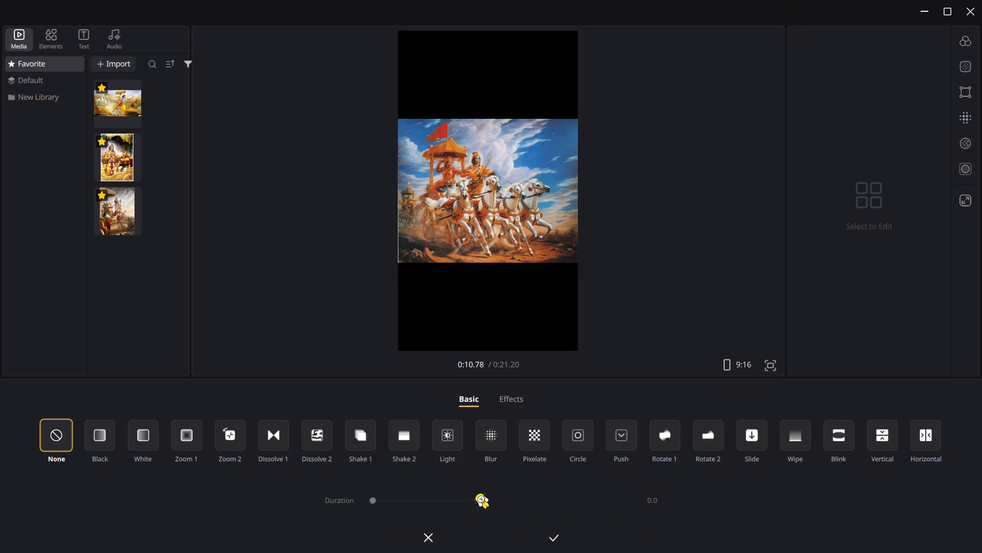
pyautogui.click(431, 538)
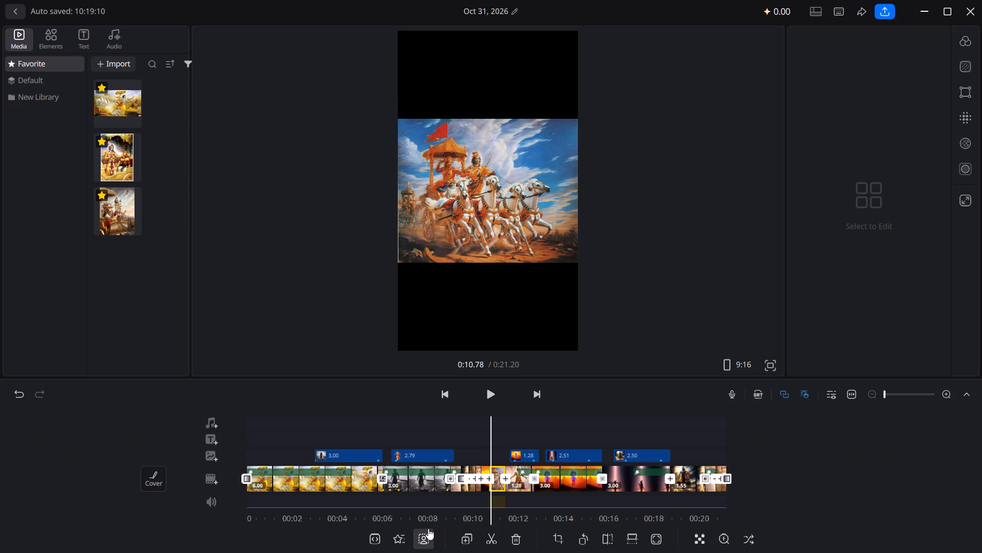
# Duplicate the short little Krishna sunset clip in the fast-cut section and move the copy to the end of the main track.
pyautogui.hscroll(1, 466, 460)
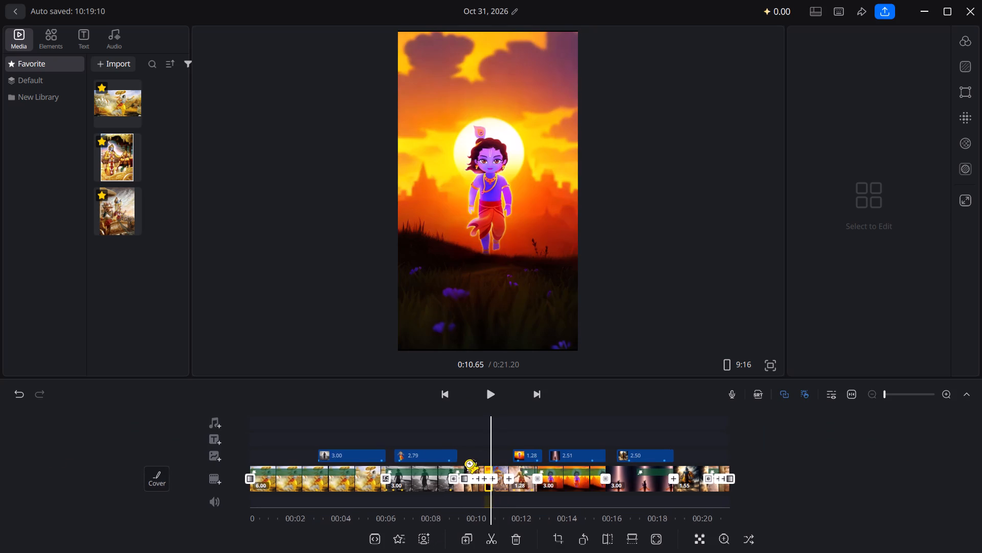
pyautogui.hscroll(1, 466, 460)
pyautogui.click(494, 281)
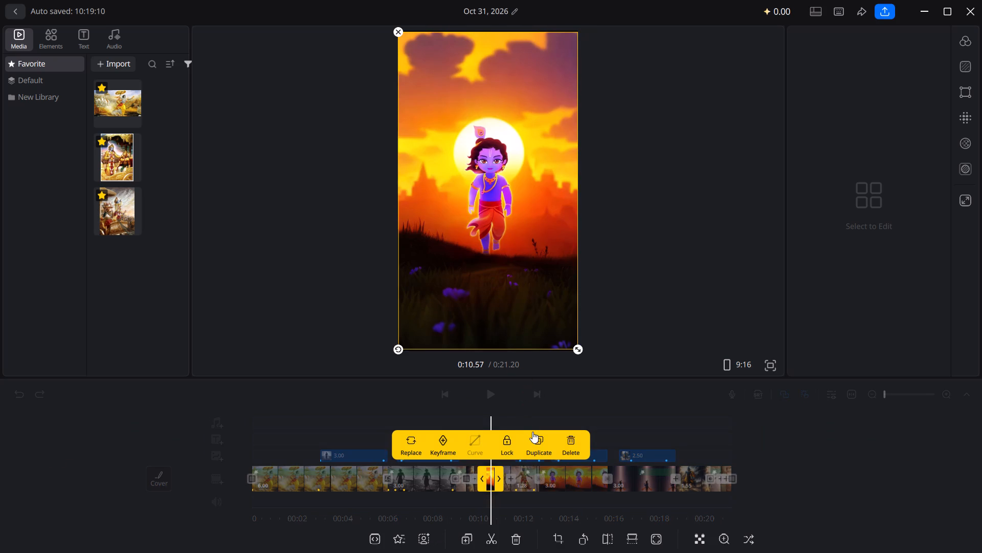
pyautogui.click(539, 433)
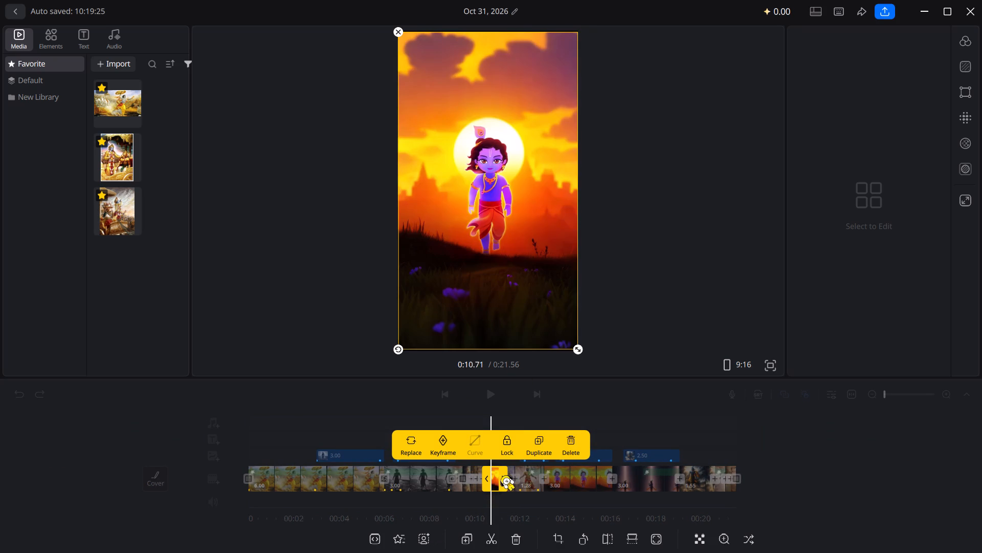
pyautogui.moveTo(493, 475); pyautogui.dragTo(733, 471)
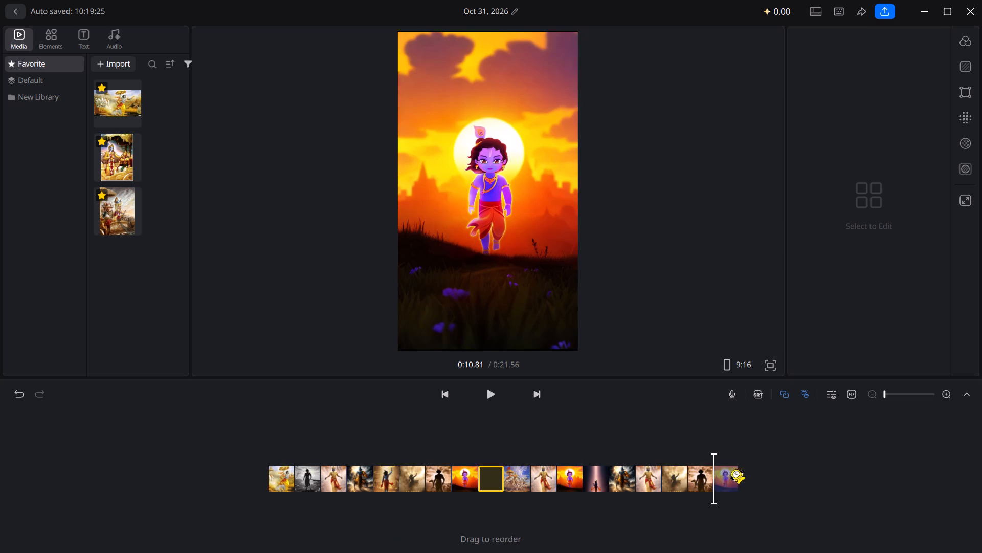
pyautogui.moveTo(733, 471); pyautogui.dragTo(725, 472)
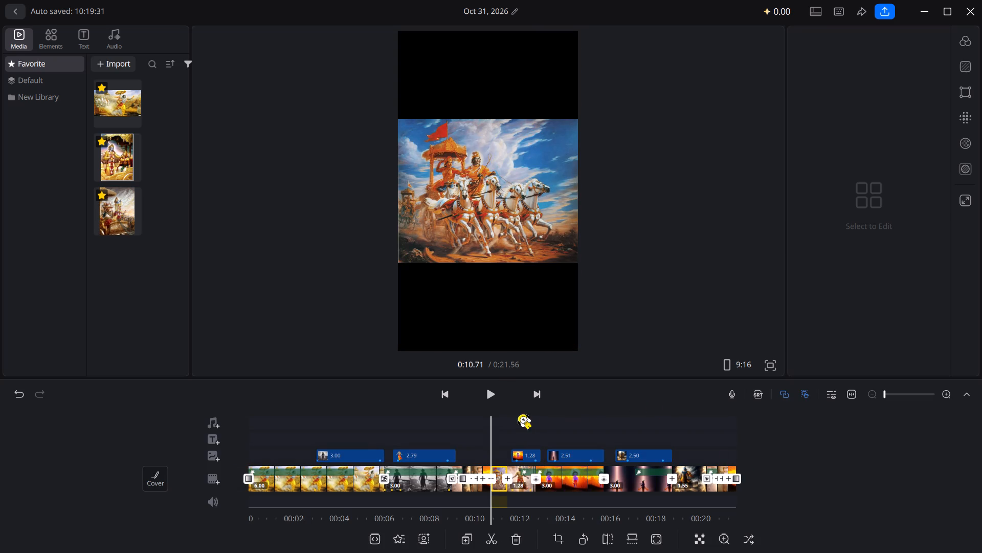
# Play the video through to its end and add the W-lord-krishna-with-sudarshan-chakra wallpaper image from the Desktop there on the main track.
pyautogui.click(499, 383)
pyautogui.click(484, 392)
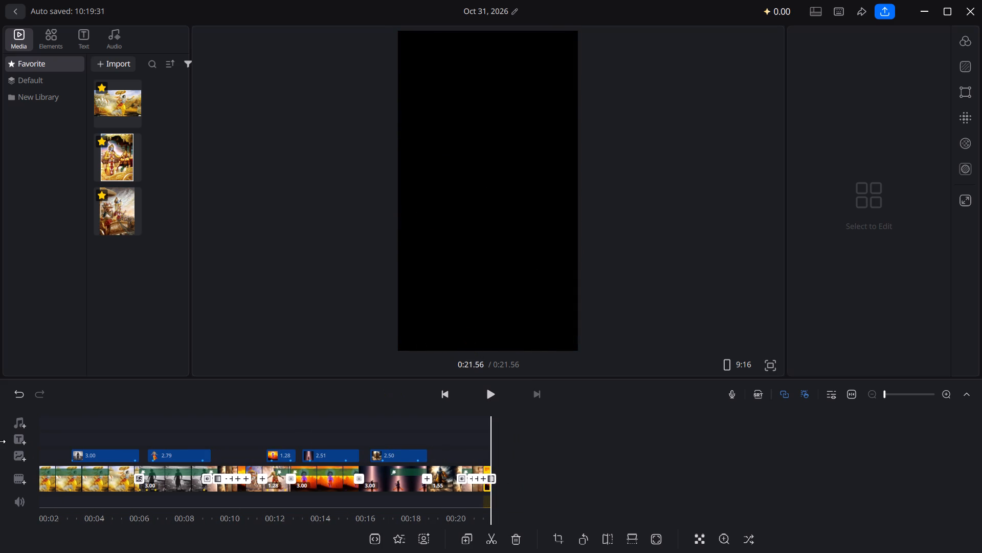
pyautogui.click(20, 485)
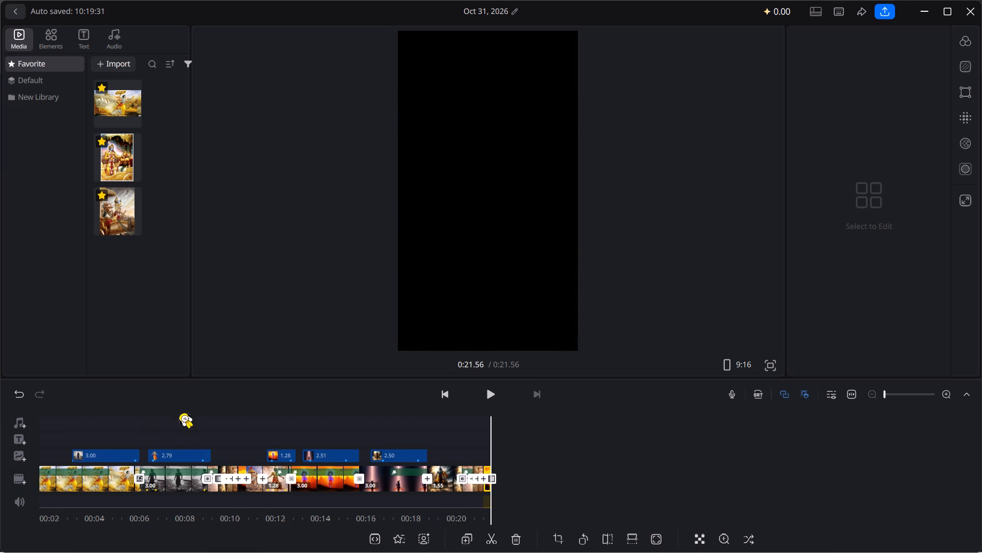
pyautogui.scroll(-2, 136, 171)
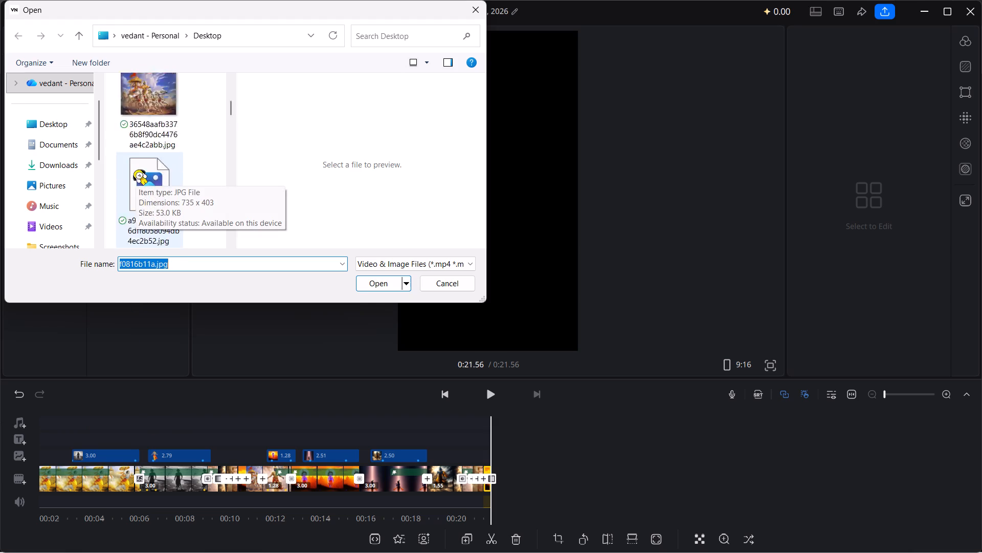
pyautogui.scroll(-9, 136, 171)
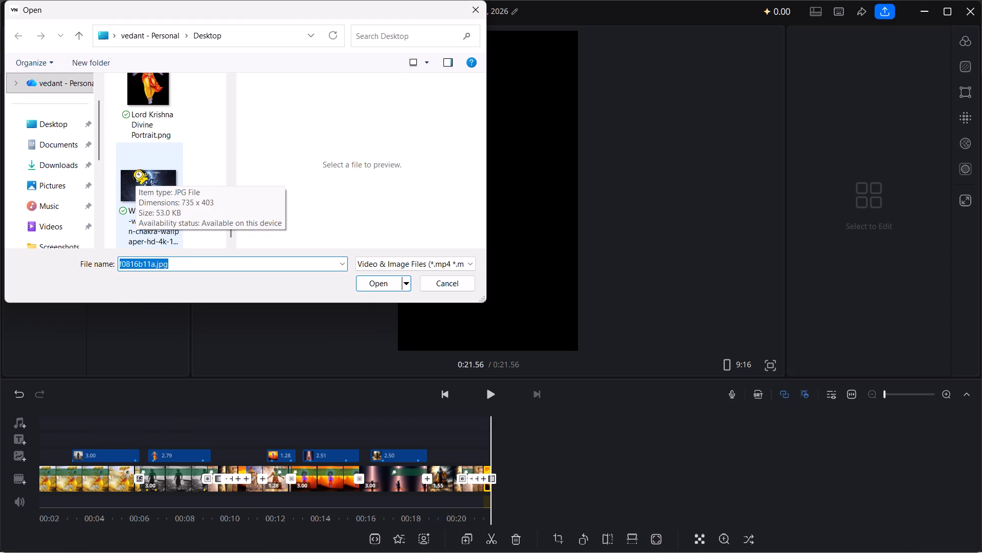
pyautogui.click(148, 195)
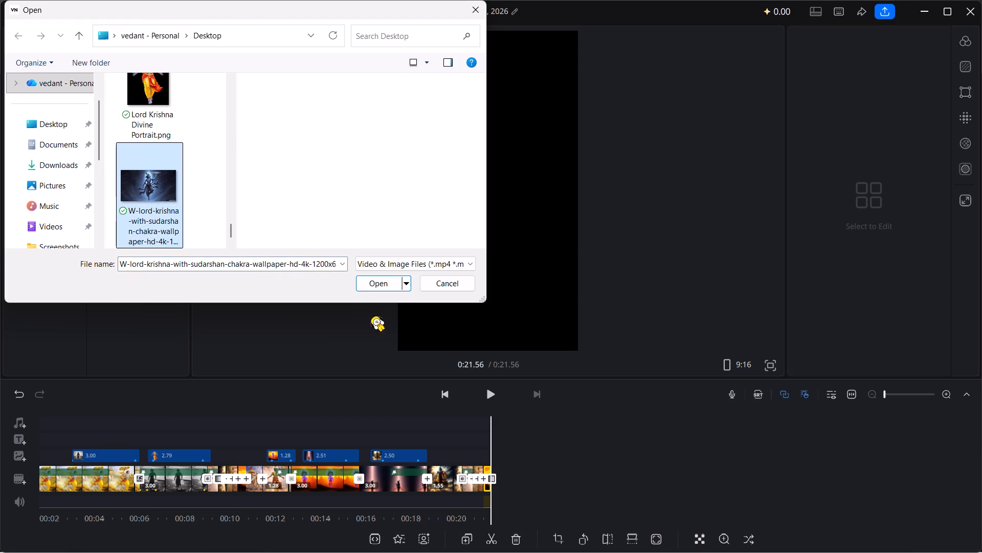
pyautogui.click(381, 283)
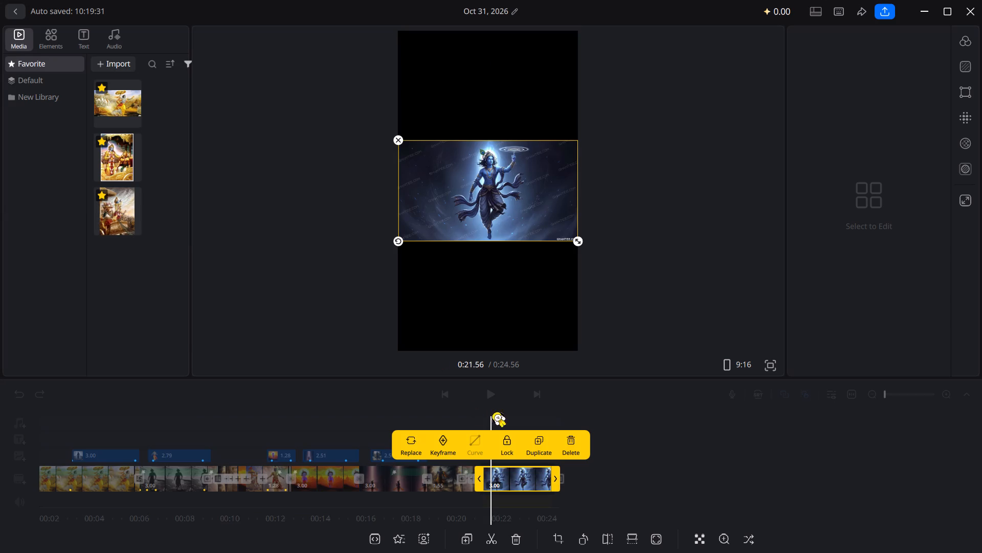
# Shorten the Krishna-with-sudarshan-chakra wallpaper clip near the end of the main track to about 0.1 s.
pyautogui.moveTo(554, 487); pyautogui.dragTo(473, 482)
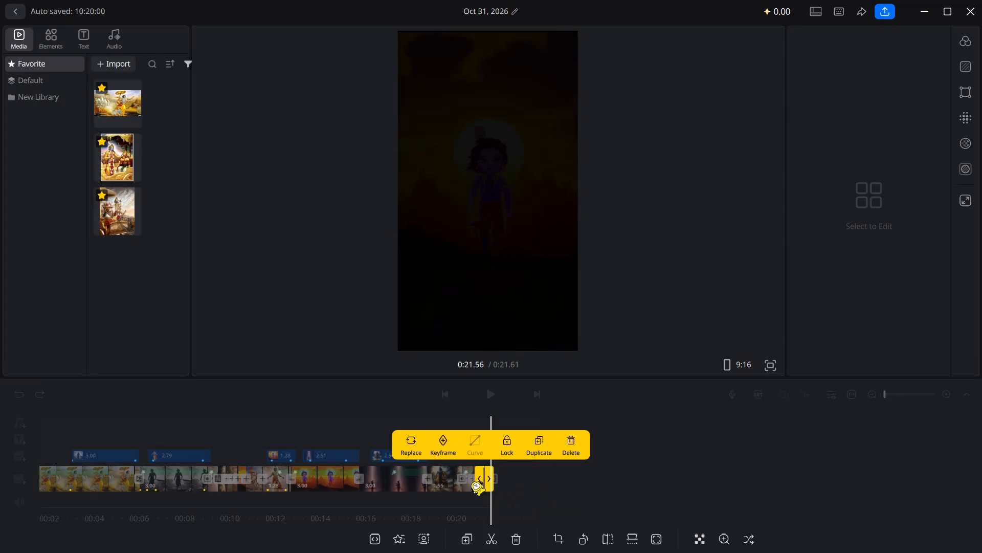
pyautogui.moveTo(473, 482); pyautogui.dragTo(492, 483)
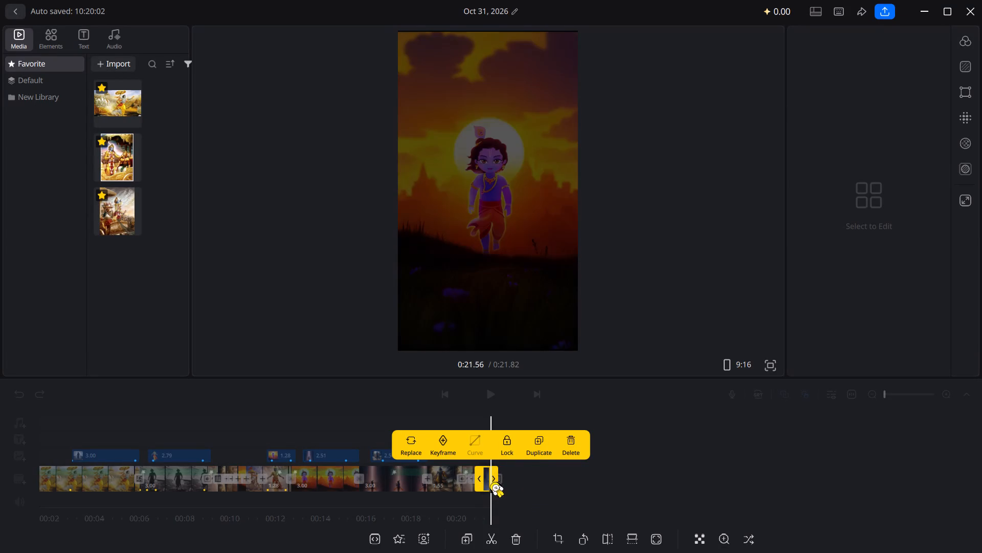
pyautogui.moveTo(492, 483); pyautogui.dragTo(488, 485)
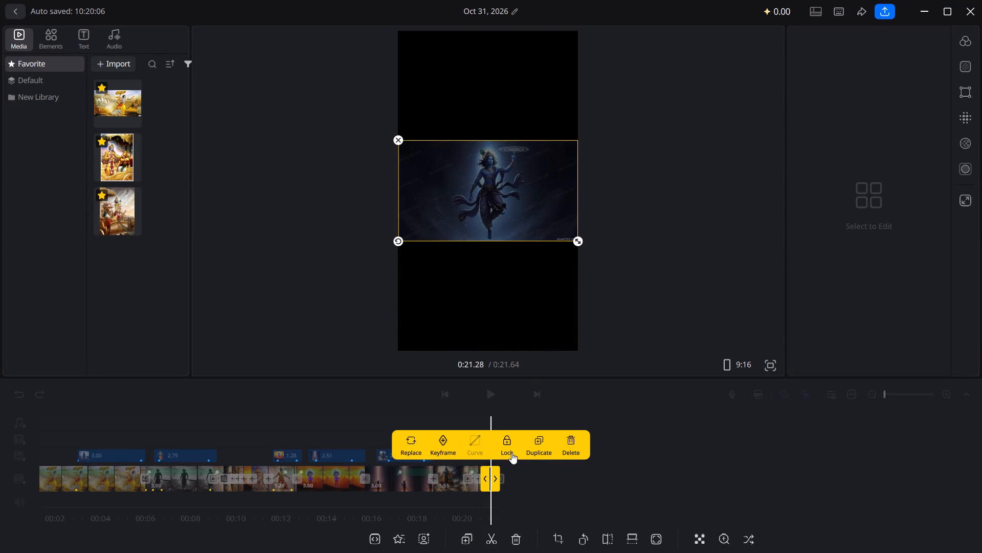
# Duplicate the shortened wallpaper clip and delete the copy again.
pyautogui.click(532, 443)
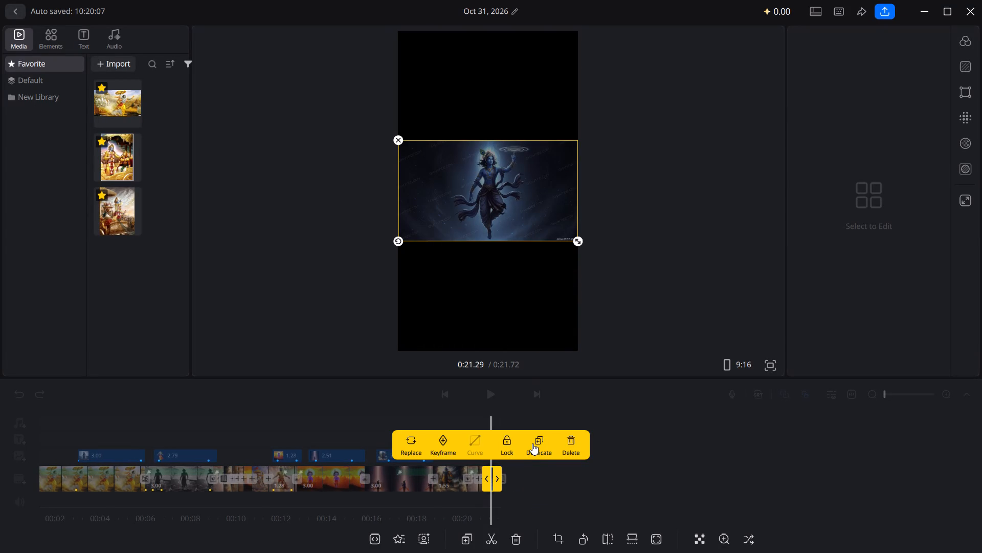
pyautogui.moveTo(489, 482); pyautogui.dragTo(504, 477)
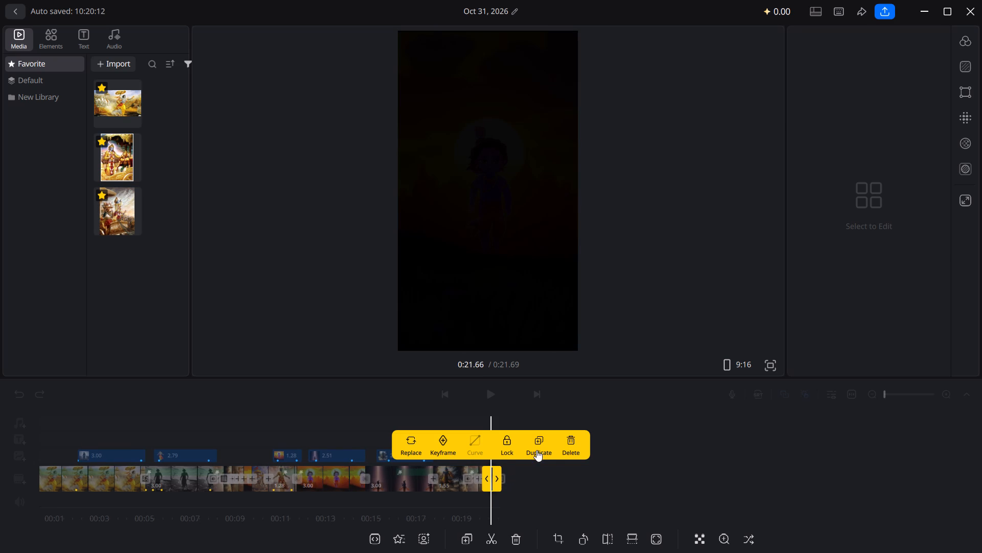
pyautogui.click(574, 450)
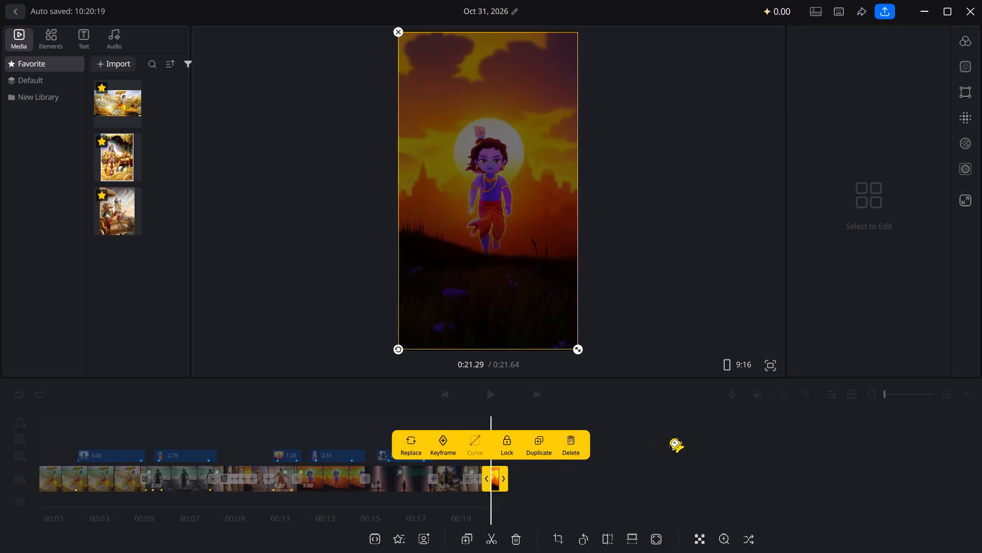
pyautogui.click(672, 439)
# Play the video through and add images (7).jpg from the Desktop near the end of the main track.
pyautogui.click(486, 402)
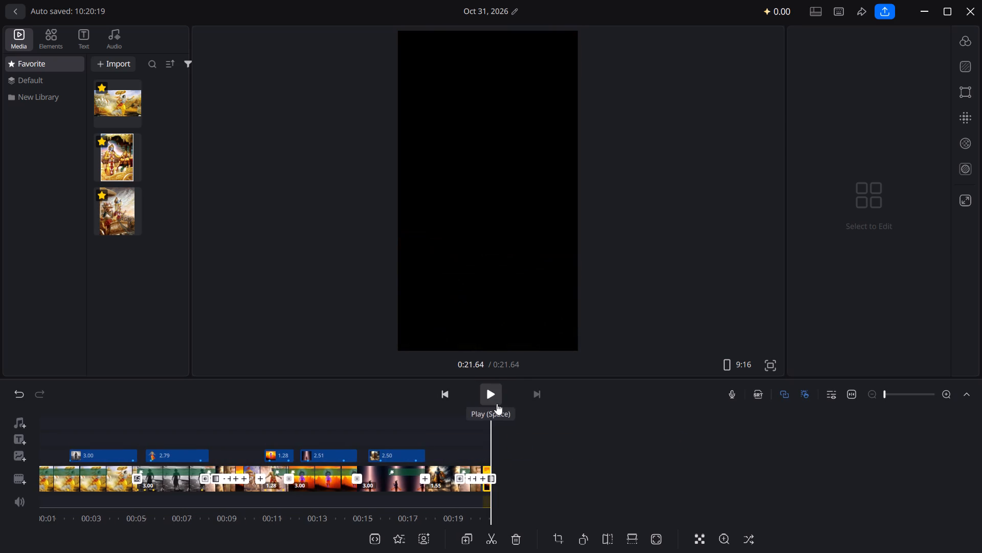
pyautogui.click(492, 396)
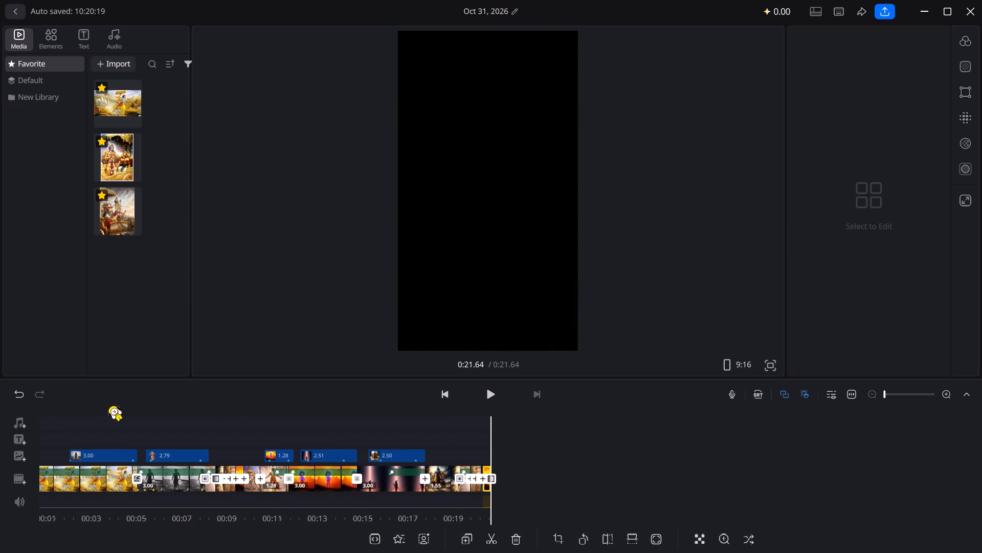
pyautogui.click(20, 477)
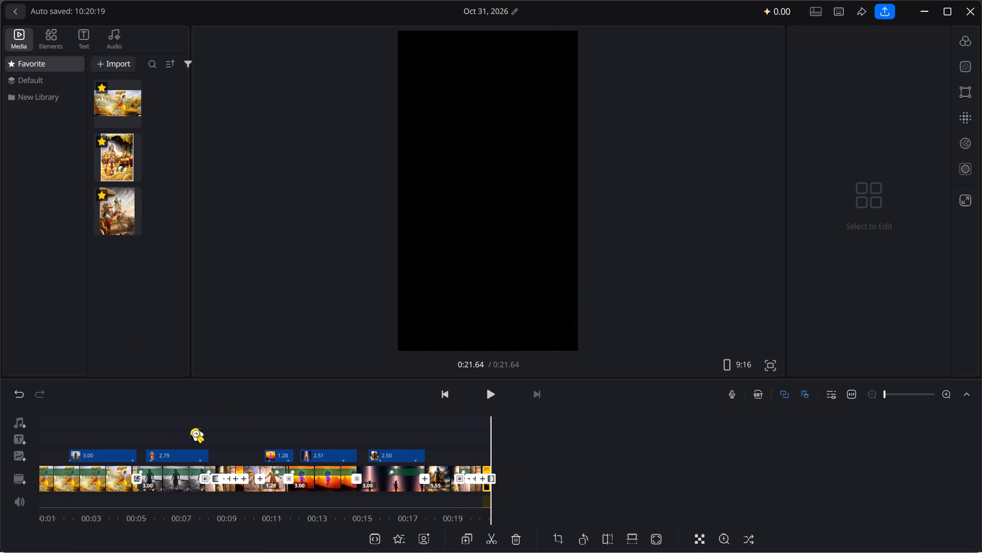
pyautogui.scroll(-9, 167, 192)
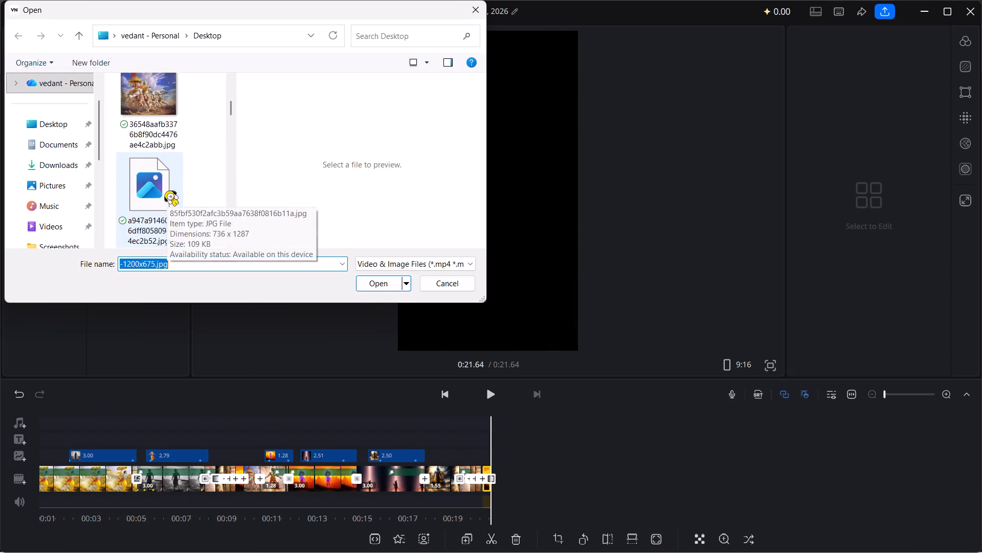
pyautogui.scroll(1, 167, 192)
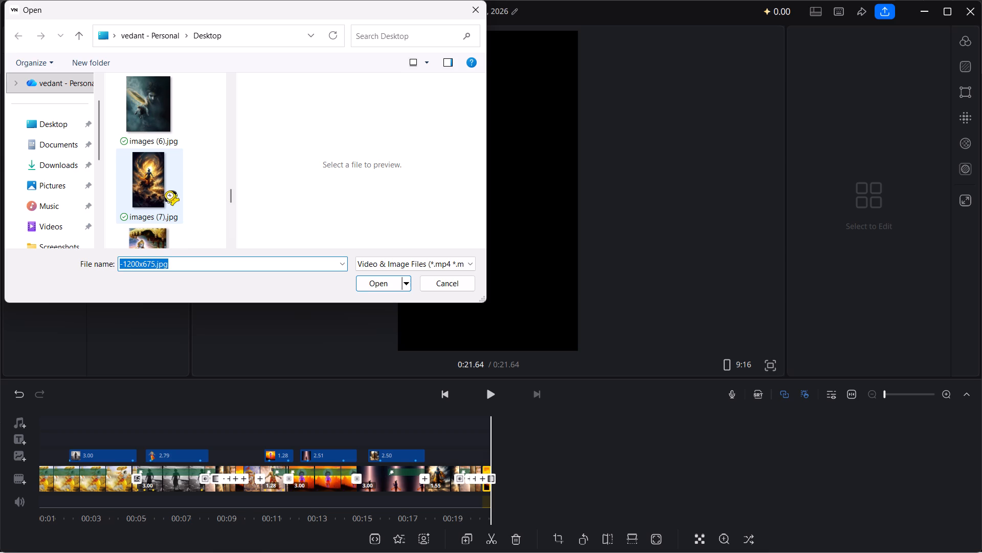
pyautogui.scroll(1, 167, 192)
pyautogui.click(154, 183)
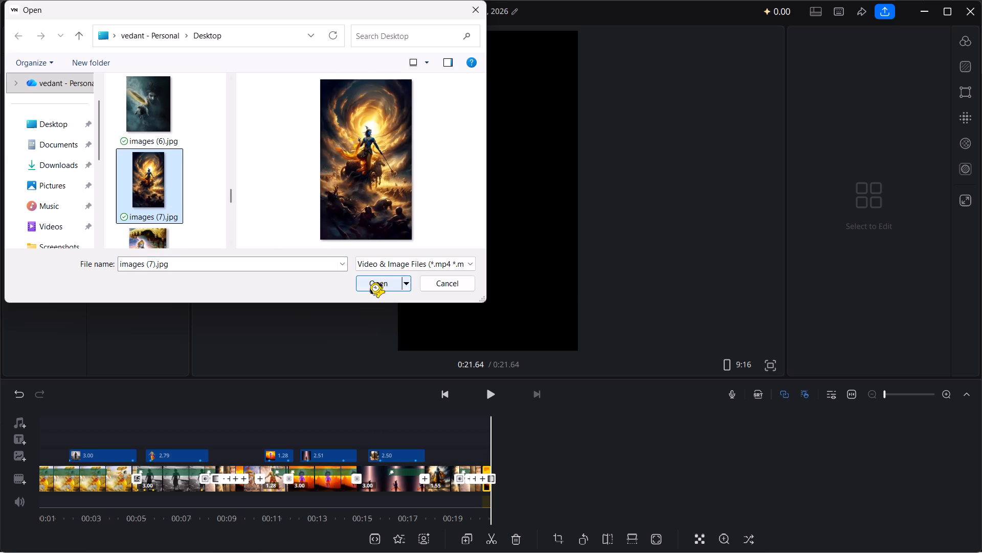
pyautogui.click(372, 284)
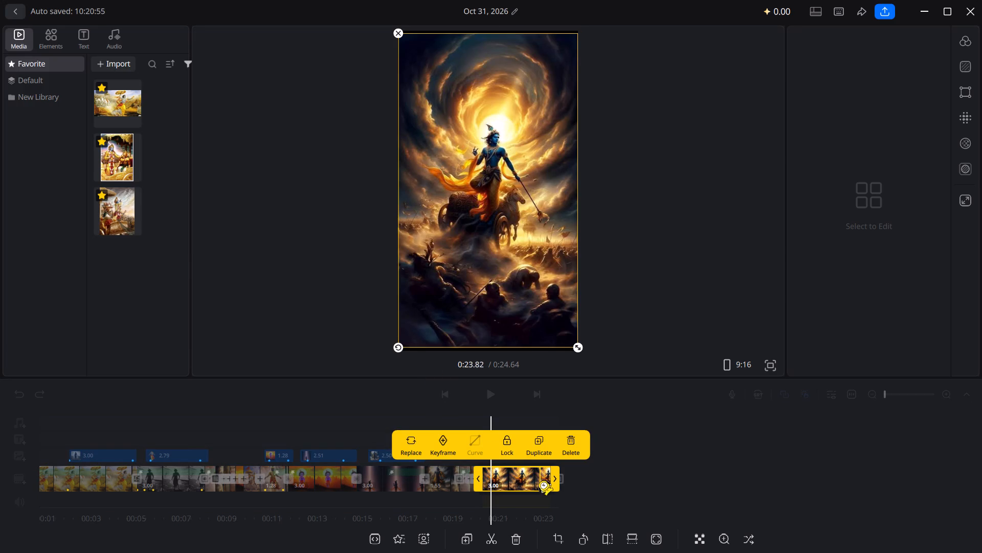
# Shorten the new images (7) chariot clip near the end of the main track to about 0.3 s.
pyautogui.moveTo(554, 483); pyautogui.dragTo(495, 484)
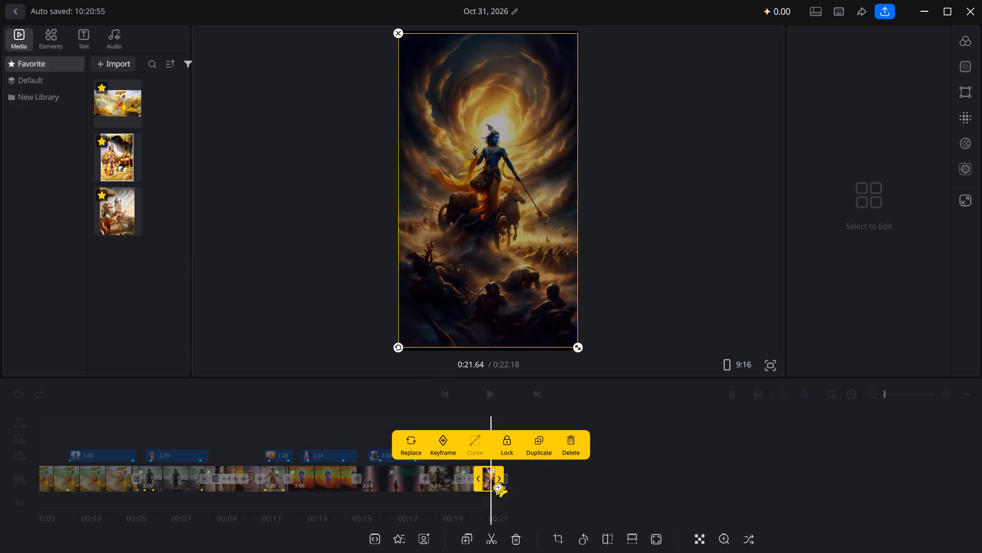
pyautogui.moveTo(495, 484); pyautogui.dragTo(495, 484)
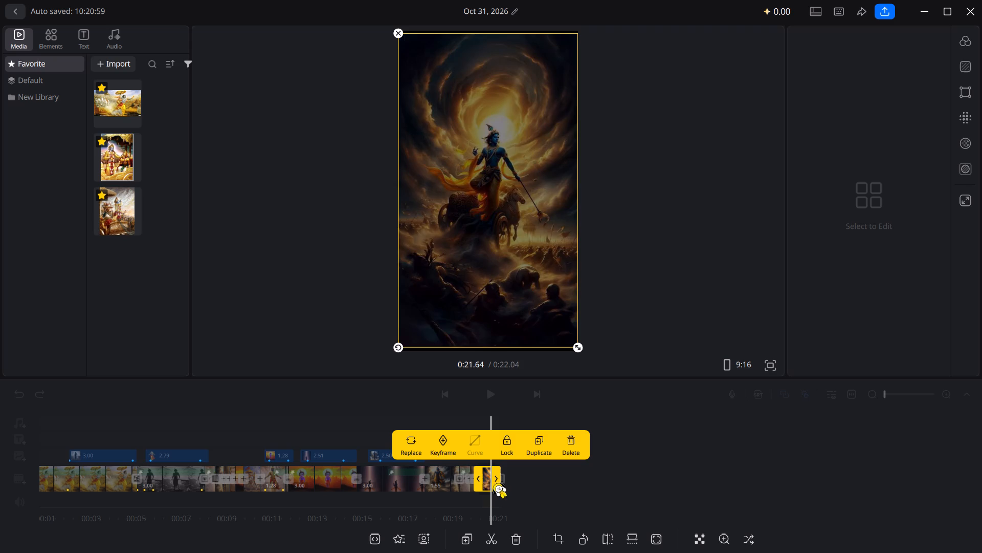
pyautogui.moveTo(495, 484); pyautogui.dragTo(493, 490)
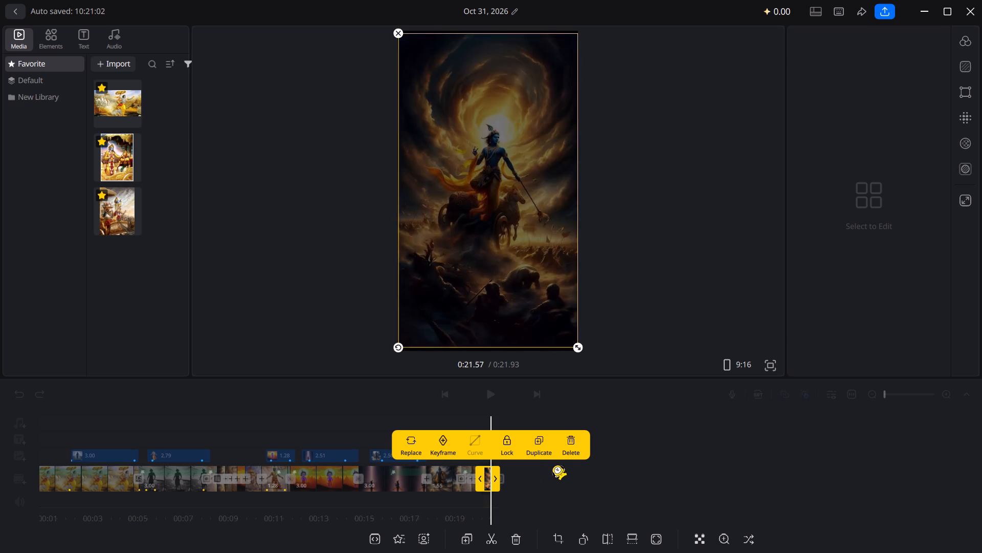
pyautogui.click(555, 468)
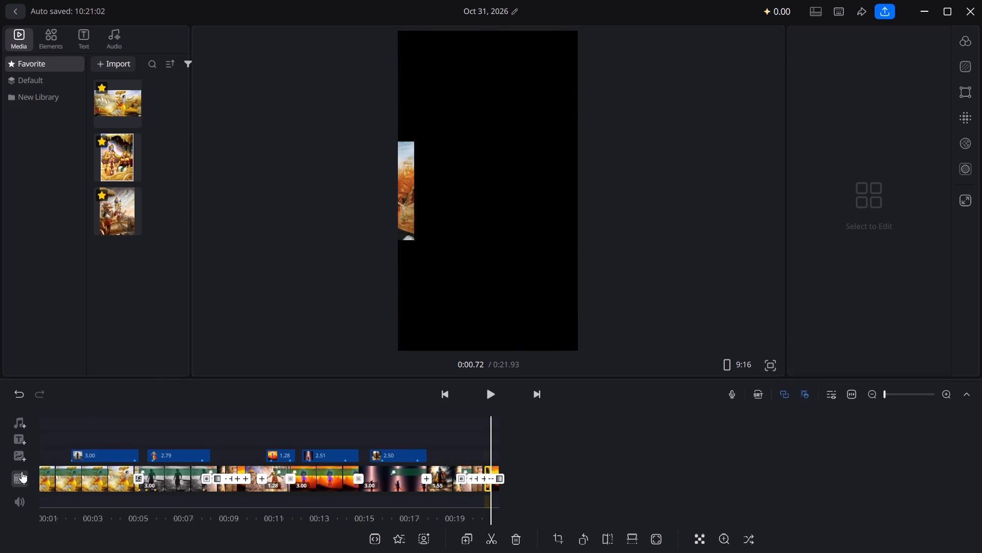
# Add images (4).jpg from the Desktop, showing Krishna from behind raising the glowing chakra, near the end of the main track.
pyautogui.click(24, 474)
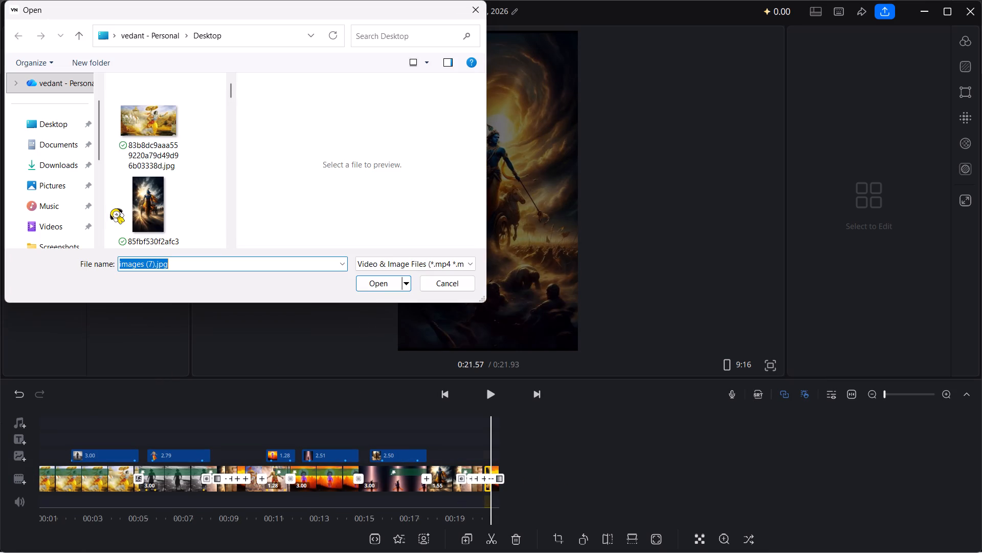
pyautogui.scroll(-1, 113, 210)
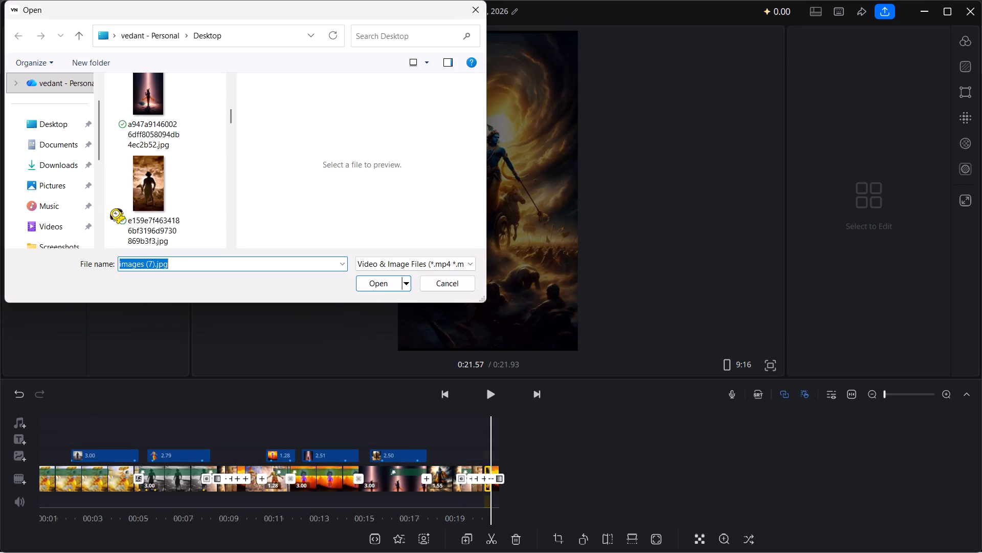
pyautogui.scroll(-1, 113, 210)
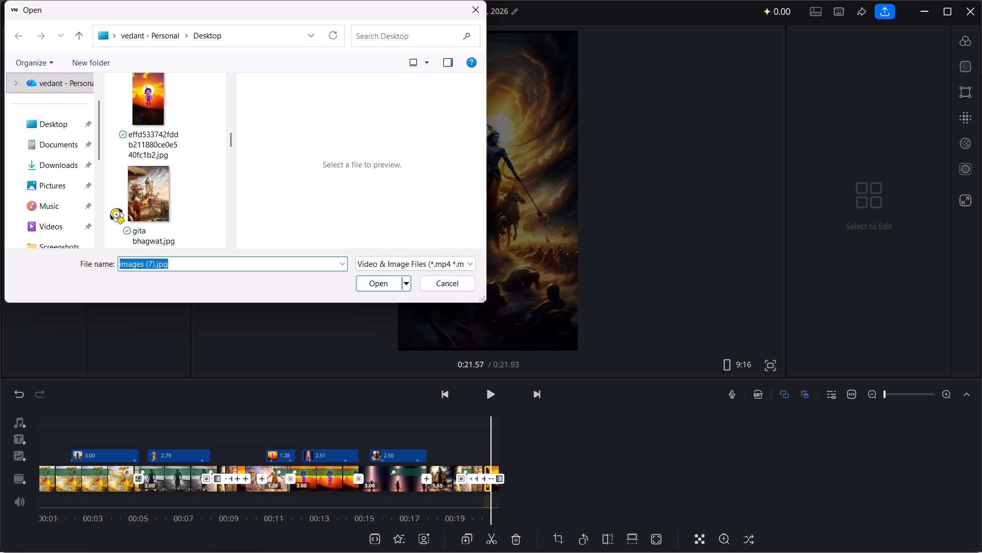
pyautogui.scroll(-2, 113, 210)
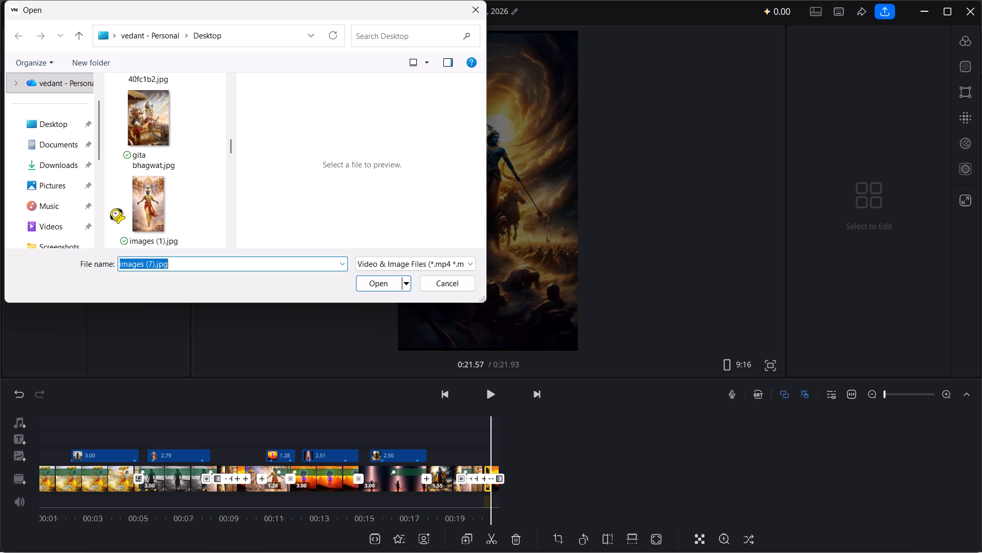
pyautogui.scroll(-1, 141, 177)
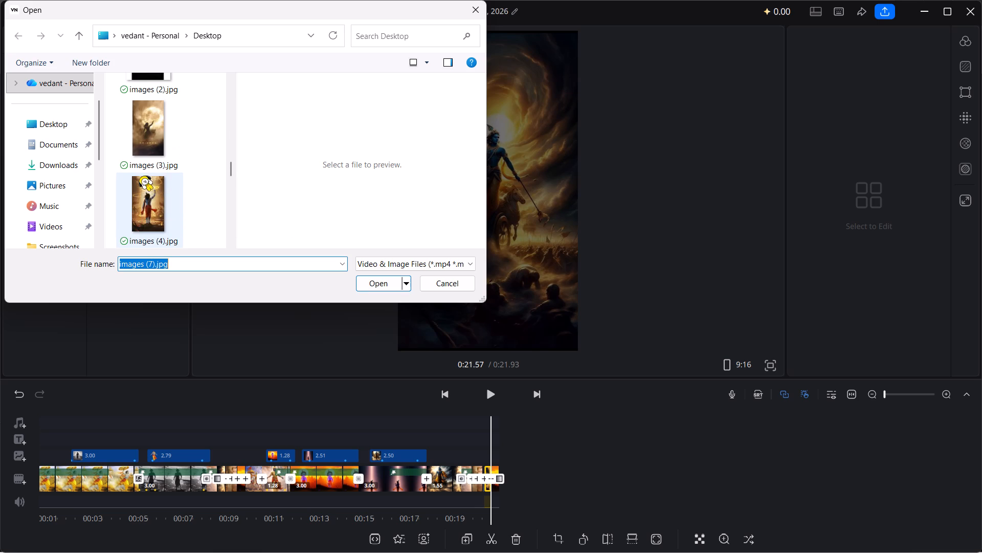
pyautogui.scroll(-1, 141, 177)
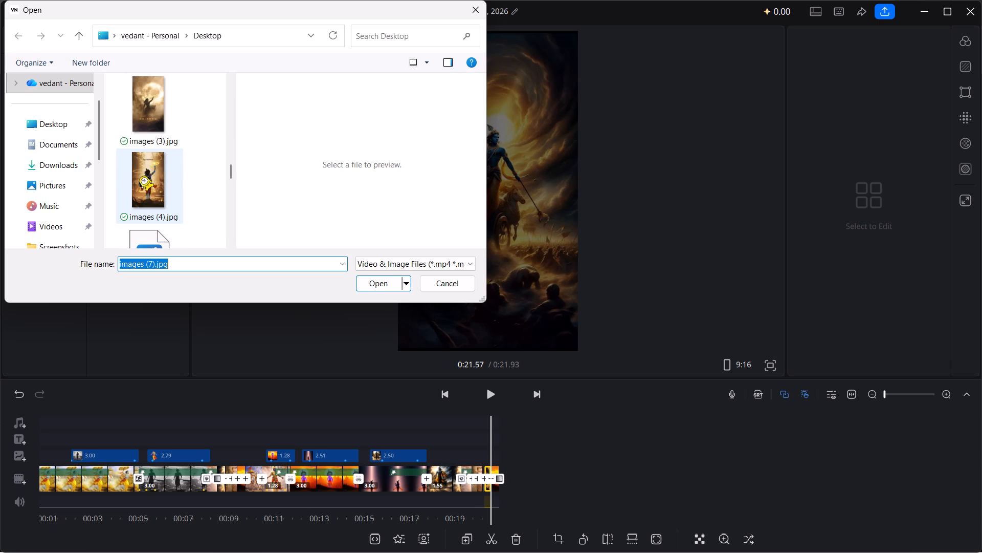
pyautogui.click(141, 177)
pyautogui.click(378, 282)
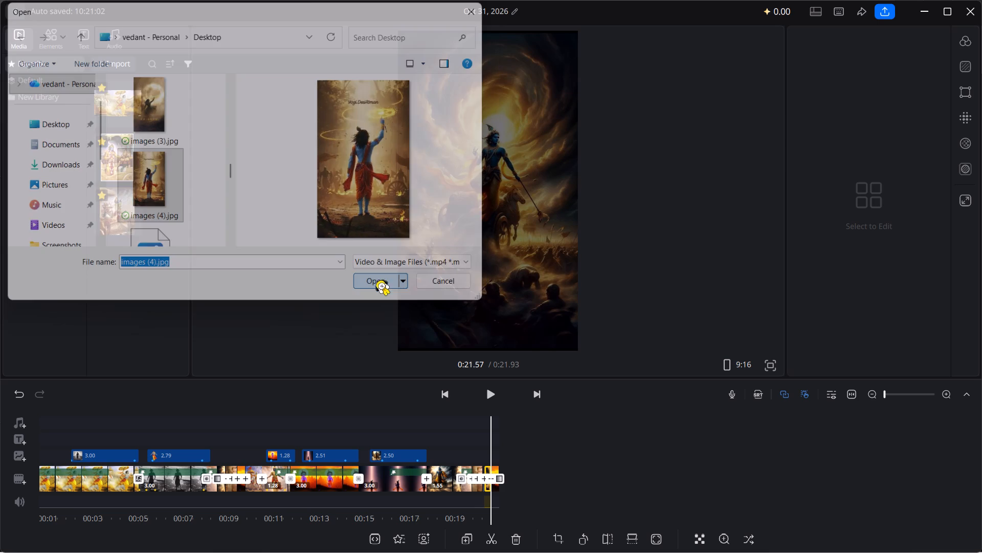
# Shorten the new images (4) clip near the end of the main track to about 0.6 s.
pyautogui.moveTo(553, 482); pyautogui.dragTo(532, 479)
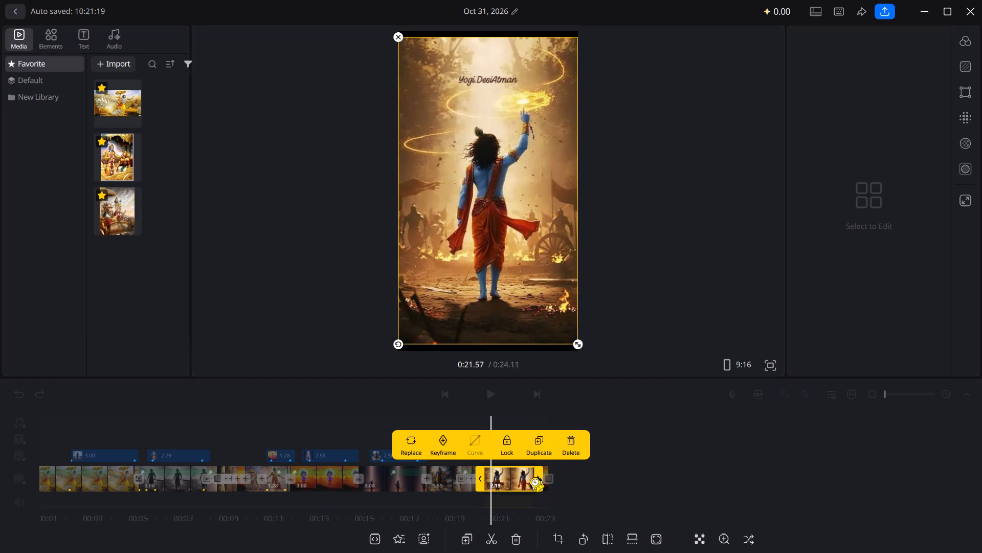
pyautogui.moveTo(532, 479); pyautogui.dragTo(499, 495)
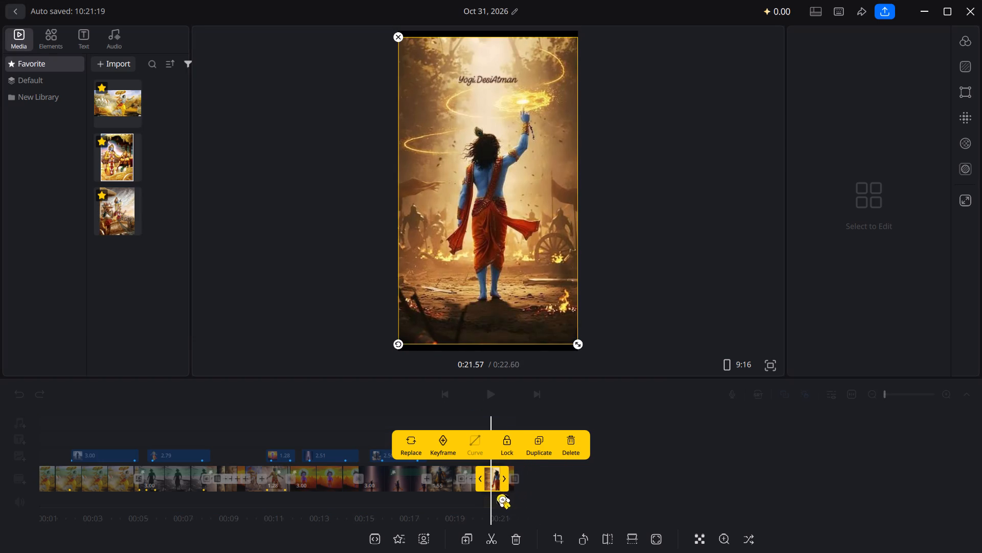
pyautogui.moveTo(499, 495); pyautogui.dragTo(492, 498)
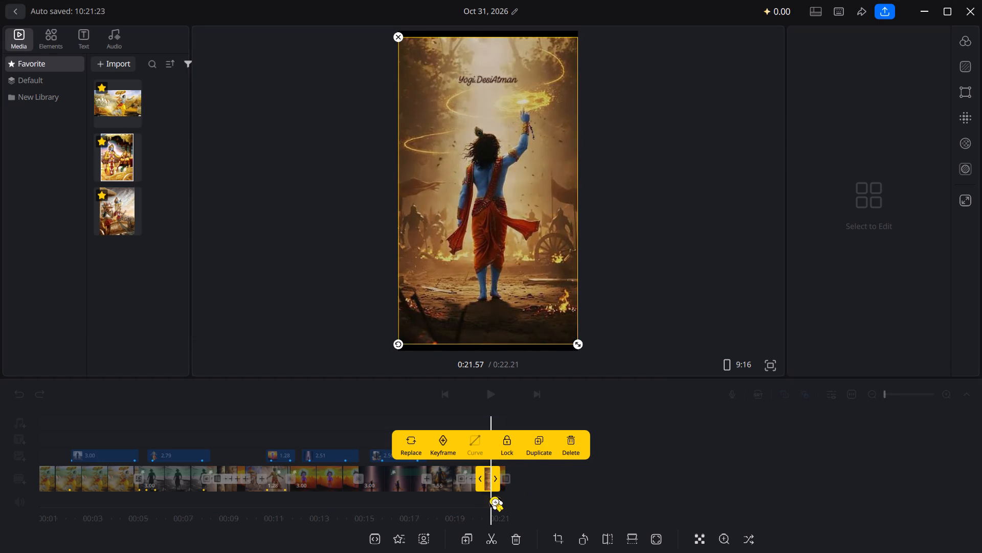
pyautogui.moveTo(492, 498); pyautogui.dragTo(498, 497)
pyautogui.click(537, 481)
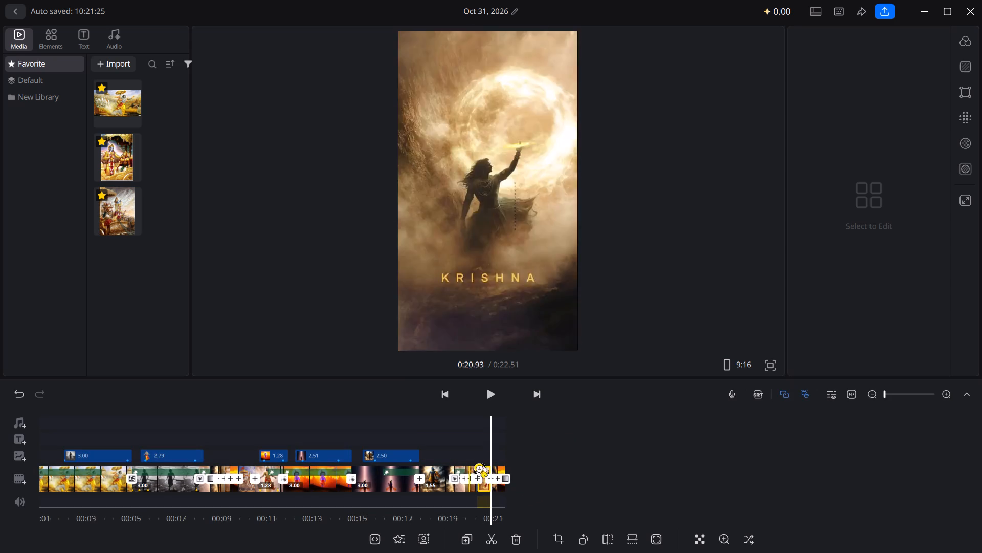
# Play the ending and the opening up to the first KRISHNA clip near 0:10, and lengthen that clip by about 0.1 s.
pyautogui.hscroll(1, 473, 434)
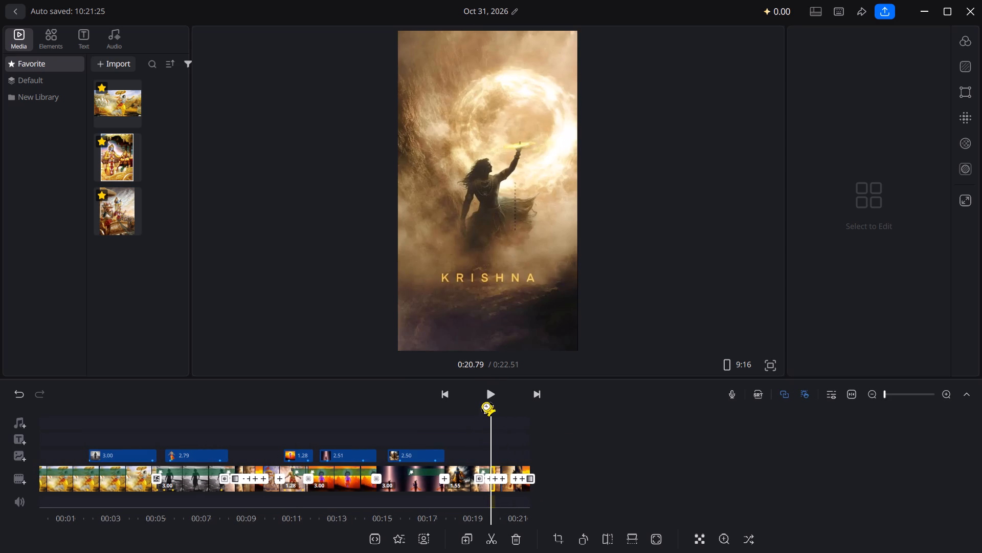
pyautogui.click(487, 388)
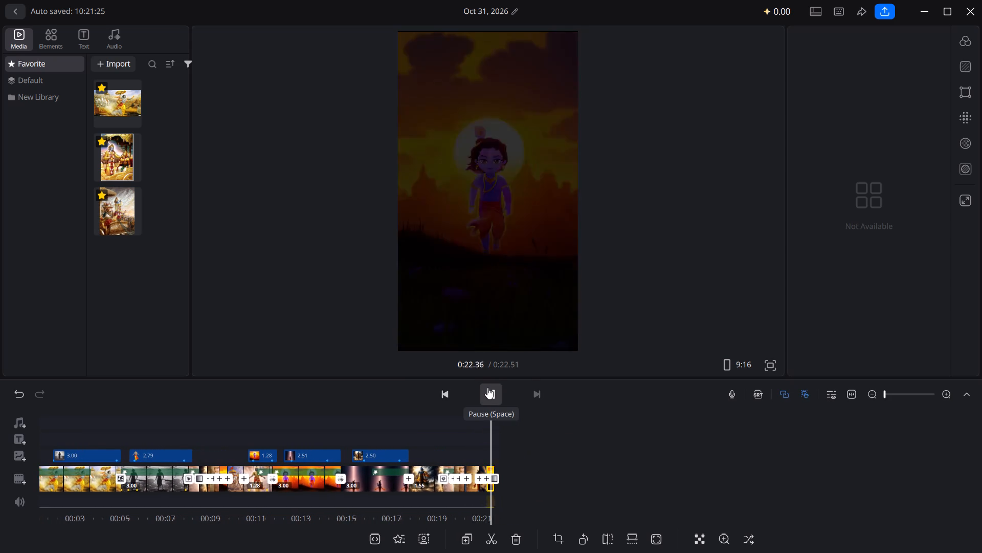
pyautogui.click(488, 391)
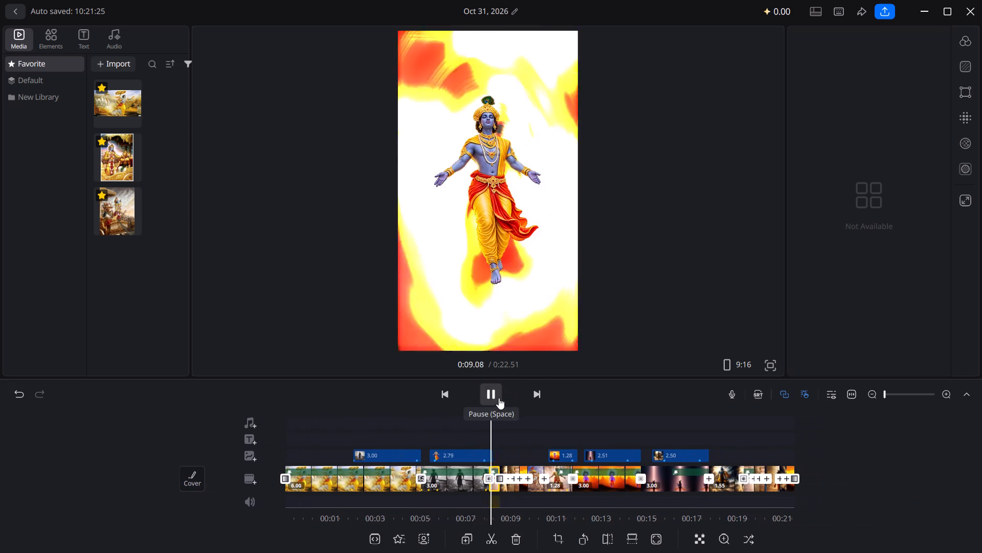
pyautogui.click(495, 399)
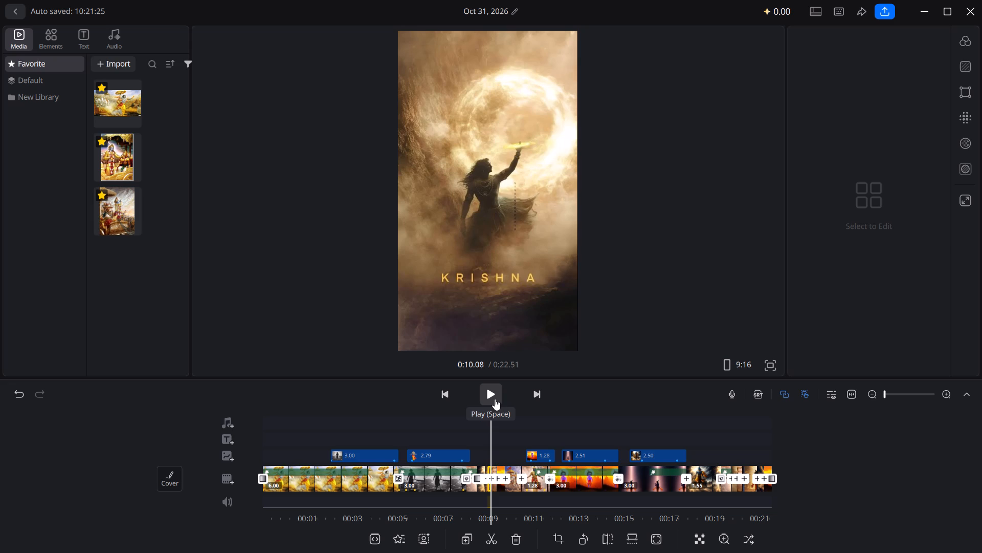
pyautogui.click(478, 299)
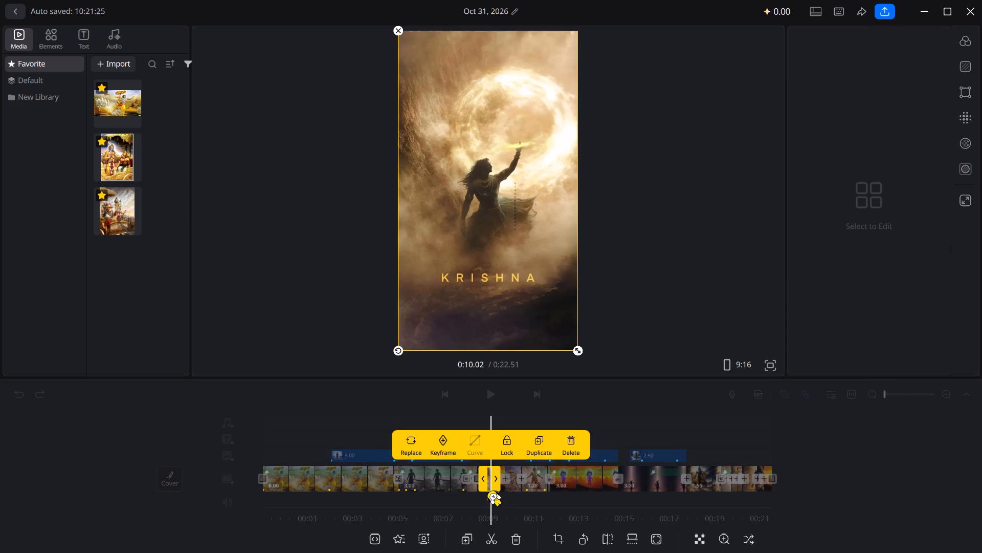
pyautogui.click(493, 482)
pyautogui.click(481, 389)
pyautogui.doubleClick(481, 389)
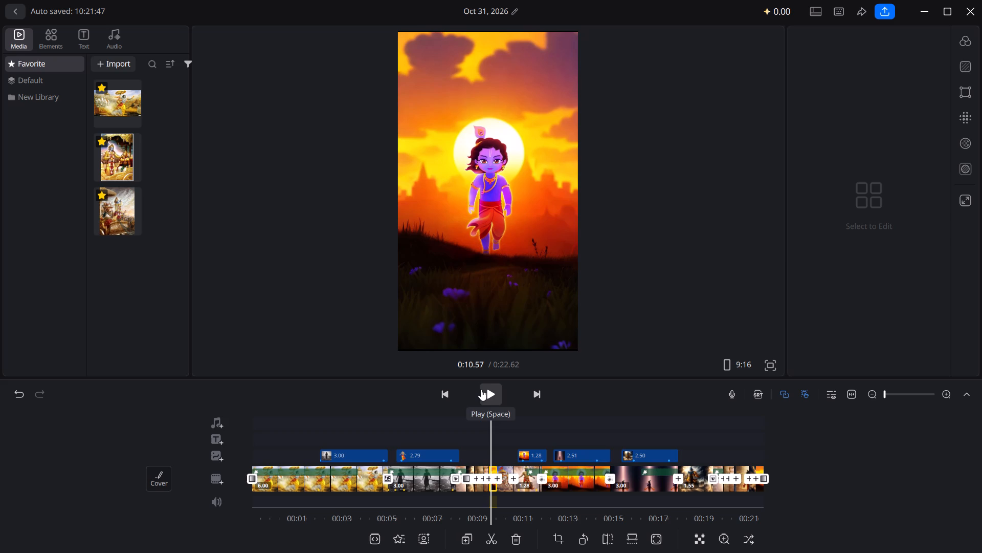
# Lengthen the clip of the silhouetted figure standing before a horse, near 0:10 on the main track, by about 0.1 s.
pyautogui.click(486, 479)
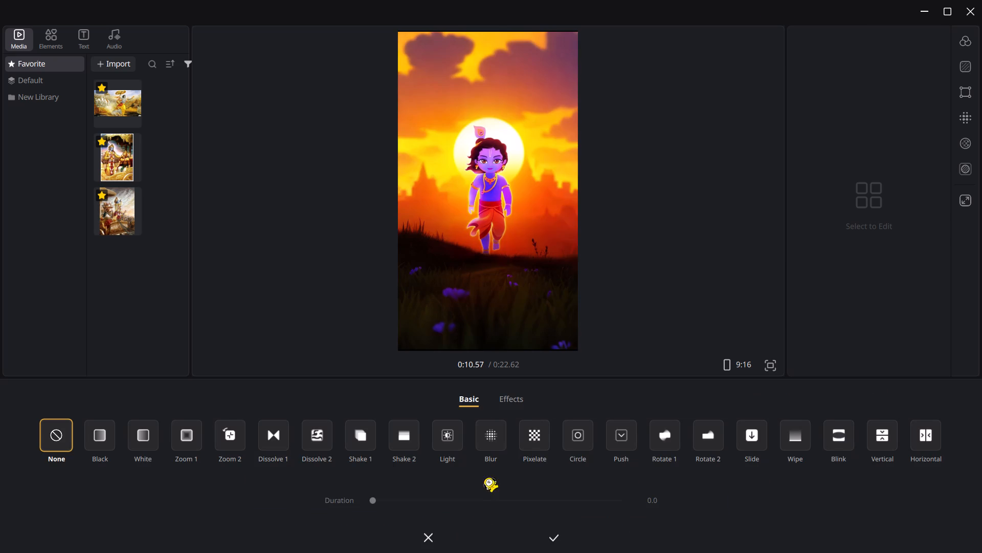
pyautogui.click(433, 535)
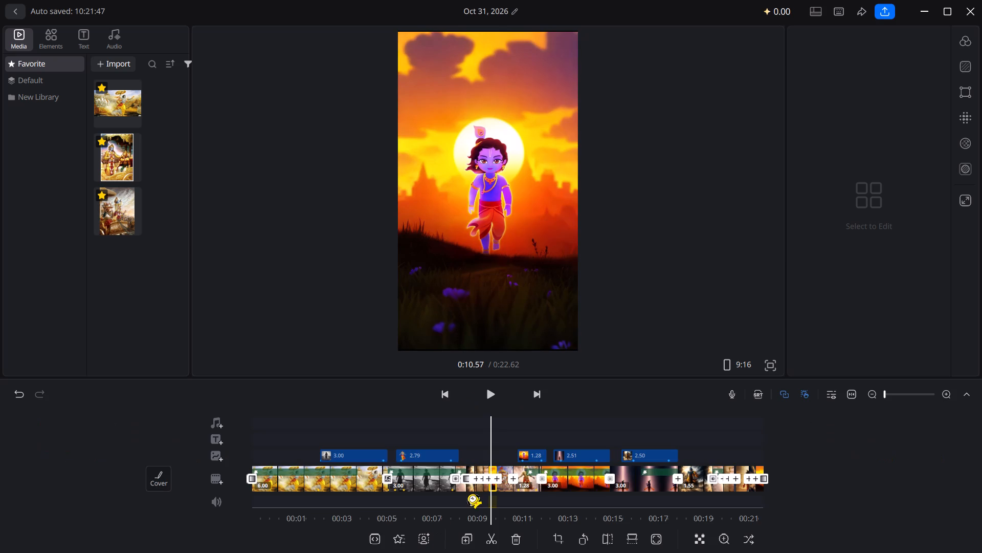
pyautogui.hscroll(1, 470, 495)
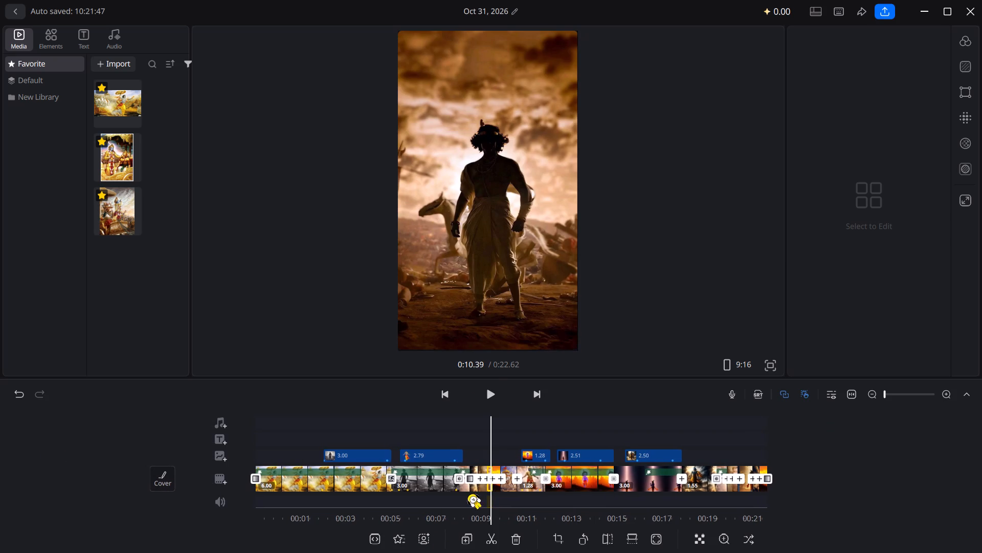
pyautogui.click(496, 281)
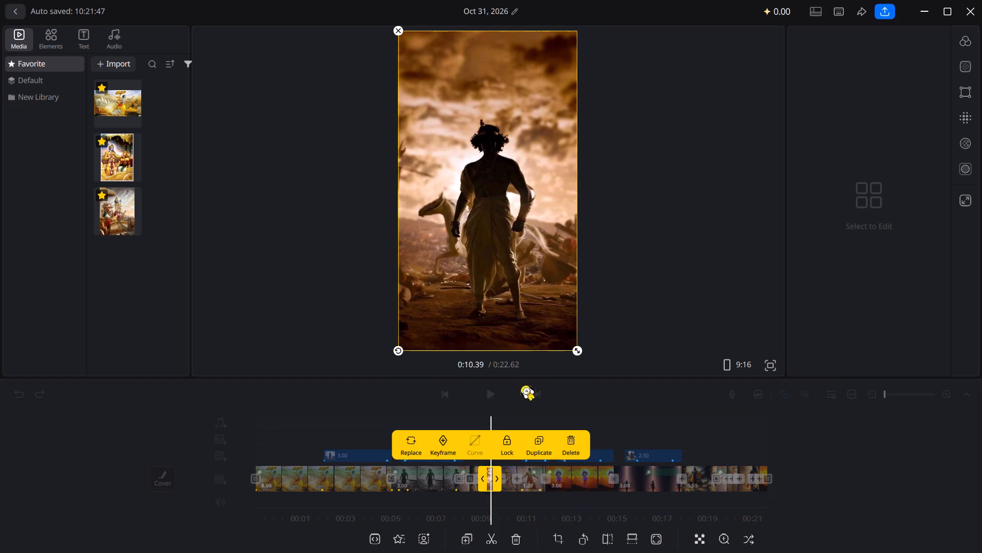
pyautogui.click(496, 478)
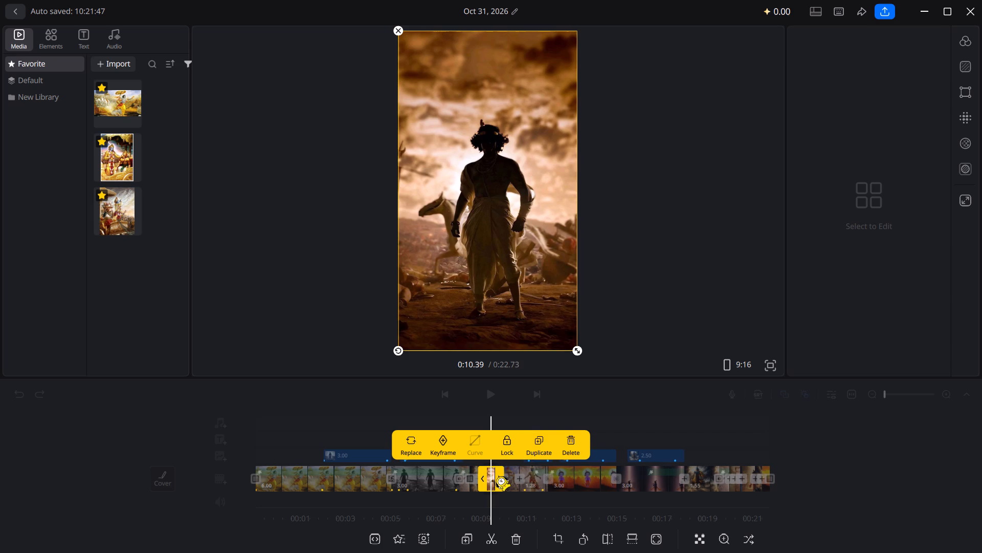
pyautogui.click(553, 409)
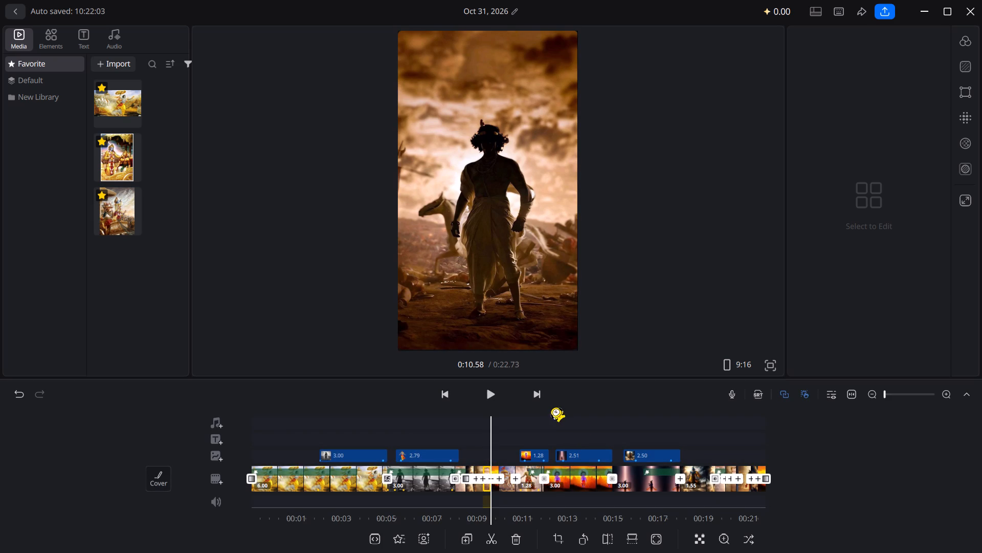
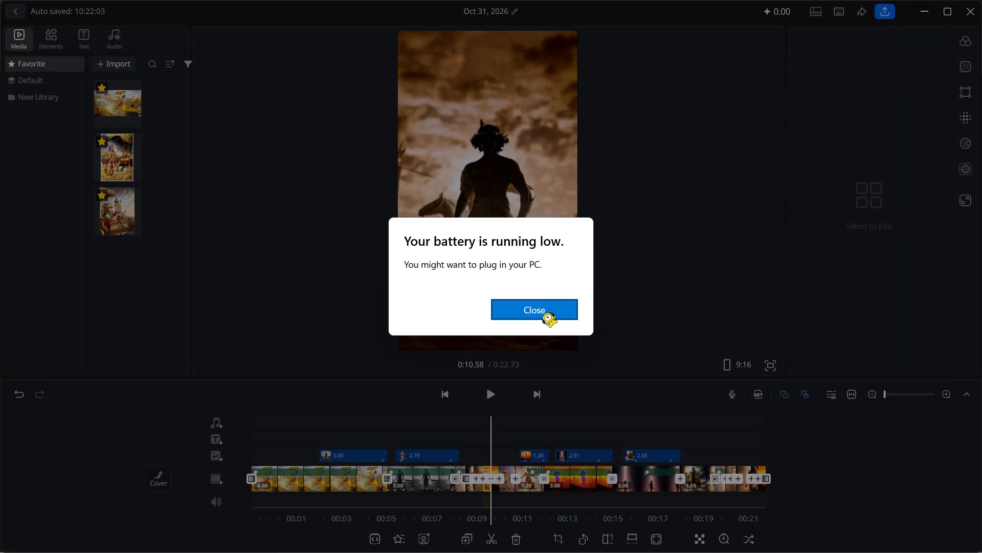
# Dismiss the low-battery notice and play the video from about 0:10 through the closing clips.
pyautogui.click(545, 309)
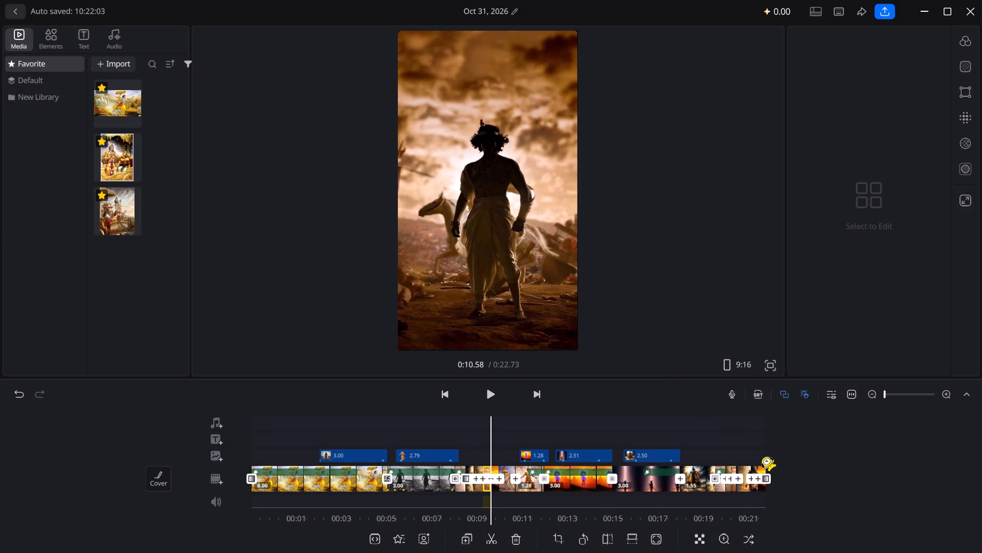
pyautogui.click(491, 387)
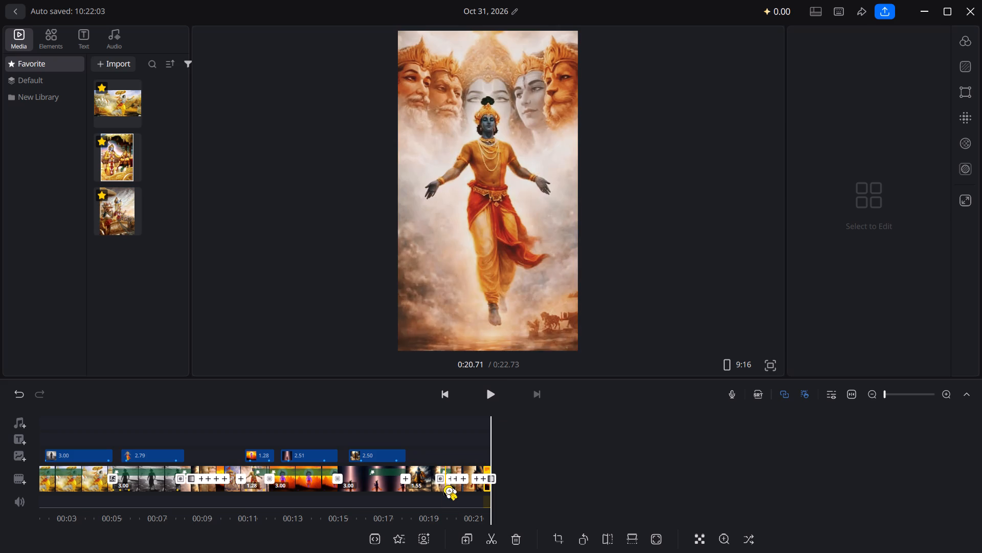
pyautogui.click(444, 488)
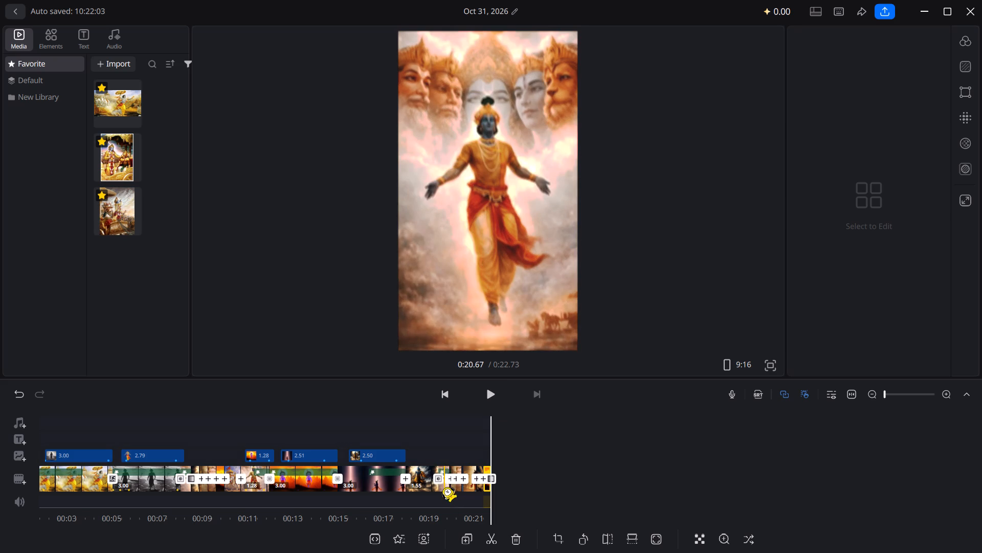
pyautogui.hscroll(1, 444, 488)
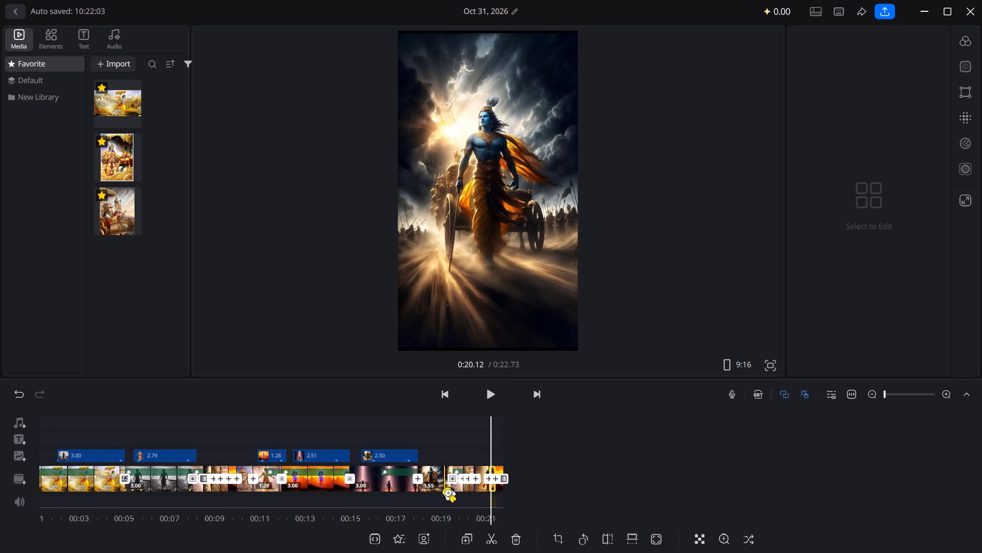
pyautogui.hscroll(1, 444, 488)
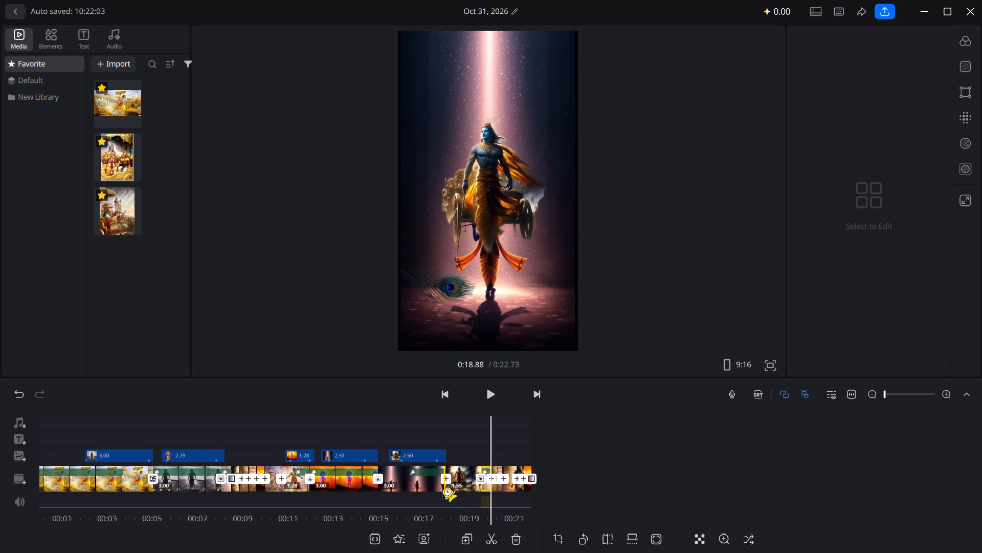
pyautogui.hscroll(-9, 444, 488)
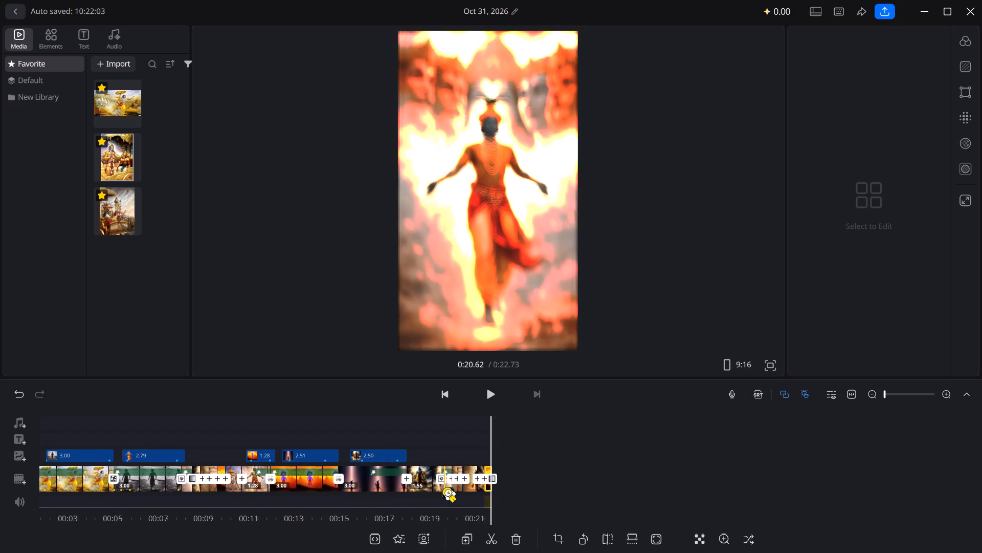
# Add images (2).jpg from the Desktop, showing the flute player in a glowing forest, near the end of the main track.
pyautogui.click(23, 482)
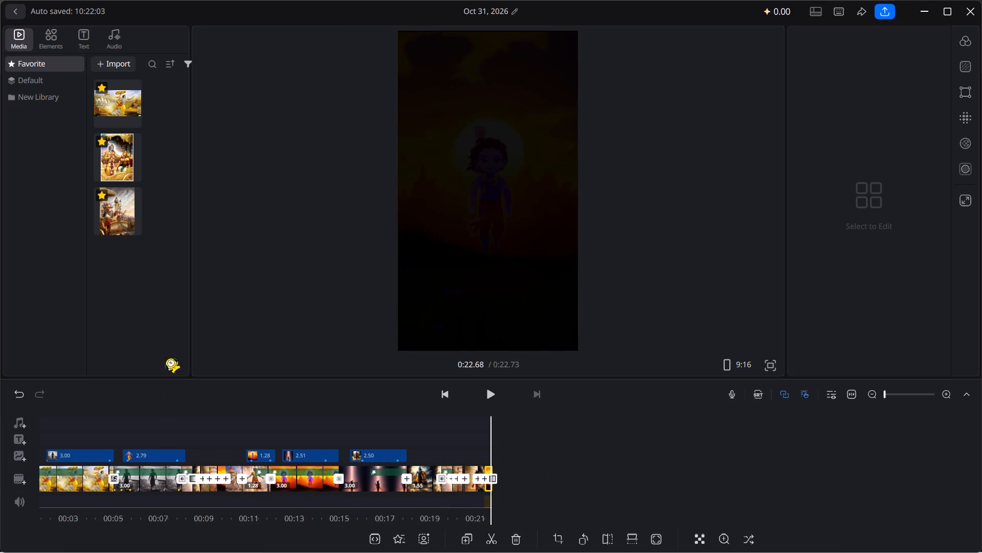
pyautogui.scroll(-1, 145, 215)
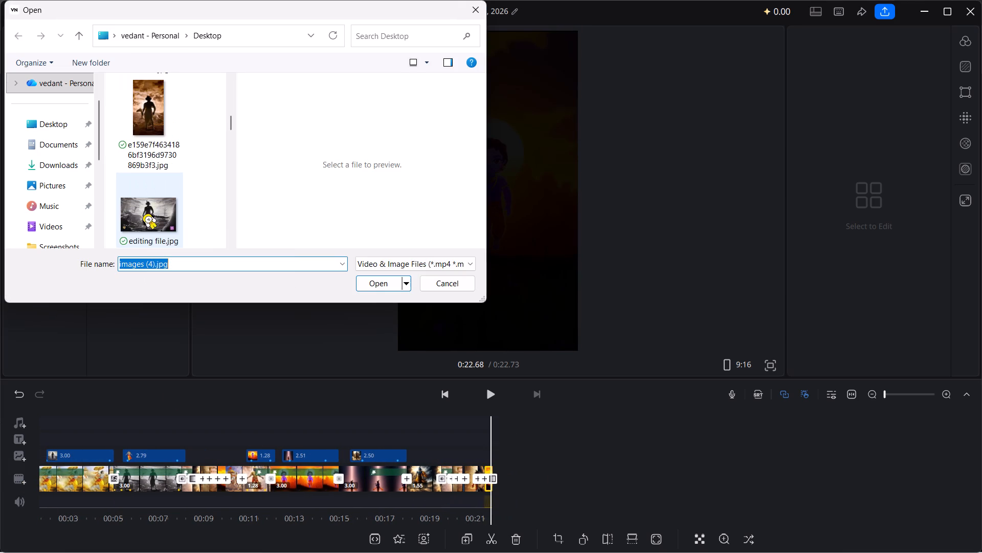
pyautogui.scroll(-3, 145, 215)
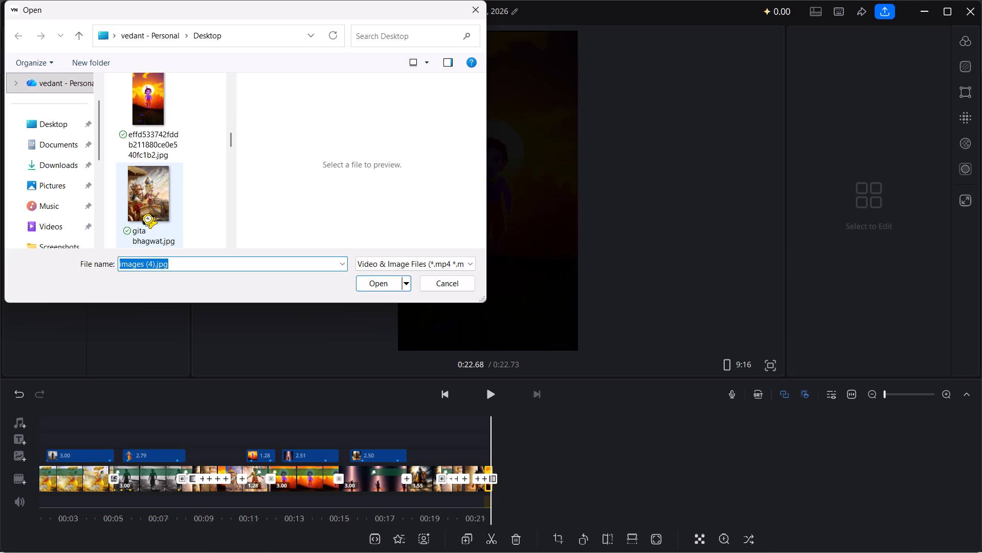
pyautogui.scroll(-1, 145, 215)
pyautogui.click(145, 215)
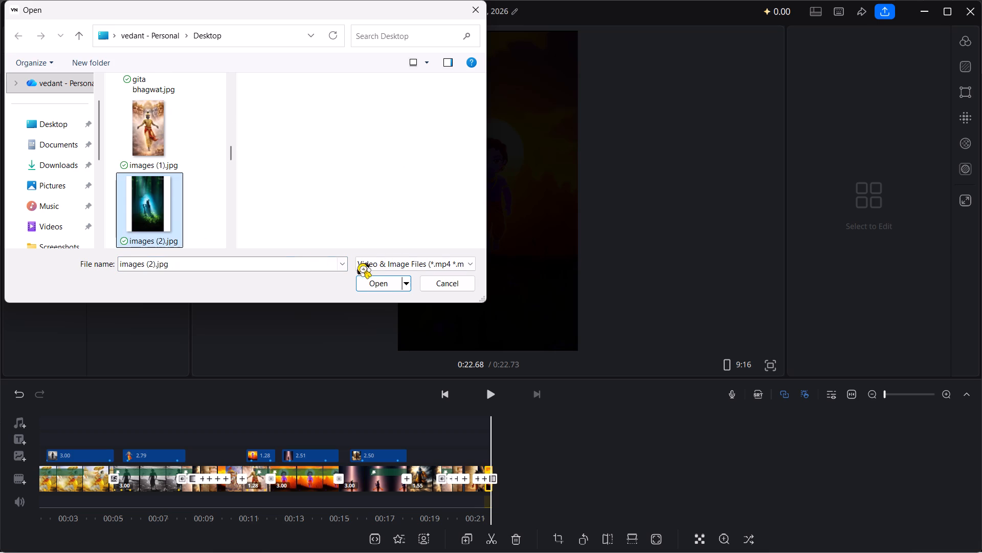
pyautogui.click(383, 287)
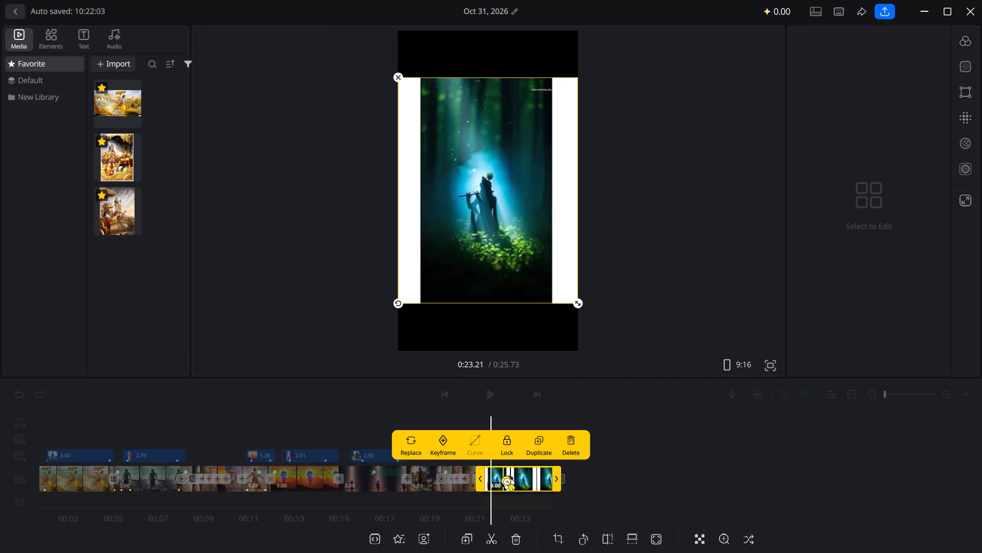
# Shorten the new images (2) forest clip near the end of the main track to about 0.6 s.
pyautogui.click(547, 485)
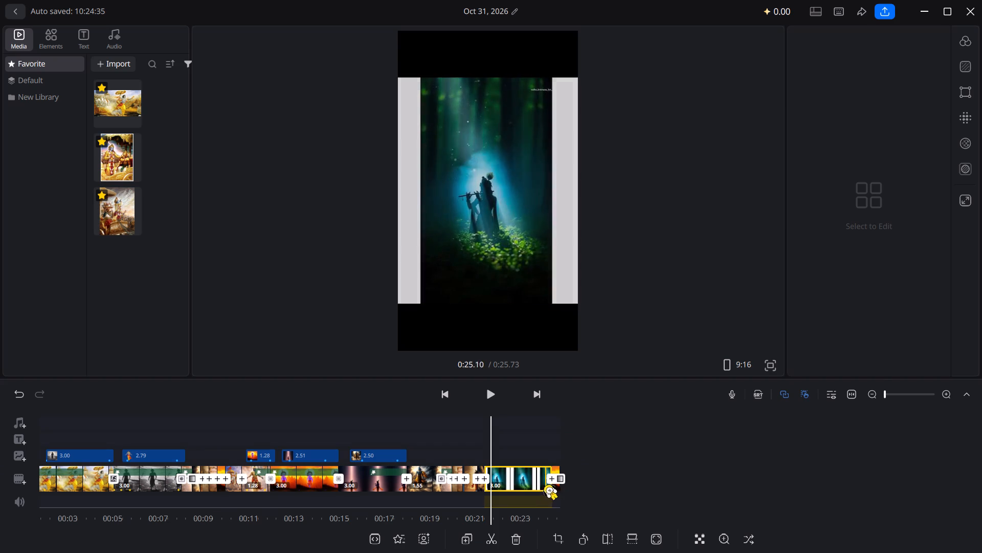
pyautogui.click(545, 486)
pyautogui.moveTo(554, 485); pyautogui.dragTo(535, 486)
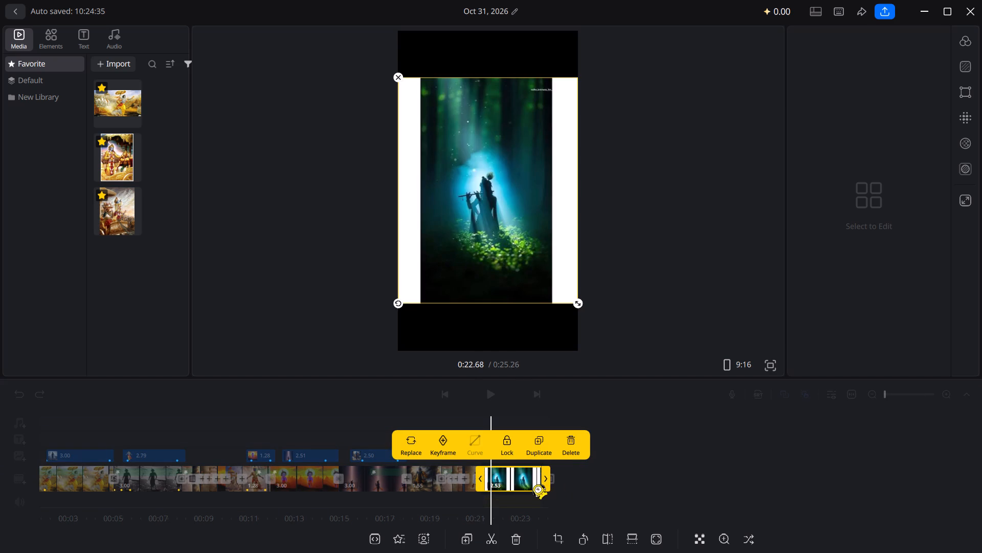
pyautogui.moveTo(535, 486); pyautogui.dragTo(500, 486)
pyautogui.click(525, 483)
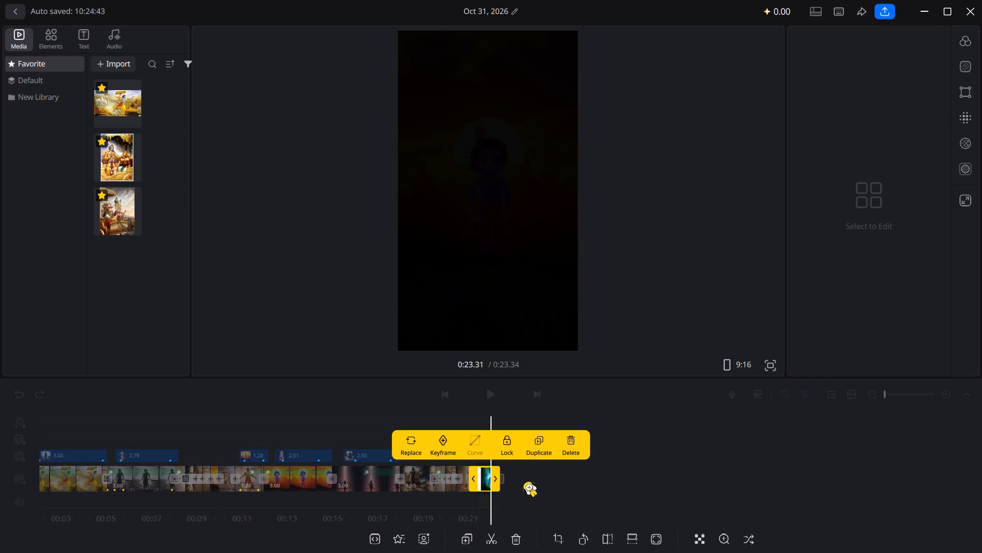
# Add images (6).jpg from the Desktop, showing Krishna reaching out with the golden chakra, just before the forest clip.
pyautogui.click(20, 480)
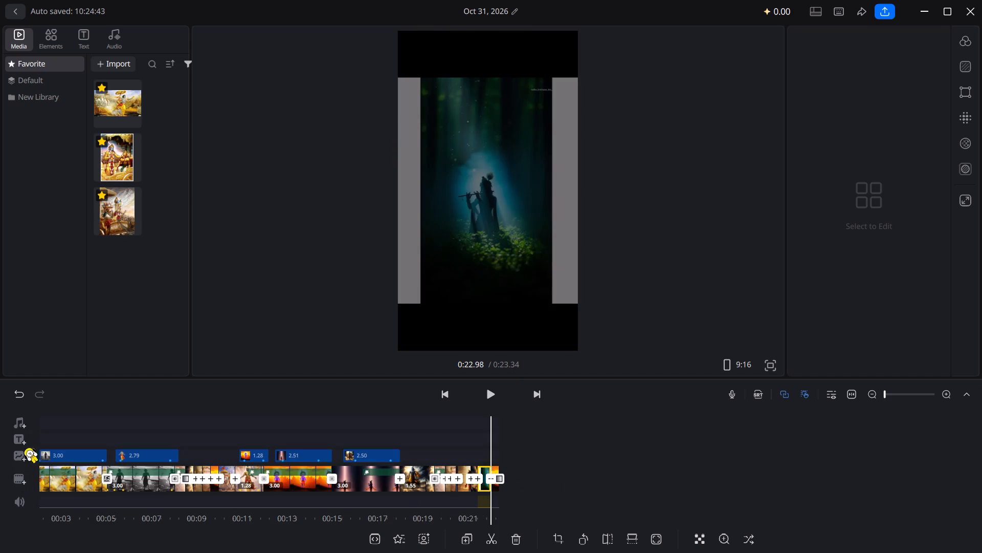
pyautogui.scroll(-2, 120, 187)
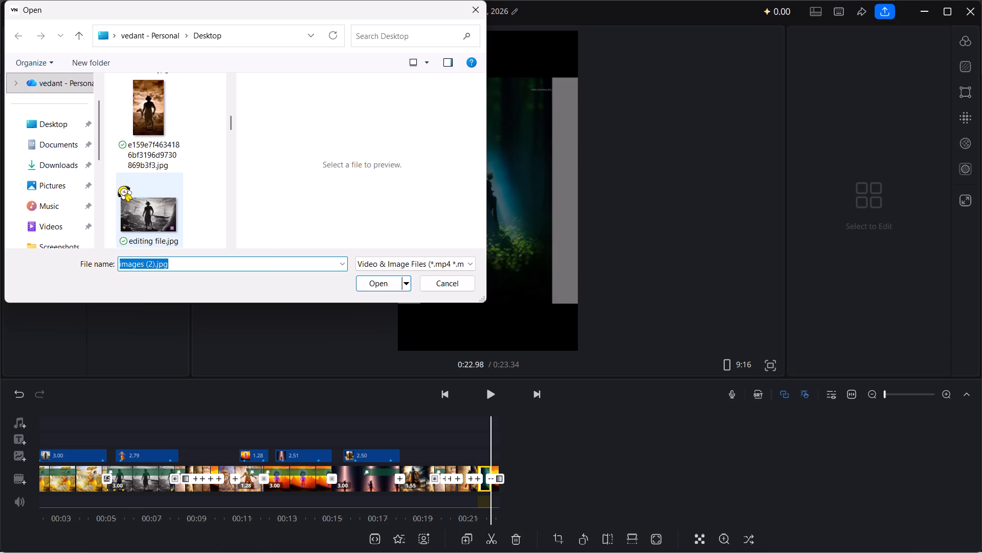
pyautogui.scroll(-2, 120, 187)
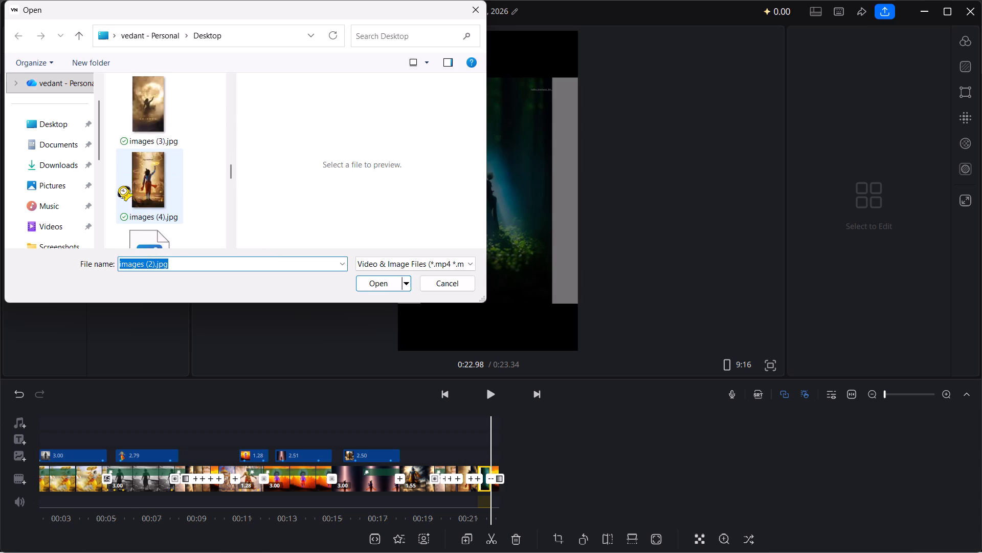
pyautogui.scroll(-1, 120, 187)
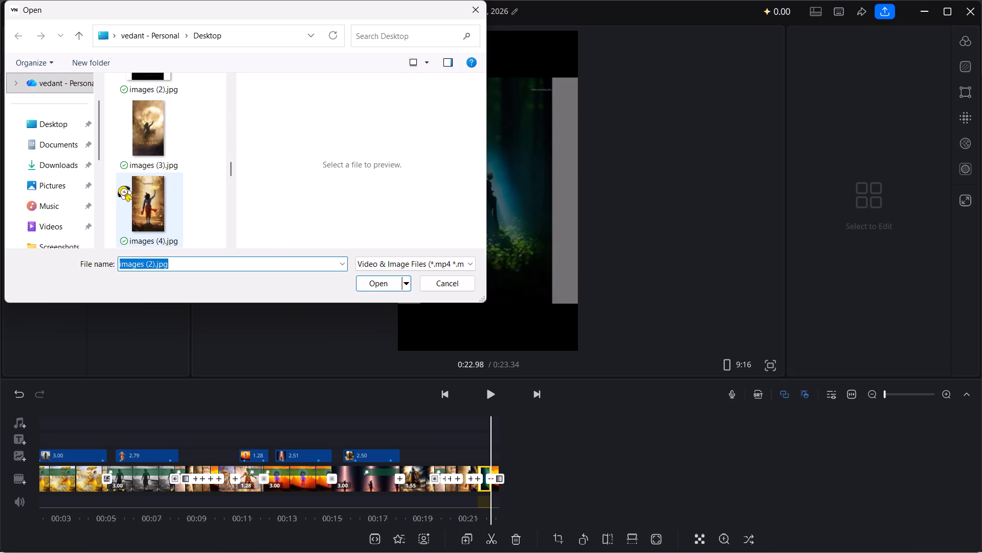
pyautogui.scroll(-1, 120, 187)
pyautogui.click(120, 187)
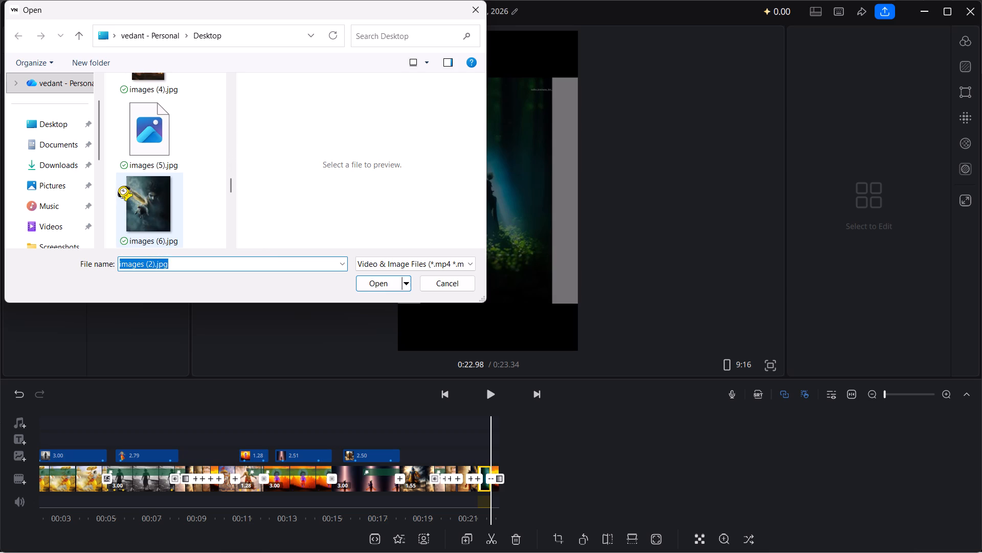
pyautogui.click(360, 281)
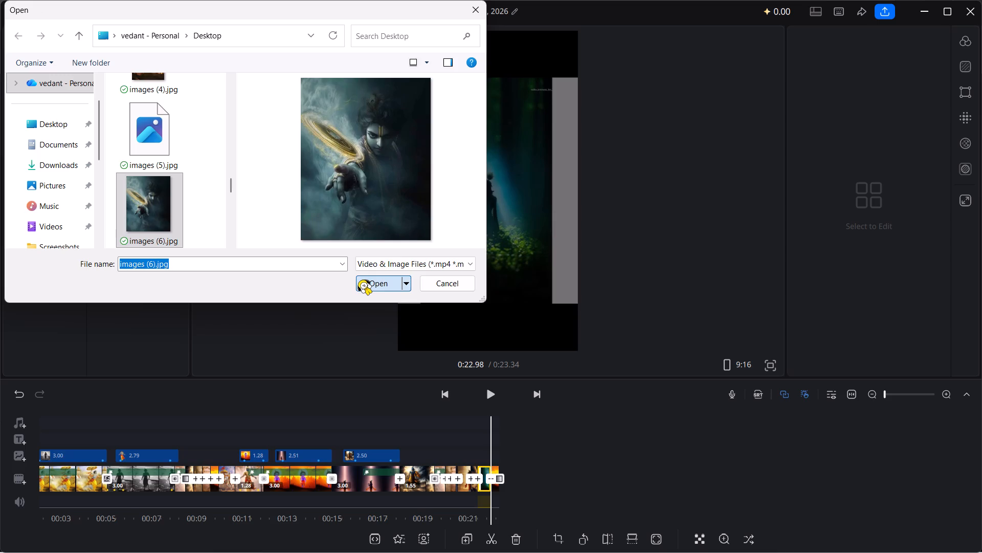
# Shorten the new images (6) chakra clip near the end of the main track to about 0.3 s.
pyautogui.moveTo(547, 486); pyautogui.dragTo(516, 477)
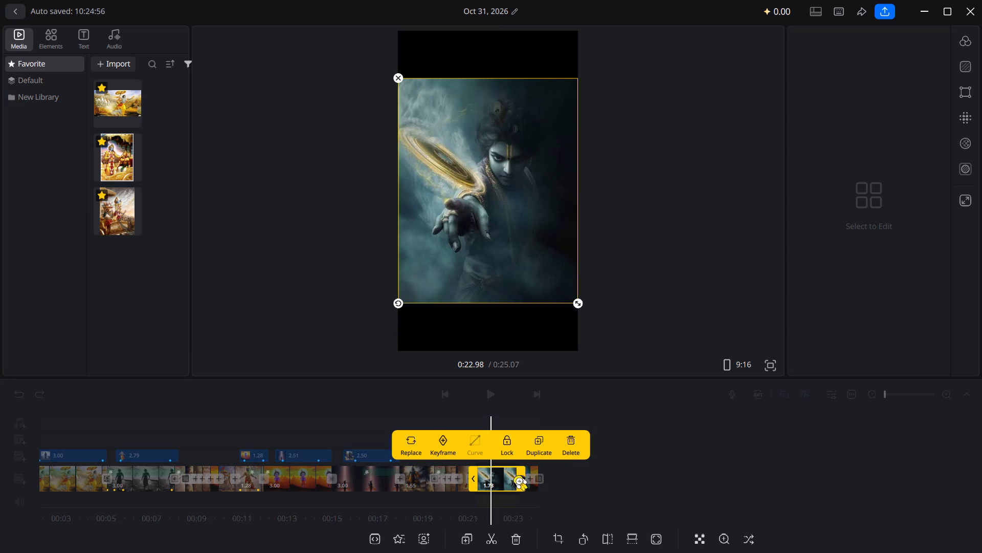
pyautogui.moveTo(516, 477); pyautogui.dragTo(485, 505)
pyautogui.click(533, 495)
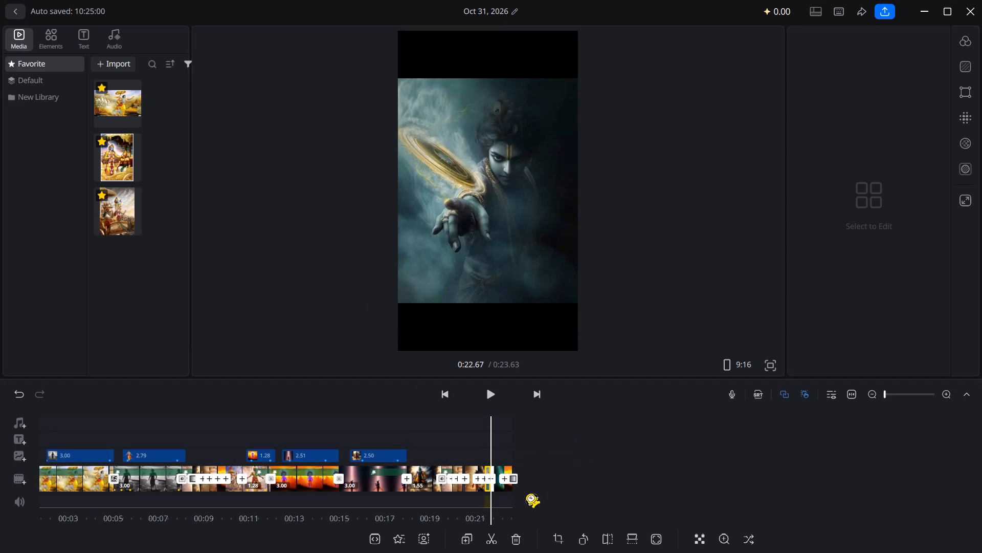
# Duplicate the images (6) chakra clip and move the copy between the images (4) and images (3) clips near 0:10.
pyautogui.click(489, 293)
pyautogui.click(539, 446)
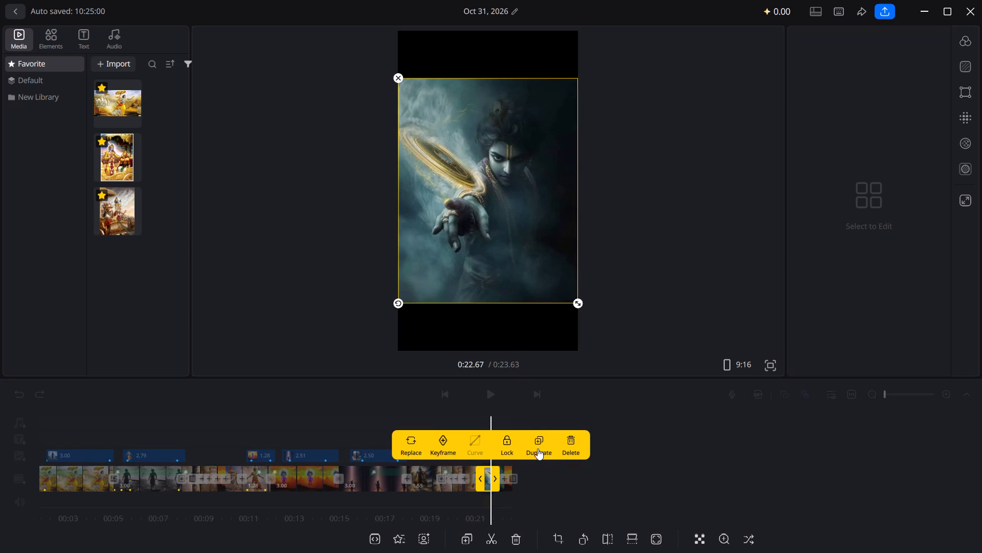
pyautogui.moveTo(491, 482); pyautogui.dragTo(476, 483)
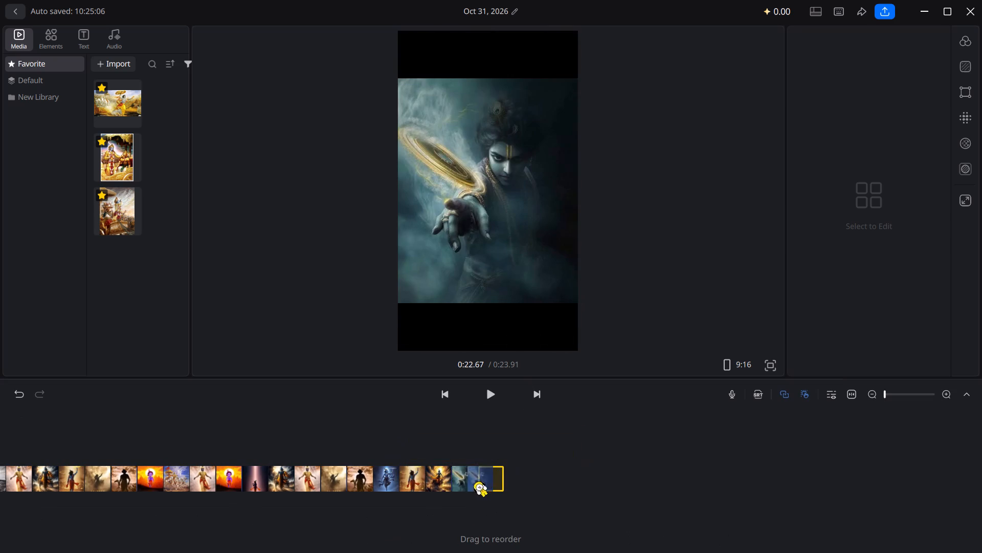
pyautogui.moveTo(476, 483); pyautogui.dragTo(99, 488)
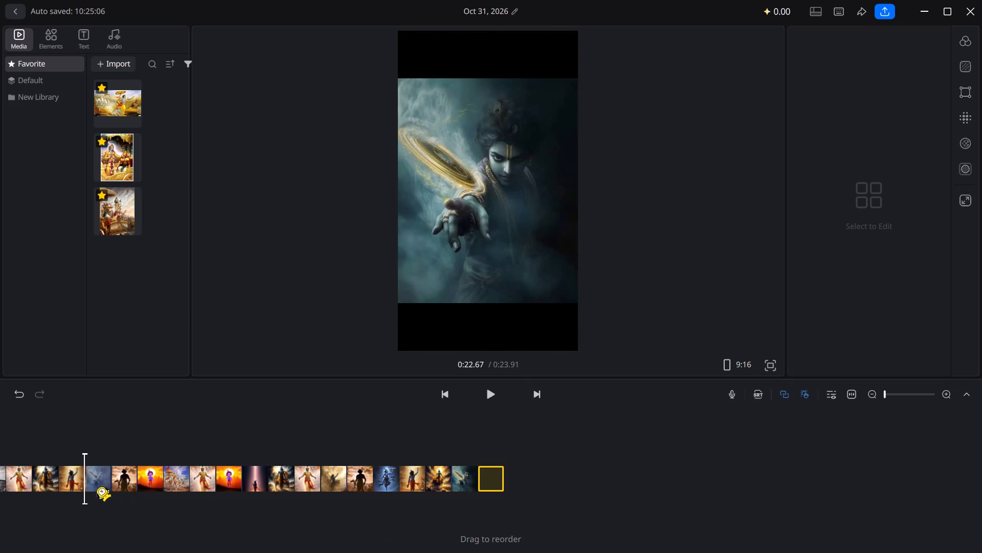
pyautogui.moveTo(99, 488); pyautogui.dragTo(98, 488)
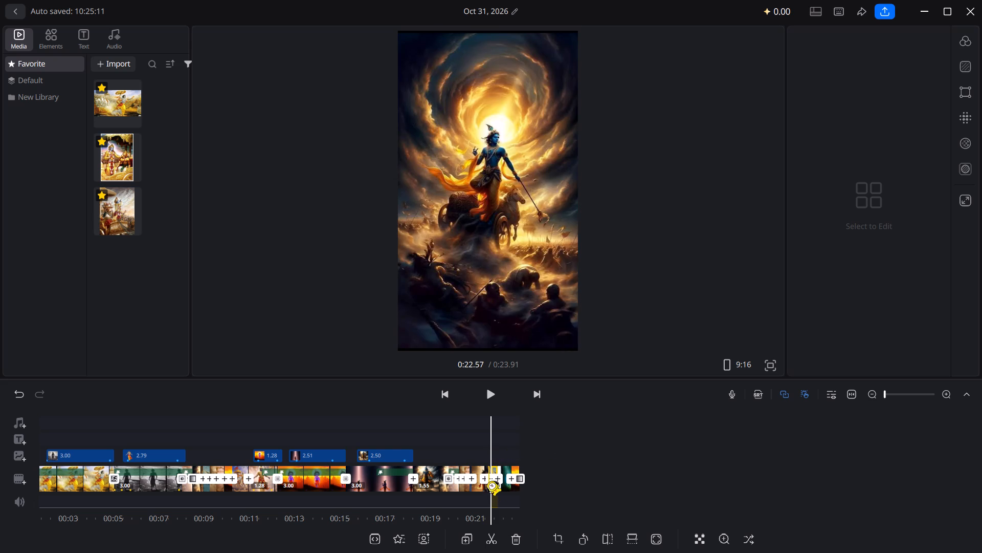
# Play to the images (2) forest clip, duplicate it, and move the copy right after the images (6) clip near 0:10.
pyautogui.click(484, 386)
pyautogui.click(484, 386)
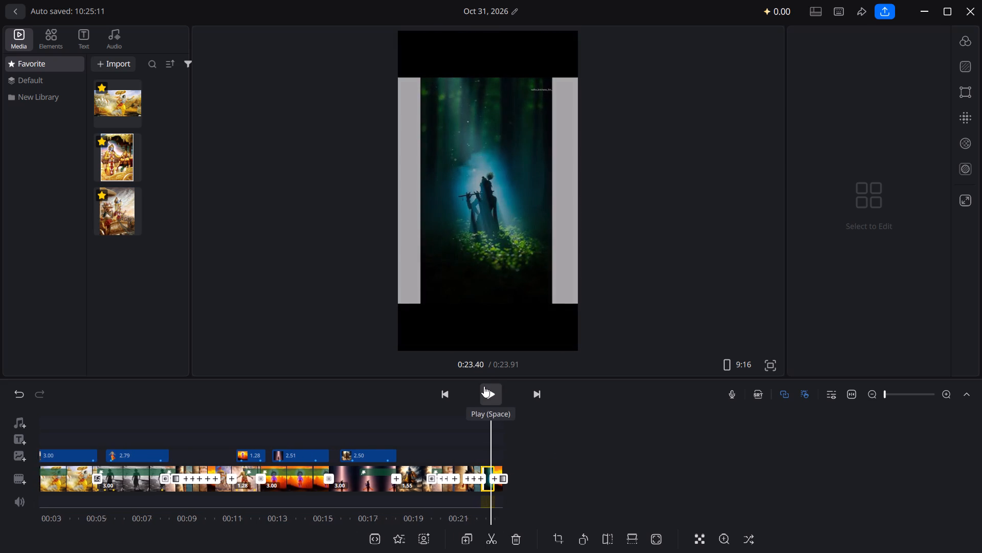
pyautogui.click(475, 328)
pyautogui.click(473, 229)
pyautogui.click(537, 439)
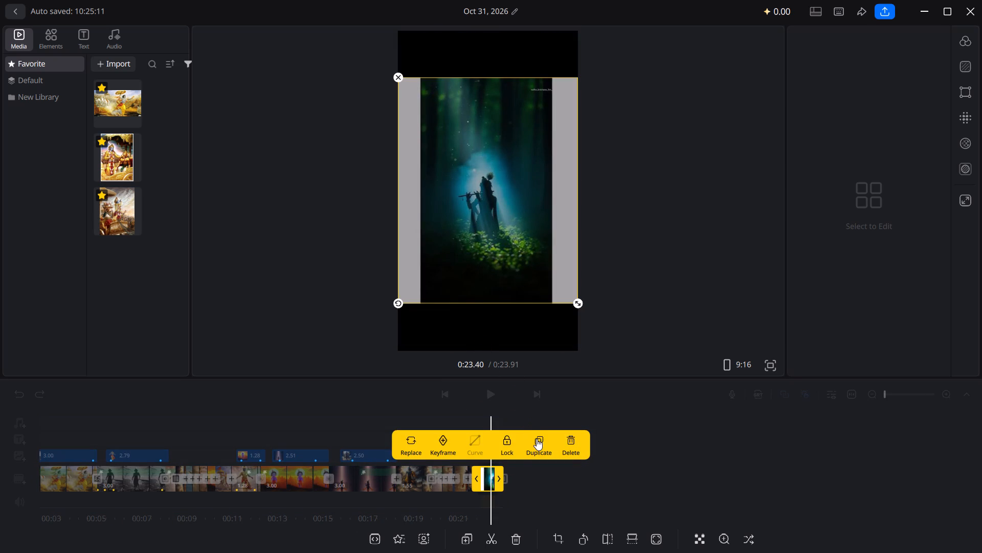
pyautogui.moveTo(499, 484); pyautogui.dragTo(268, 495)
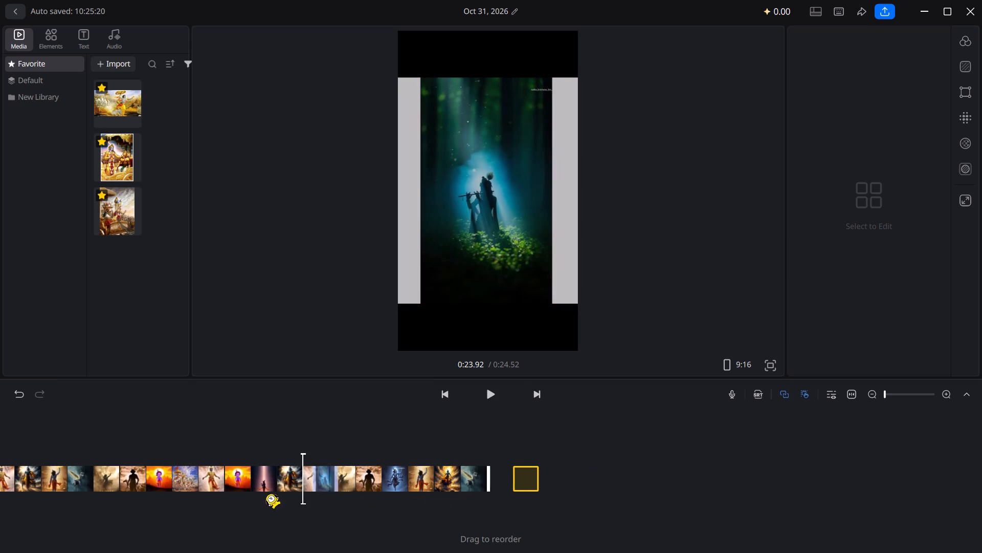
pyautogui.moveTo(268, 495); pyautogui.dragTo(80, 472)
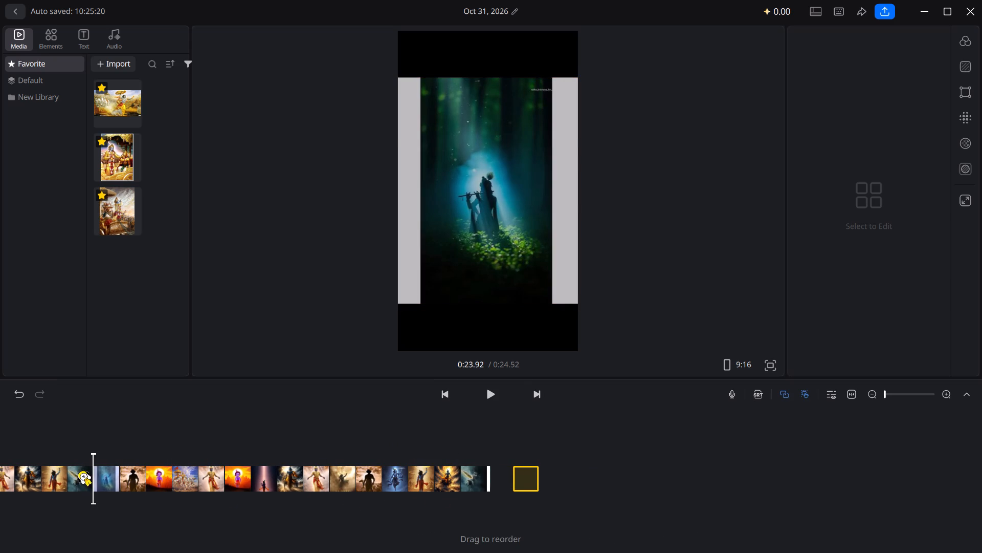
pyautogui.moveTo(80, 472); pyautogui.dragTo(80, 472)
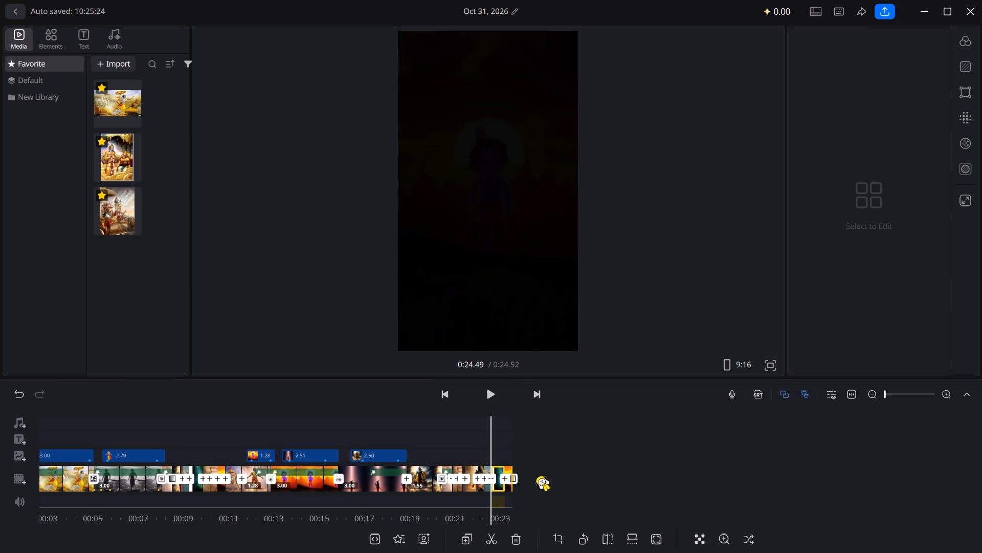
# Set the transition at the very end of the last clip to None, removing the fade-out, and play the video through.
pyautogui.click(486, 394)
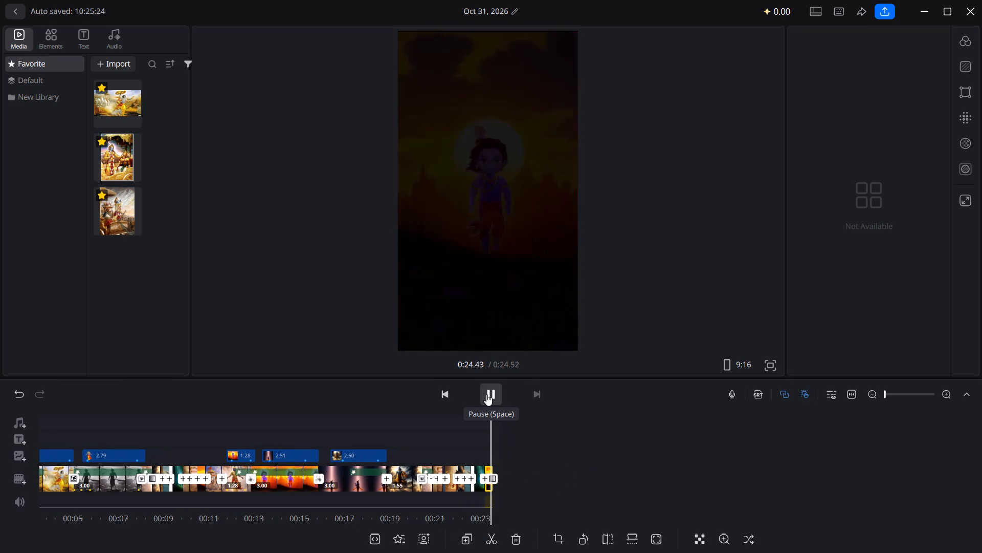
pyautogui.click(492, 482)
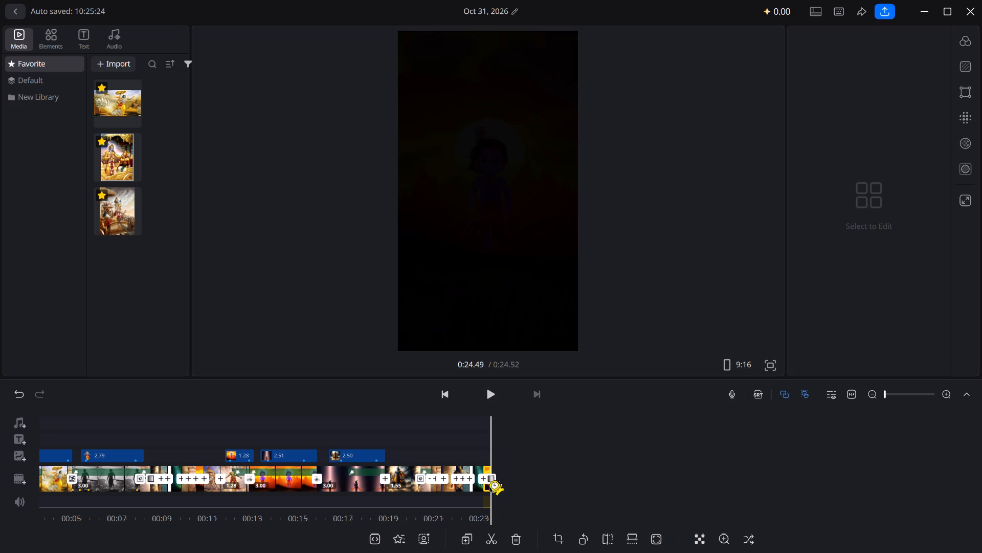
pyautogui.click(400, 438)
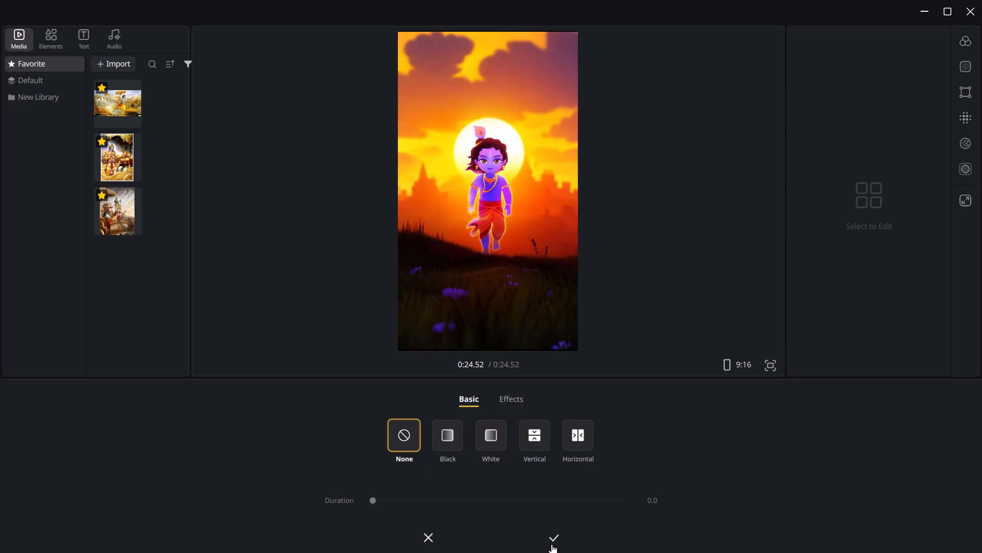
pyautogui.click(559, 541)
pyautogui.click(487, 394)
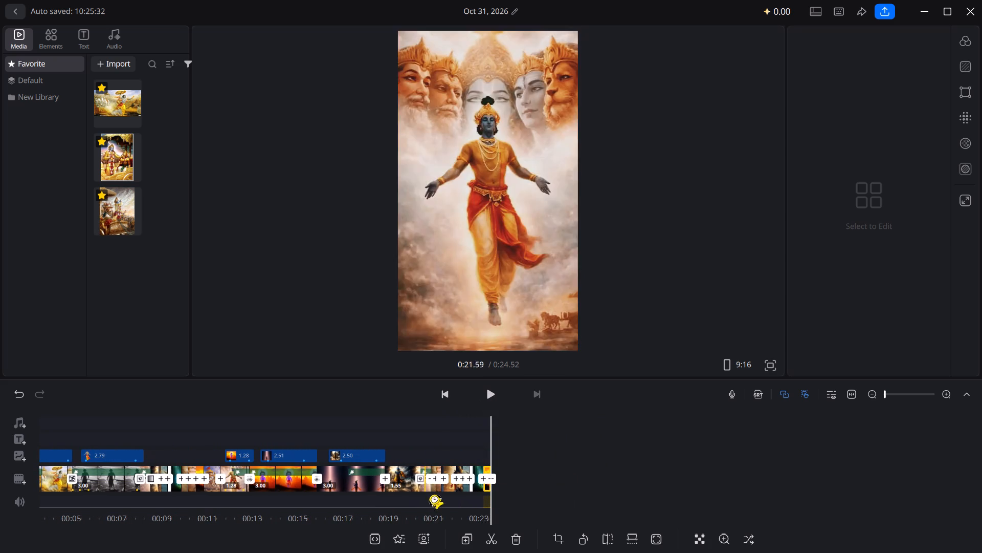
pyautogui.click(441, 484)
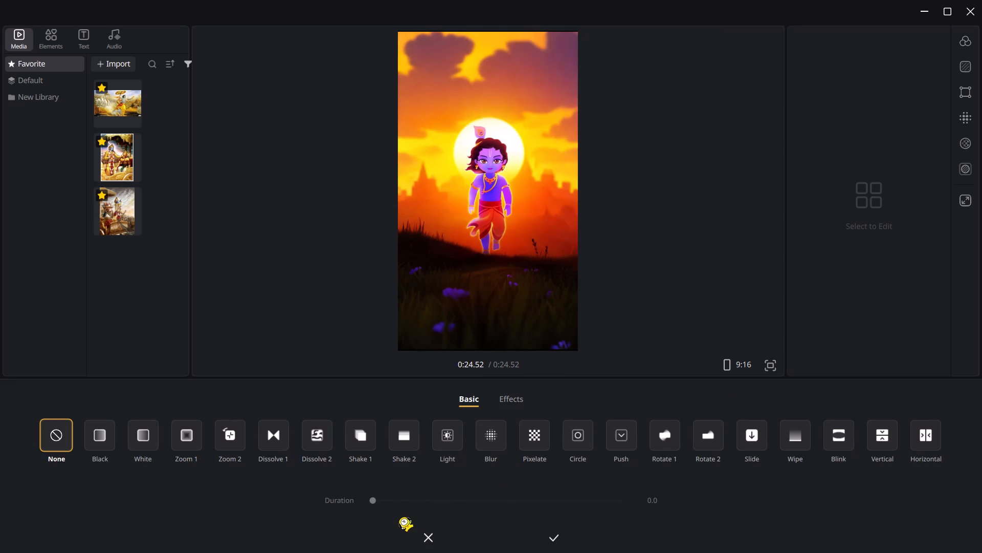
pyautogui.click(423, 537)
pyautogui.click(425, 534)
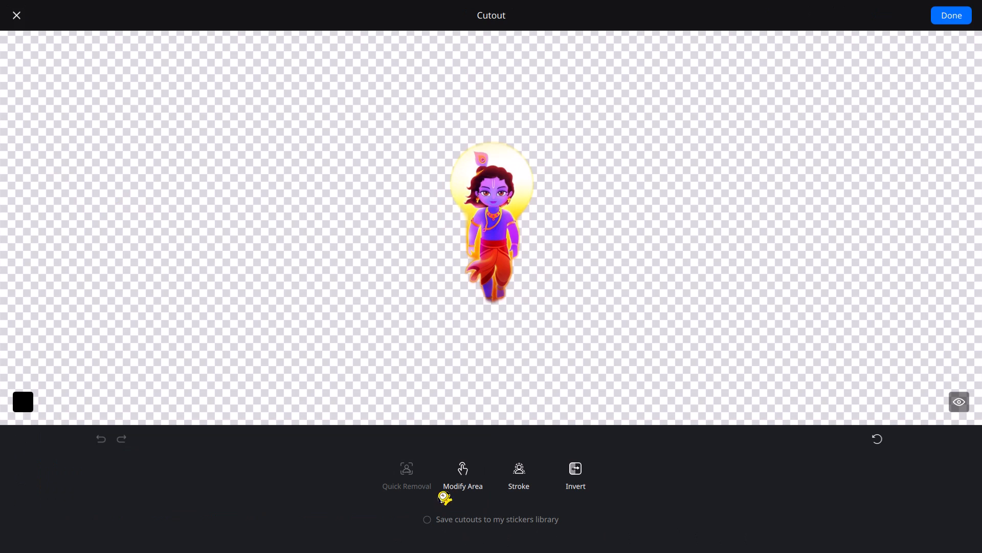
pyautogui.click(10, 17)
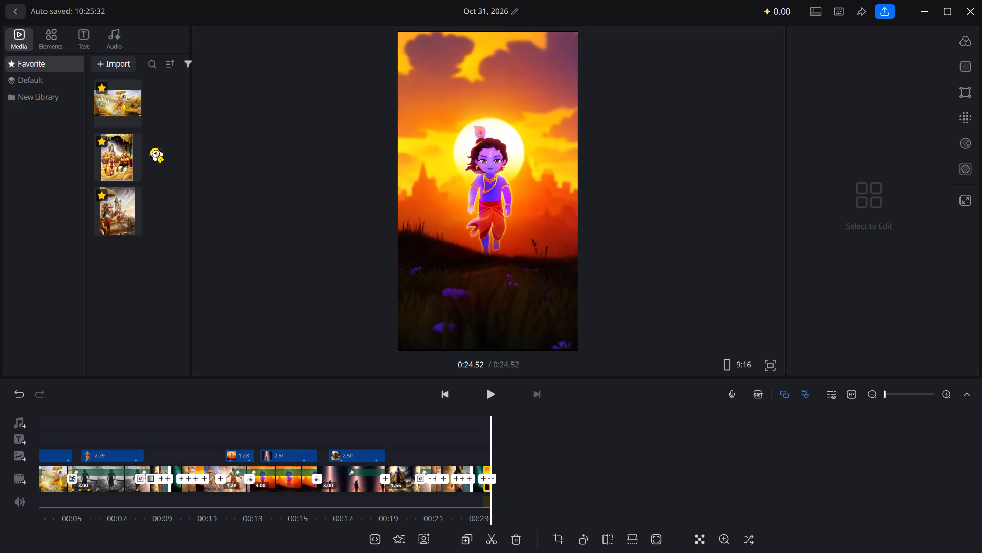
# Select the landscape image clip of the blue Krishna raising the chakra, near 0:22 on the main track.
pyautogui.hscroll(1, 379, 347)
pyautogui.hscroll(3, 408, 421)
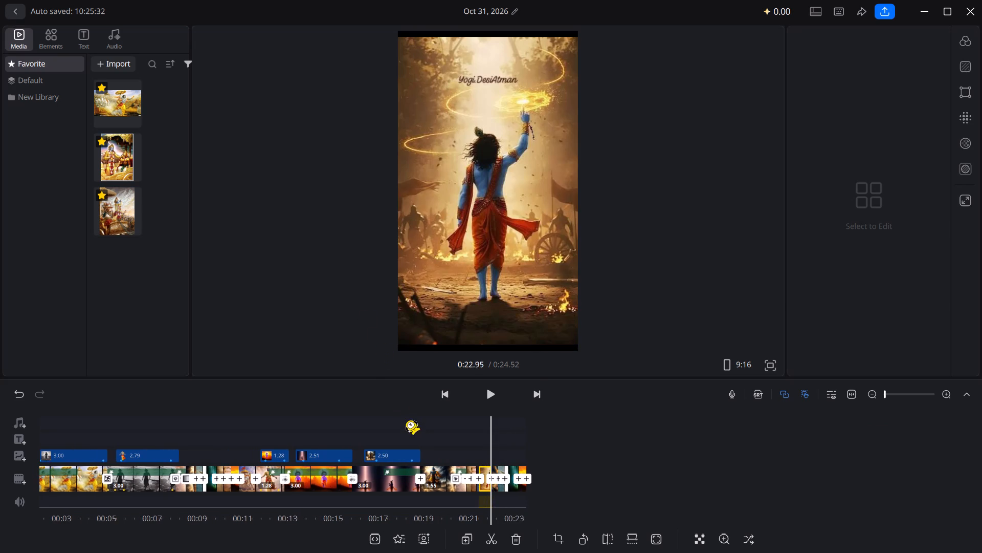
pyautogui.hscroll(3, 408, 421)
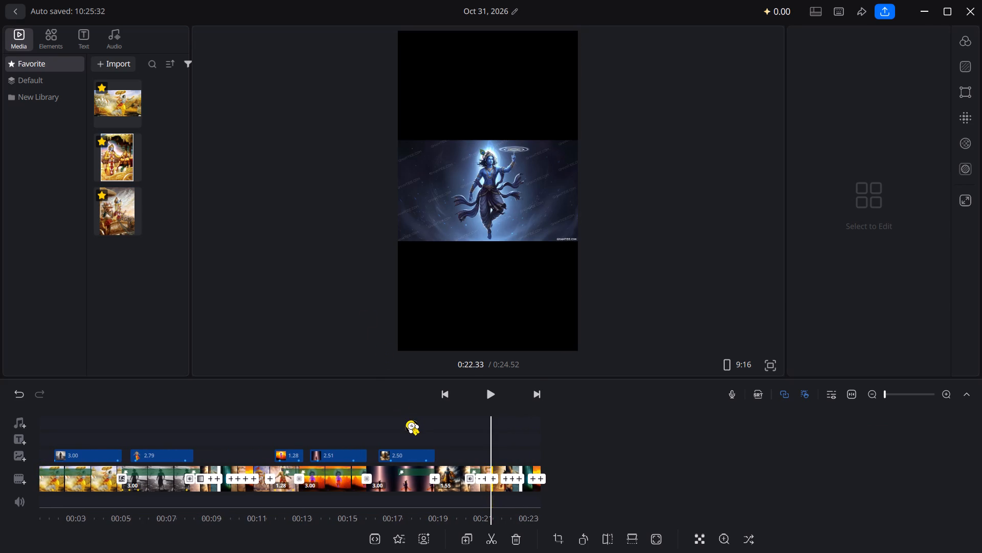
pyautogui.hscroll(2, 408, 421)
pyautogui.click(471, 211)
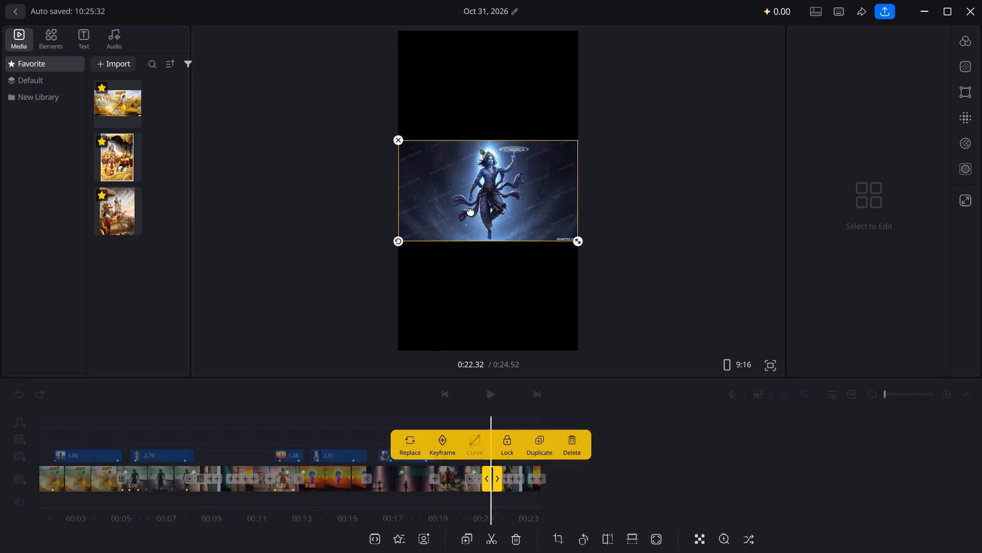